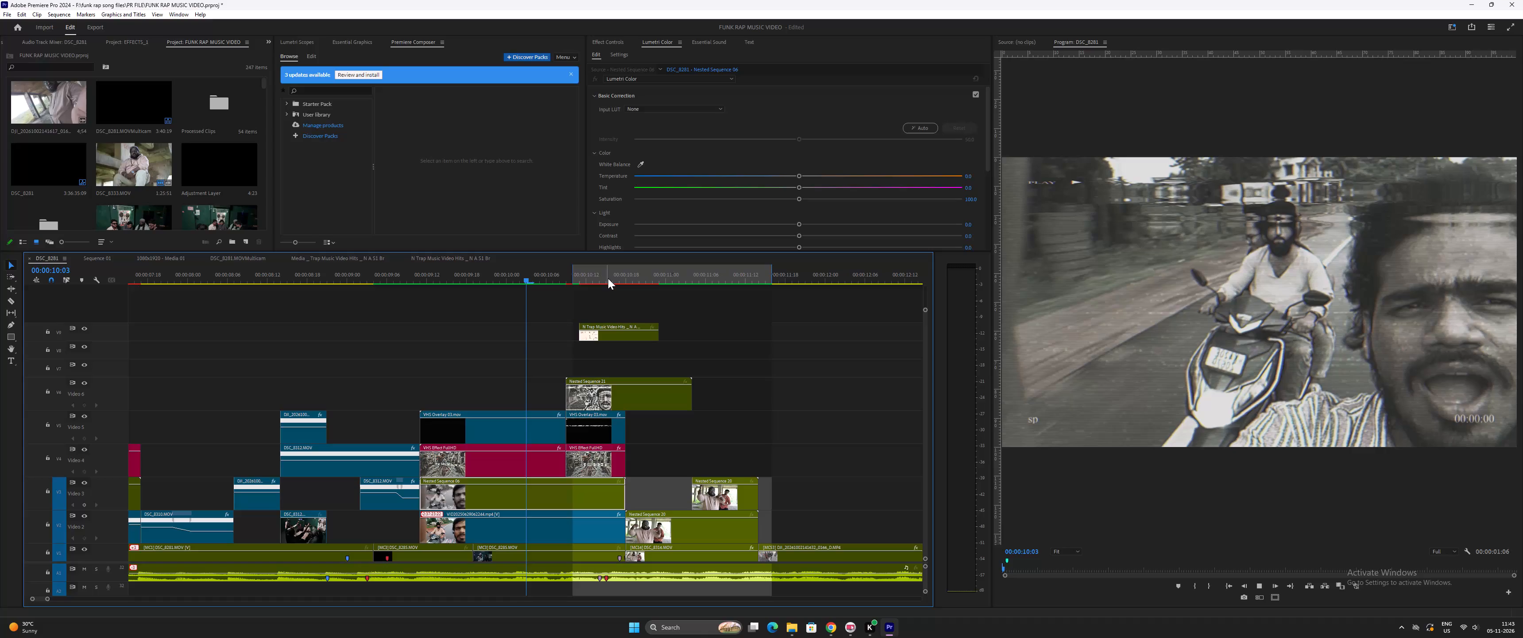
Review playback of the black-and-white VHS motorbike shot and its cut into the two-man performance clip, around 00:00:10:00 to 00:00:11:13.
key(space)
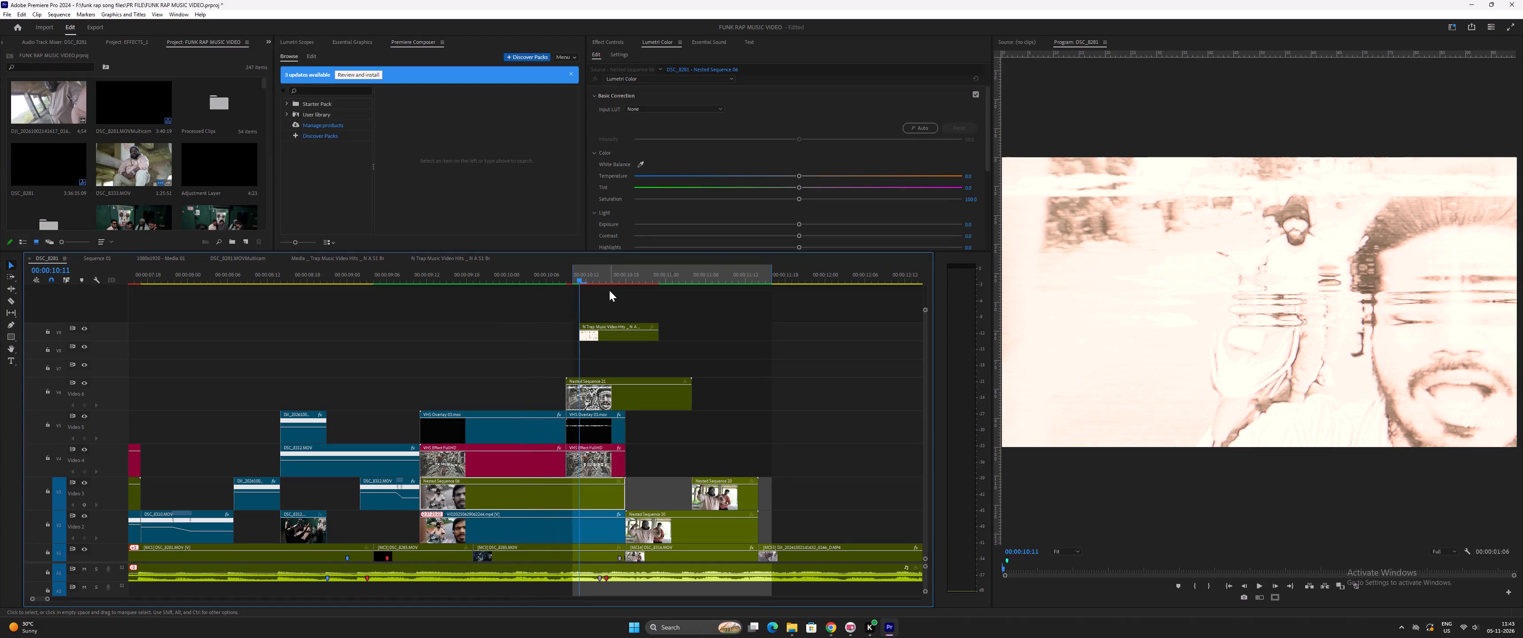
key(equal)
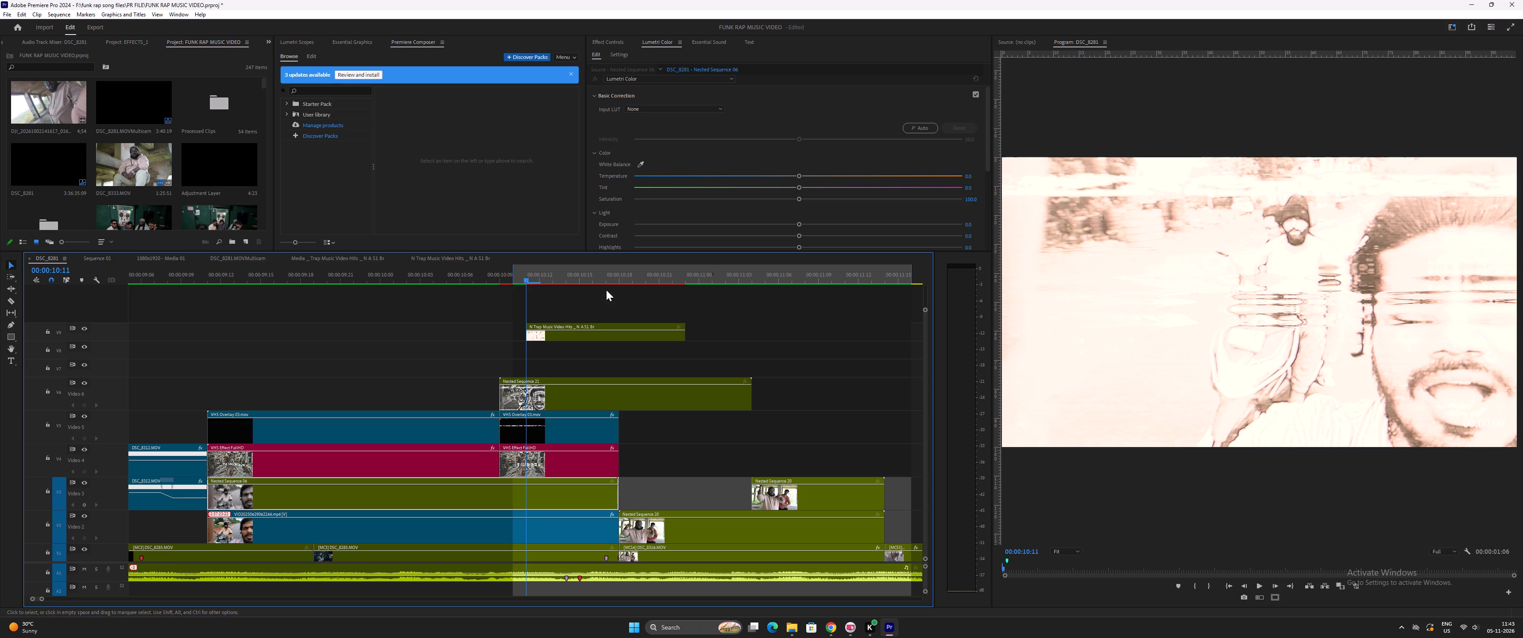
click(437, 276)
key(space)
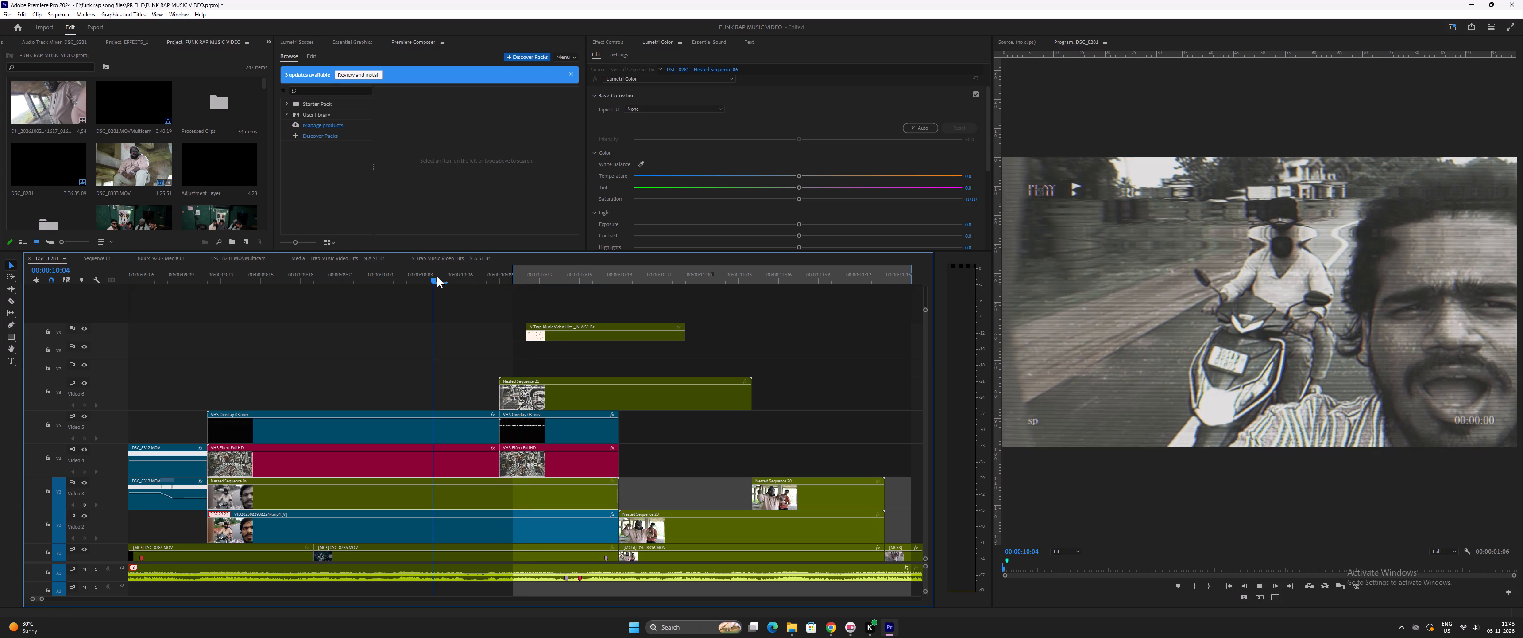
key(space)
key(minus)
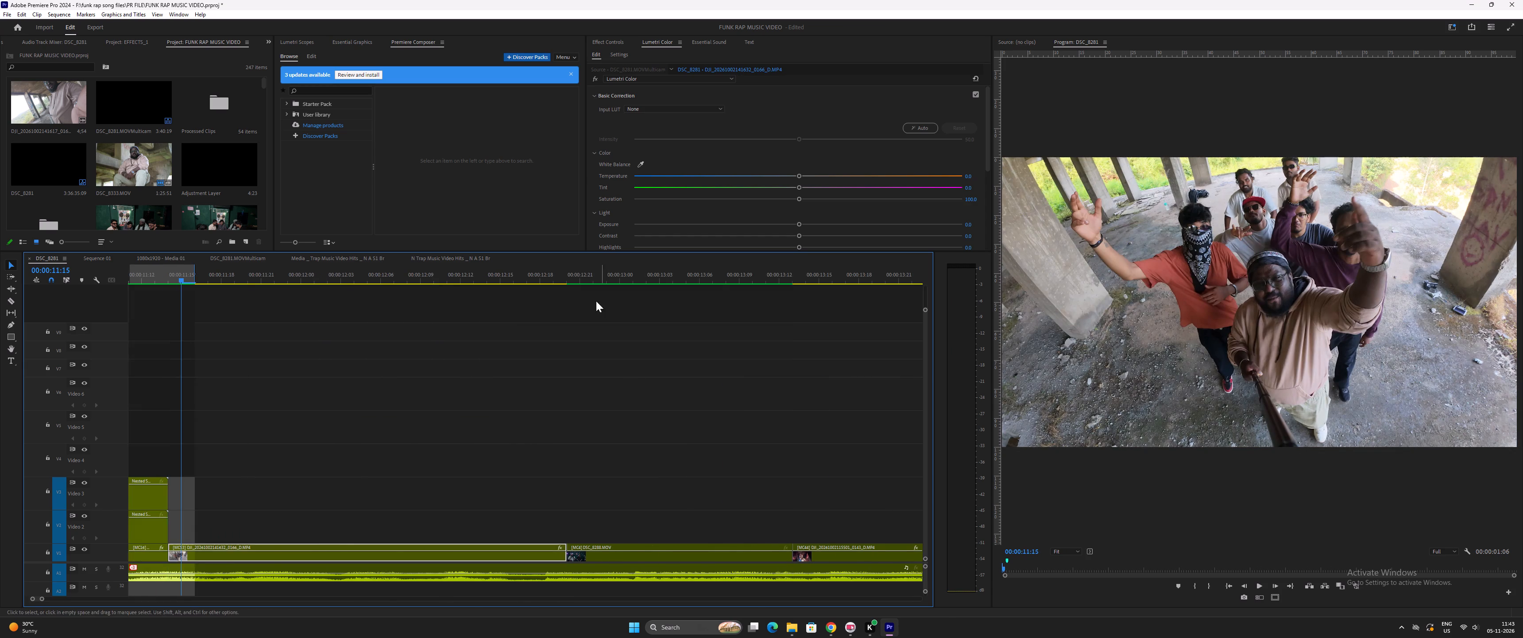
key(minus)
click(328, 278)
key(space)
text(=)
key(equal)
key(equal)
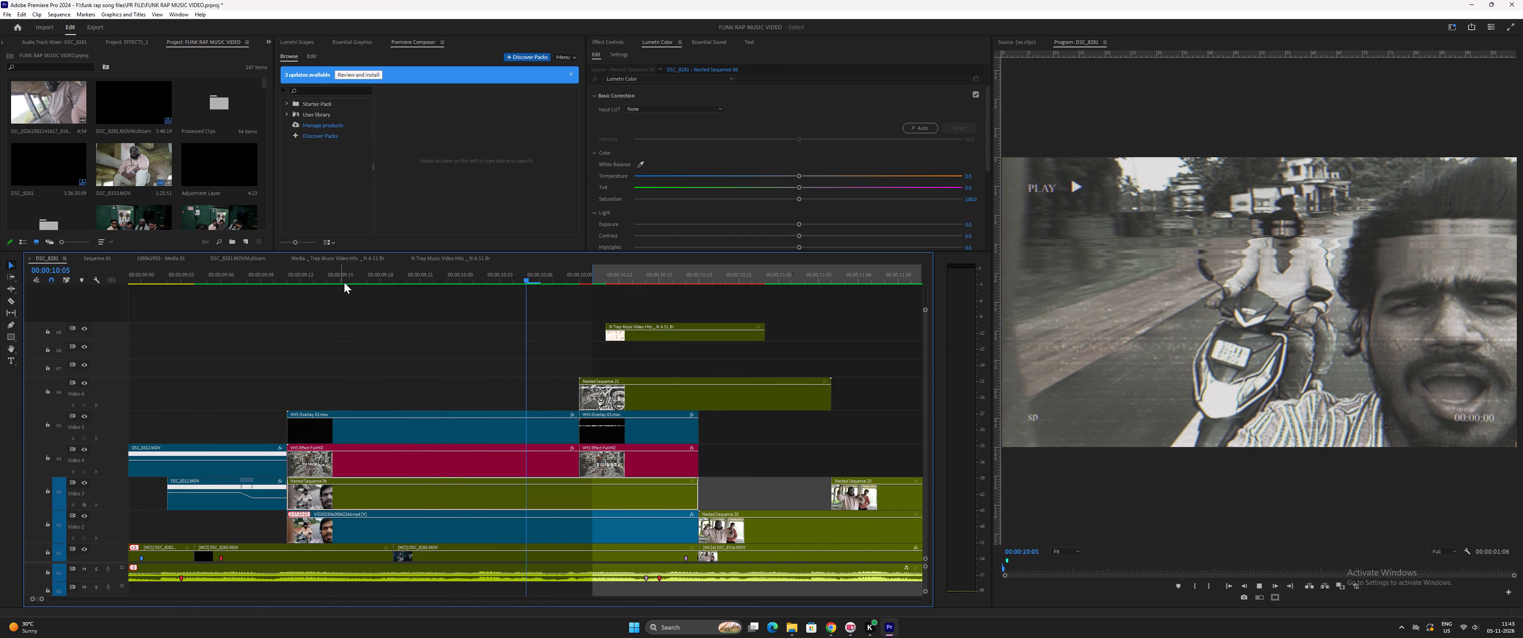
key(minus)
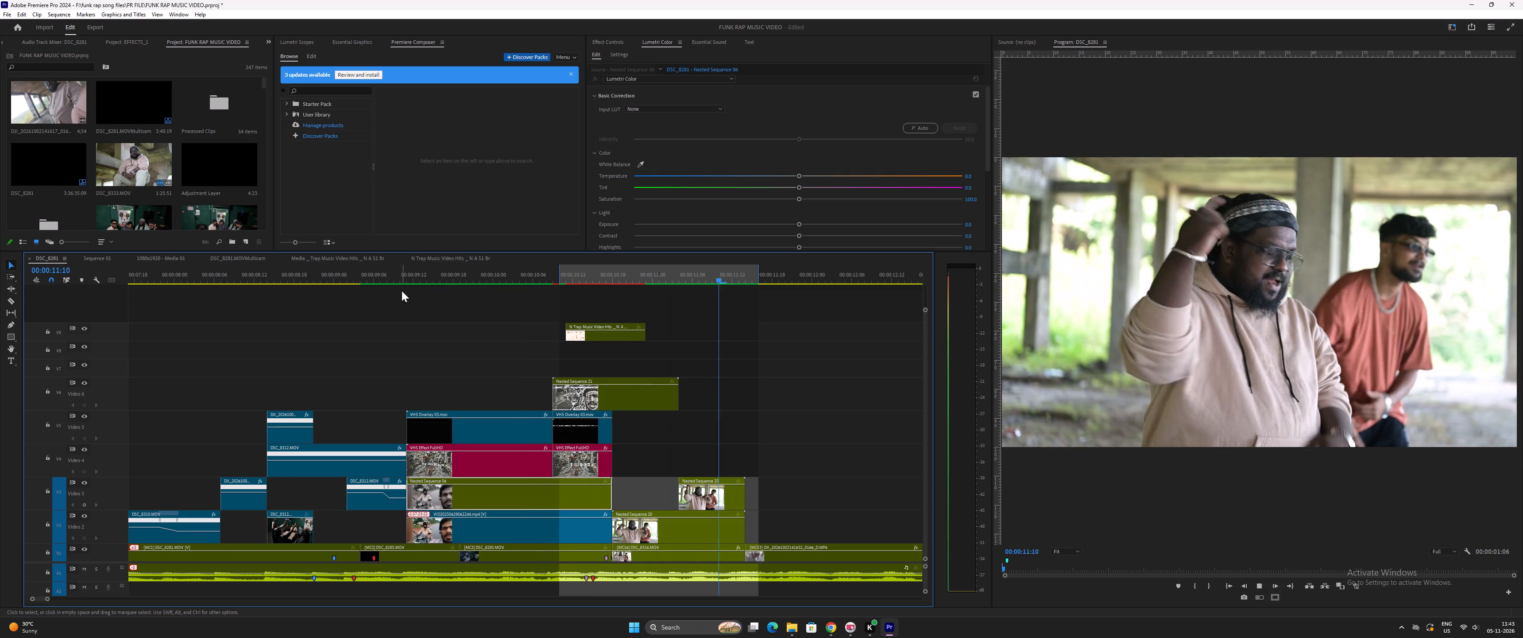
key(space)
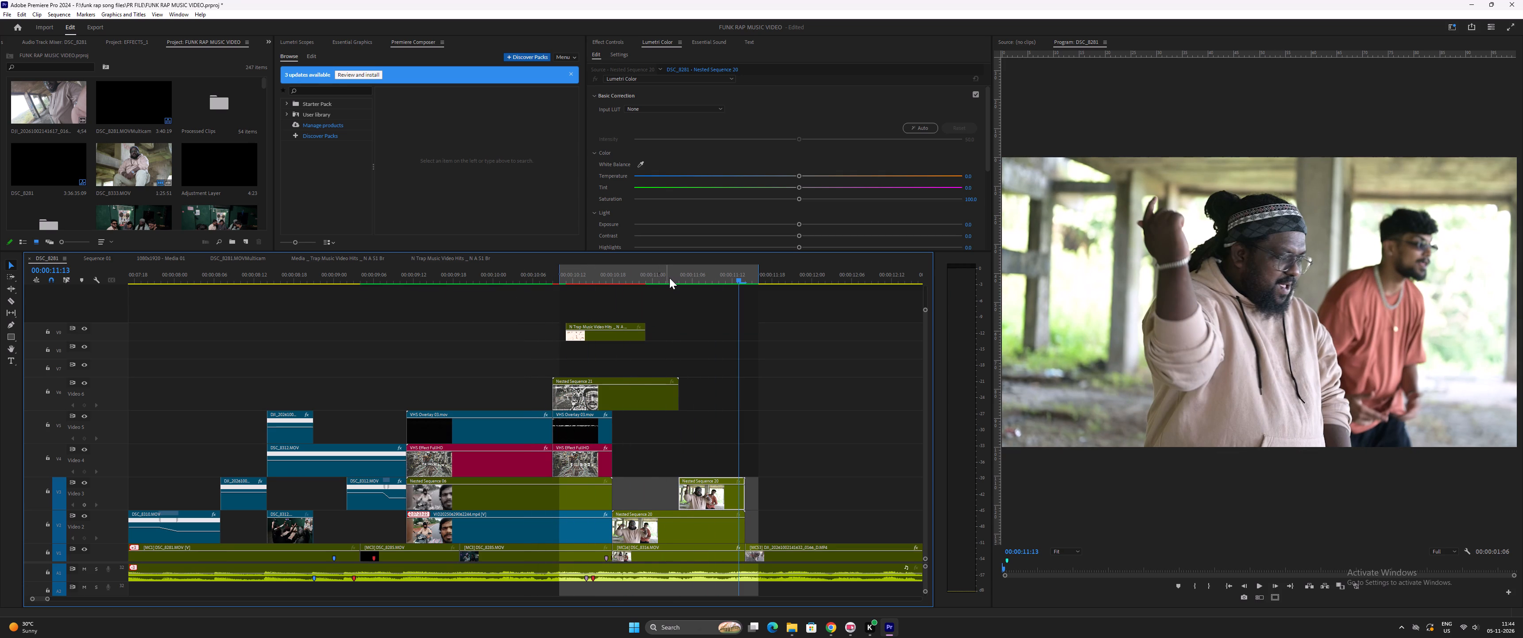
Review a longer stretch of the edit from about 00:00:06:17, through the chess, dice and VHS shots, into the group selfie shot.
key(ctrl+p)
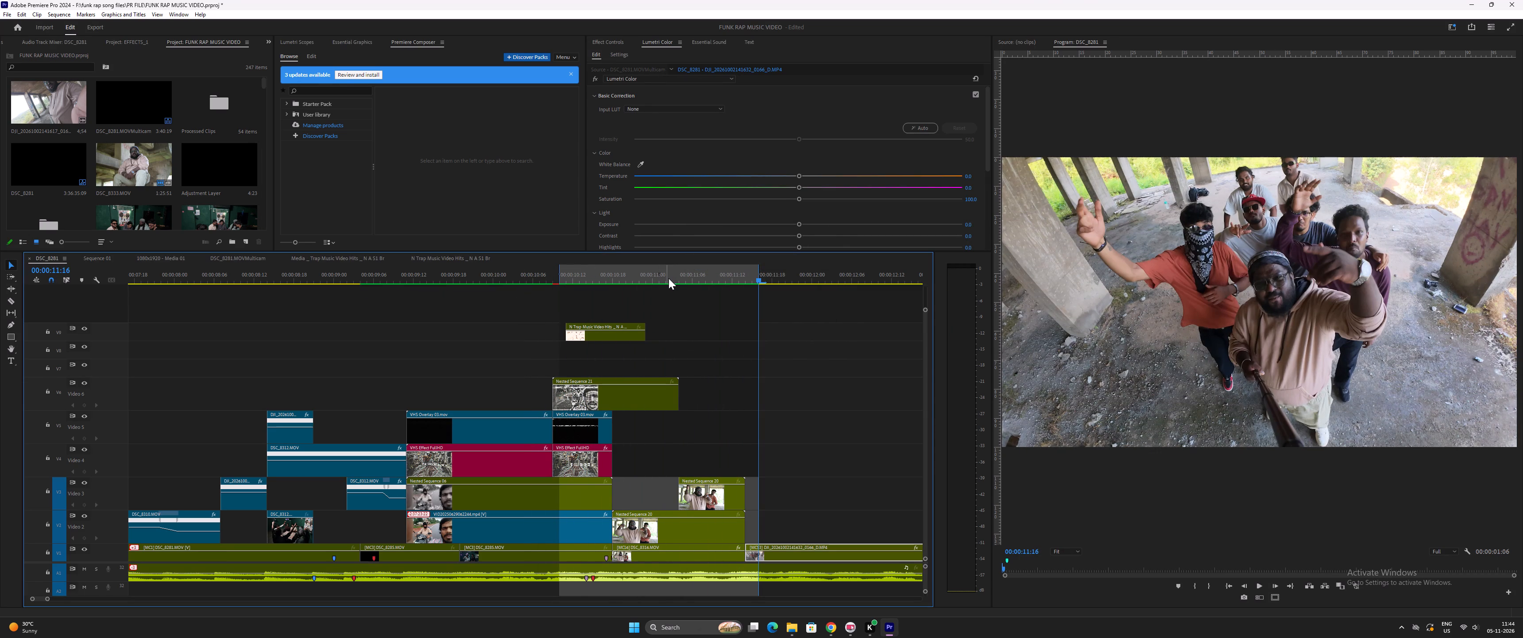
key(space)
key(space)
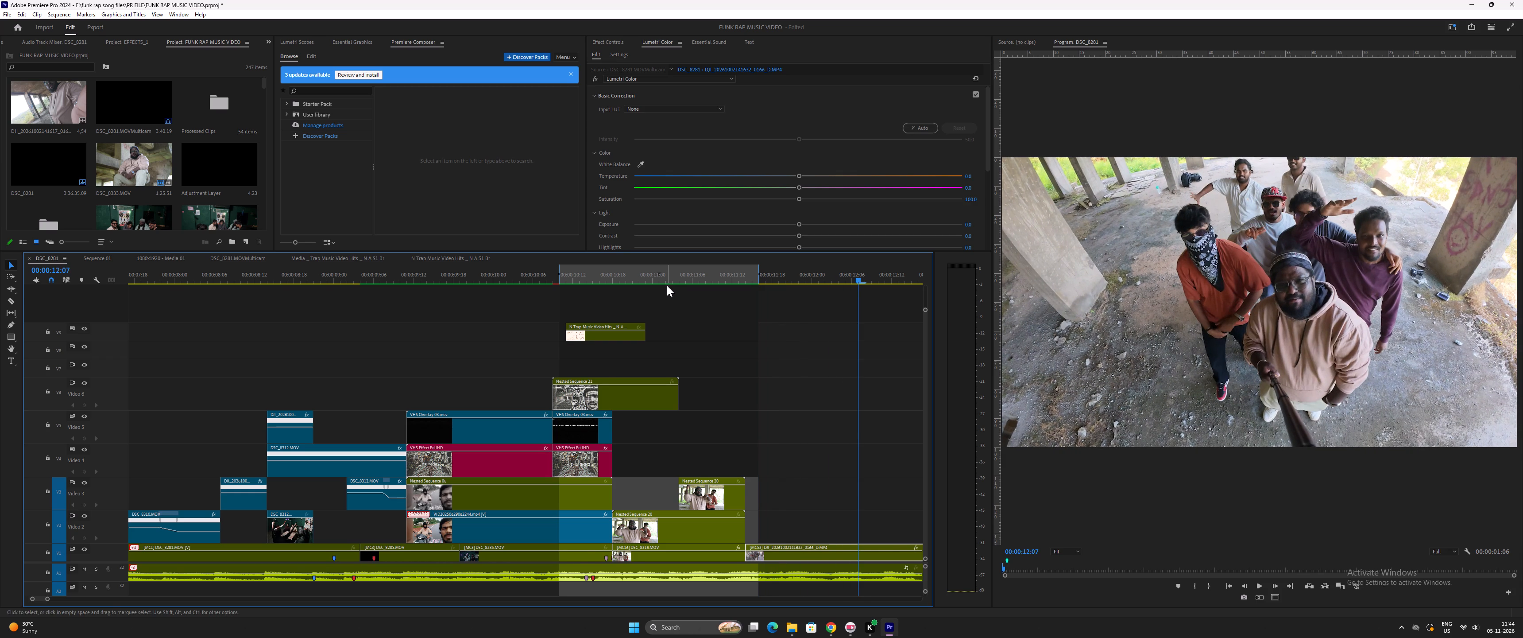
key(minus)
drag(457, 275, 249, 303)
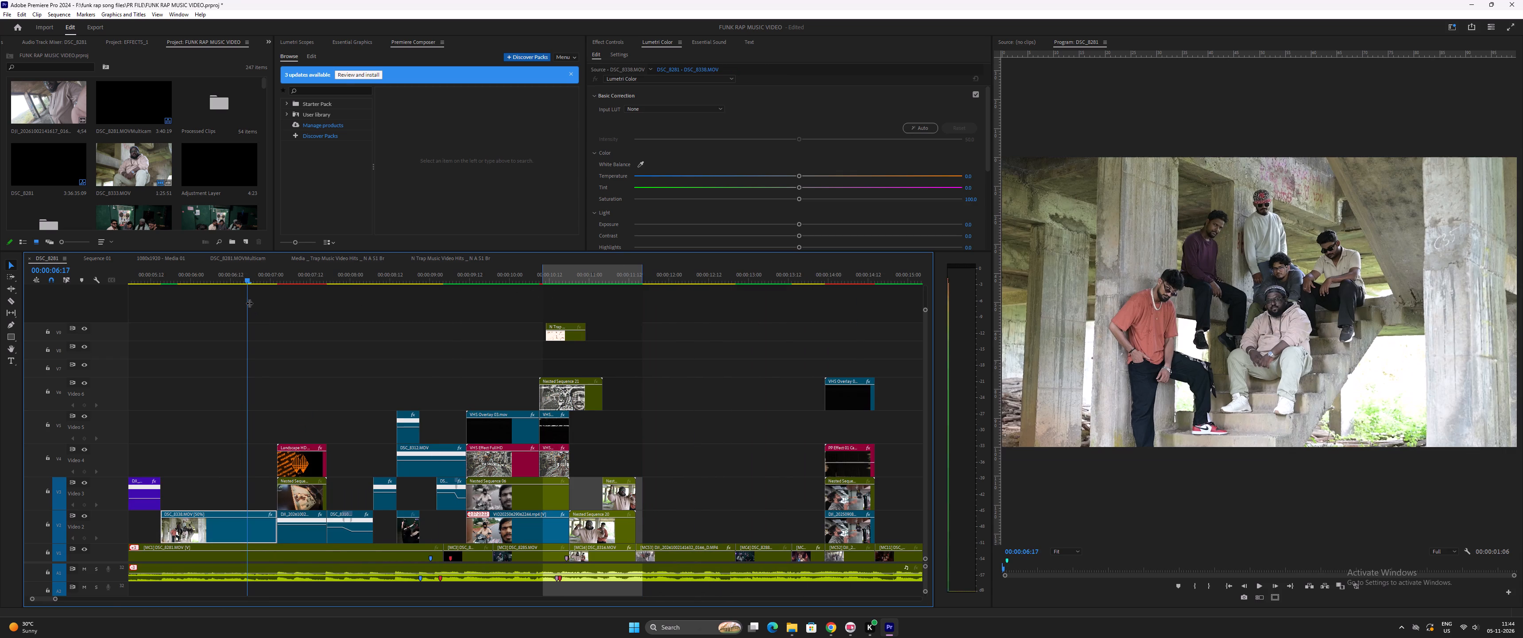
key(space)
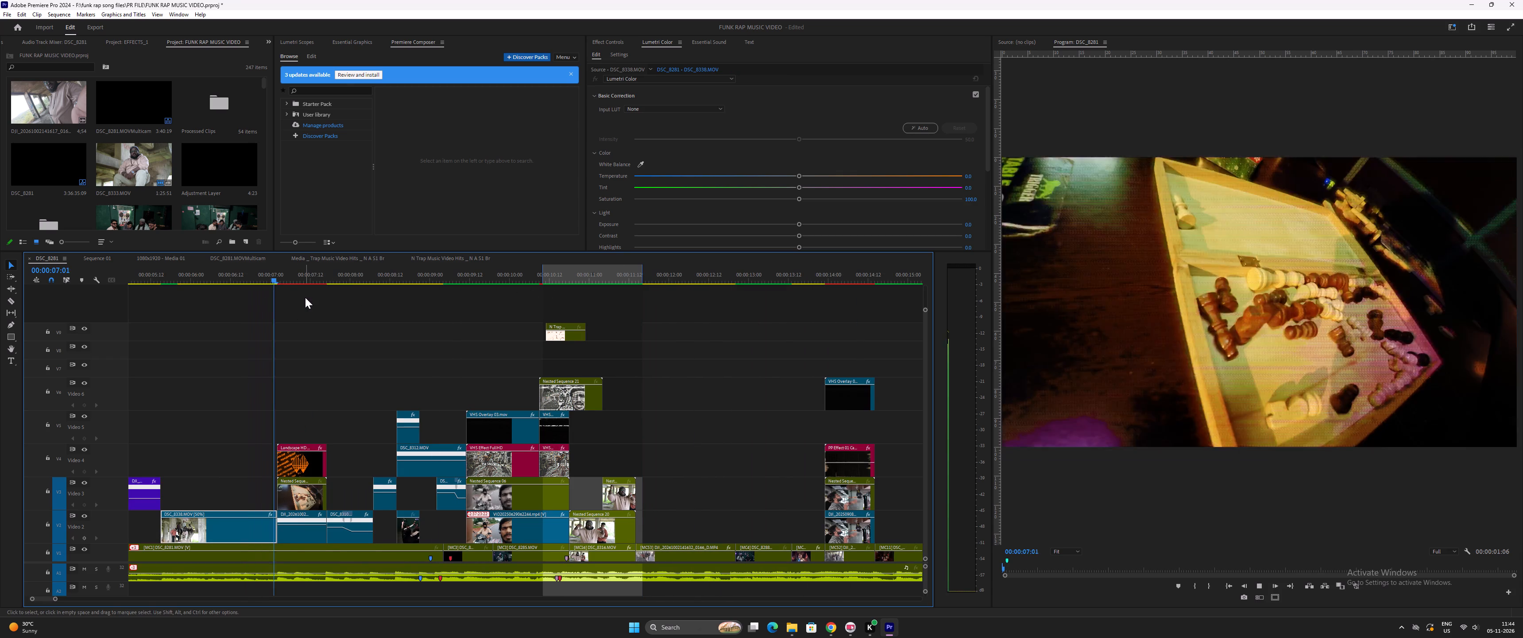
key(space)
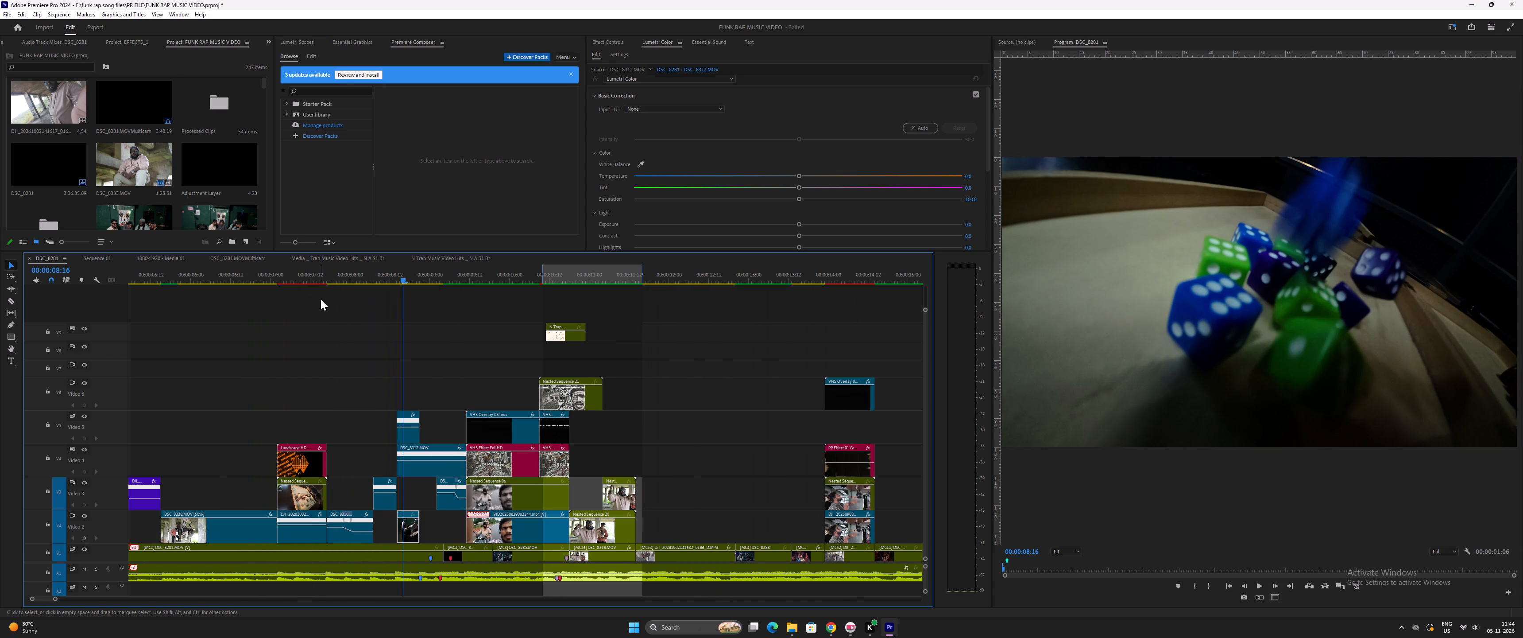
key(space)
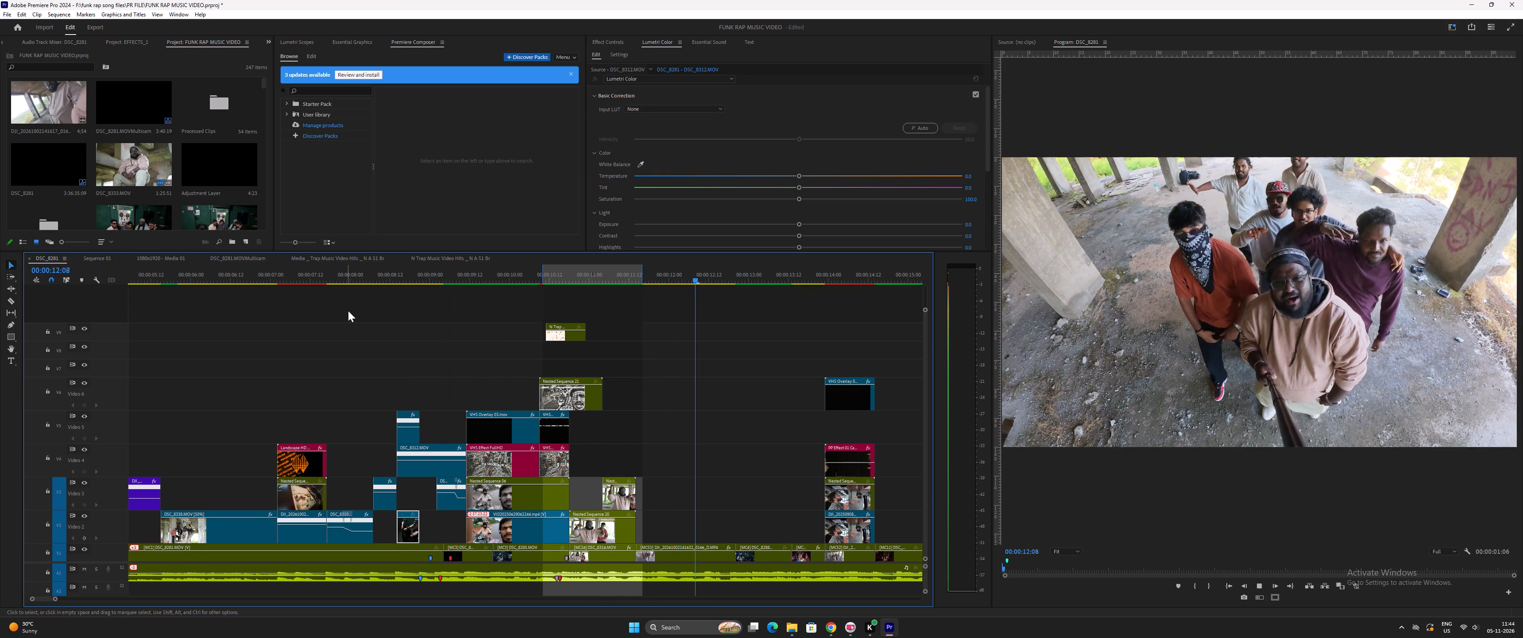
key(space)
click(532, 277)
key(space)
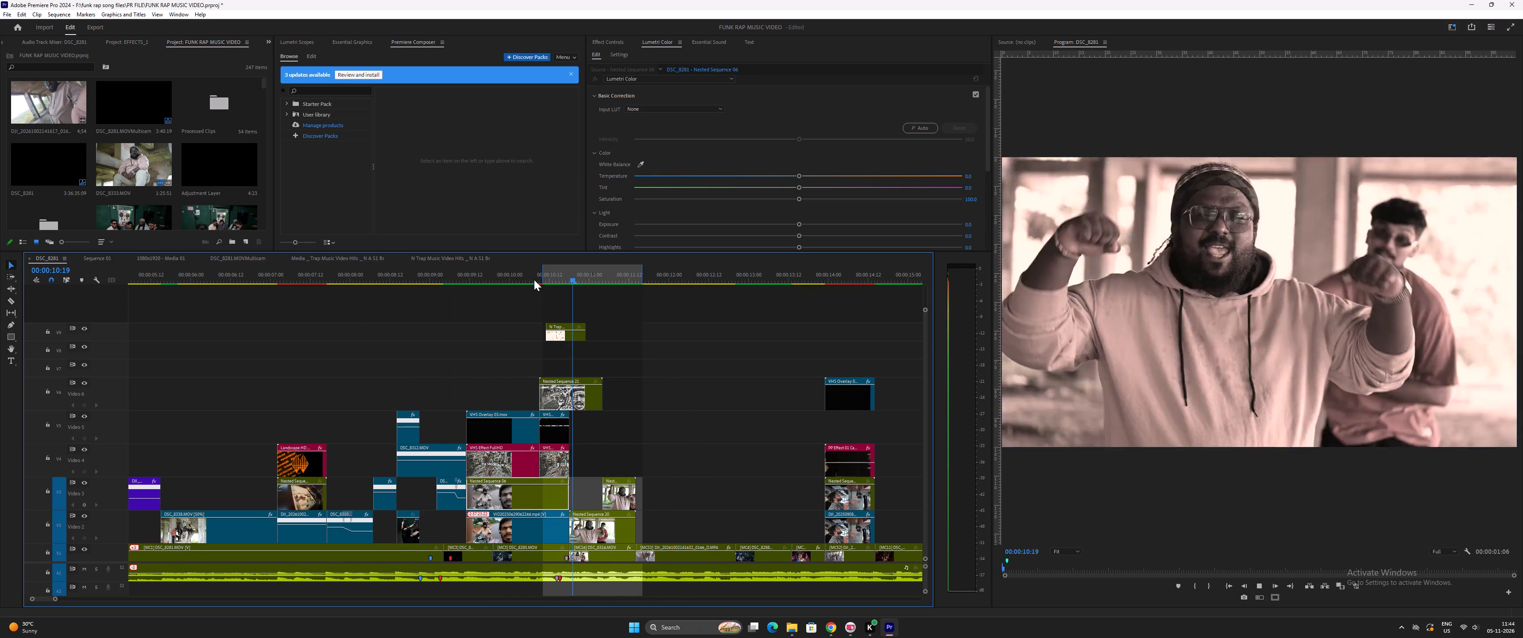
key(space)
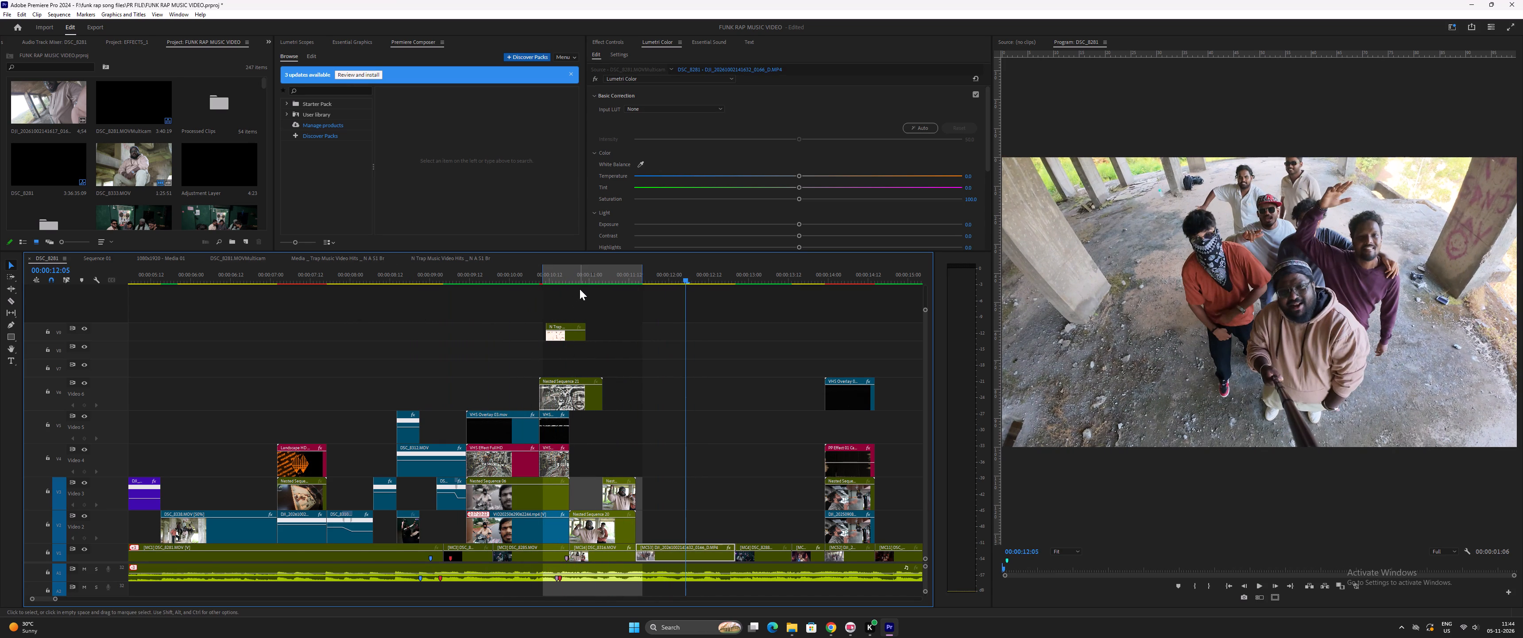
Replay the transition from the VHS motorbike shot through the two-man performance clip into the group selfie shot.
click(573, 281)
key(equal)
key(space)
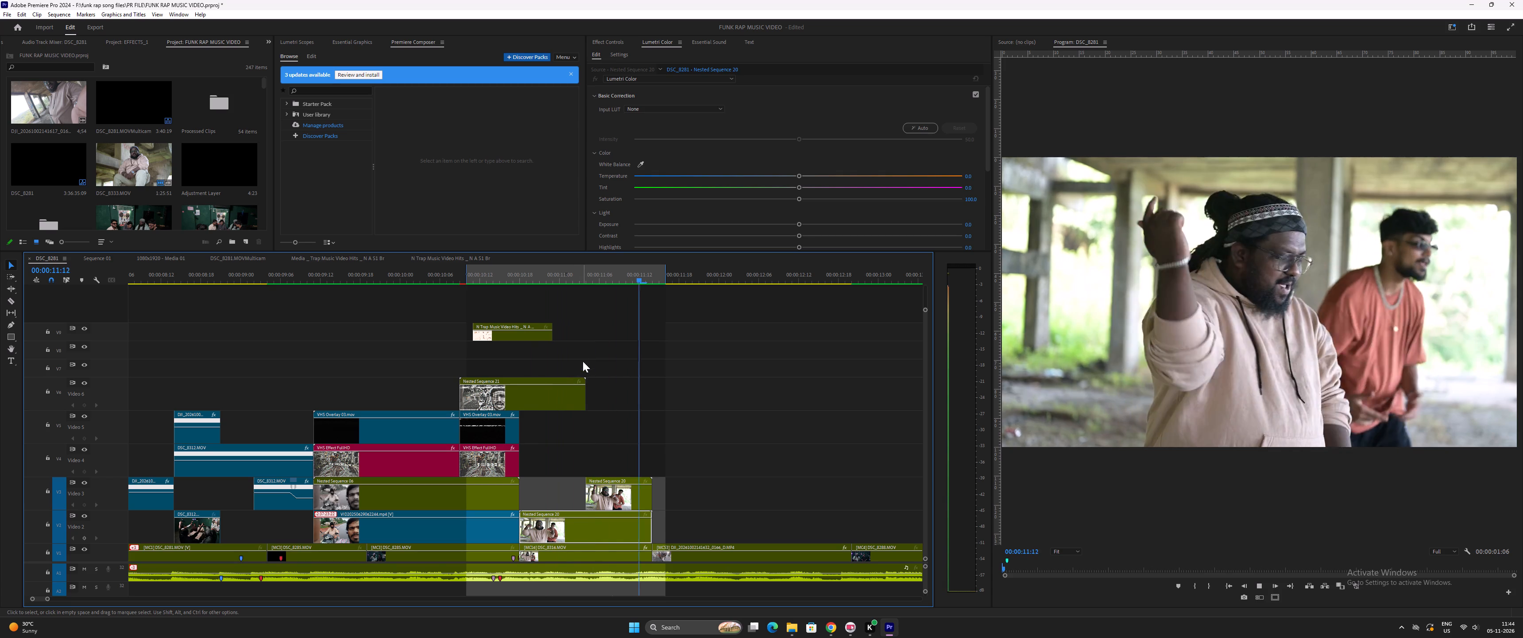
key(space)
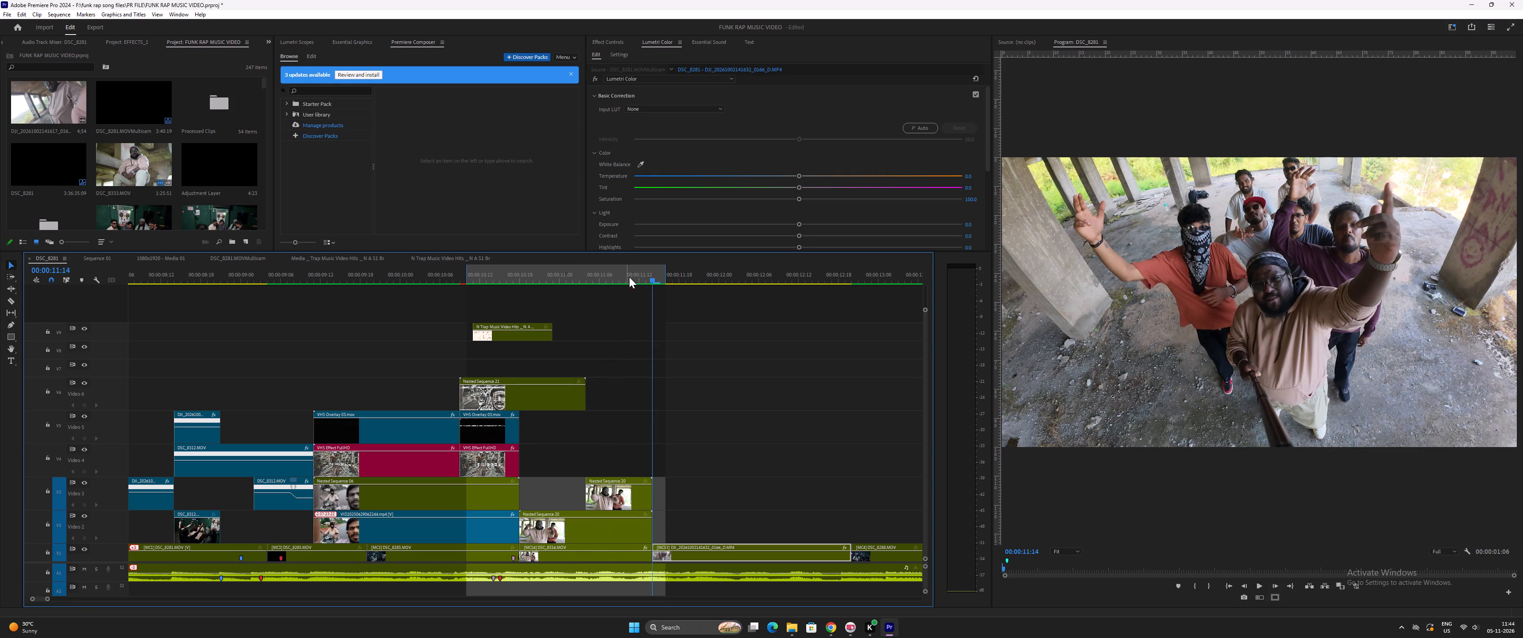
drag(626, 277, 417, 286)
key(equal)
key(space)
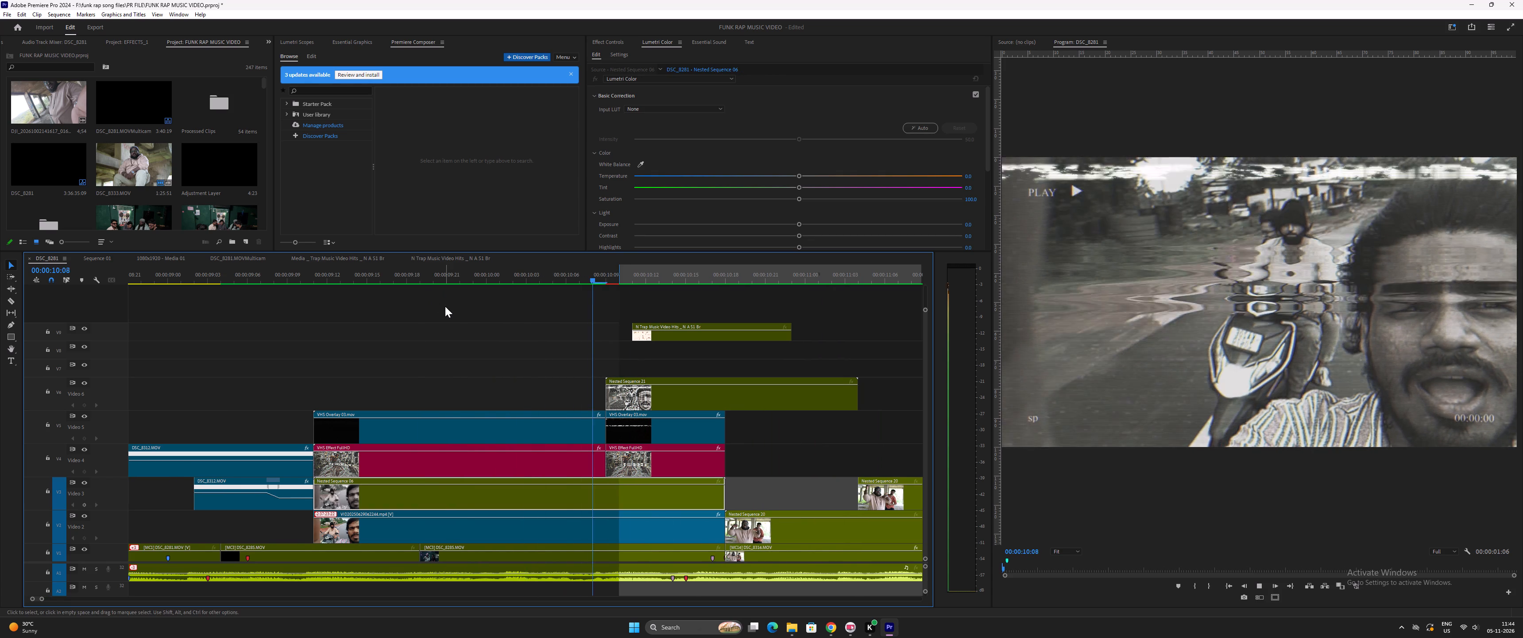
text(-)
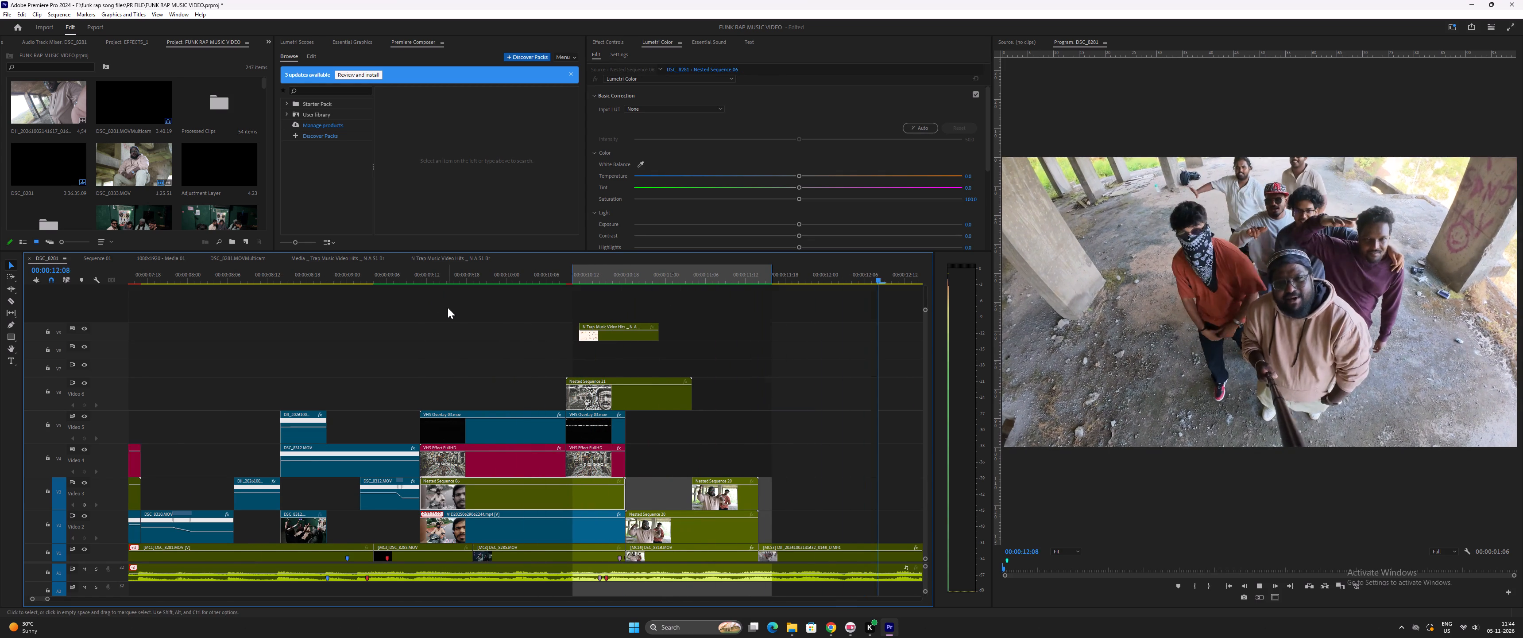
key(space)
key(minus)
key(minus)
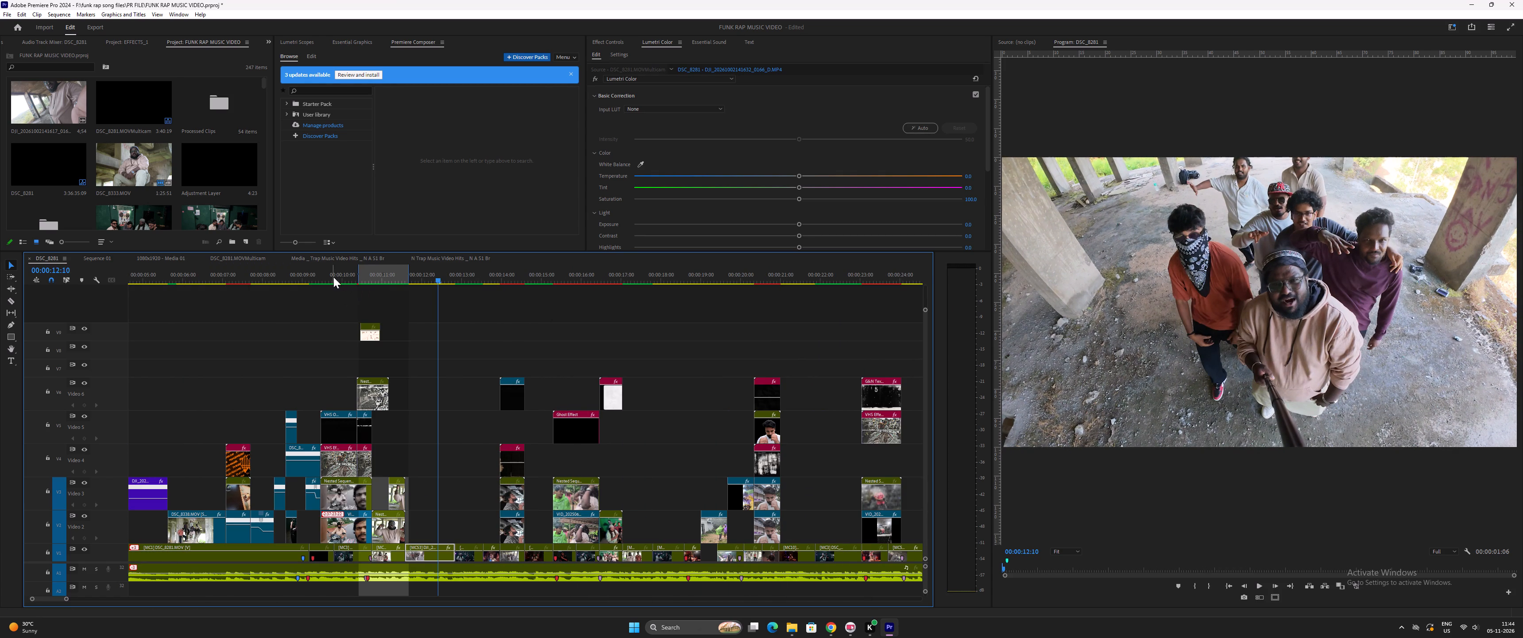
Examine the two-man performance clip after the VHS section by playing and scrubbing through it frame by frame.
click(333, 277)
key(equal)
key(space)
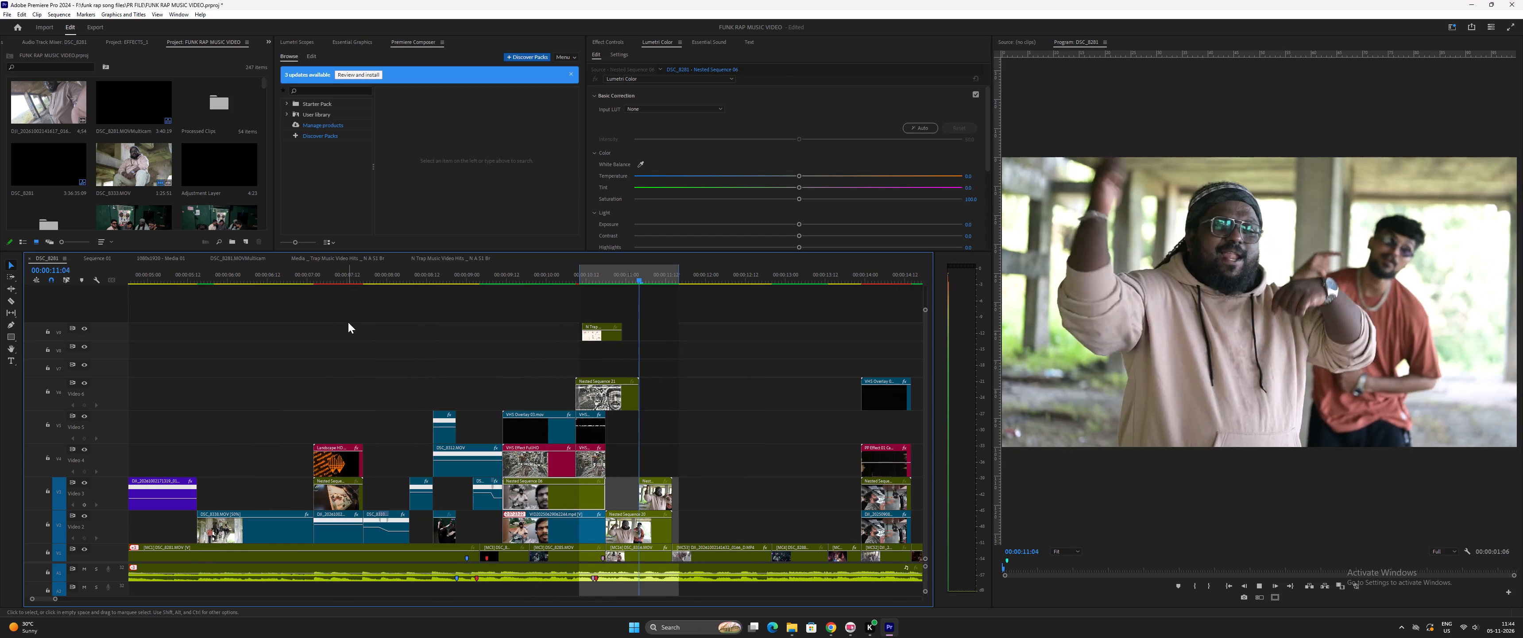
key(space)
key(equal)
drag(482, 280, 487, 281)
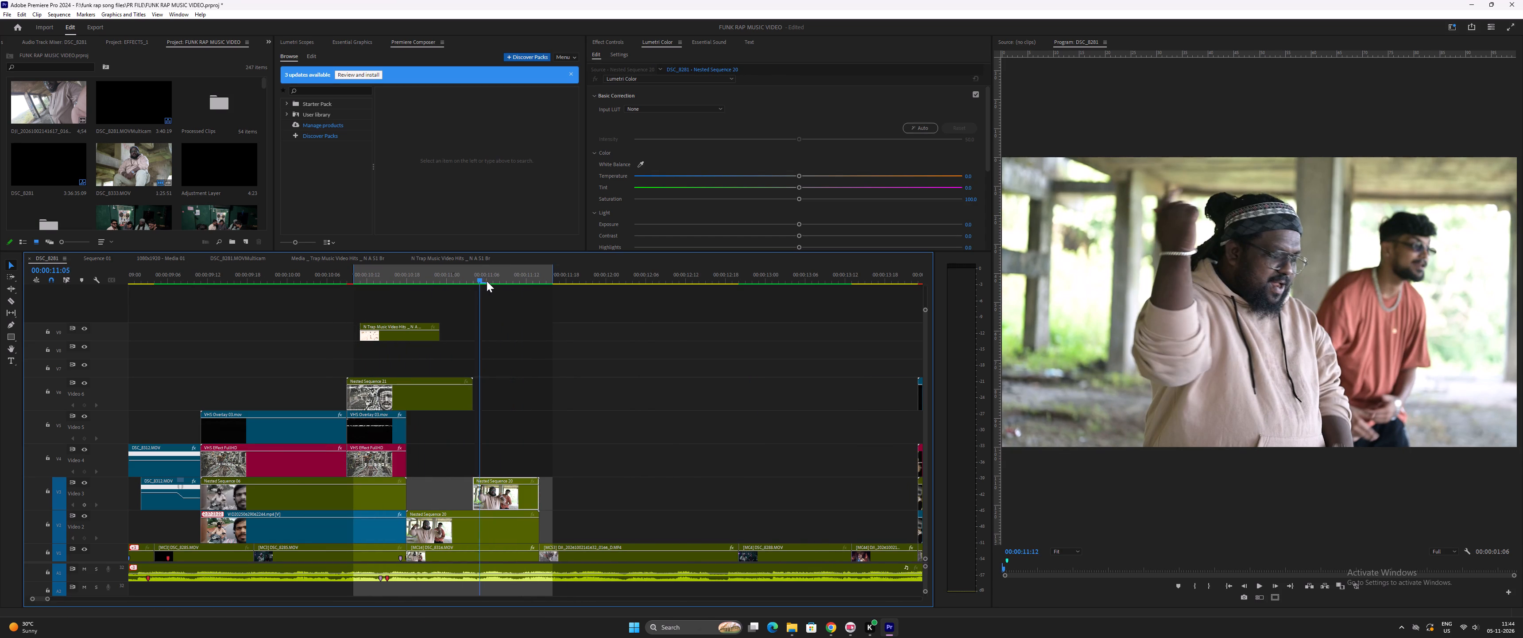
drag(487, 281, 492, 283)
key(equal)
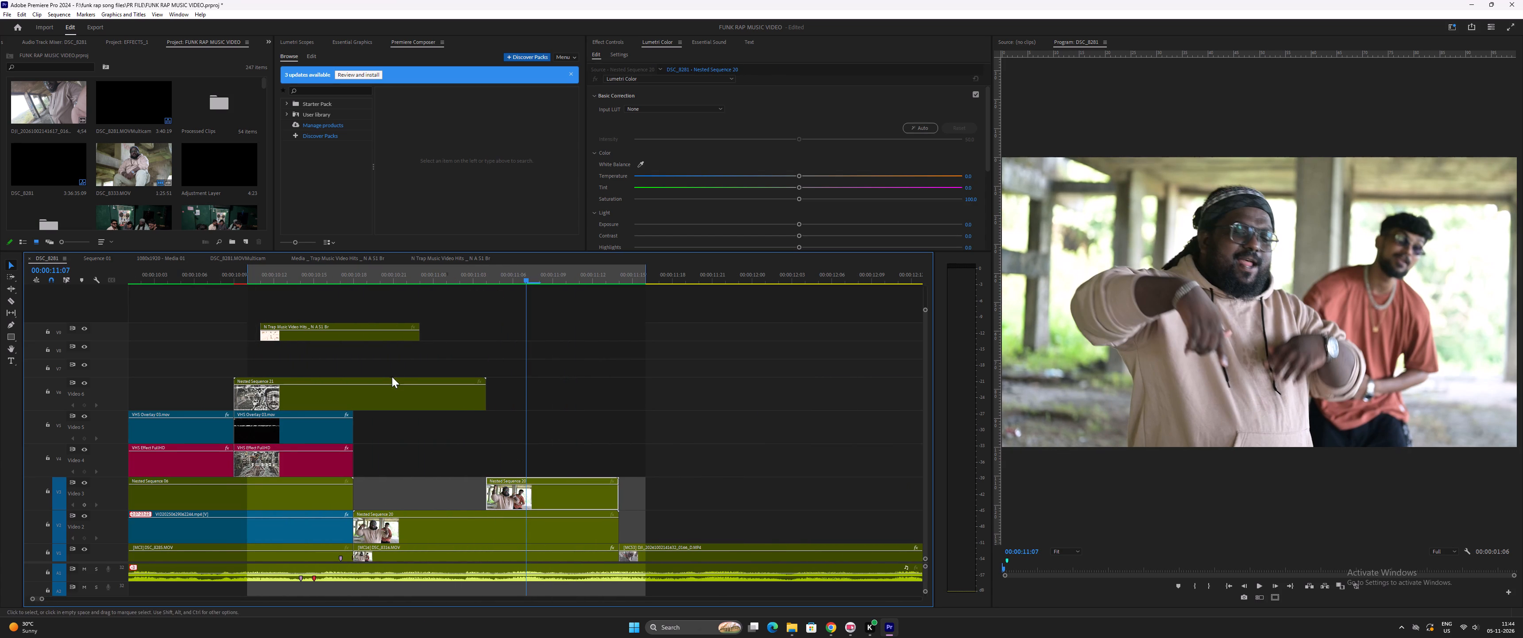
drag(371, 273, 428, 284)
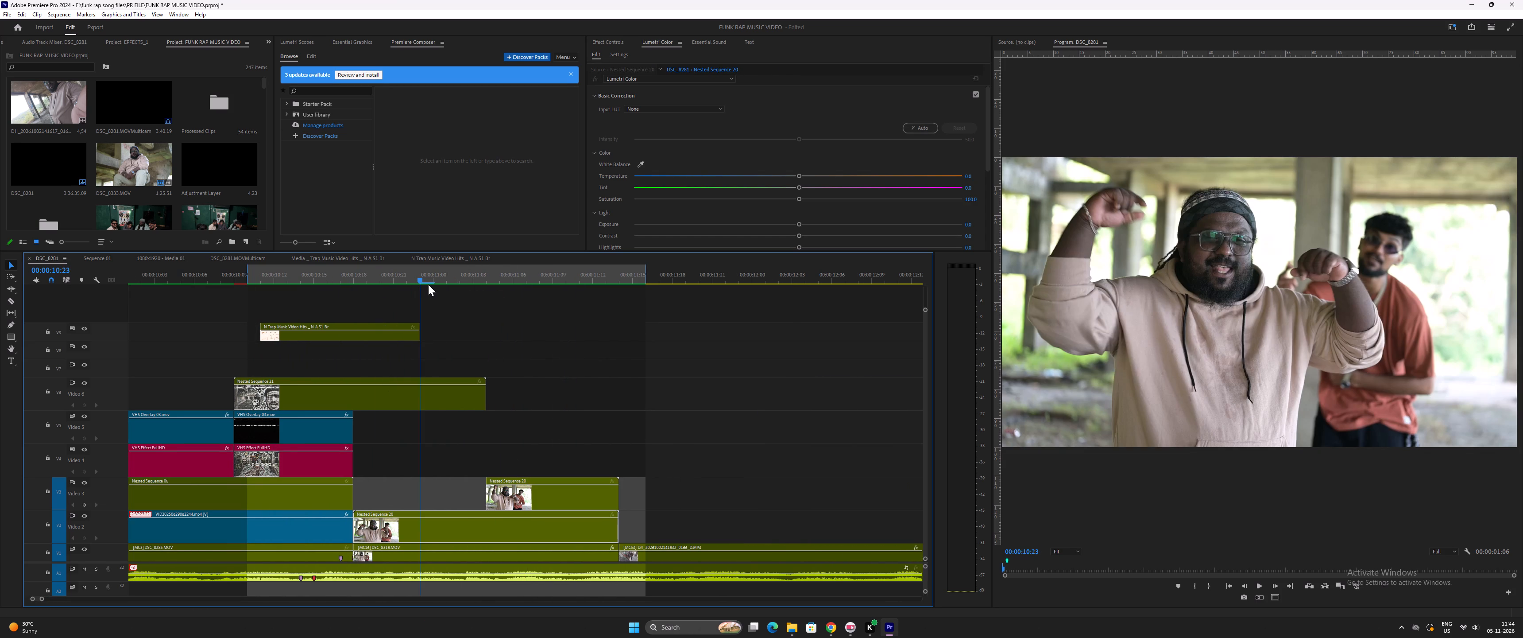
drag(428, 284, 433, 286)
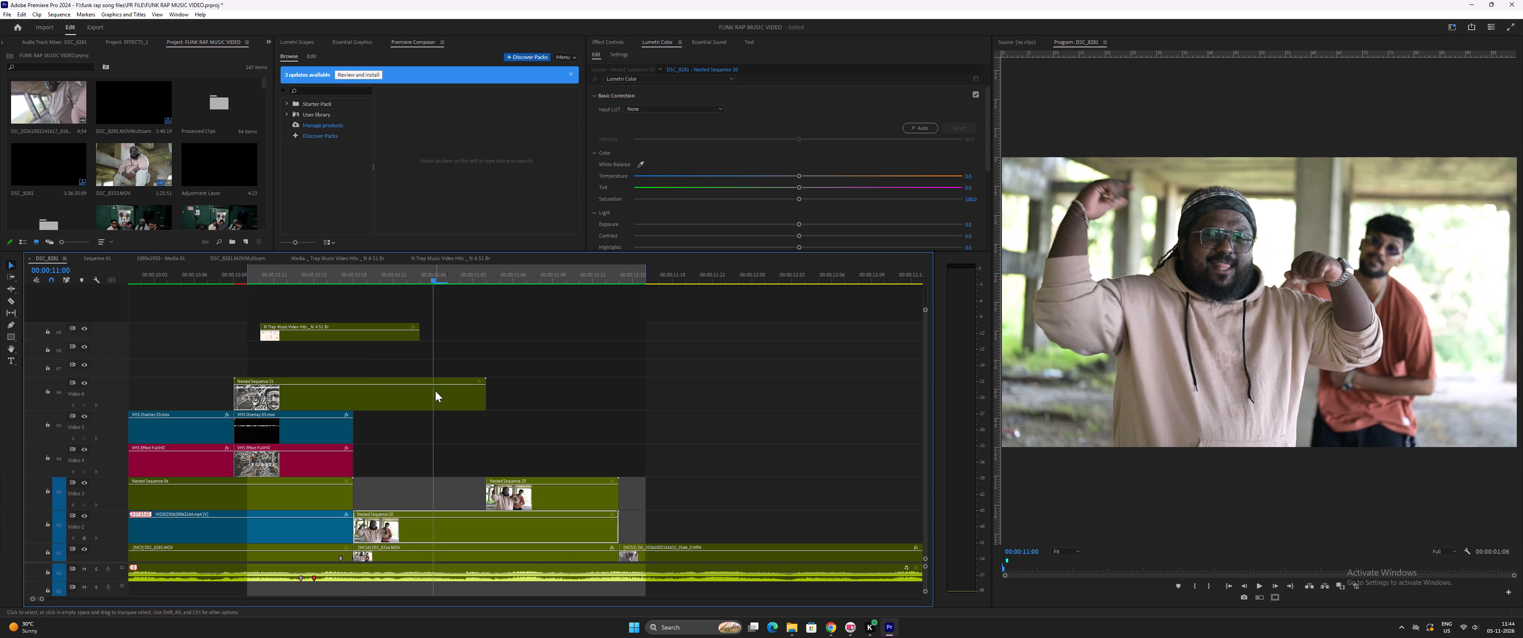
key(minus)
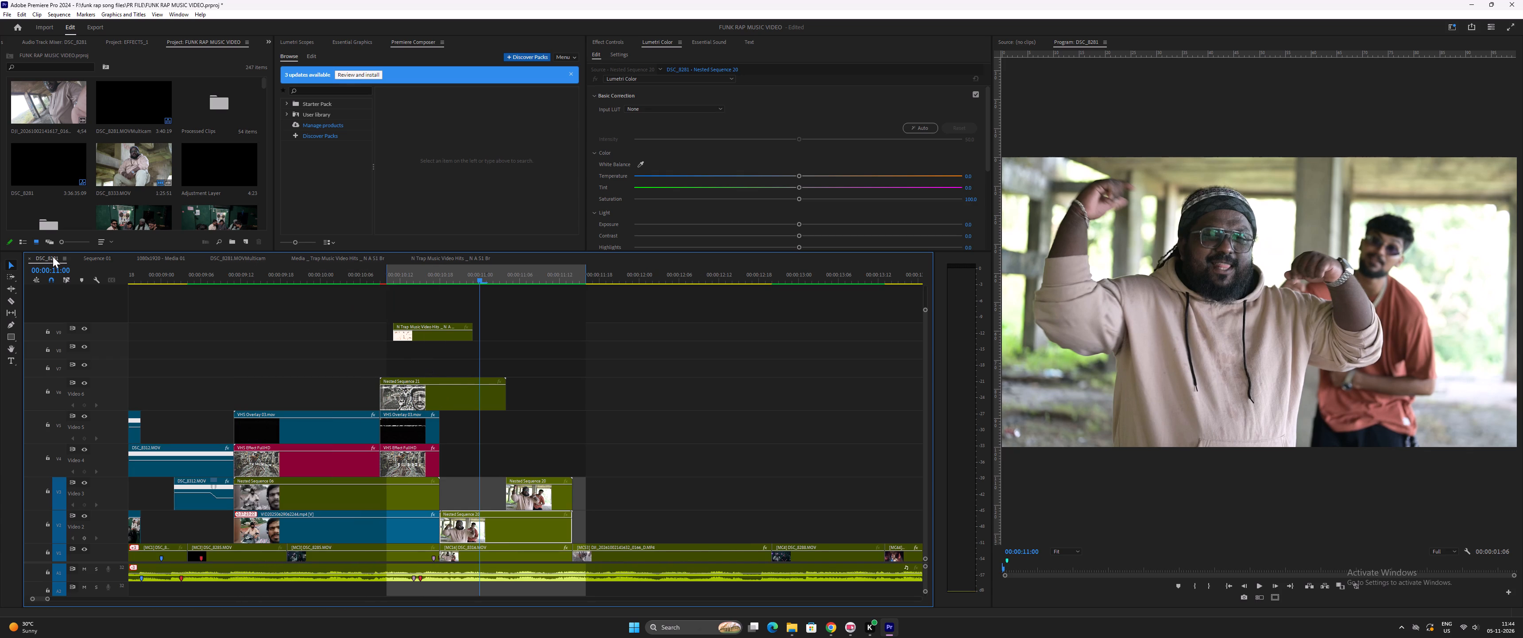
Place the playhead at 00:00:10:18, where the VHS overlay clips end, and create a new adjustment layer with the default video settings.
drag(417, 268, 441, 276)
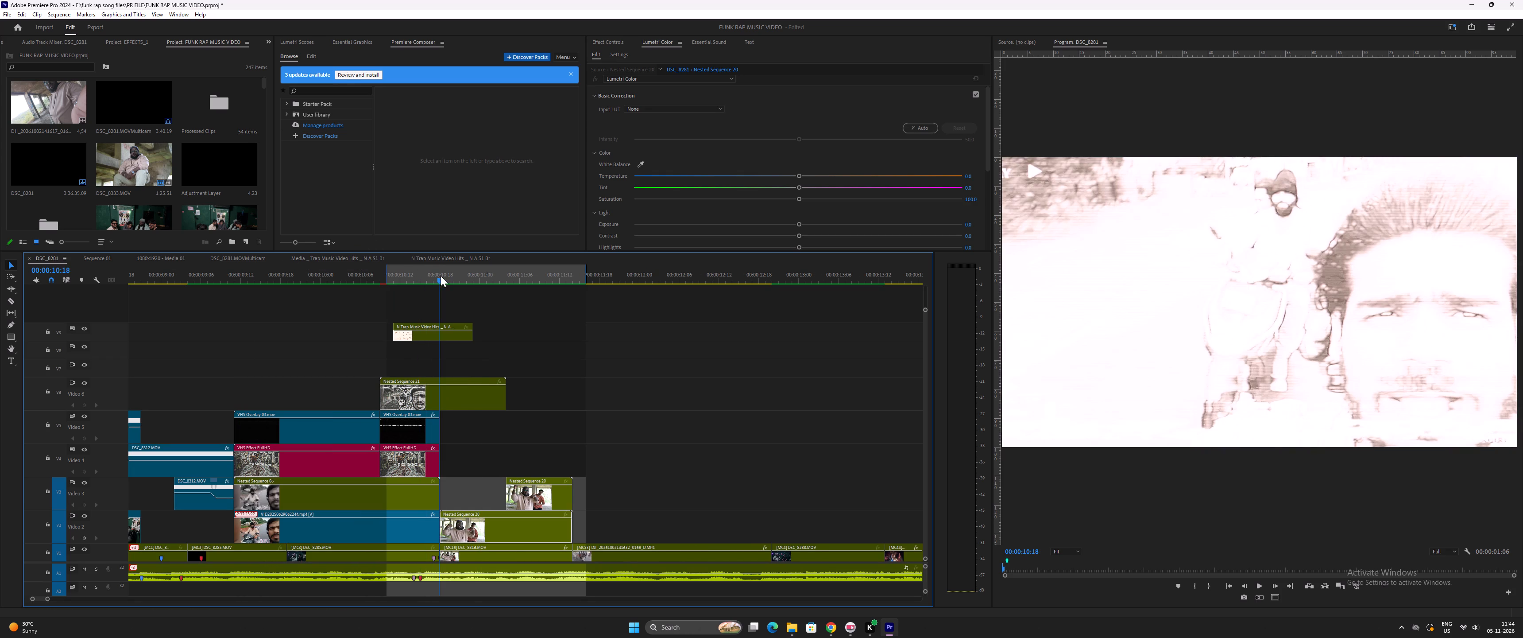
drag(441, 276, 446, 300)
drag(441, 300, 437, 300)
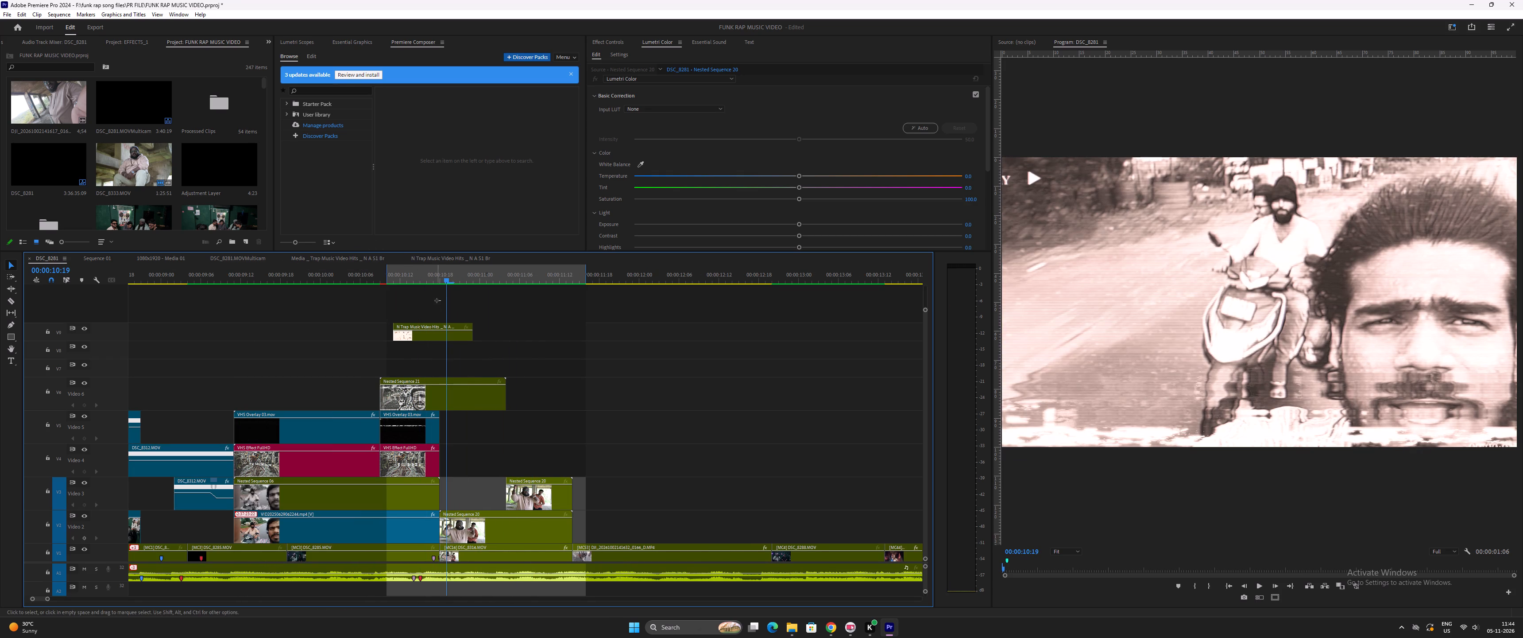
drag(437, 300, 434, 300)
drag(444, 277, 436, 277)
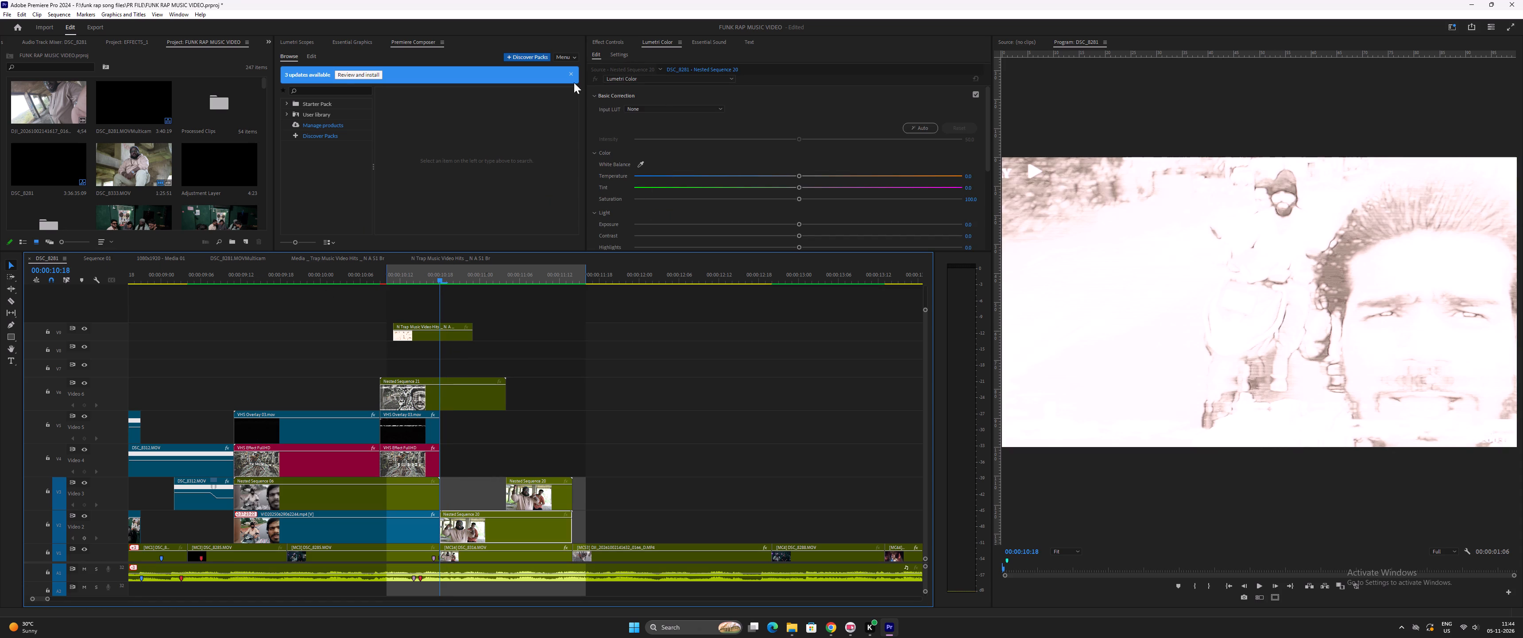
scroll(197, 163, down, 8)
click(245, 237)
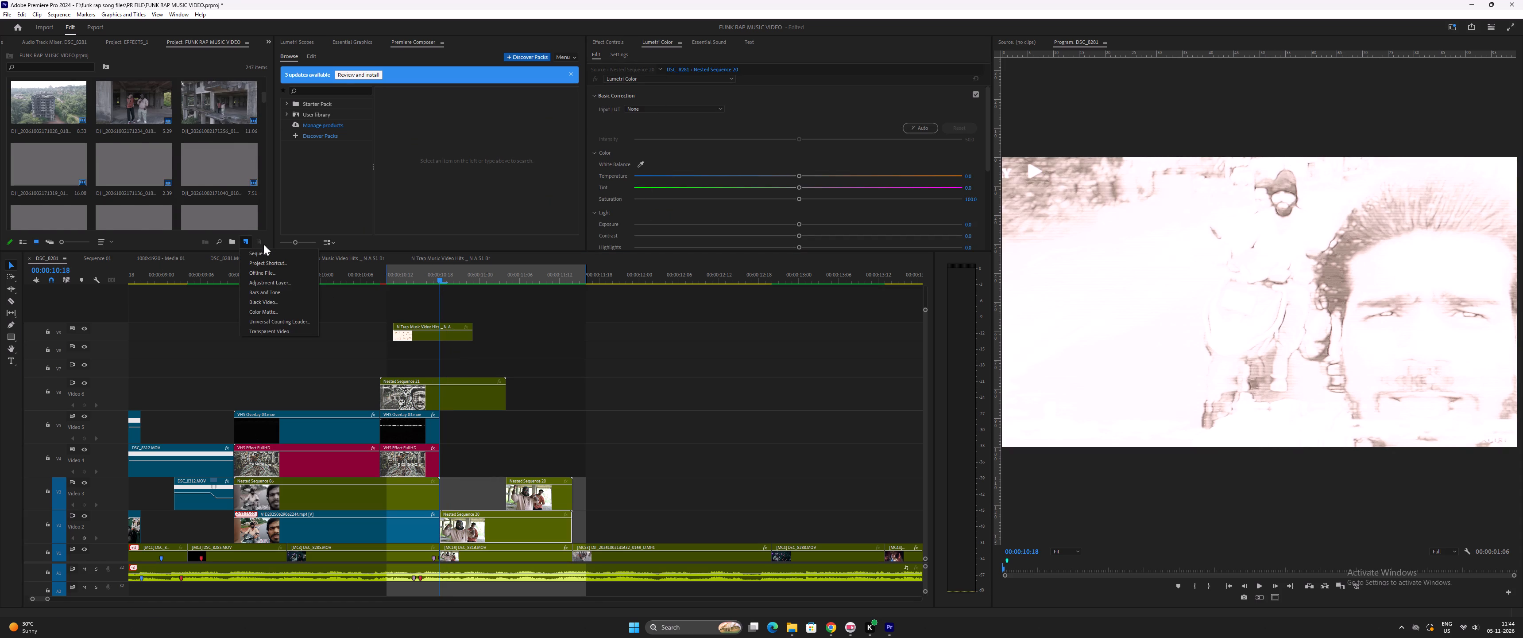
click(271, 286)
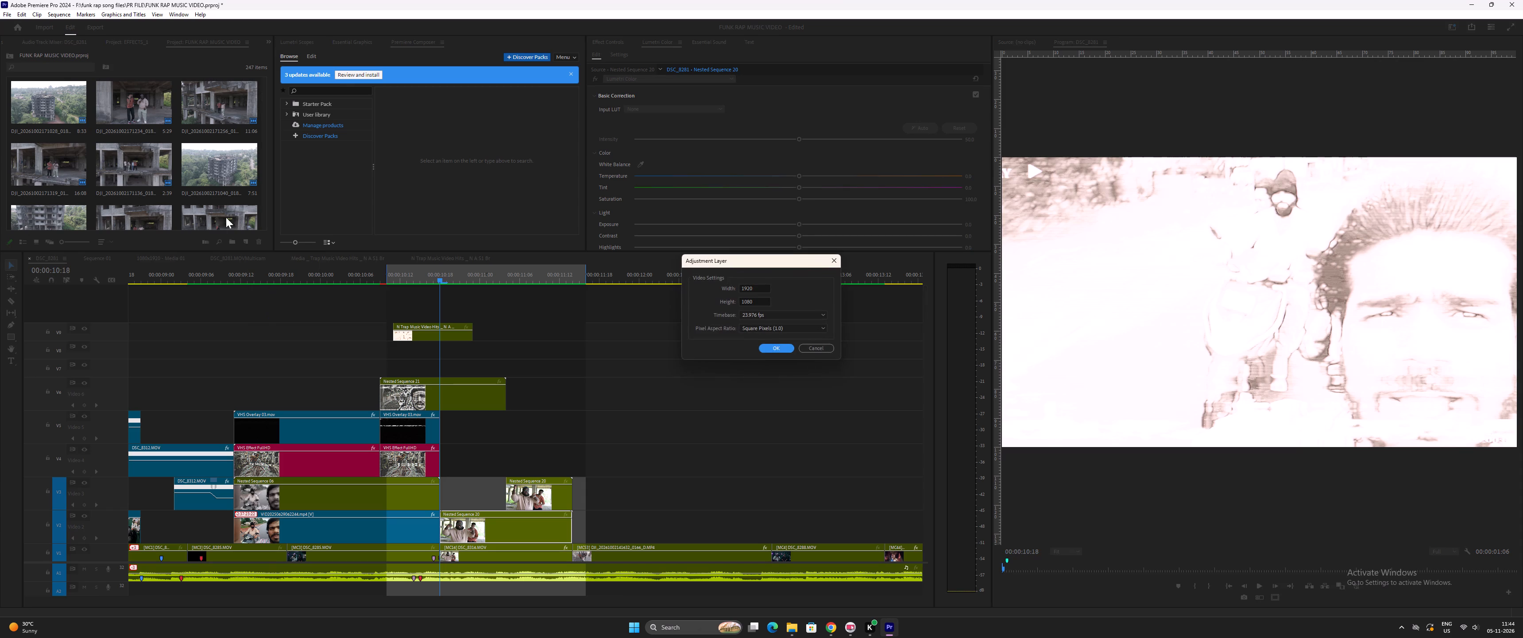
click(772, 349)
Add the new adjustment layer to the empty track V8 just after the VHS clips and trim its end to about one second long.
drag(142, 197, 261, 256)
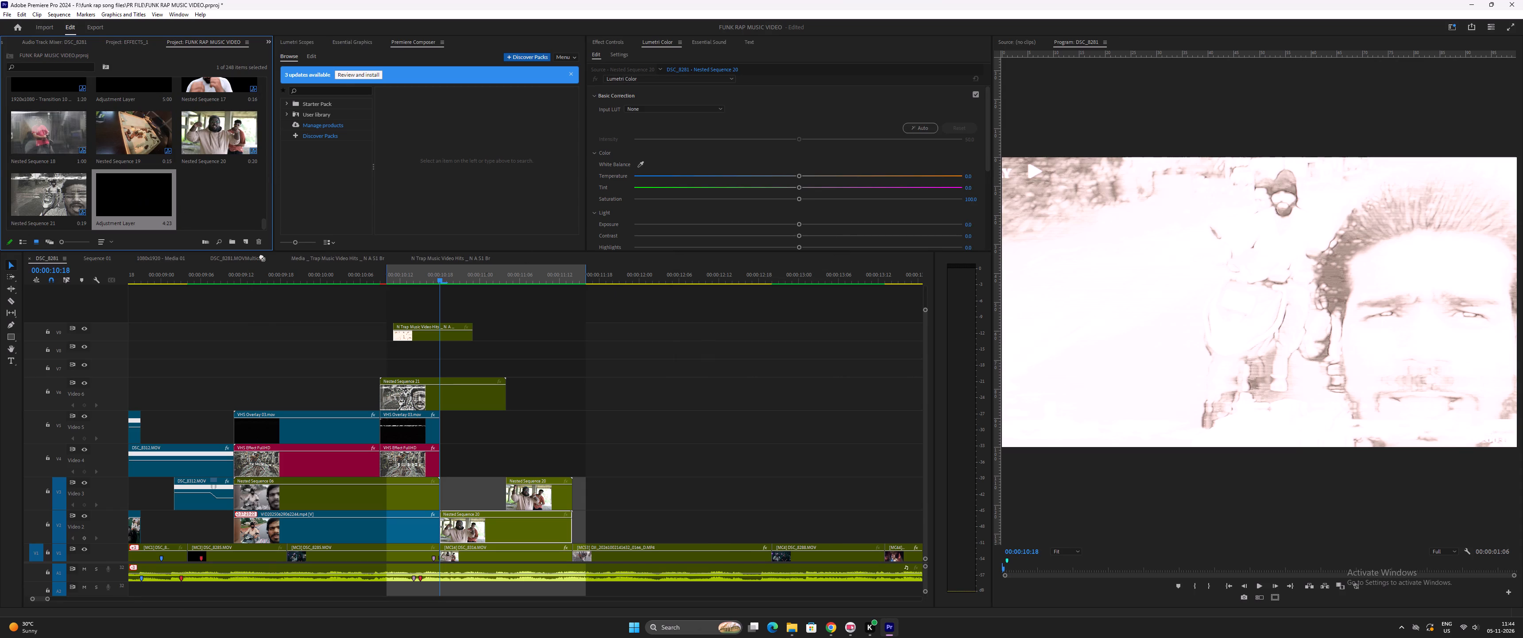
drag(261, 256, 424, 357)
key(minus)
key(minus)
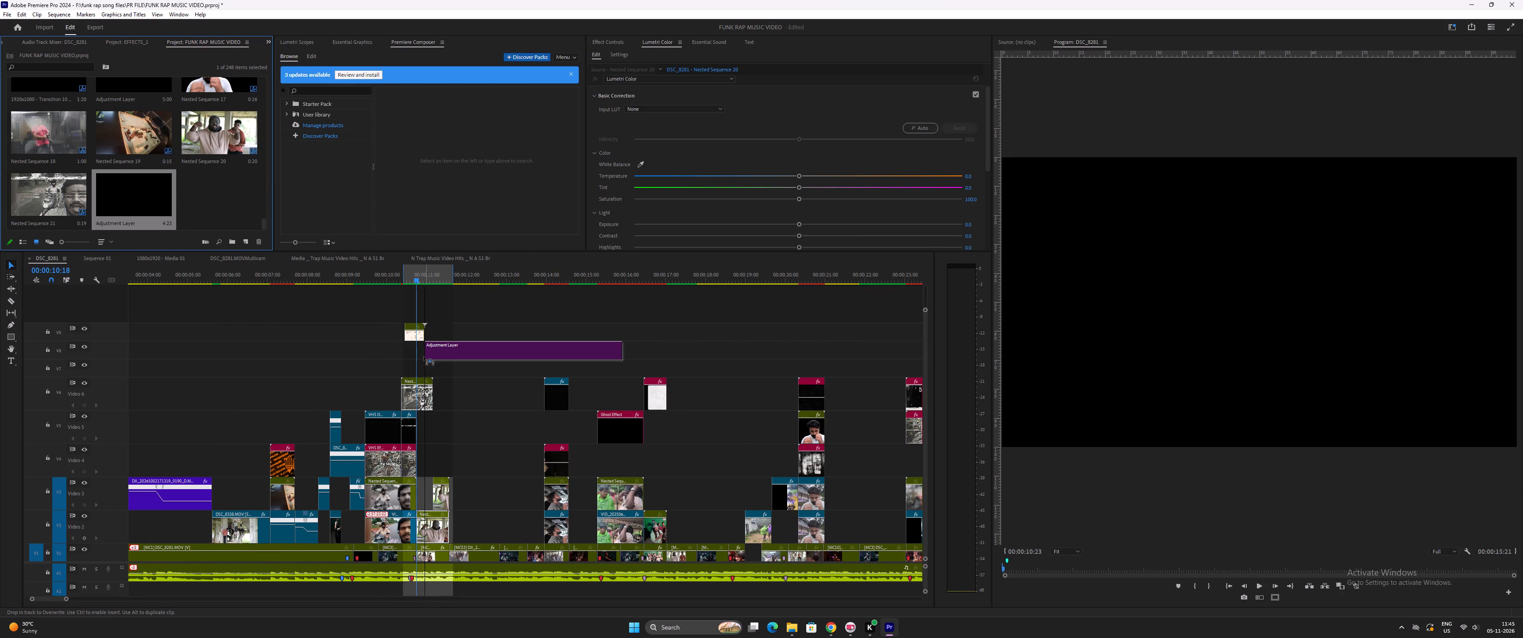
drag(424, 357, 420, 357)
drag(617, 358, 462, 357)
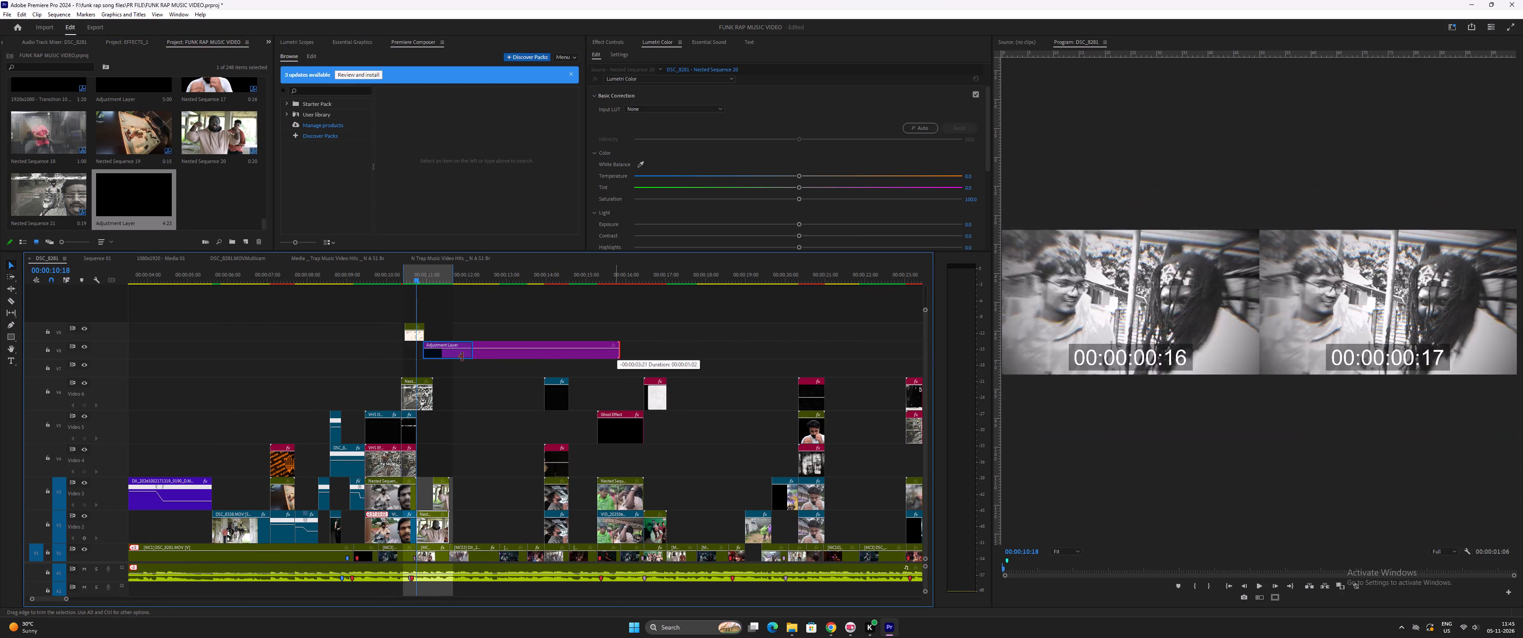
Move the adjustment layer down to track V7 so that it starts at the playhead at 00:00:10:18.
key(equal)
key(equal)
drag(614, 357, 593, 369)
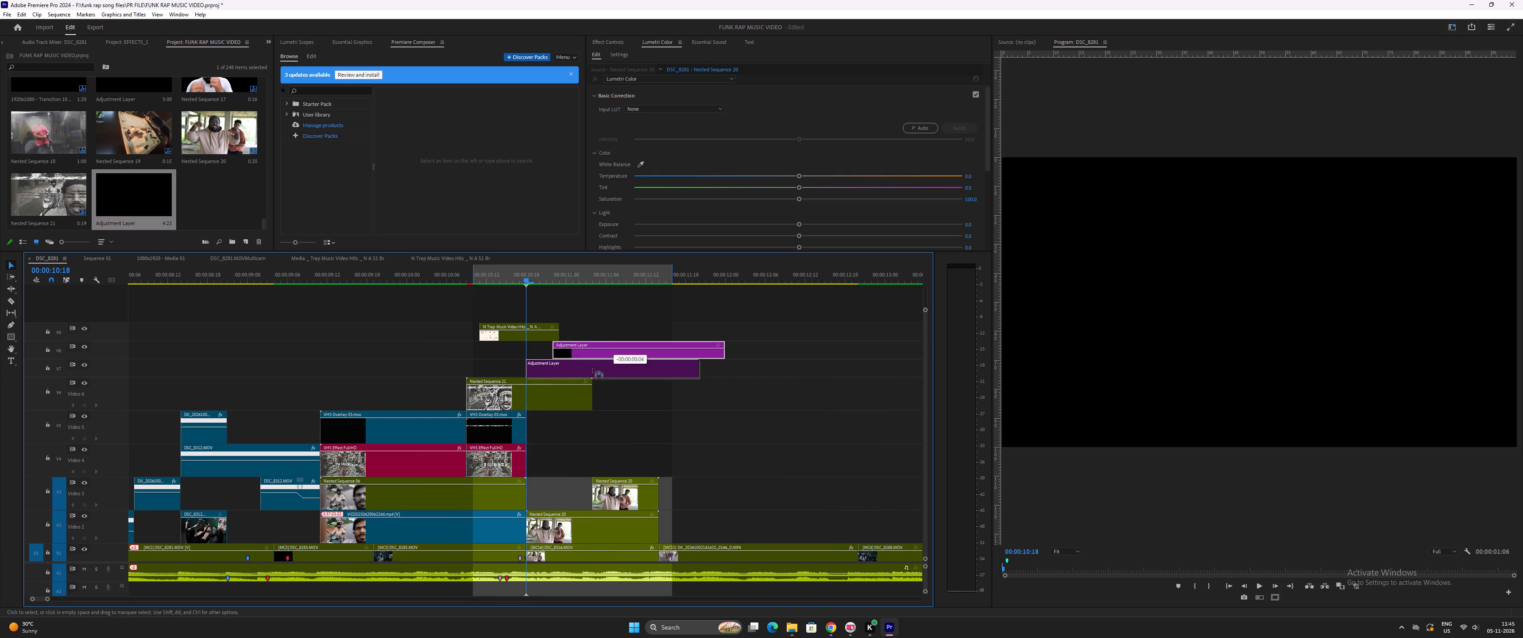
Trim the end of the V7 adjustment layer to line up with the end of the two-man performance clip.
drag(593, 369, 588, 374)
drag(698, 372, 652, 371)
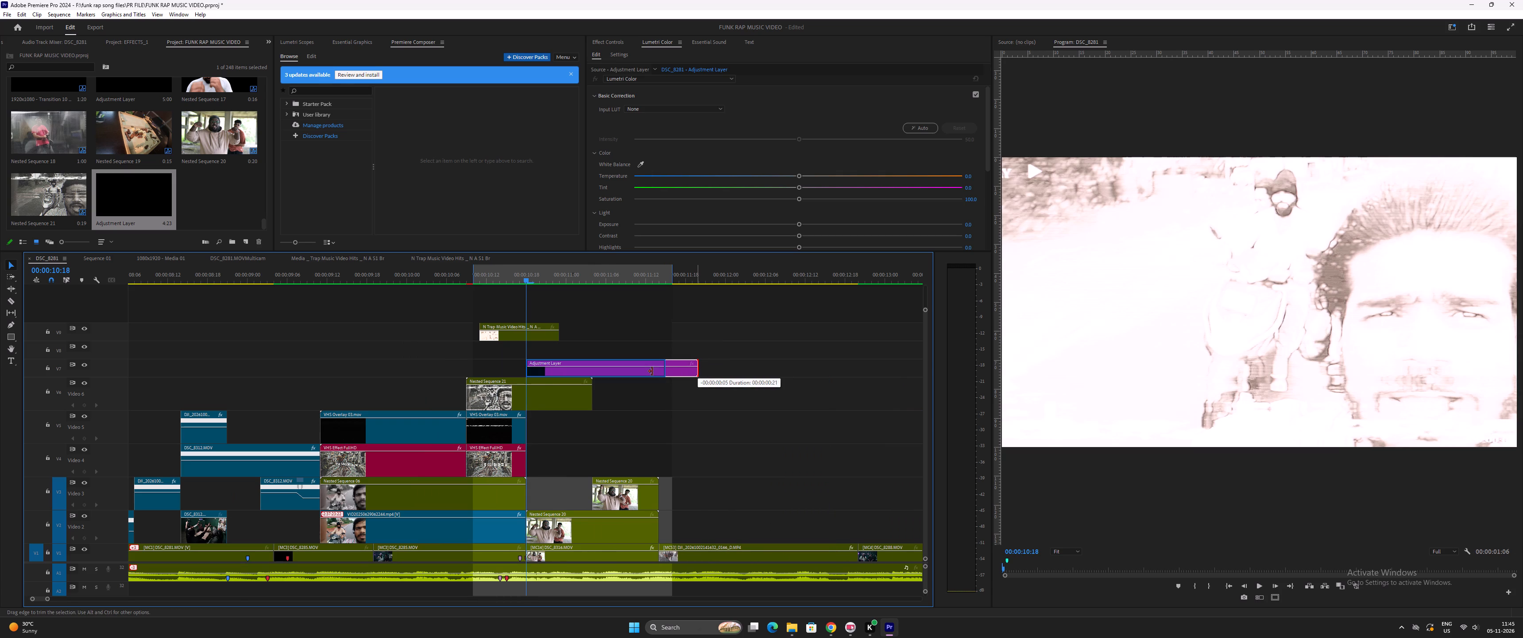
drag(652, 371, 660, 373)
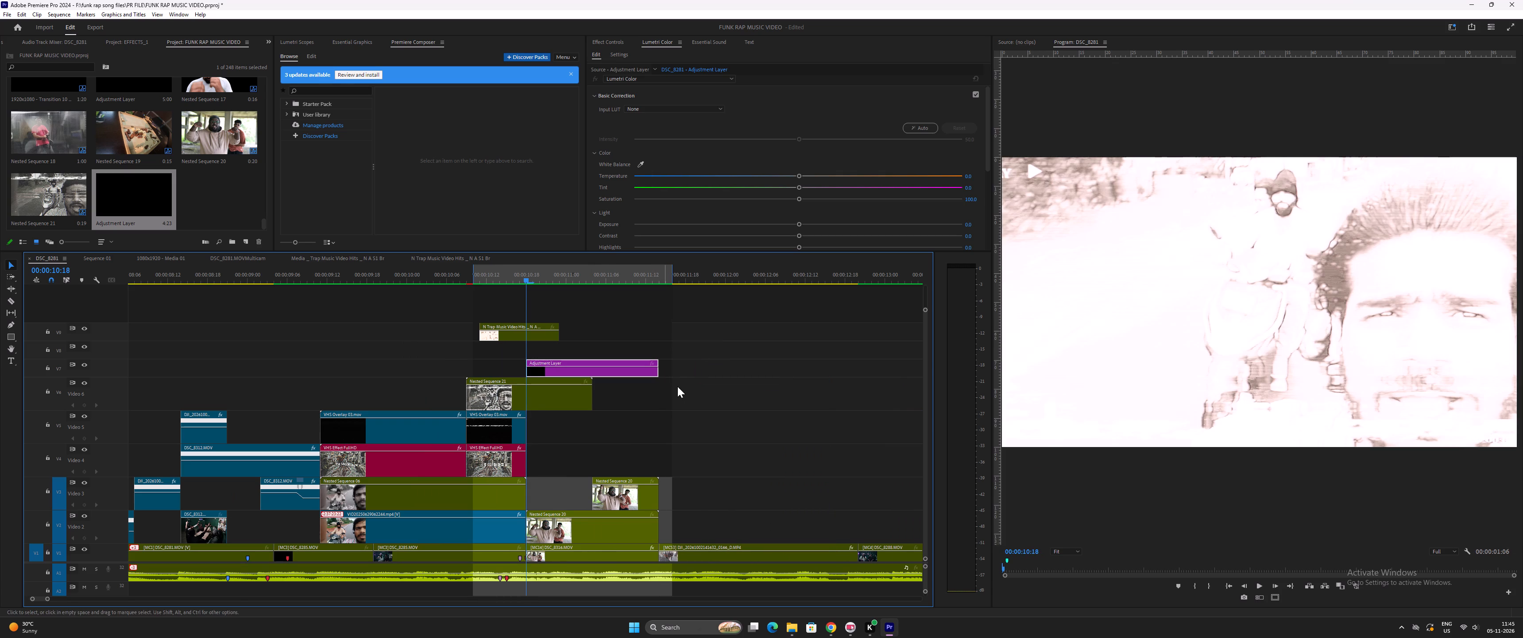
Set the adjustment layer's Lumetri saturation to 0.0 to make the performance clip black and white.
click(586, 373)
drag(800, 198, 589, 207)
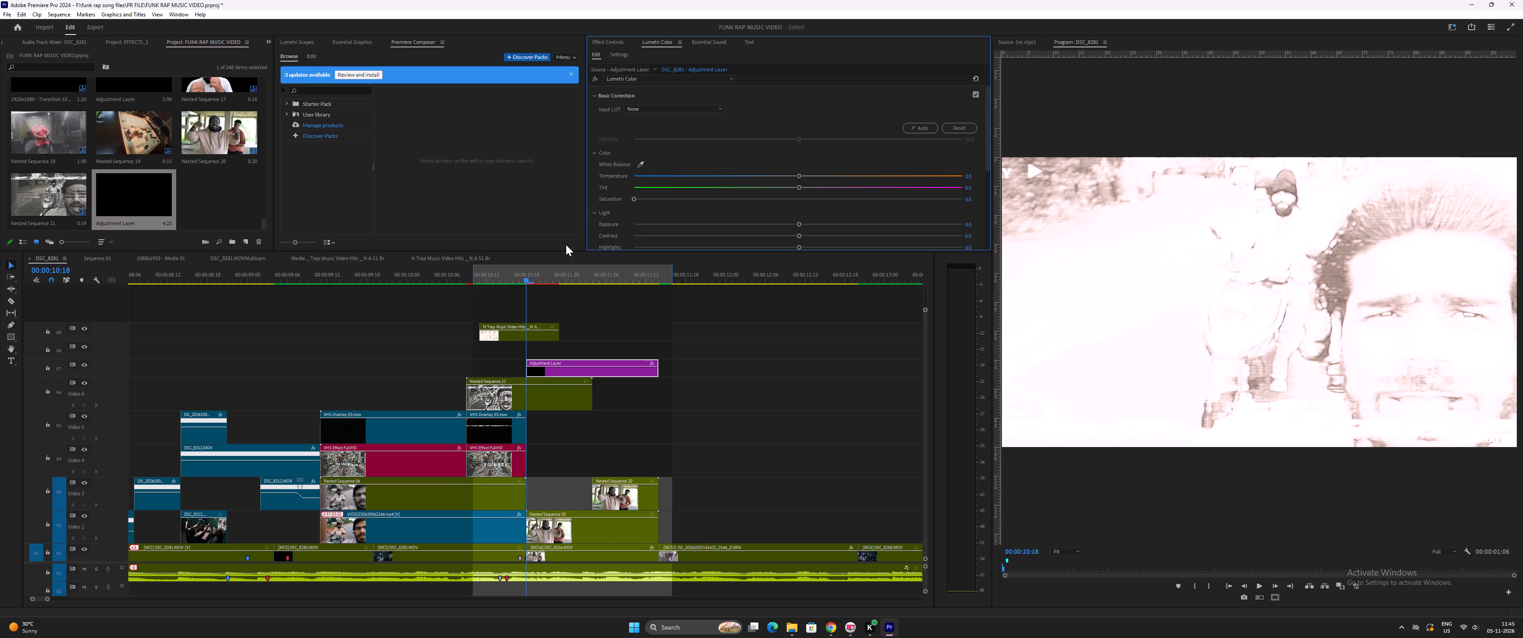
Scrub and play from the VHS section into the performance clip to check the black-and-white look.
drag(544, 280, 582, 288)
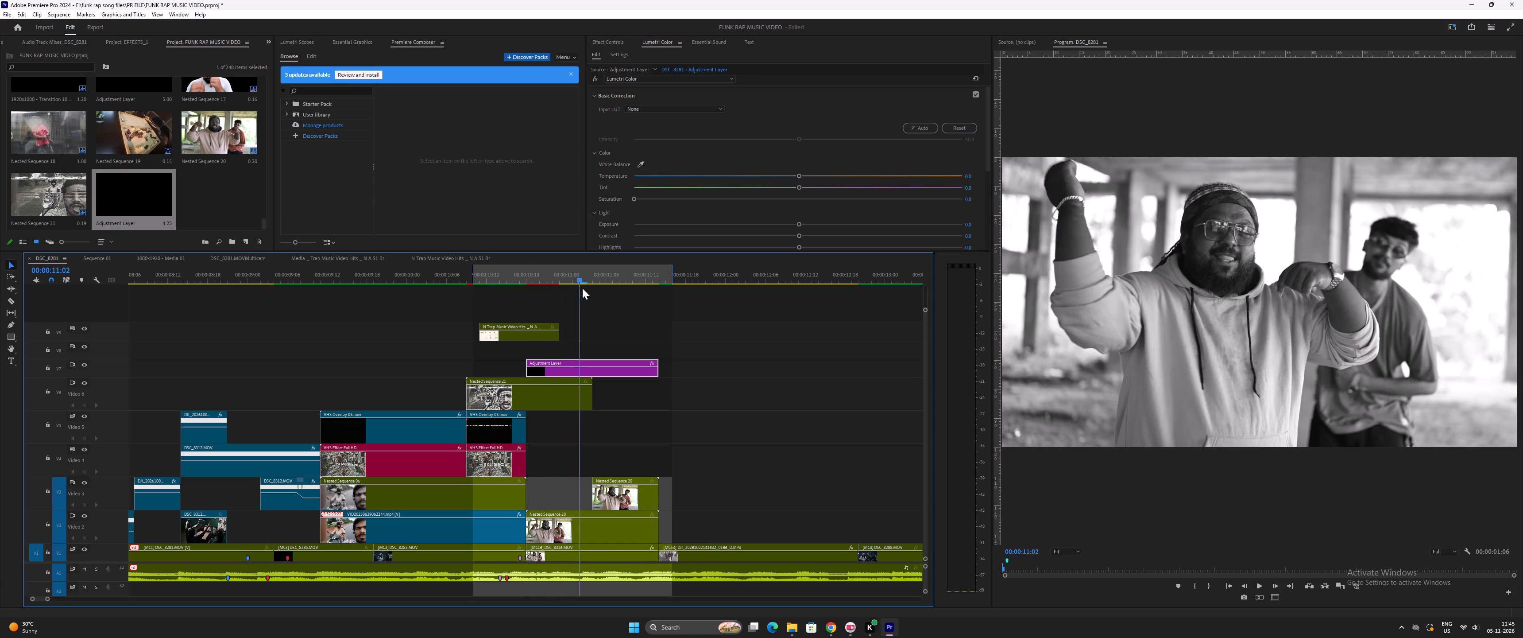
drag(582, 288, 528, 307)
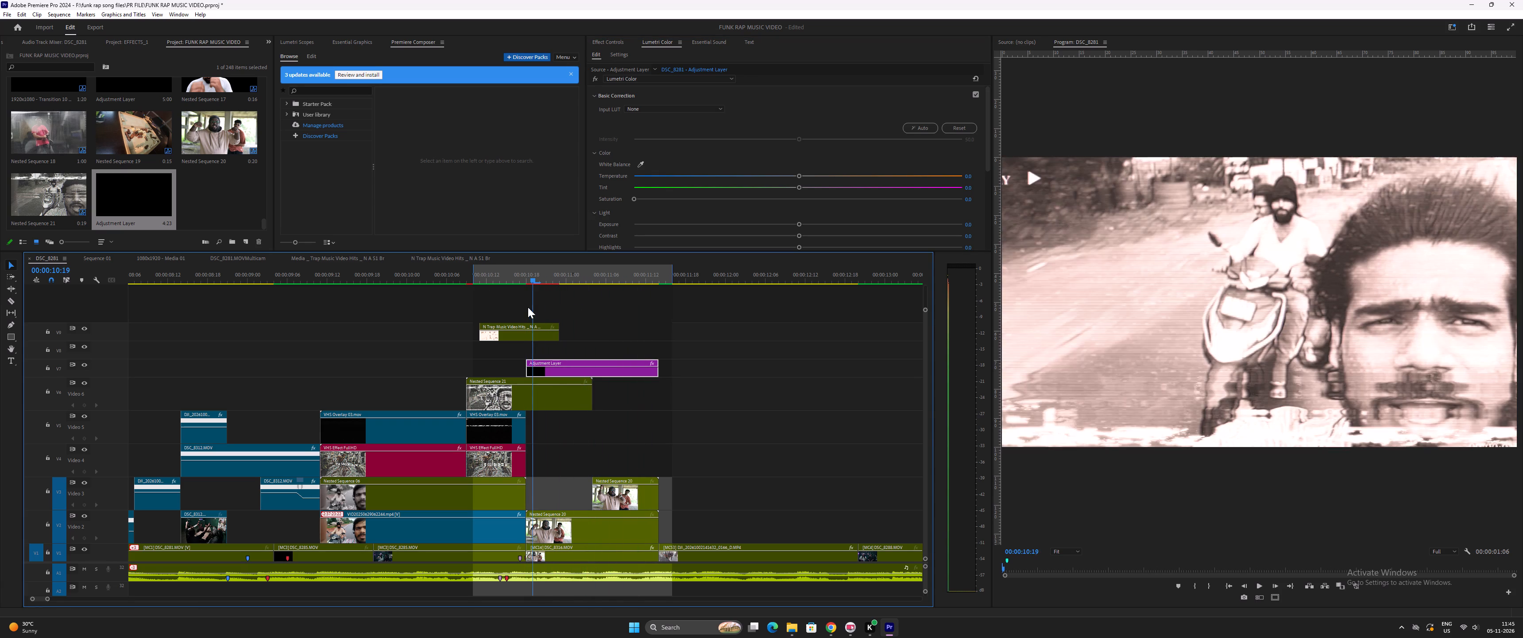
drag(528, 307, 390, 312)
key(space)
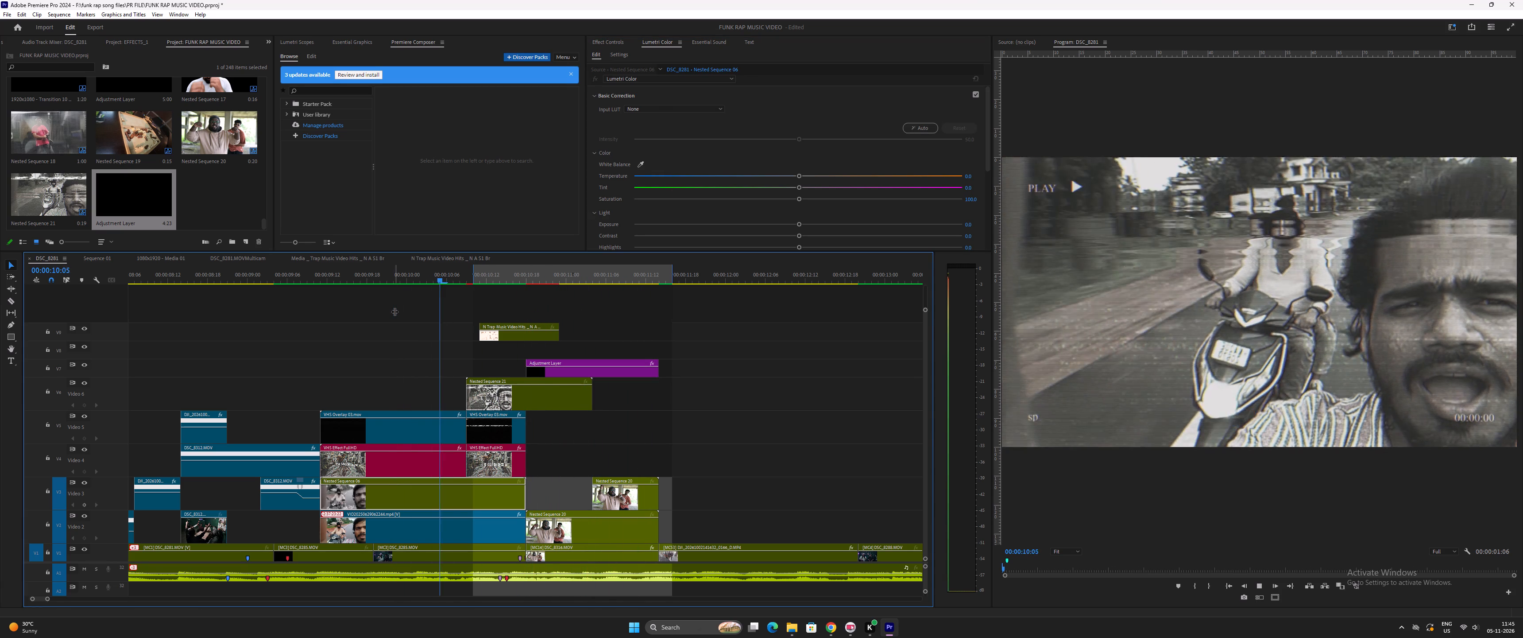
key(space)
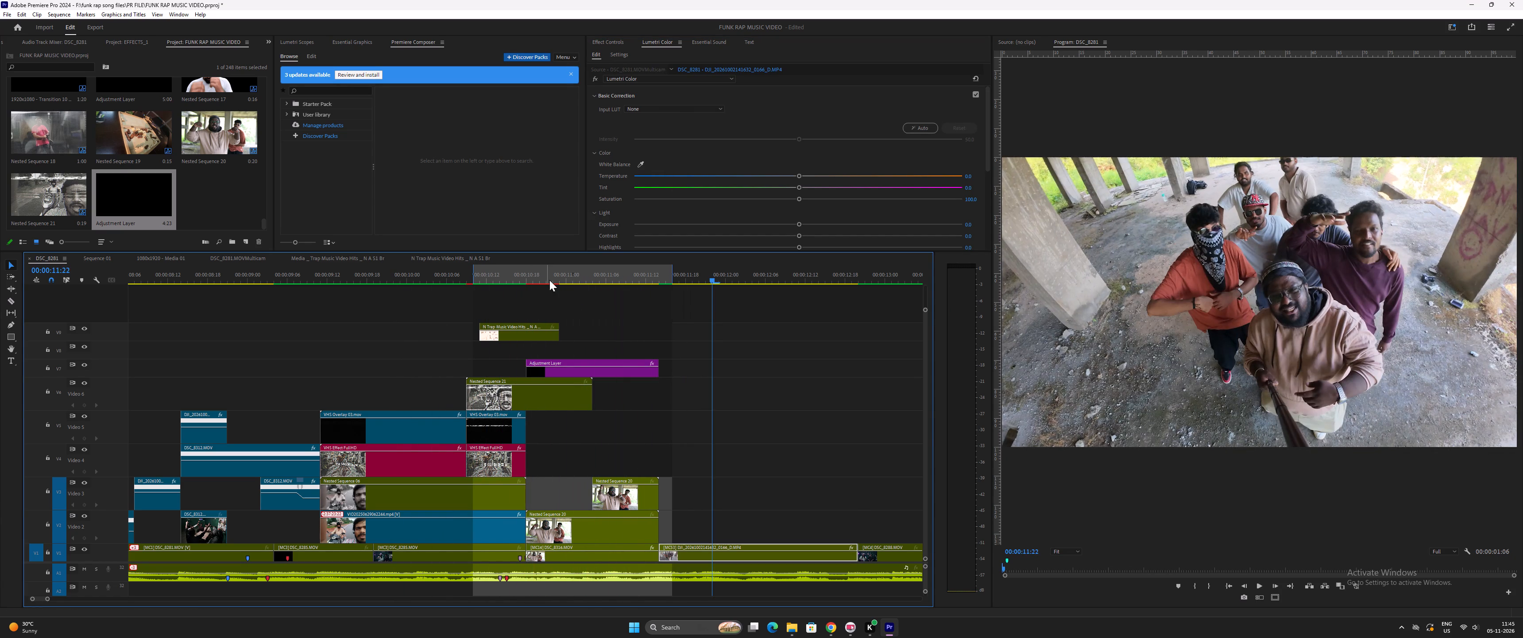
click(541, 275)
key(space)
key(space)
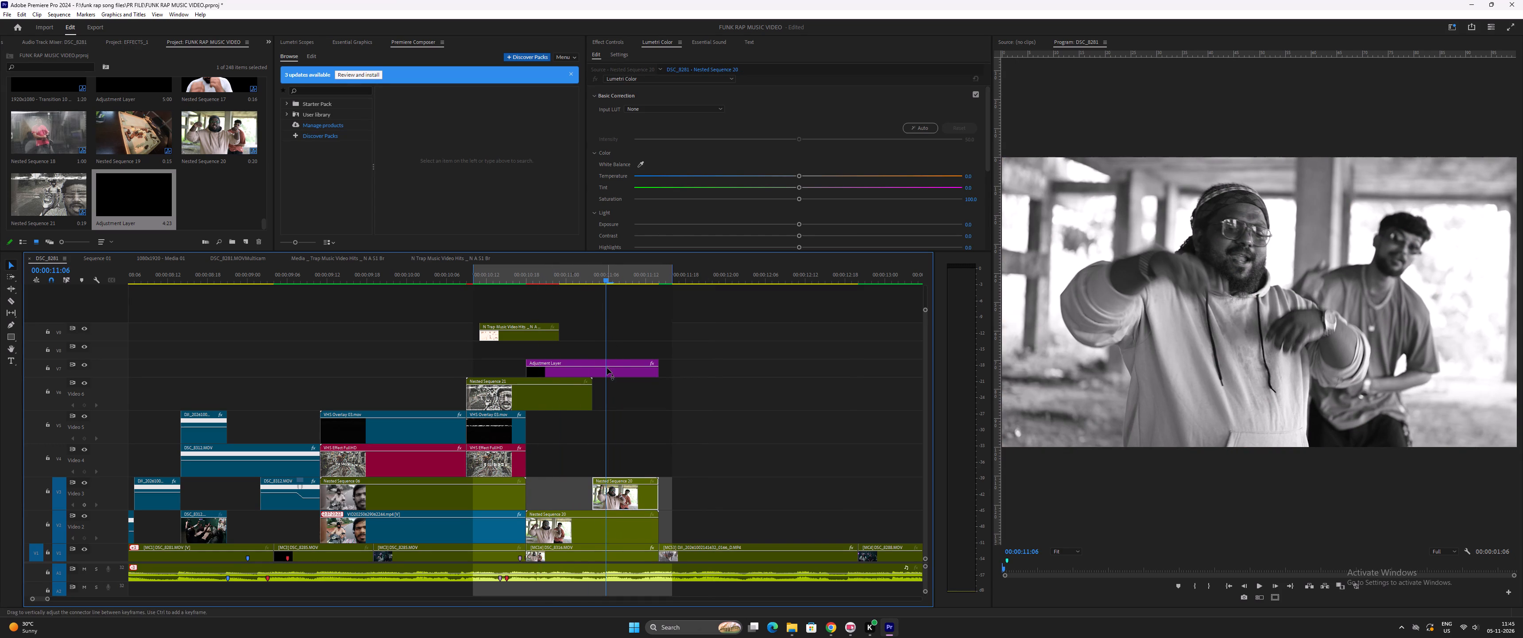
Look over the adjustment layer's Lumetri light settings and play from the VHS section on past the group shot.
click(607, 368)
scroll(684, 197, down, 8)
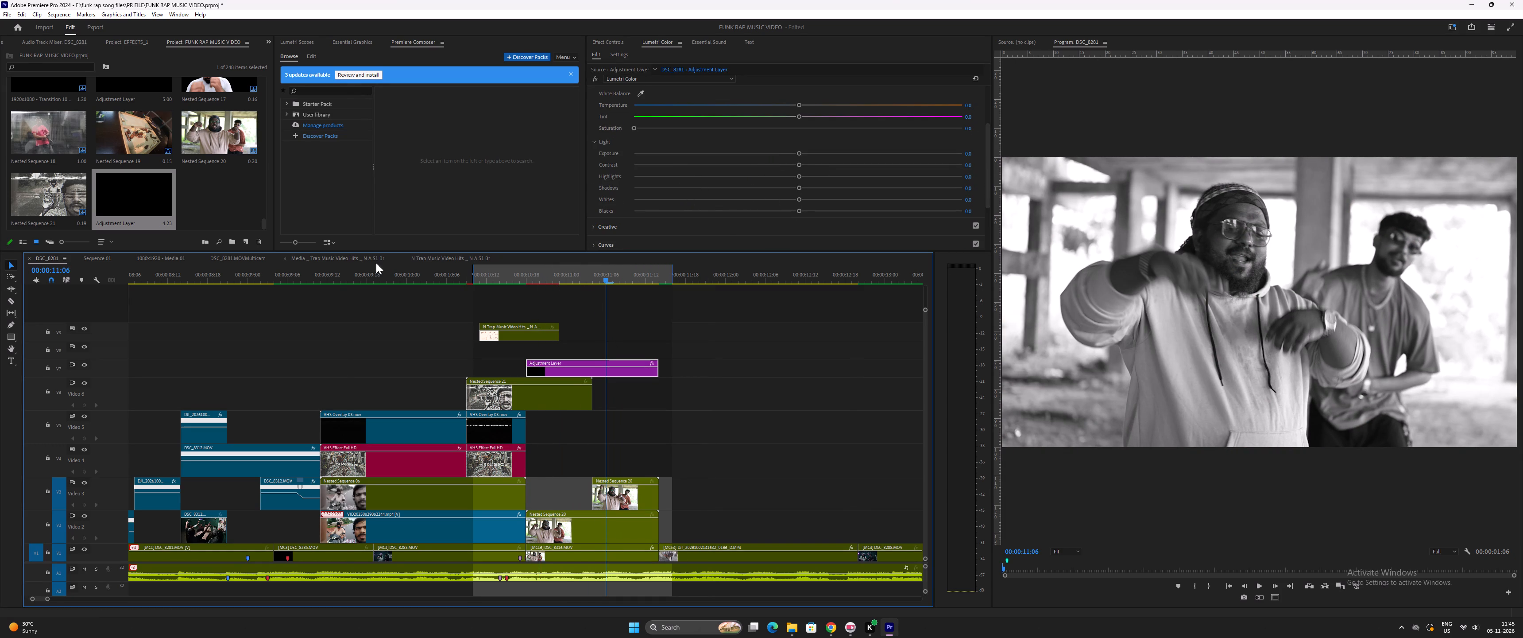
drag(345, 273, 338, 274)
key(space)
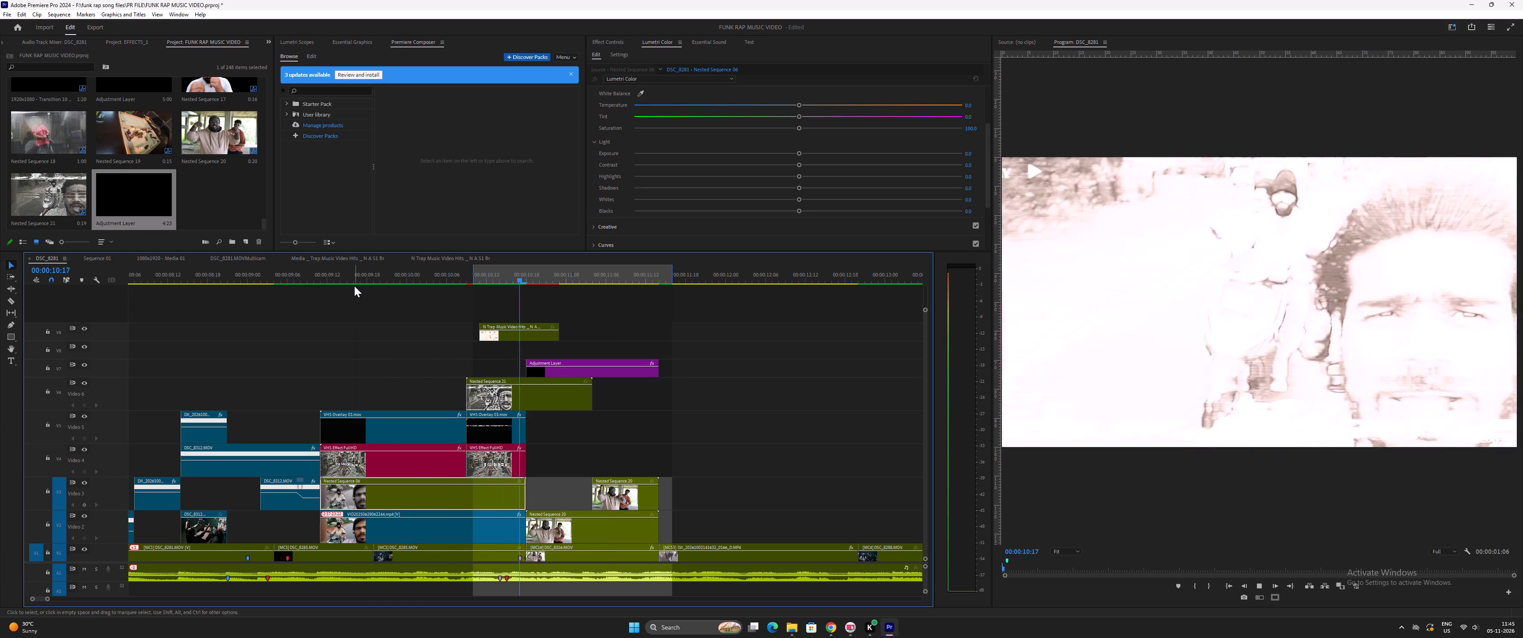
key(space)
key(space)
key(minus)
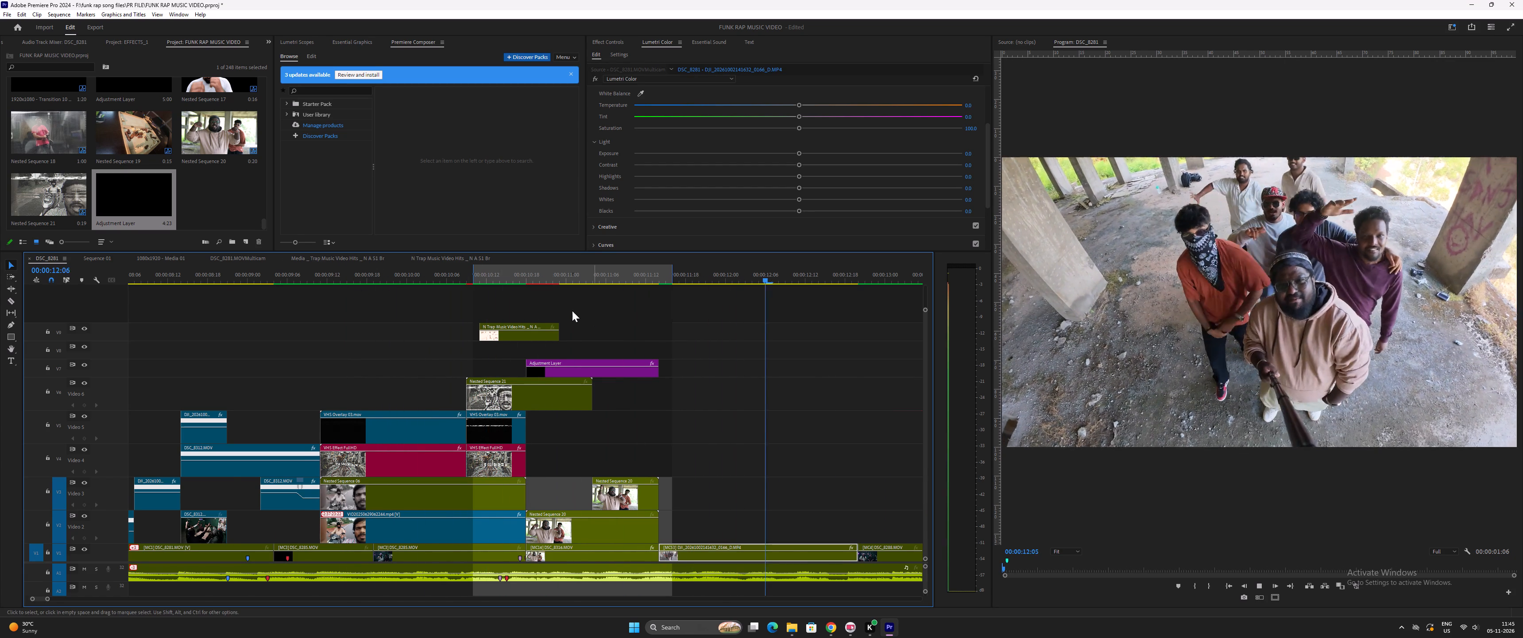
key(space)
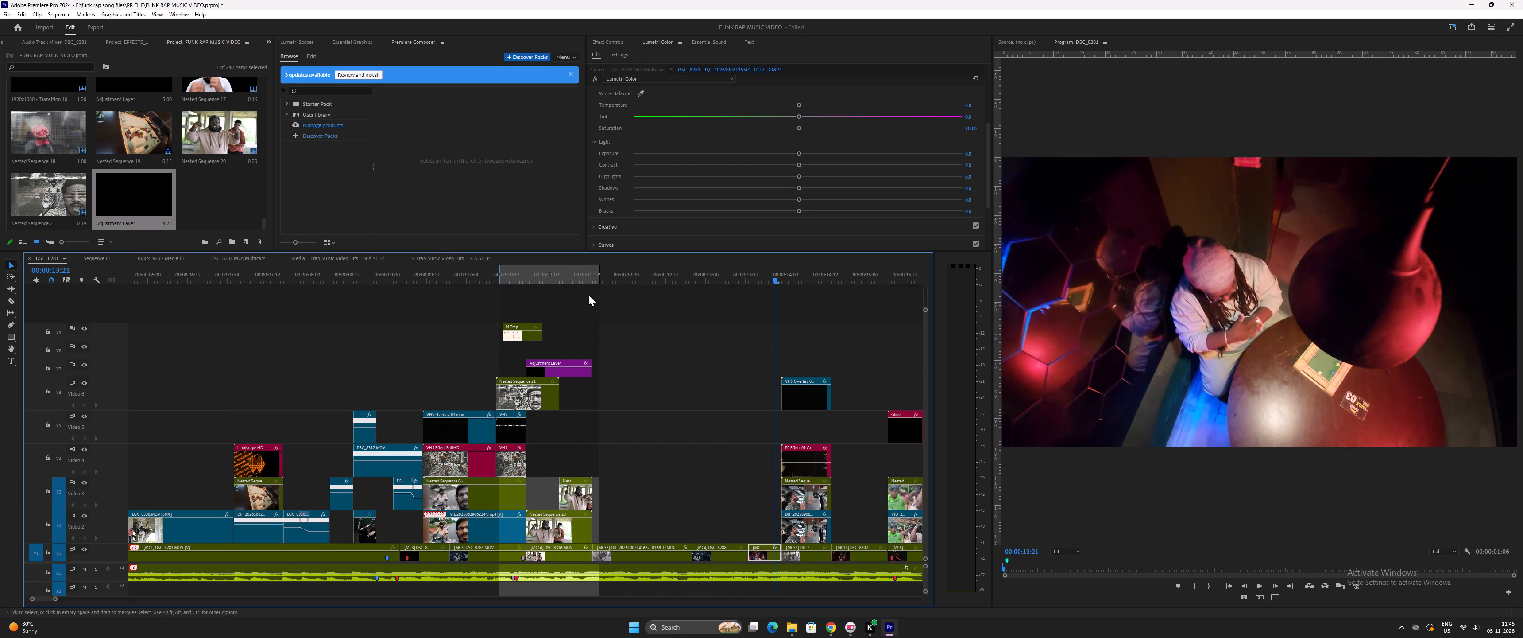
Examine the black-and-white performance section closely, replaying and scrubbing through the first part of the adjustment layer.
click(511, 273)
key(space)
key(equal)
key(equal)
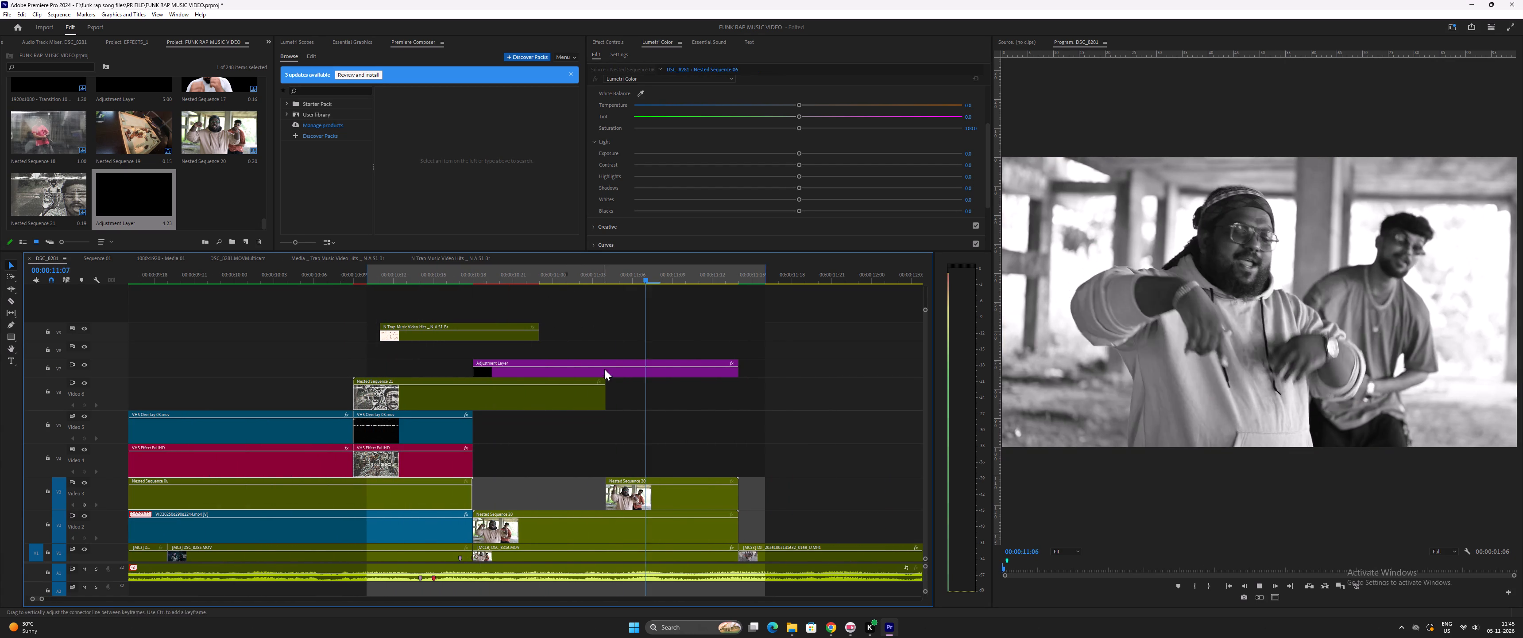
key(space)
click(657, 370)
key(minus)
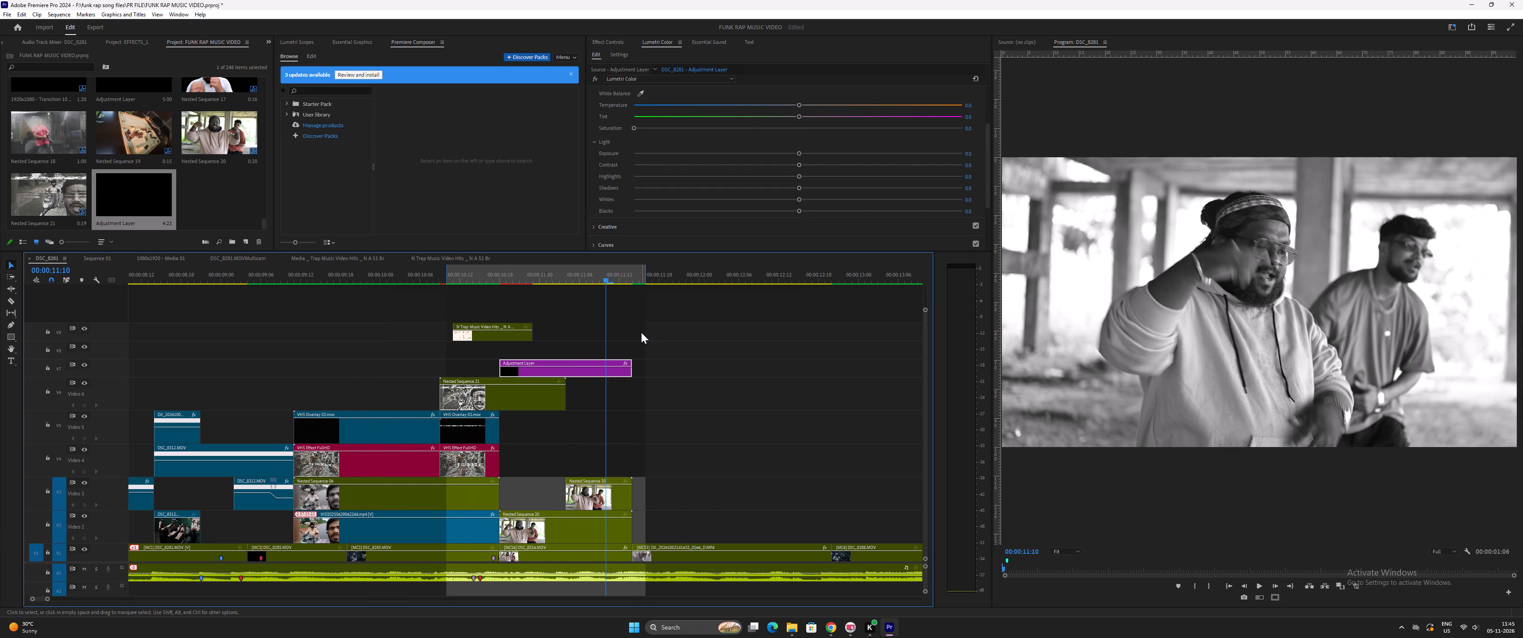
key(equal)
key(equal)
click(353, 274)
key(space)
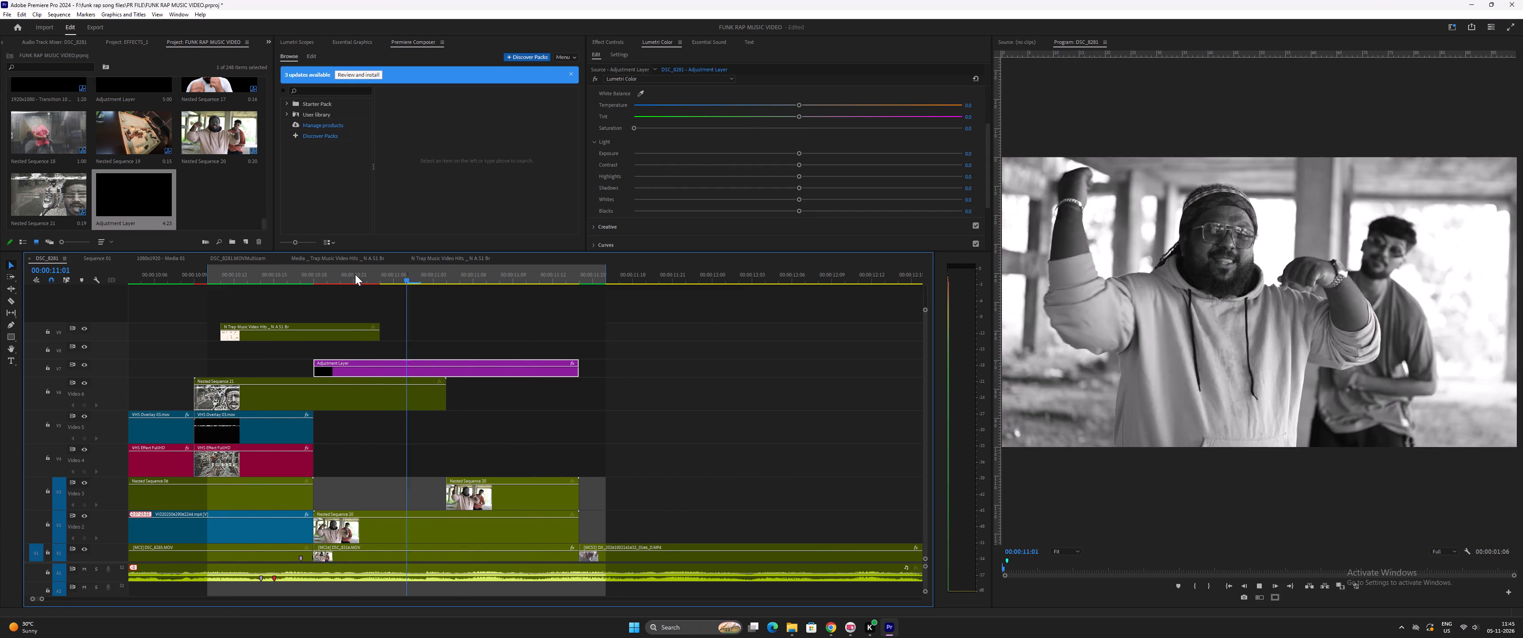
key(space)
drag(355, 271, 341, 284)
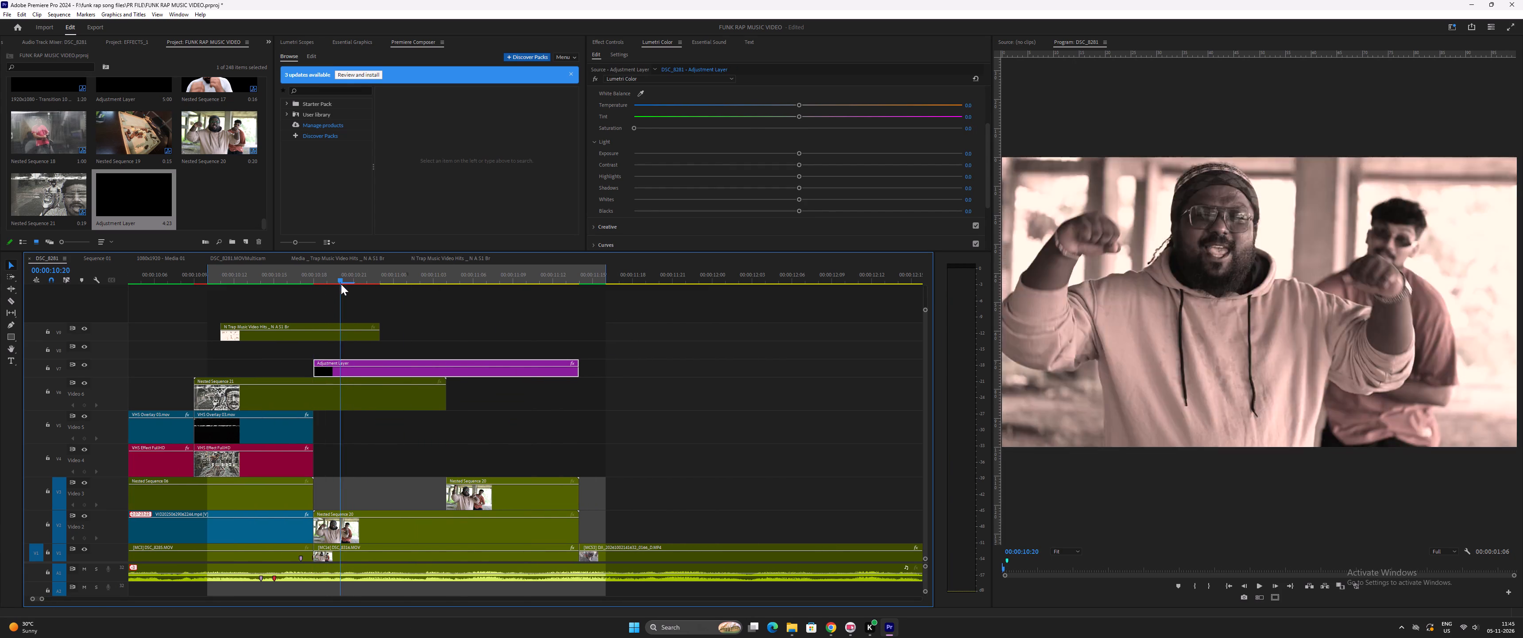
drag(341, 284, 442, 302)
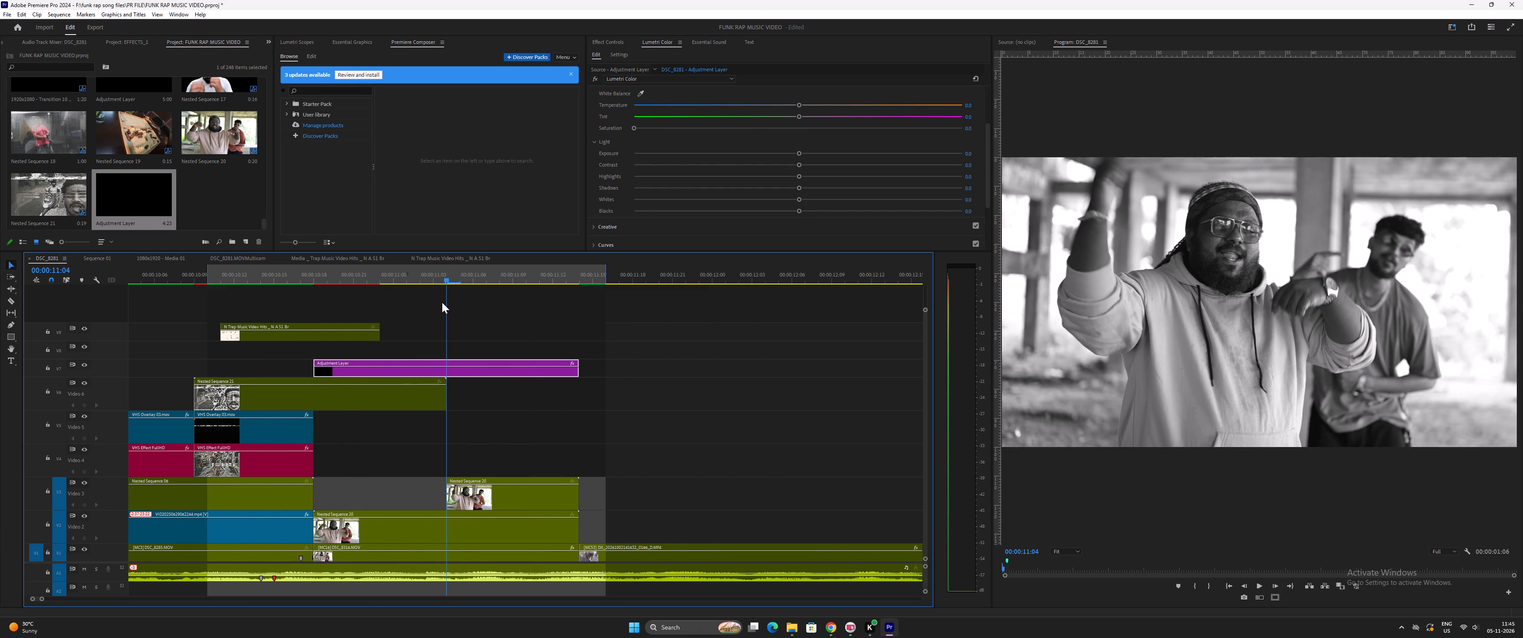
drag(442, 302, 356, 307)
key(space)
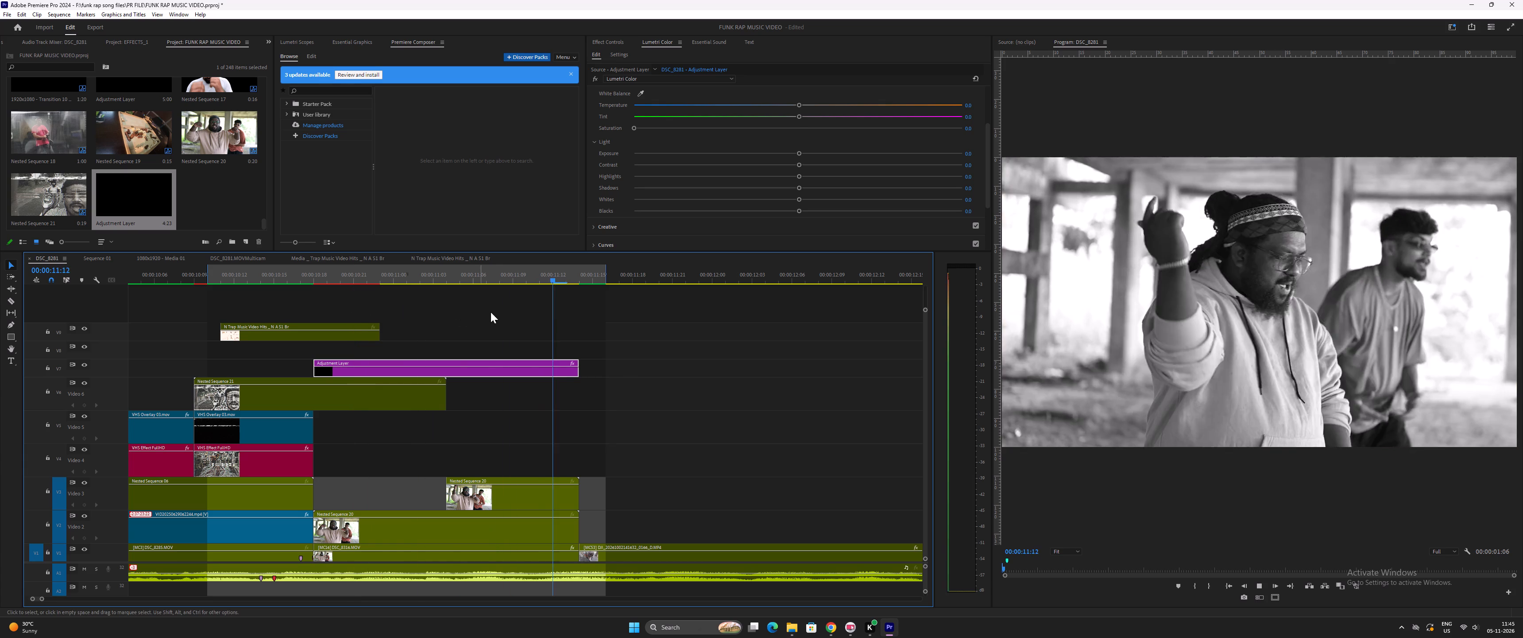
key(space)
Compare the VHS clip's end with the start of the performance clip by repeatedly scrubbing and playing across the cut.
drag(413, 271, 311, 281)
key(space)
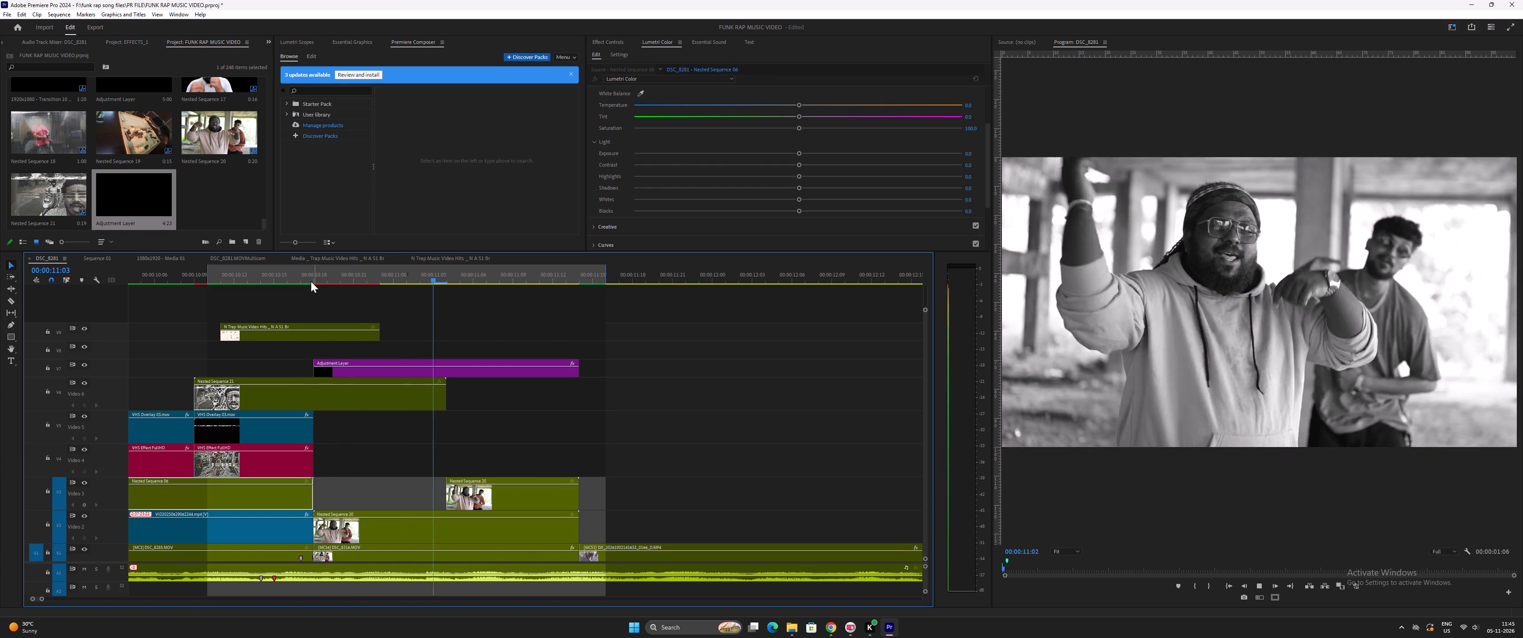
key(space)
drag(390, 271, 439, 286)
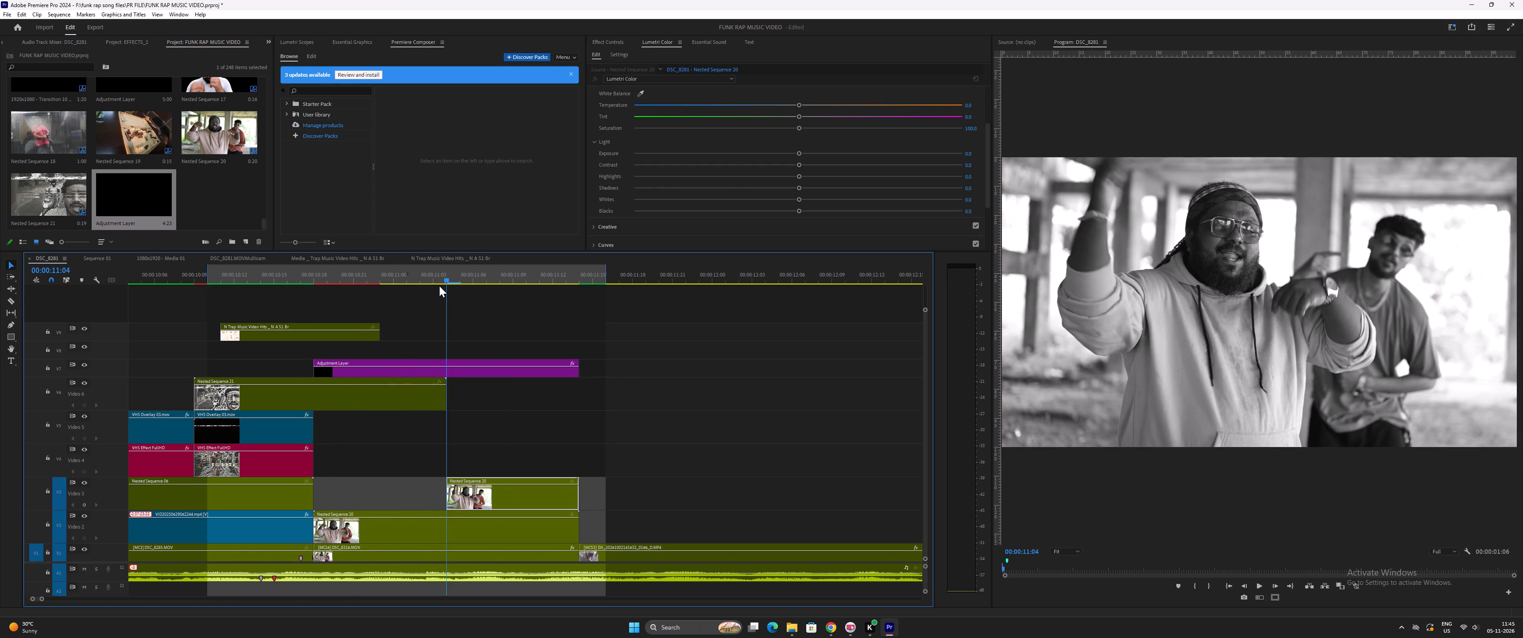
drag(439, 286, 251, 288)
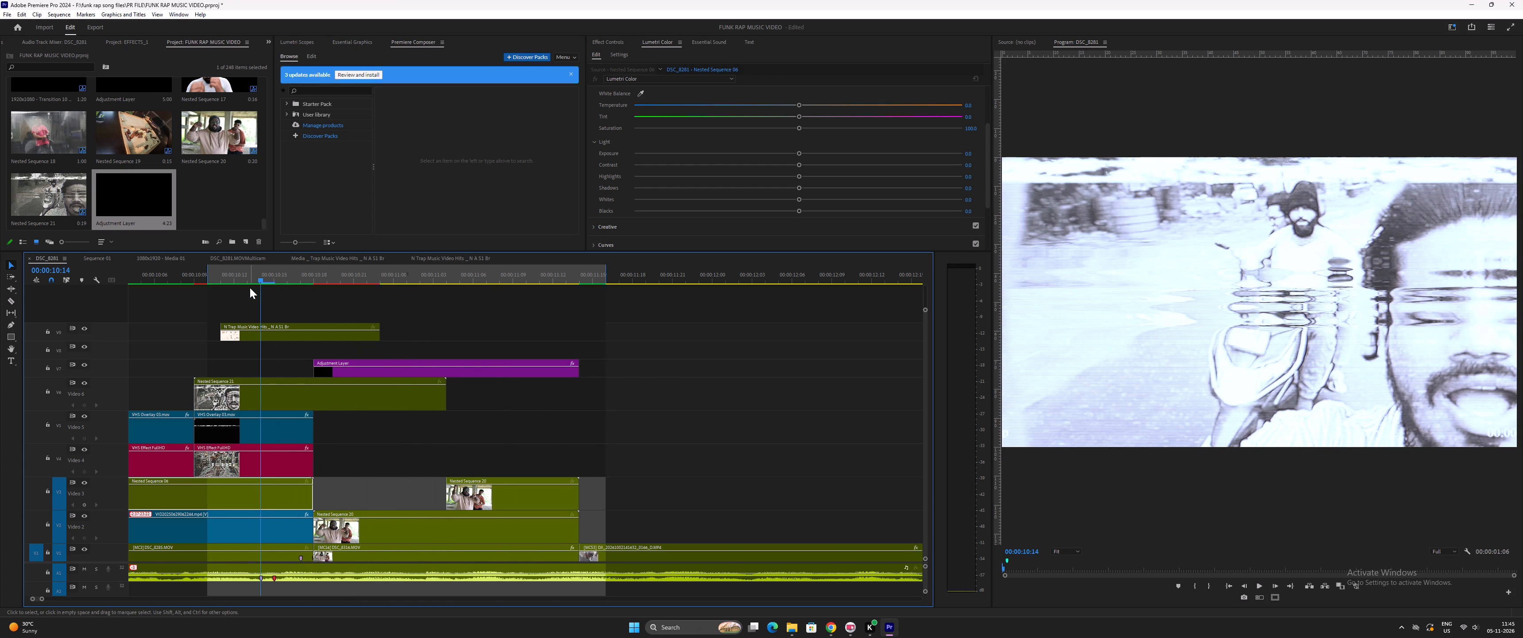
key(space)
key(space)
drag(352, 274, 417, 296)
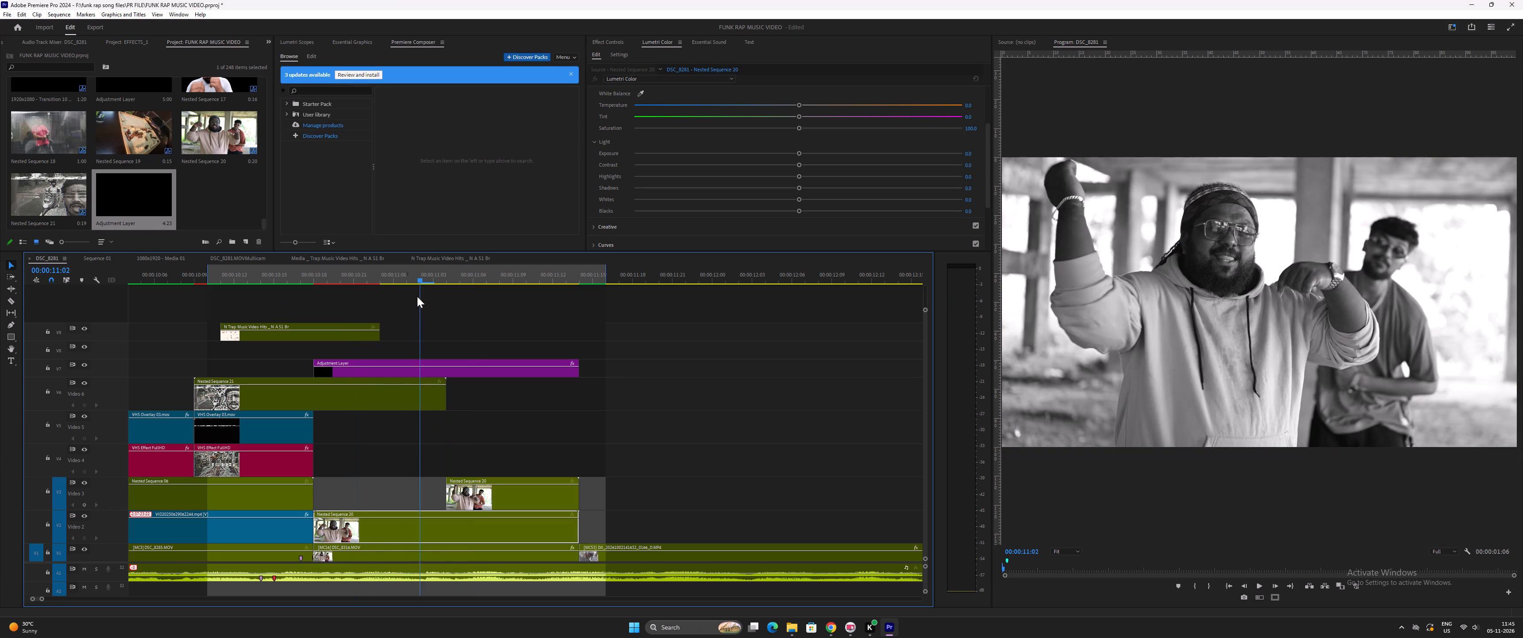
drag(417, 296, 394, 315)
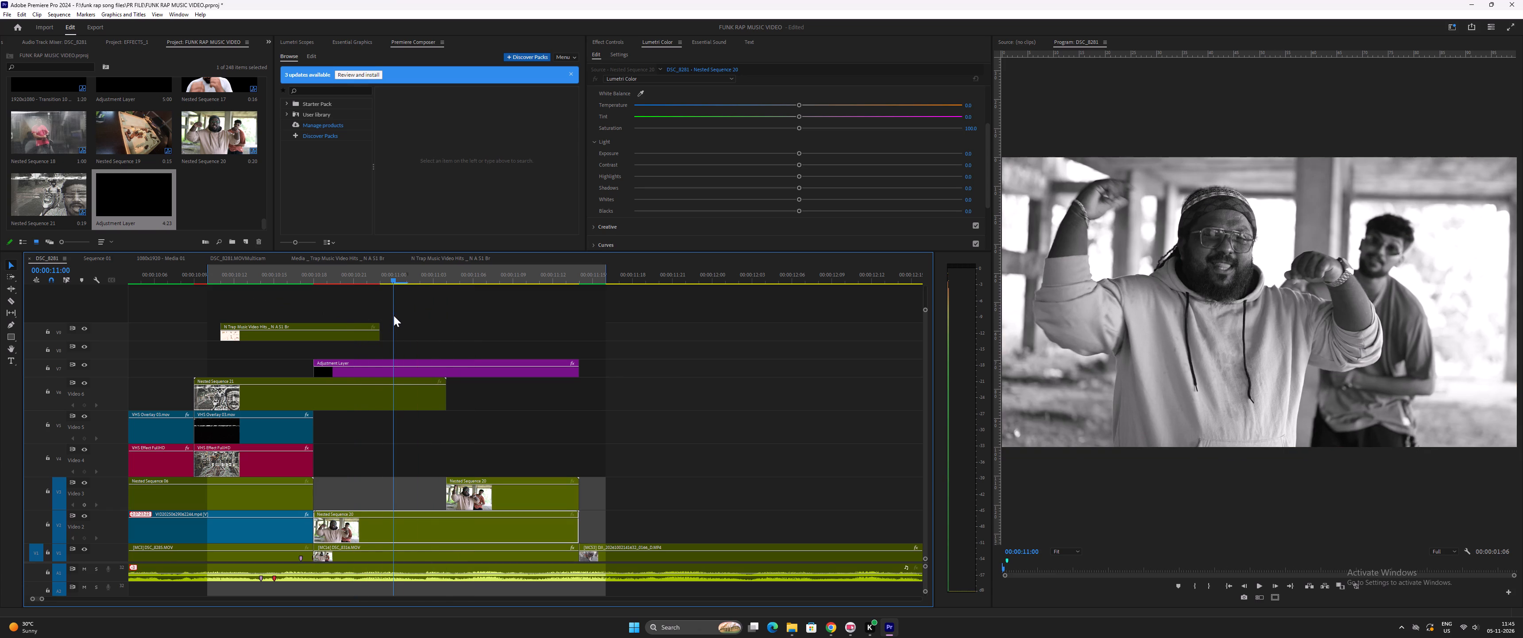
drag(394, 315, 292, 314)
key(space)
key(space)
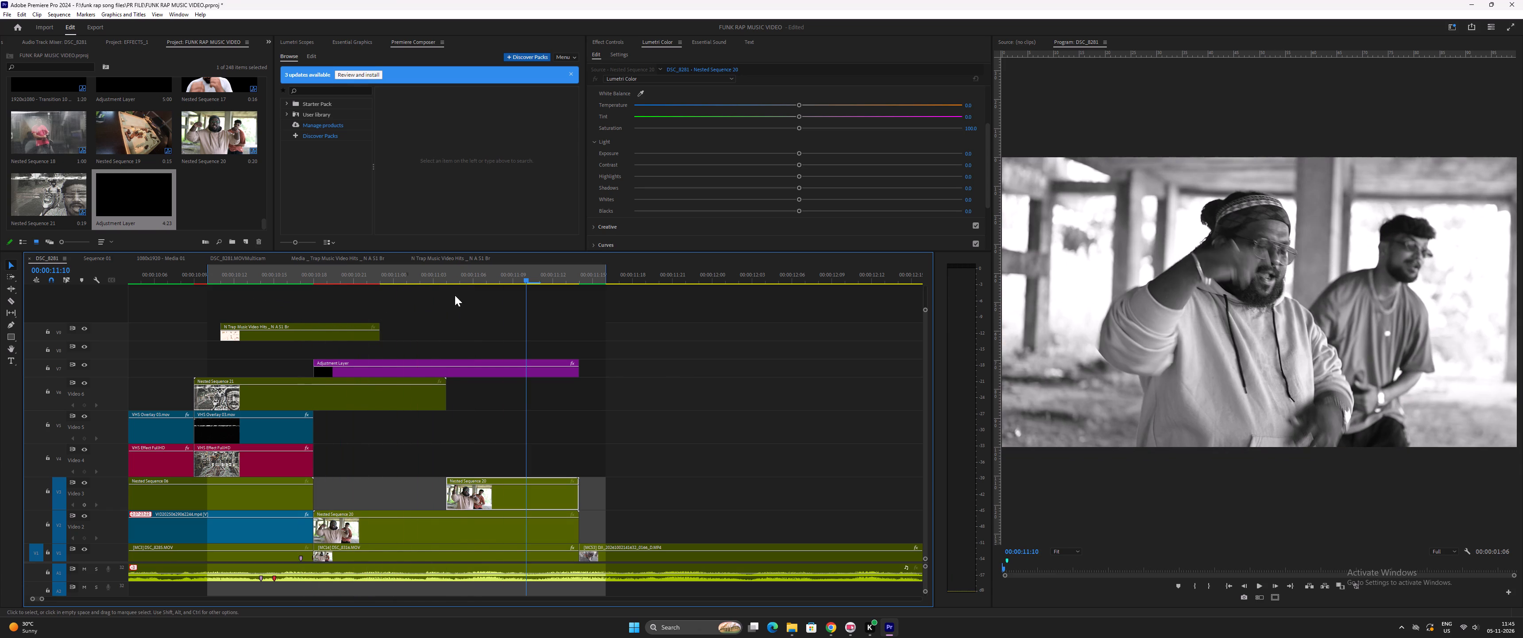
Review the performance clip from 00:00:10:23, where the topmost overlay clip ends, through to the group shot.
drag(376, 276, 382, 279)
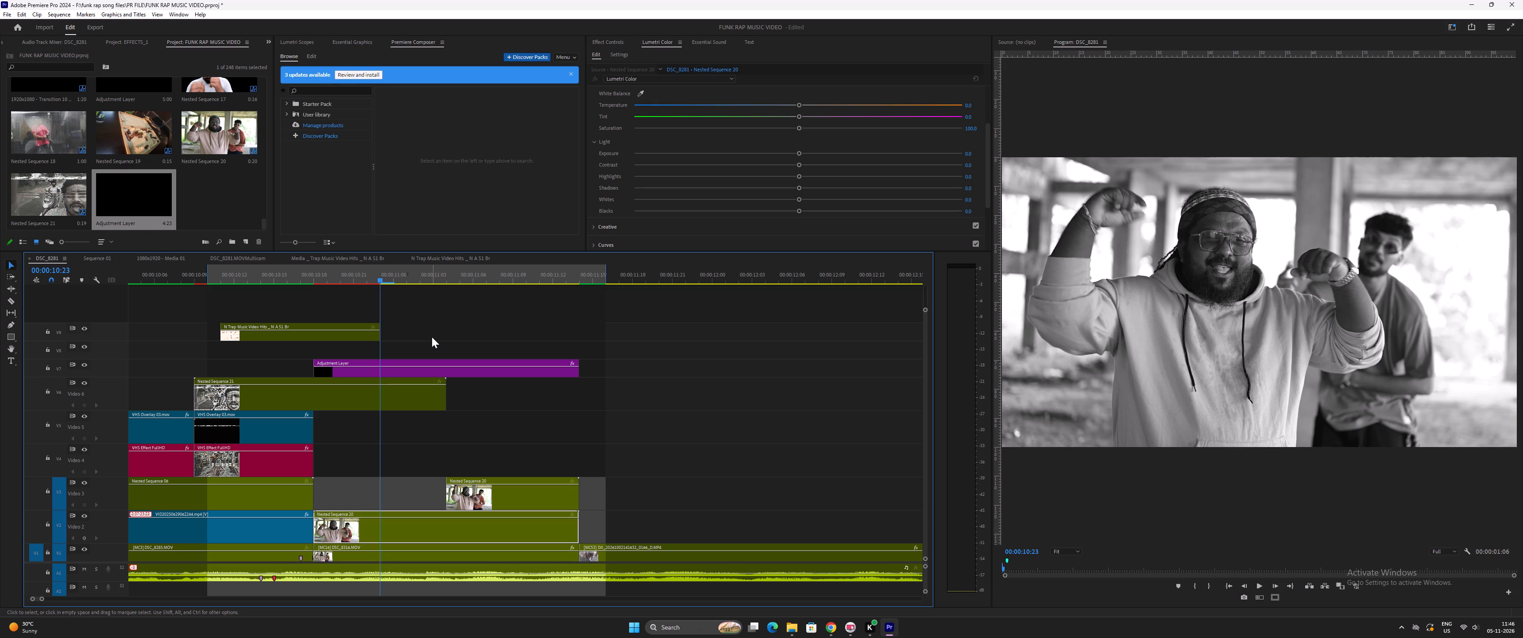
key(equal)
key(space)
key(space)
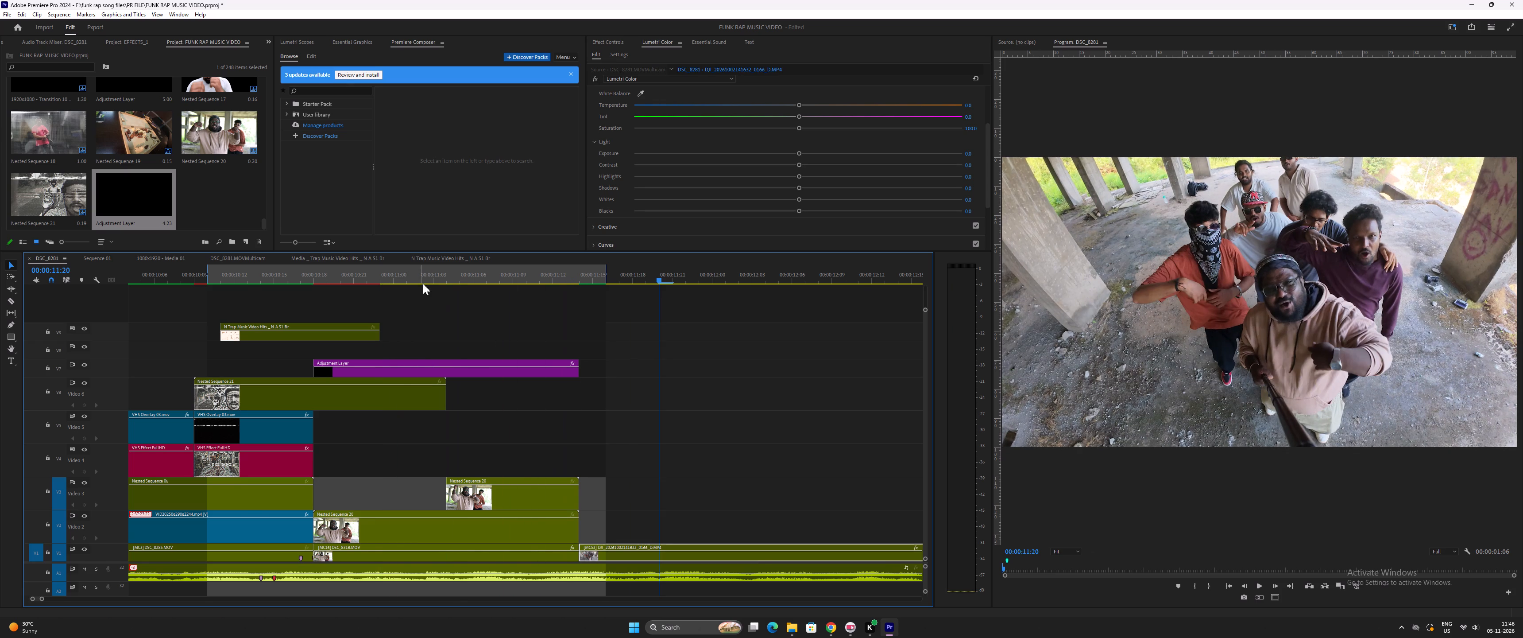
key(minus)
drag(450, 275, 456, 278)
key(space)
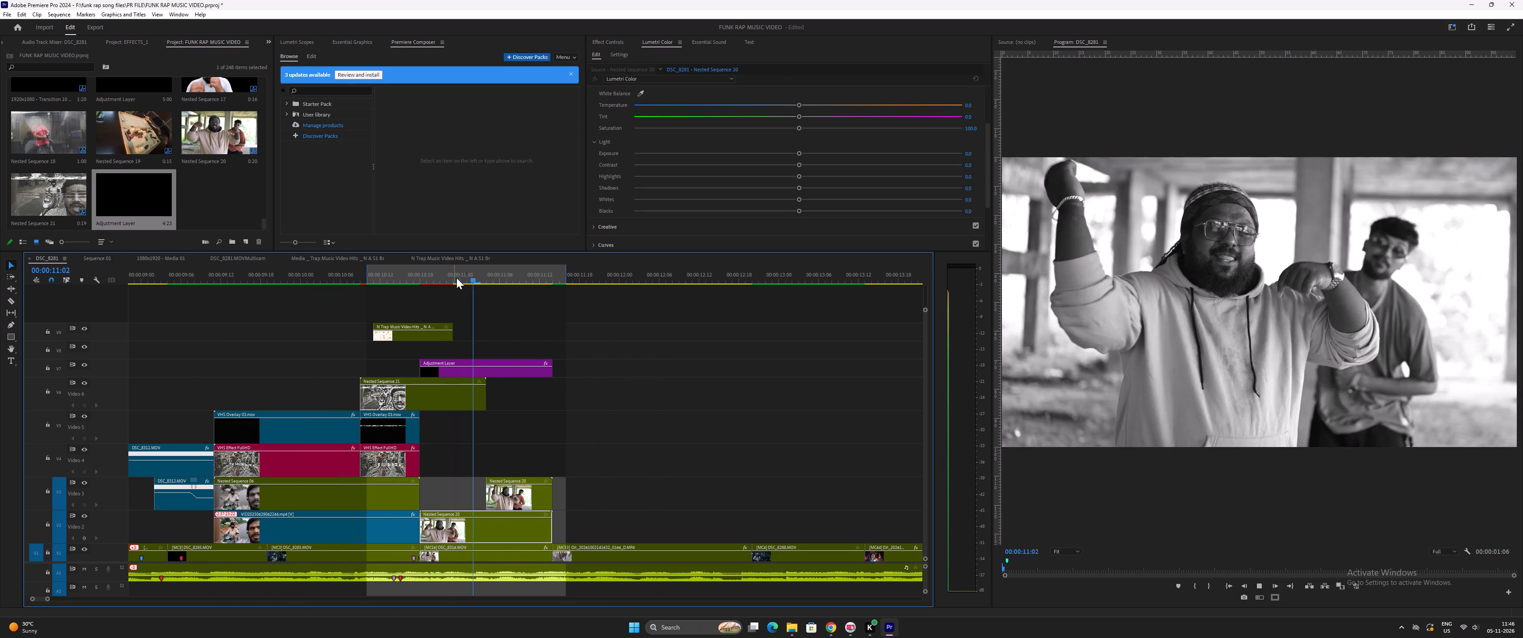
key(space)
Move the sequence's out point back to the end of the adjustment layer, making the marked range 00:00:01:04 long.
key(equal)
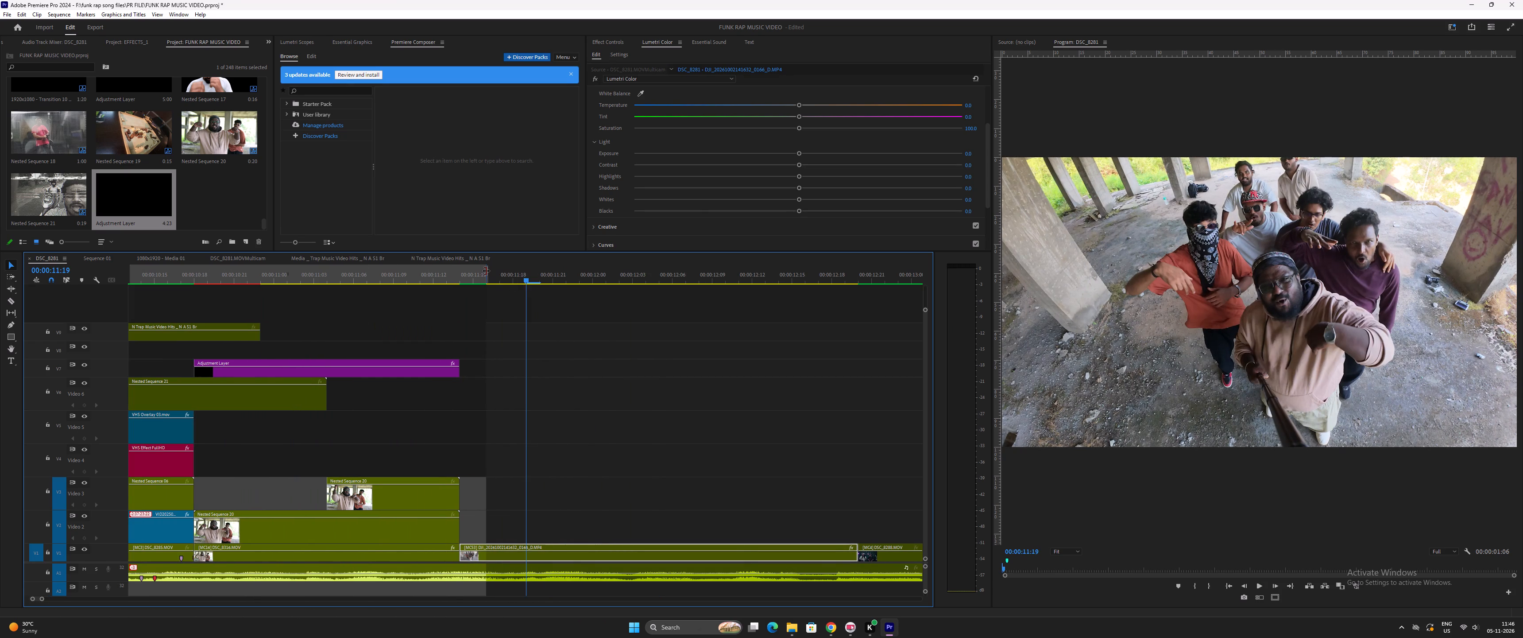
drag(486, 271, 456, 273)
Review the timeline from 00:00:10:23, and play the following effects sections up to the colour two-man performance shot.
drag(270, 274, 263, 274)
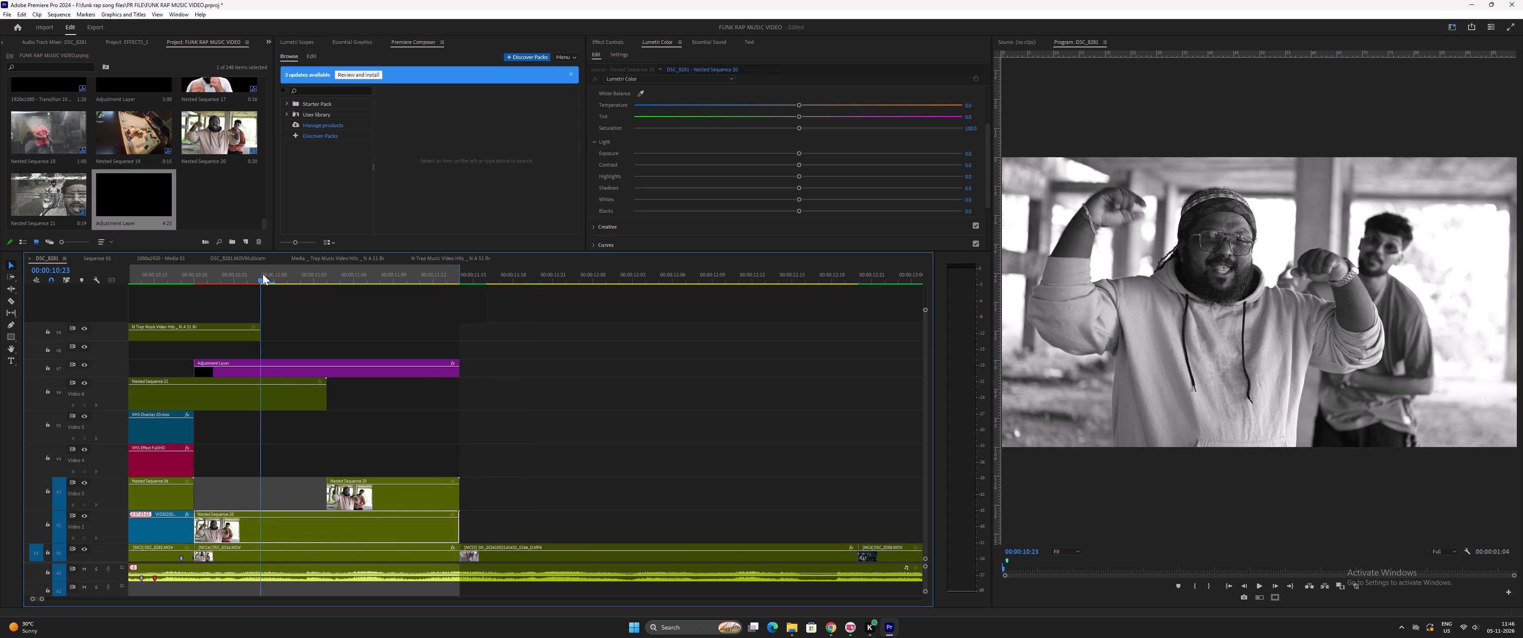
drag(263, 274, 262, 274)
text(--)
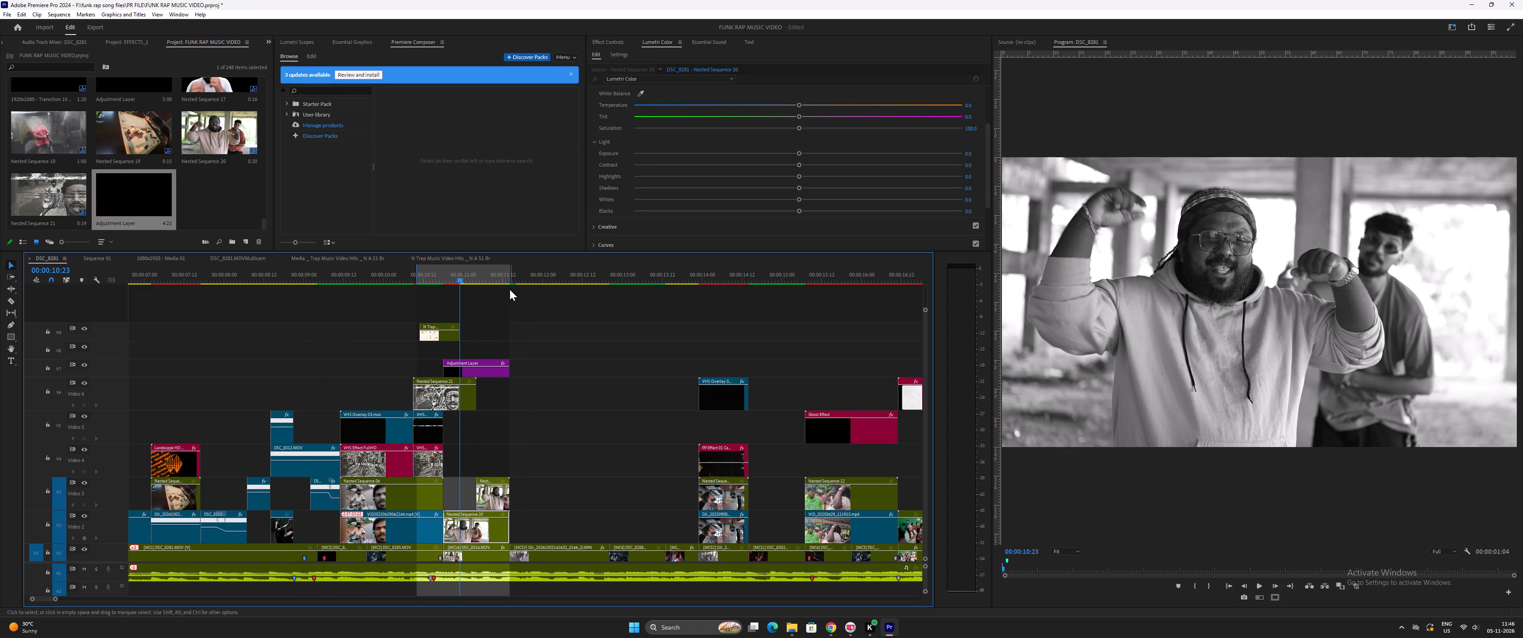
drag(653, 276, 666, 280)
key(space)
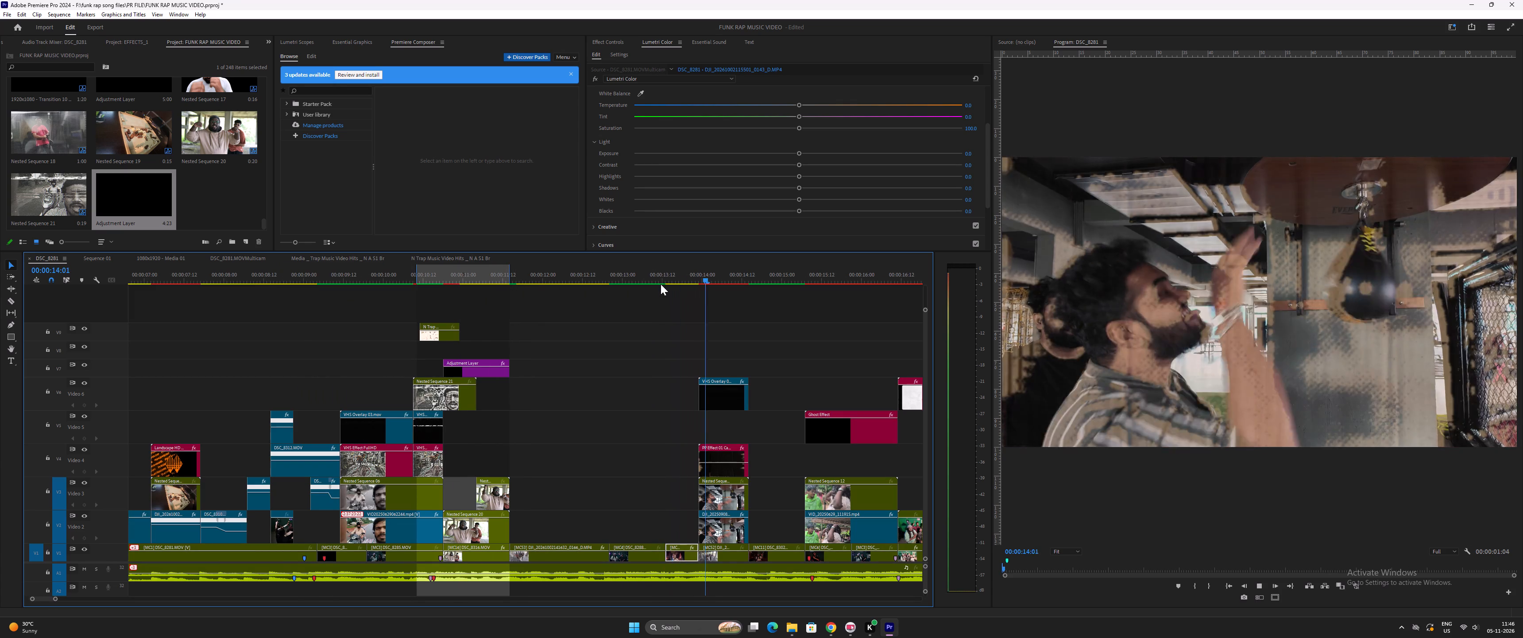
key(space)
drag(684, 278, 689, 282)
key(space)
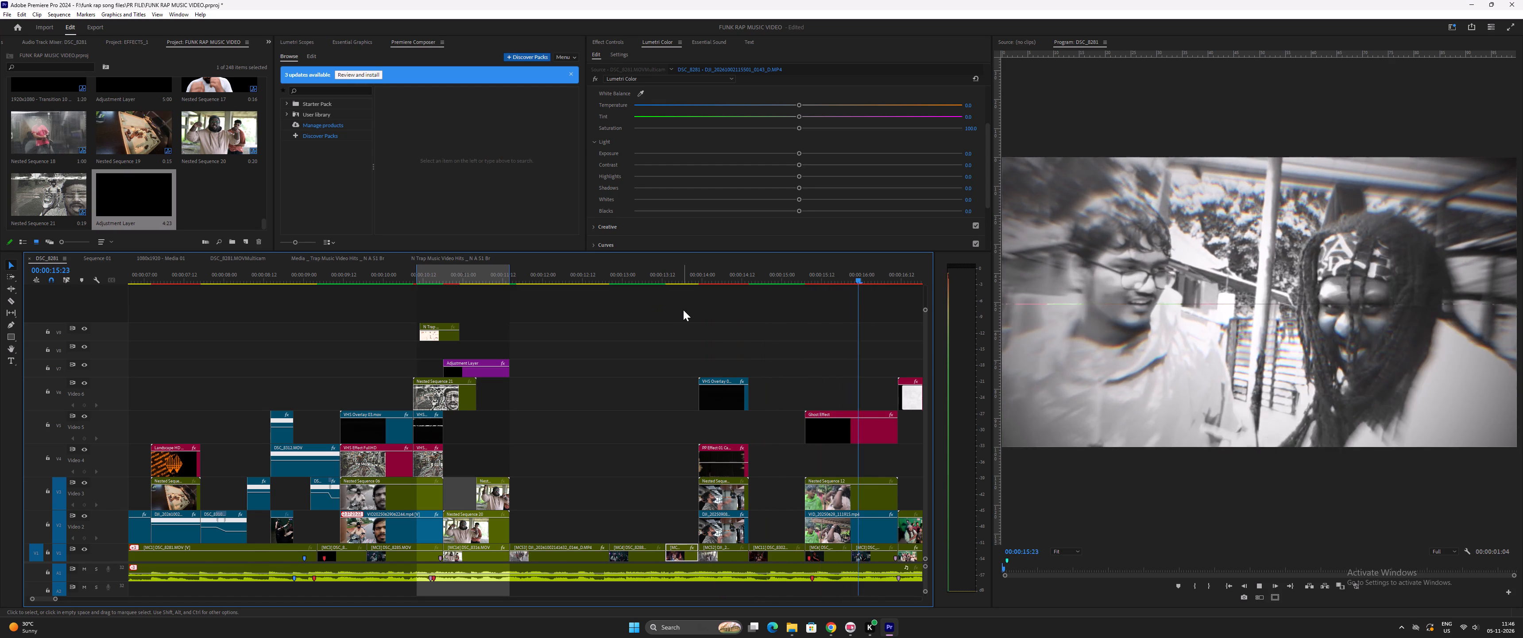
scroll(673, 312, down, 1)
key(space)
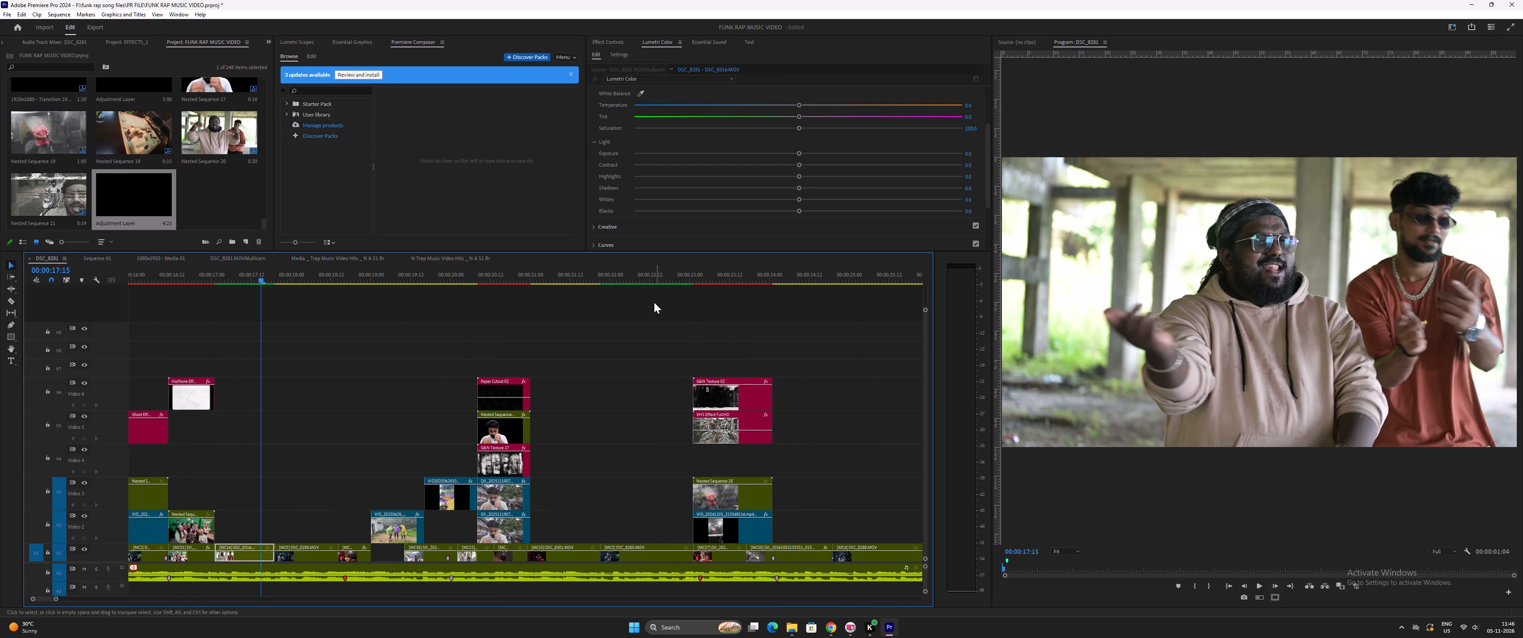
Mark the sequence's in point at 00:00:10:23, where the topmost overlay clip ends, keeping the out point at the adjustment layer's end.
key(minus)
key(minus)
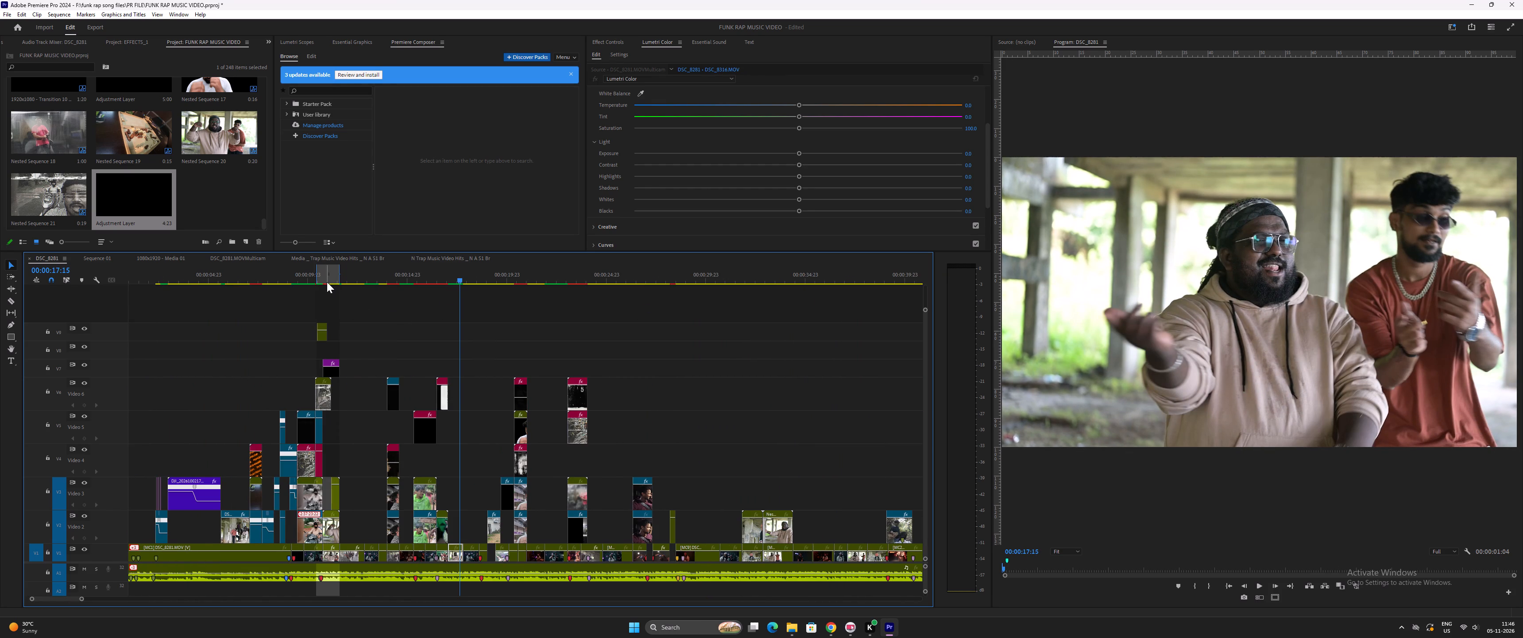
click(327, 282)
key(equal)
key(equal)
key(equal)
key(equal)
drag(529, 275, 543, 280)
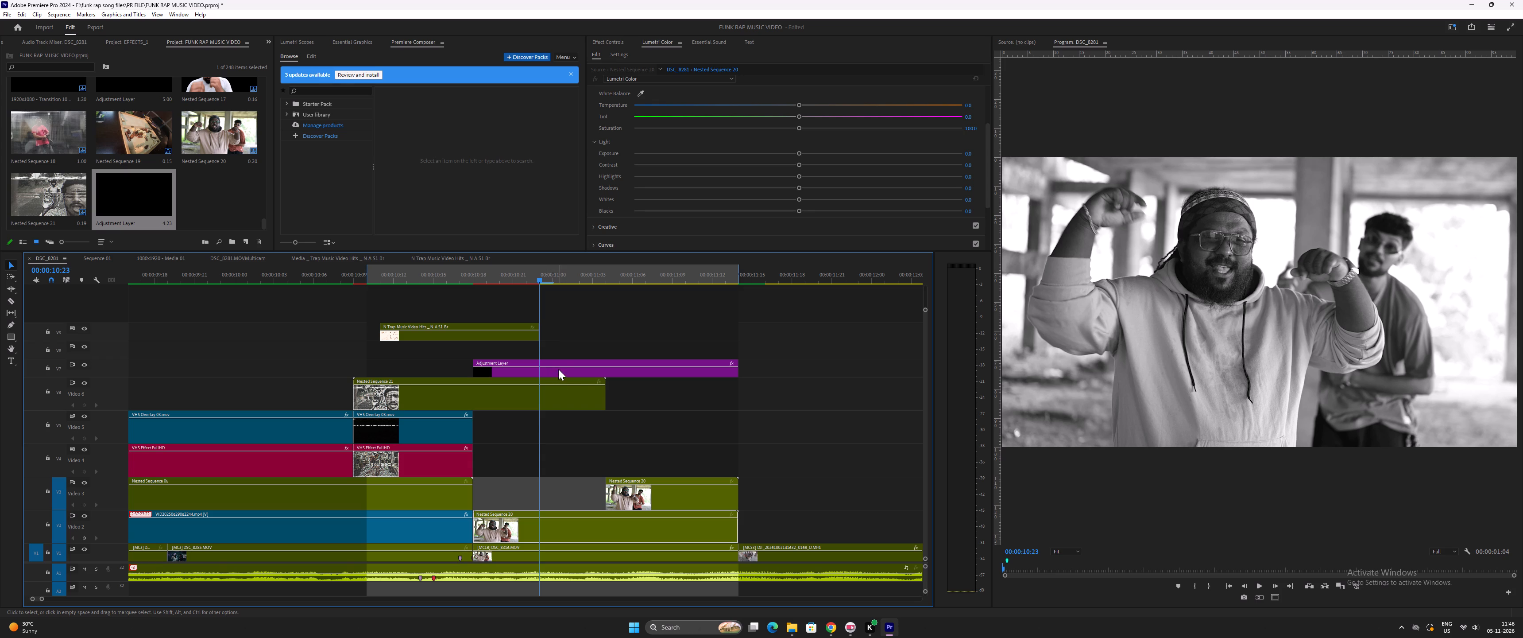
key(i)
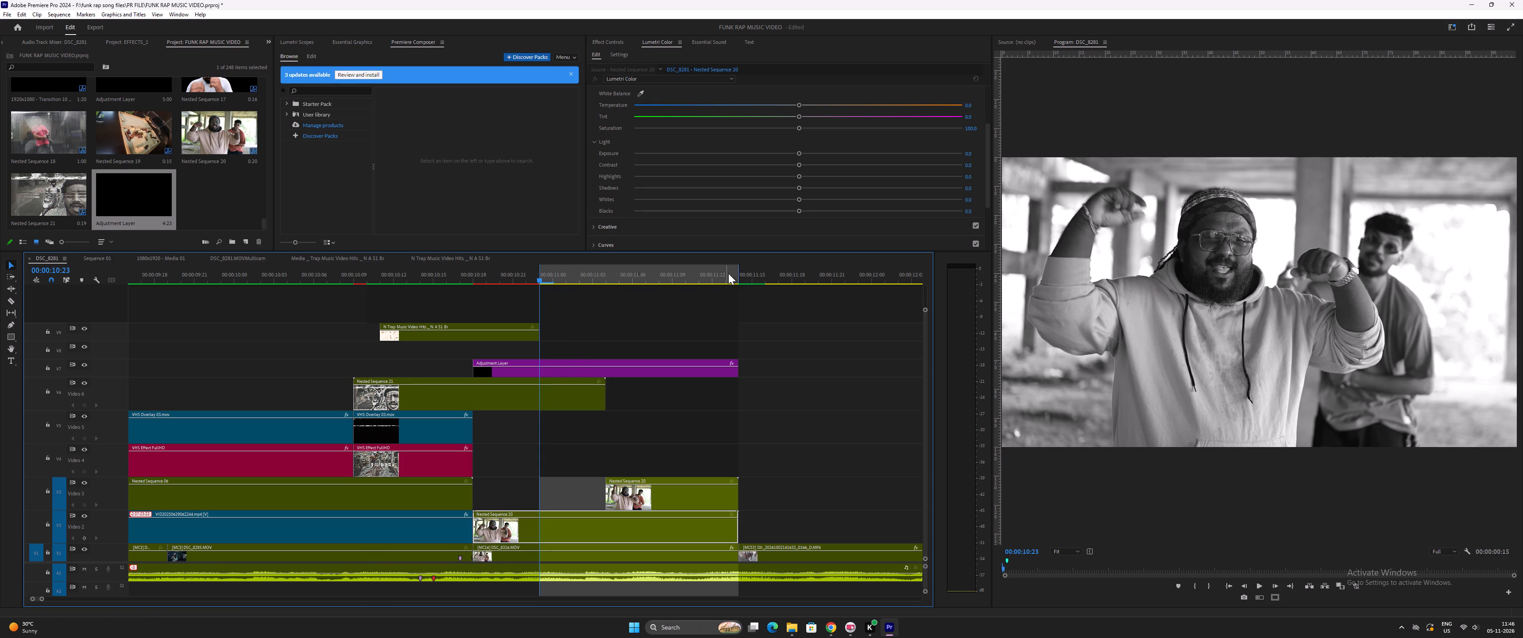
Export the marked range as an H.264 MP4 to the "clips to add effects" folder using the Match Source - Adaptive High Bitrate preset.
click(636, 272)
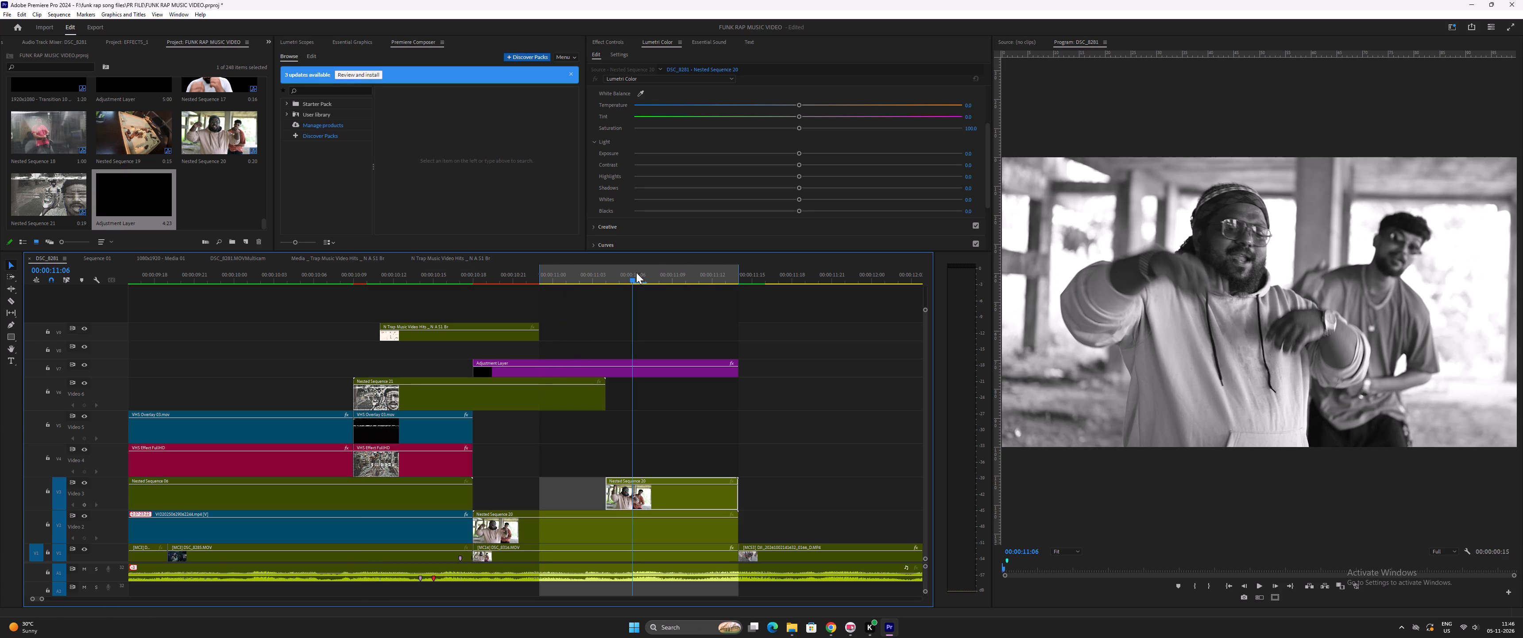
key(ctrl+m)
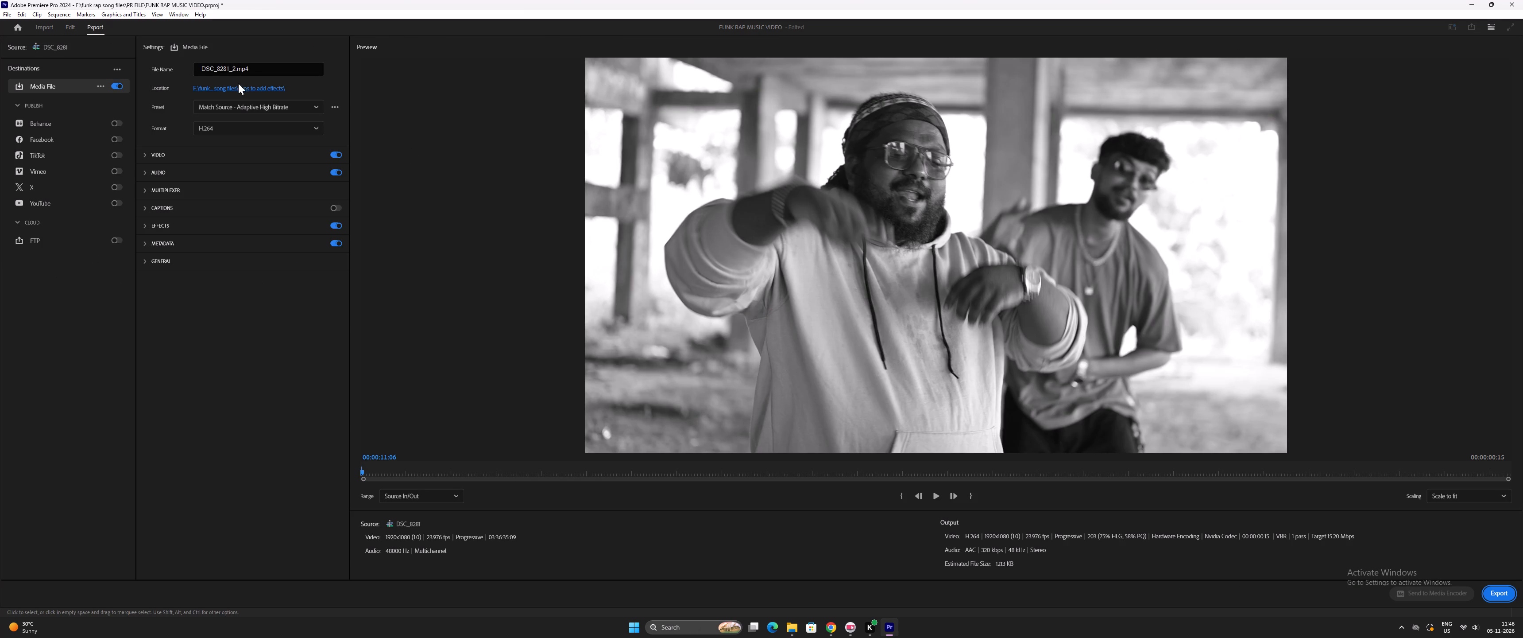
click(228, 89)
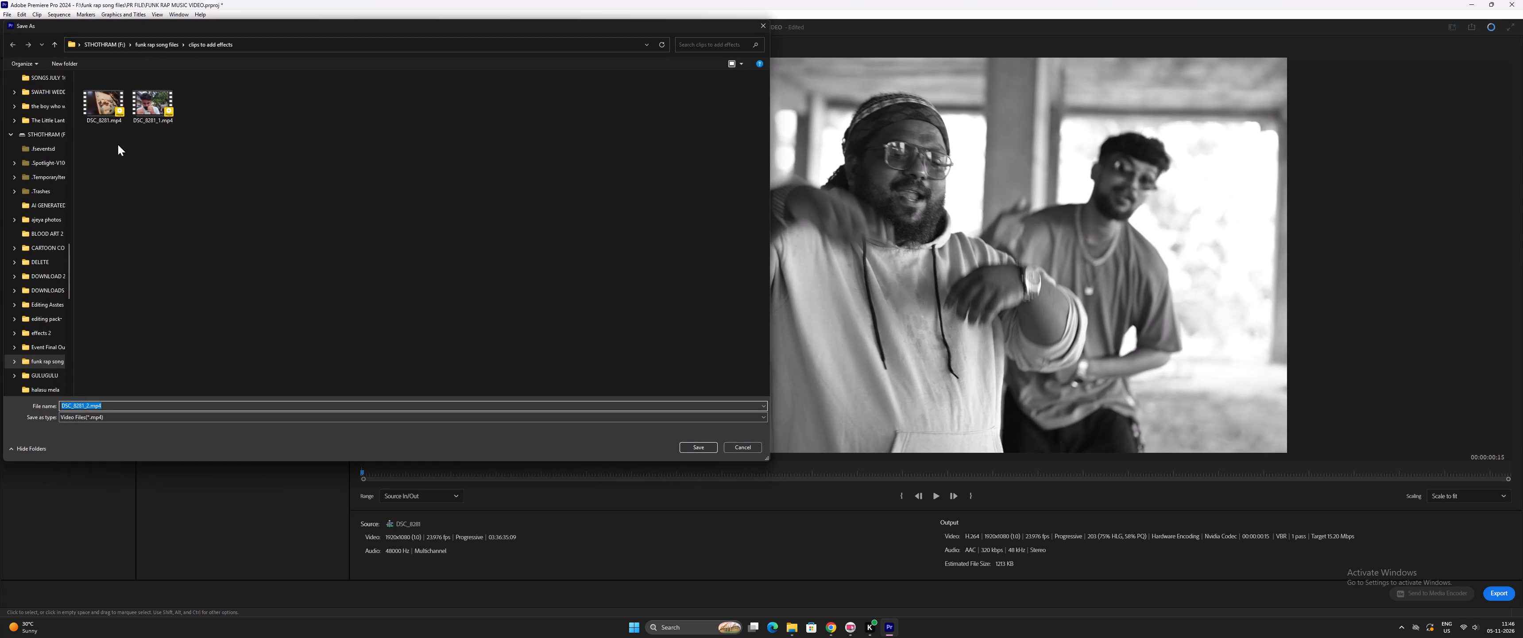
click(691, 447)
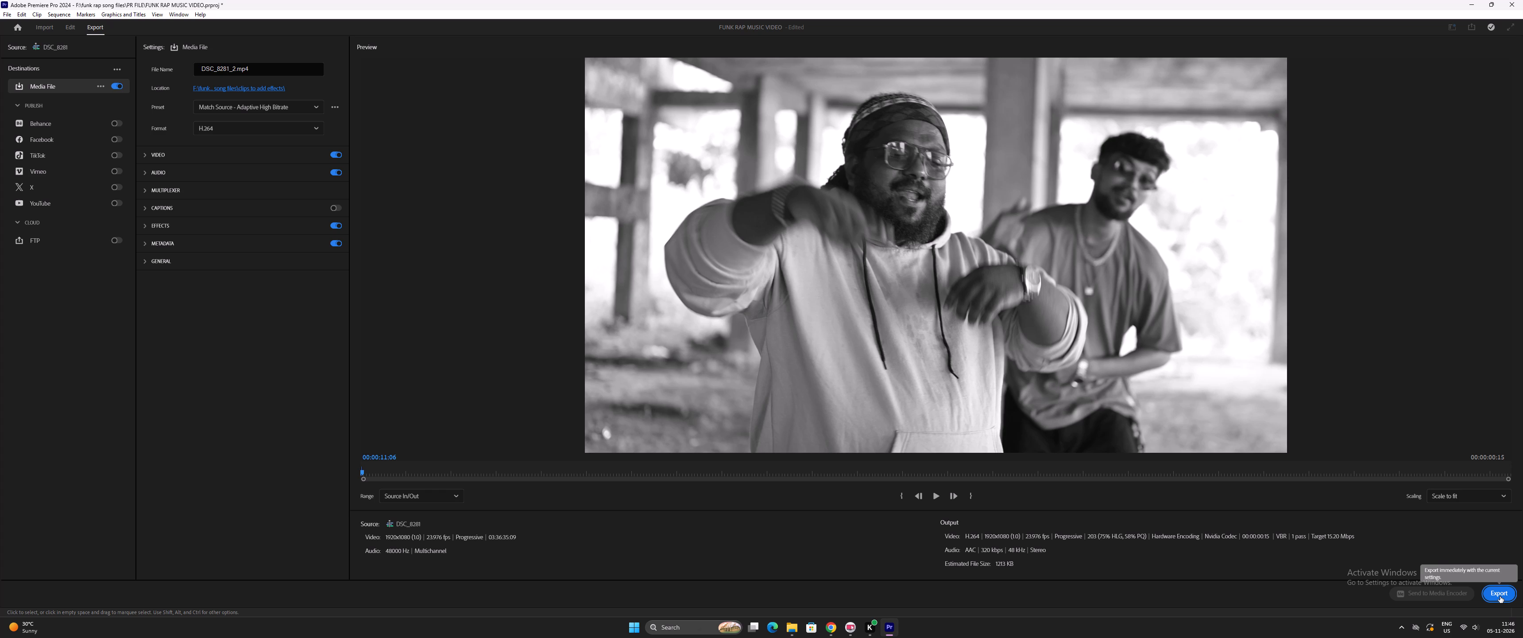
key(space)
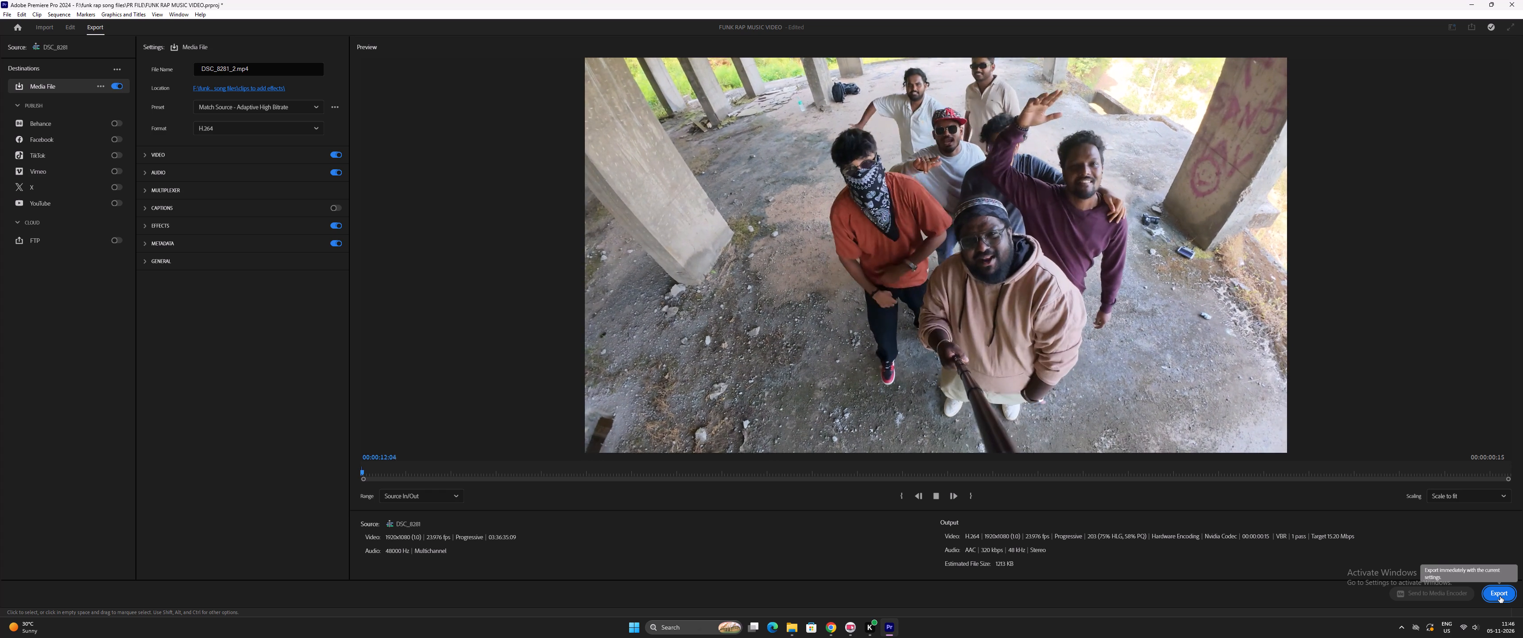
key(space)
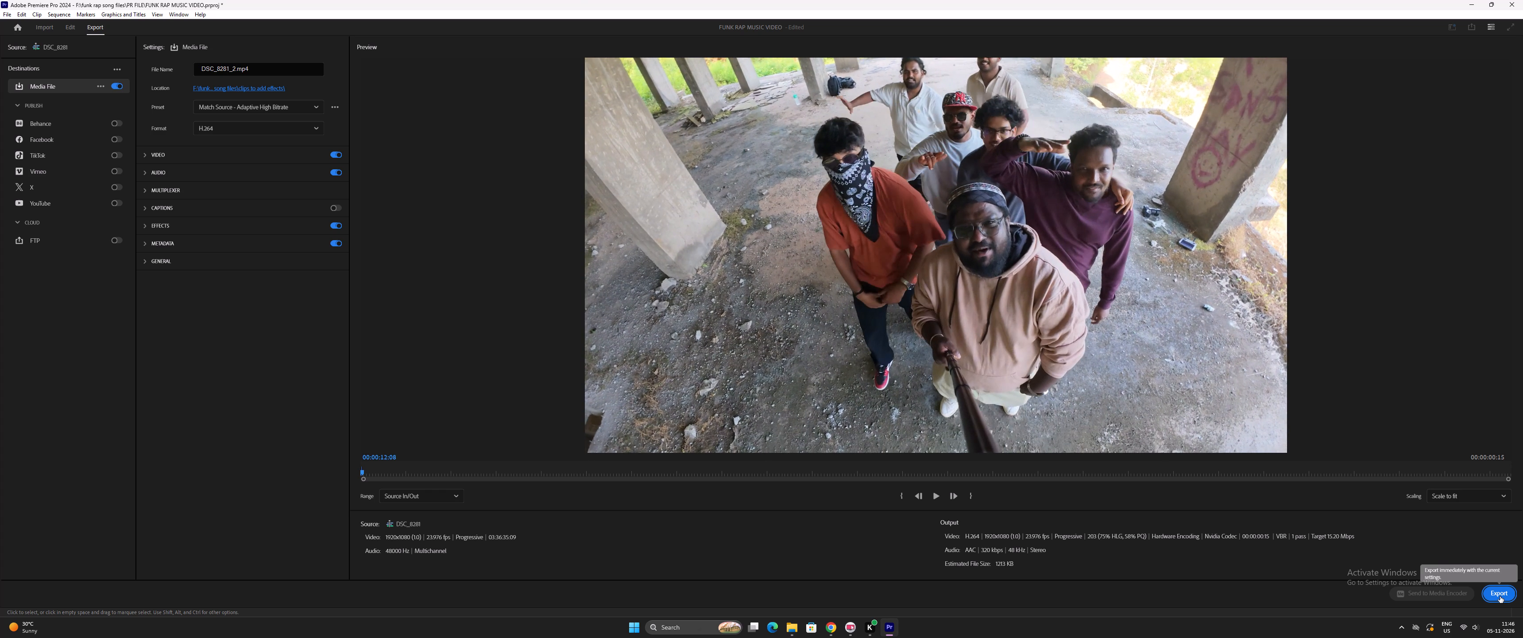
click(1500, 596)
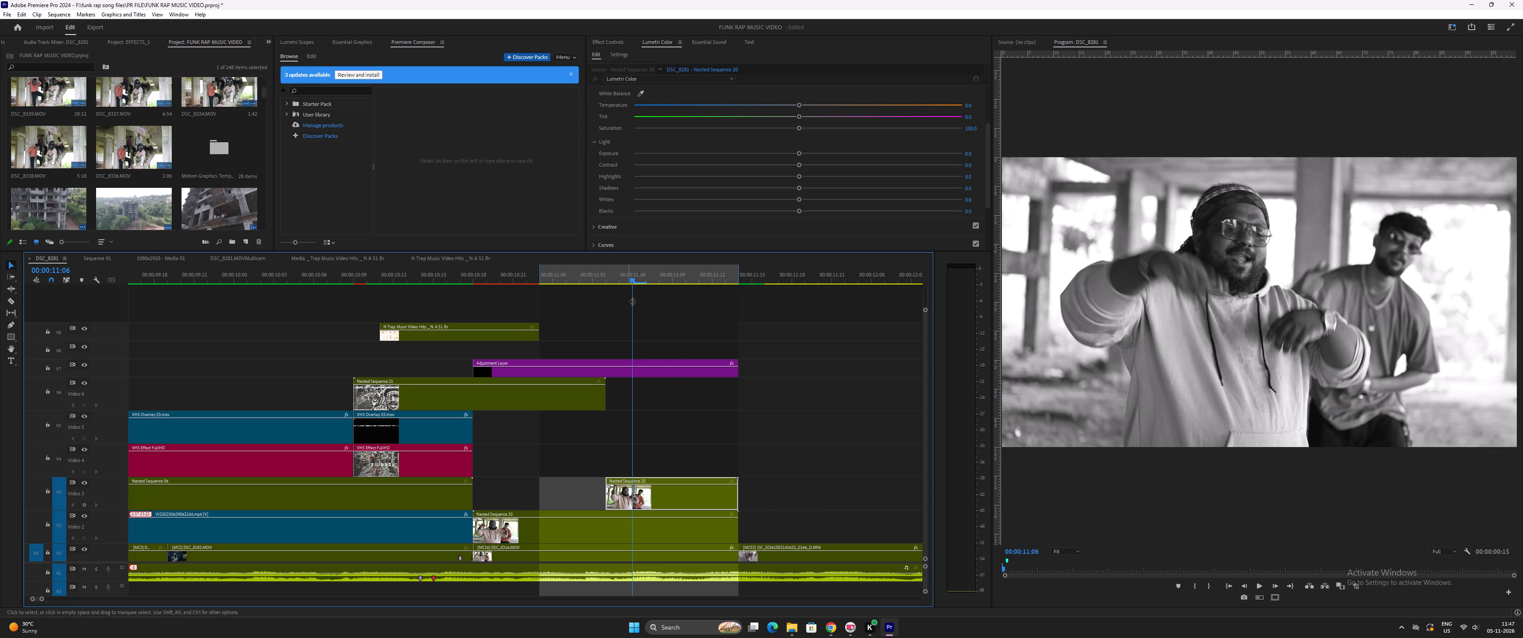
Save the project.
scroll(808, 489, down, 4)
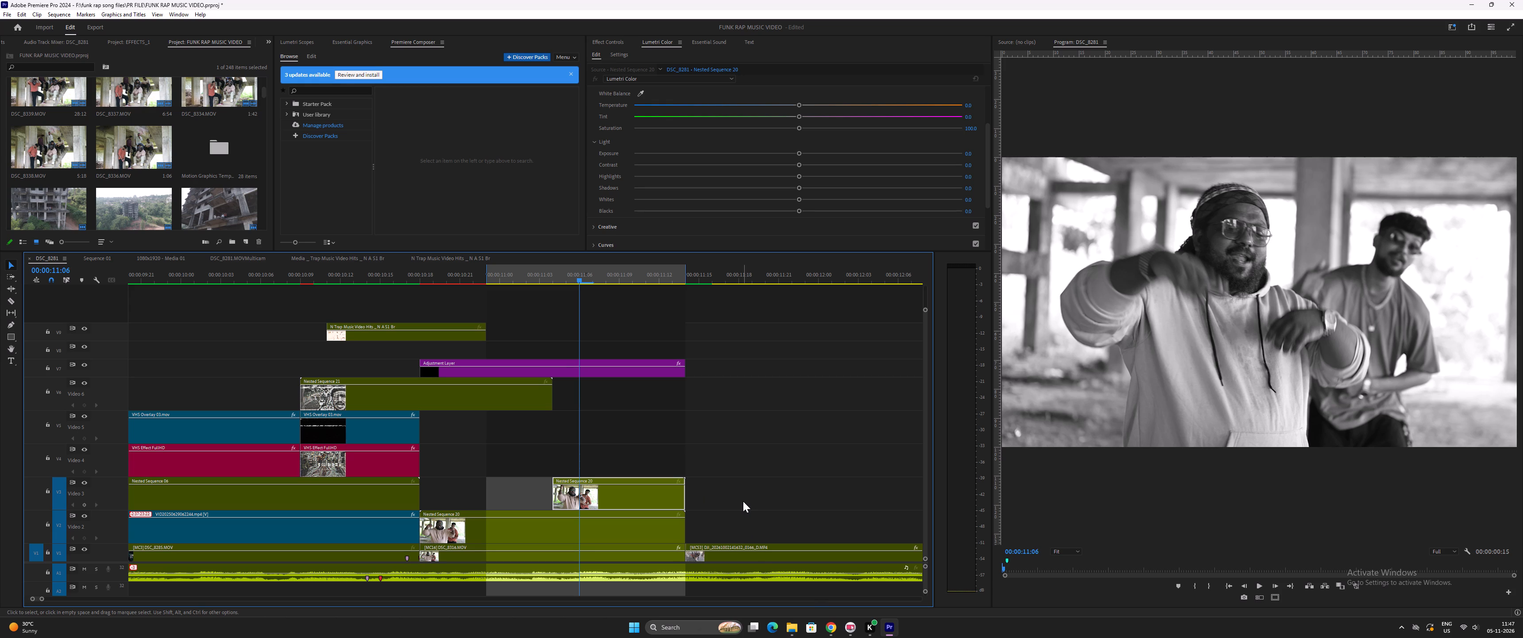
key(ctrl+s)
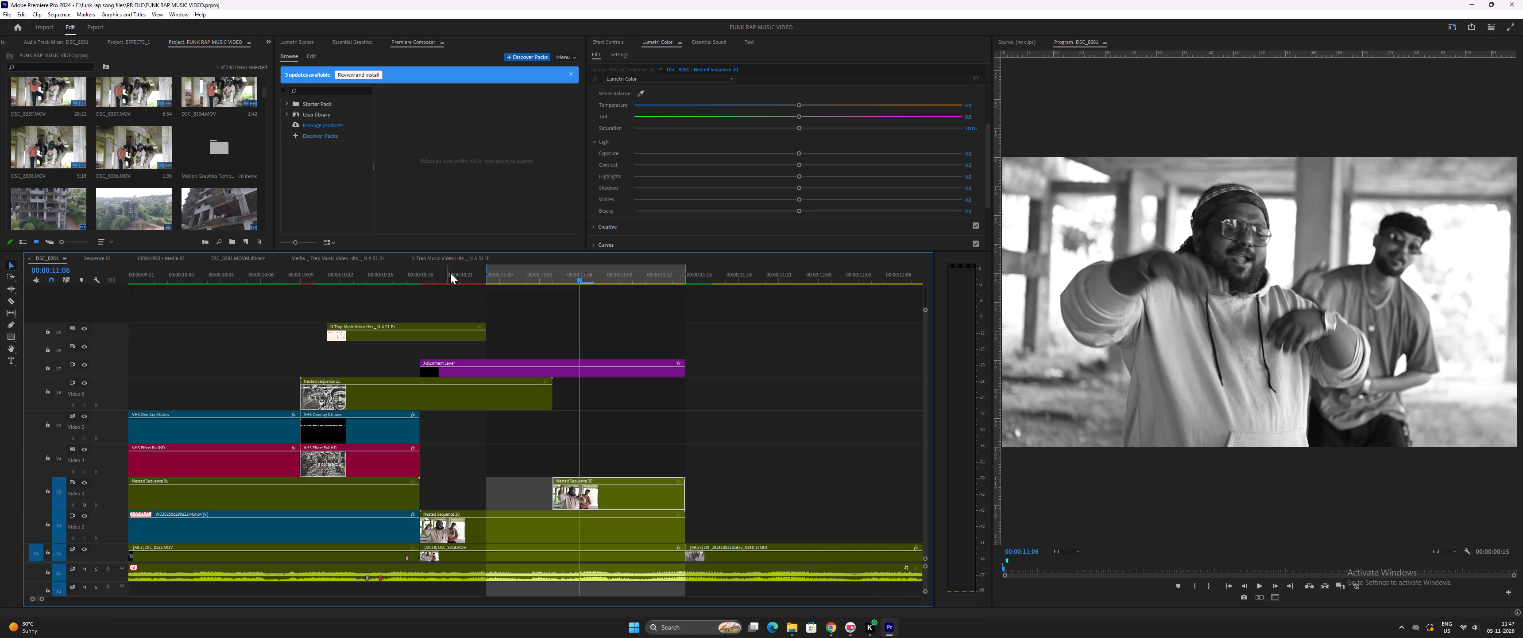
Play and scrub the exported black-and-white performance section through to the group shot.
click(500, 272)
key(space)
key(space)
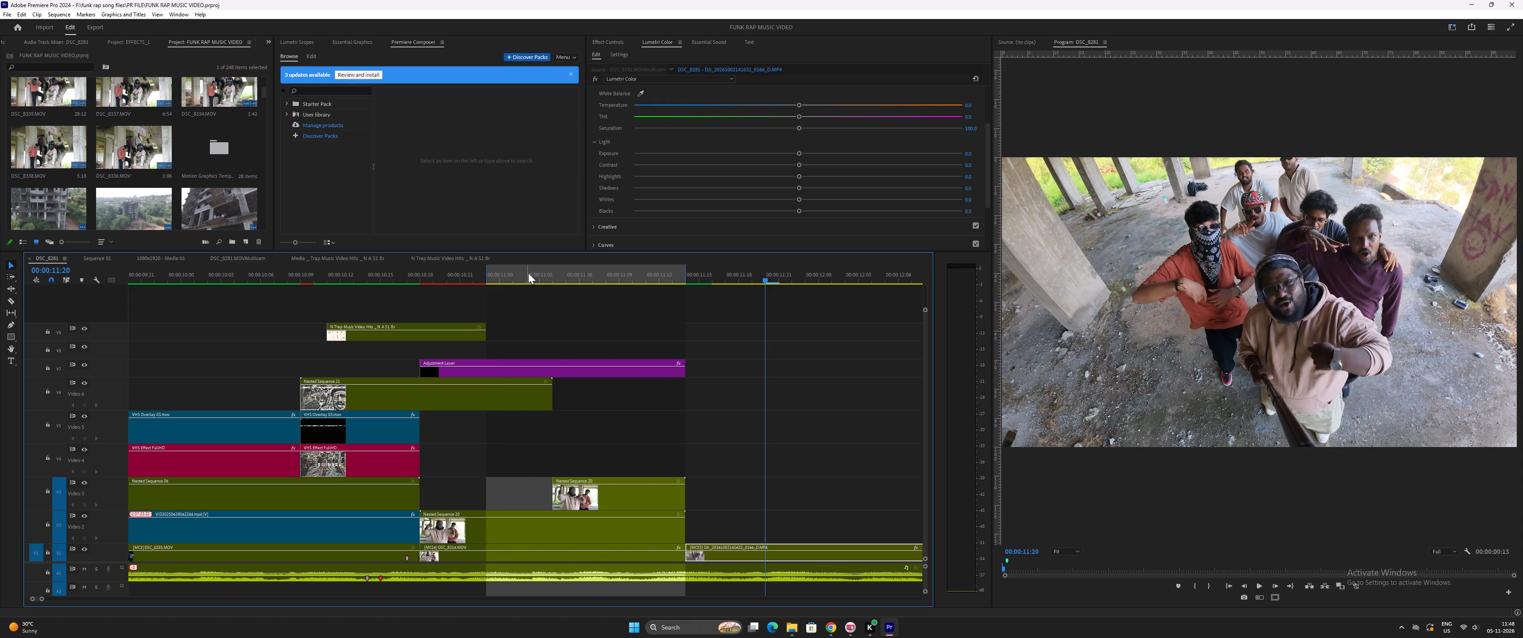
drag(512, 273, 529, 277)
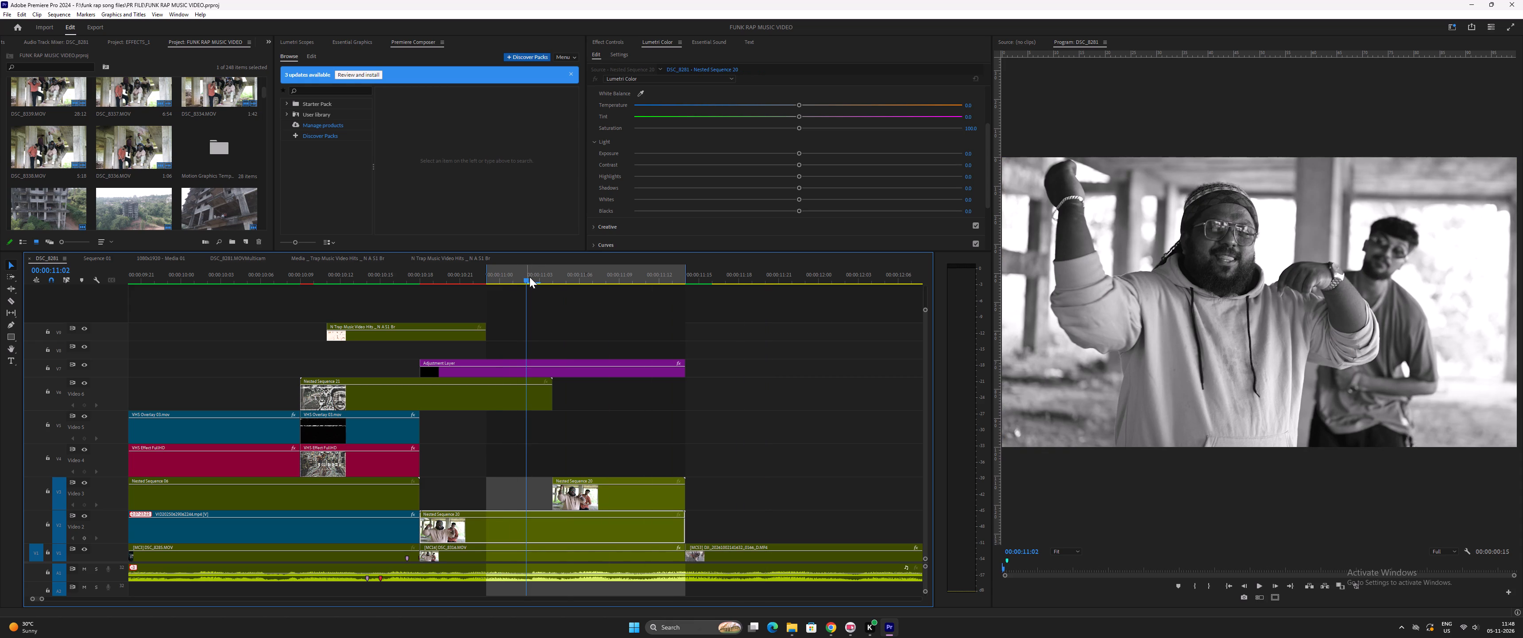
key(space)
key(space)
click(555, 273)
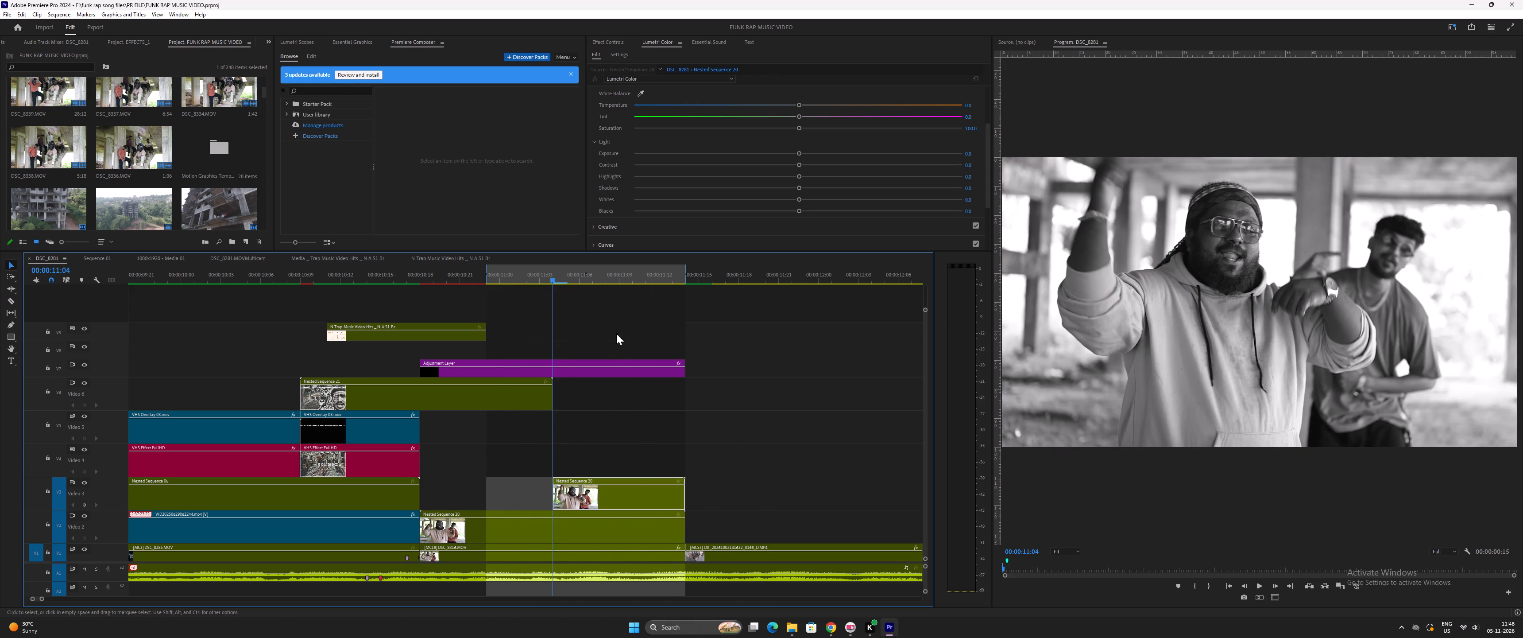
click(832, 630)
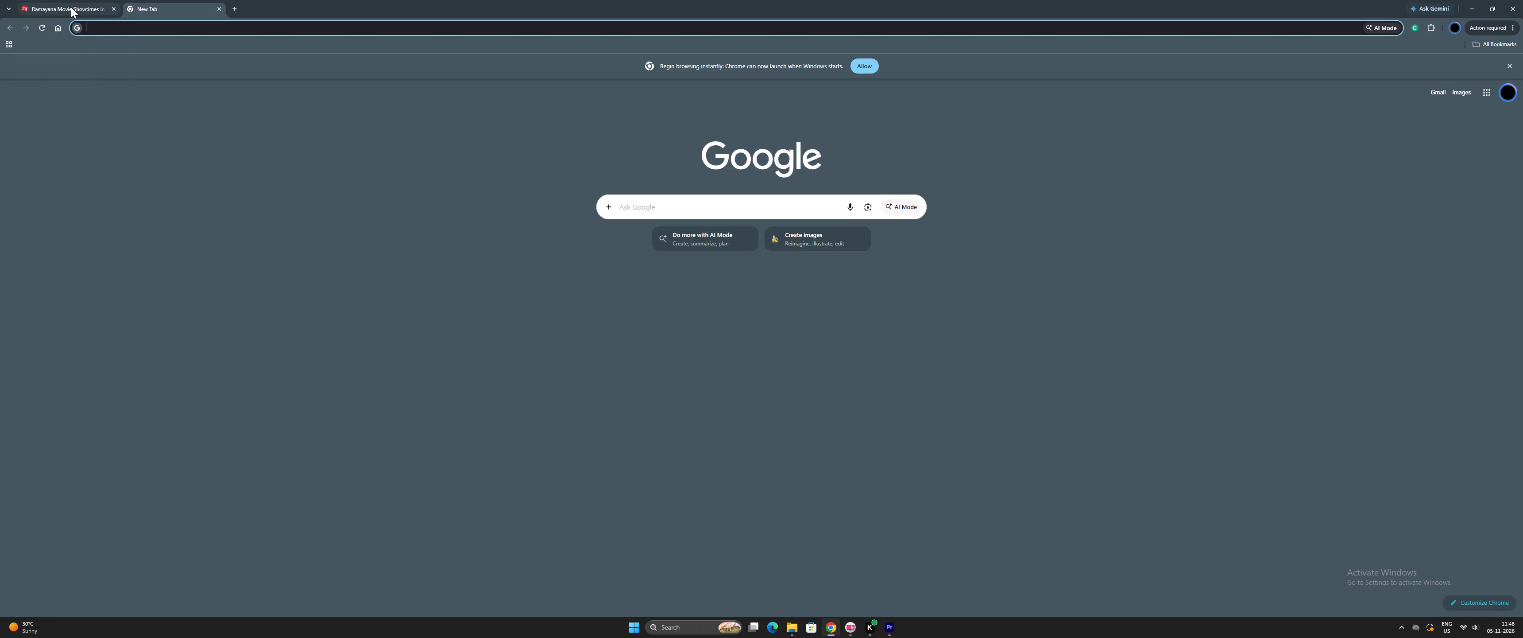
key(alt+Tab)
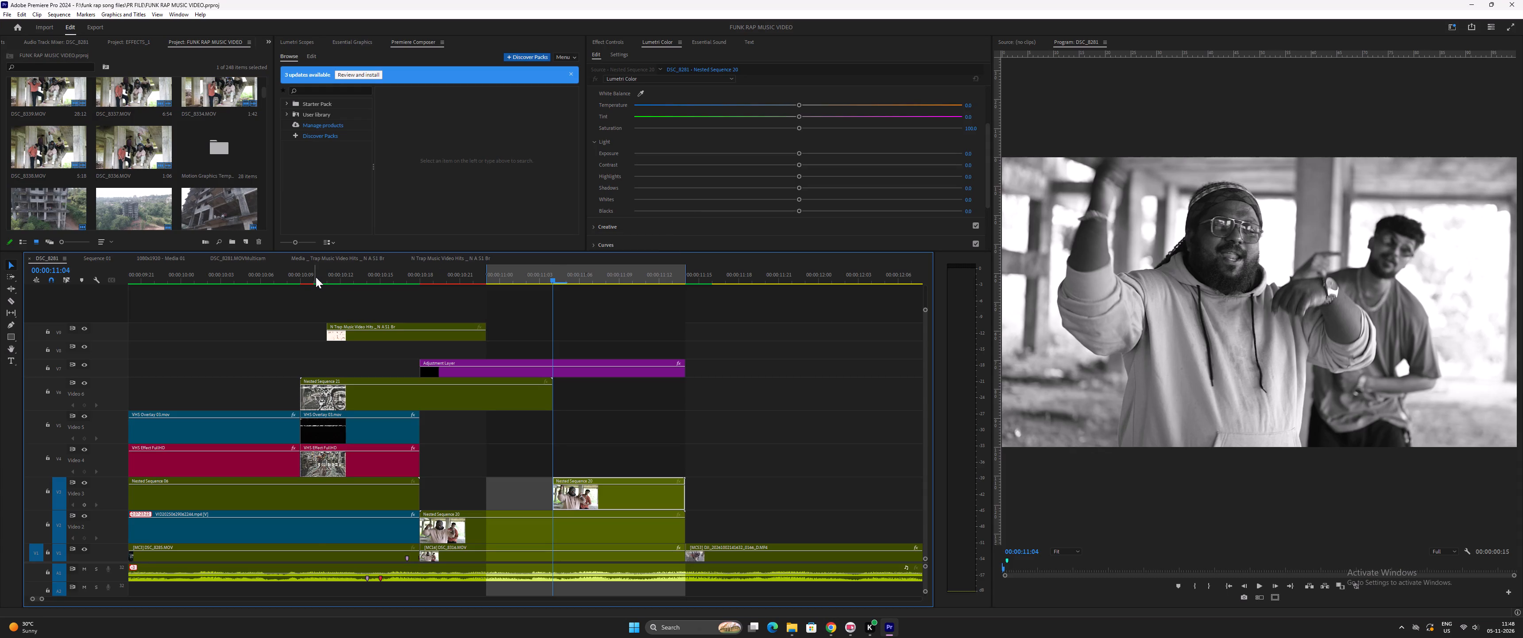
Replay the VHS-to-performance transition from several start points and check the adjustment layer over the performance clip.
click(320, 278)
key(space)
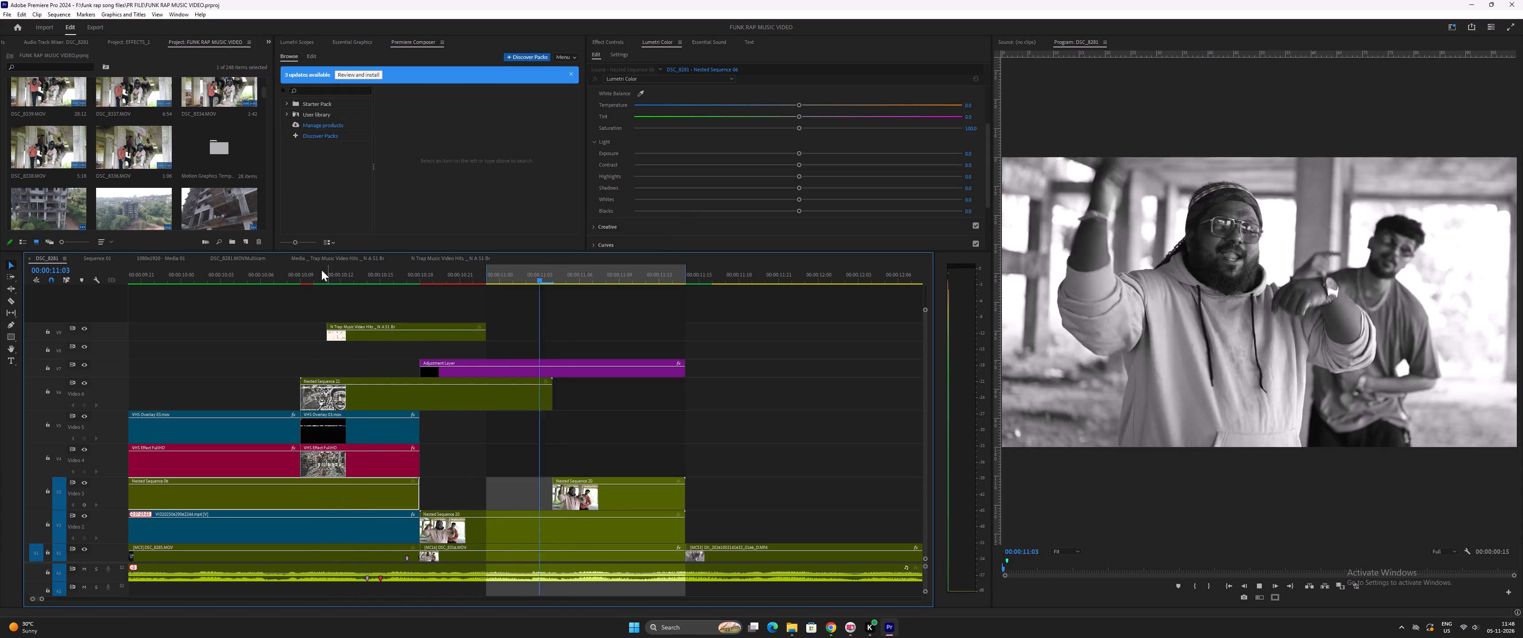
key(space)
click(351, 270)
key(space)
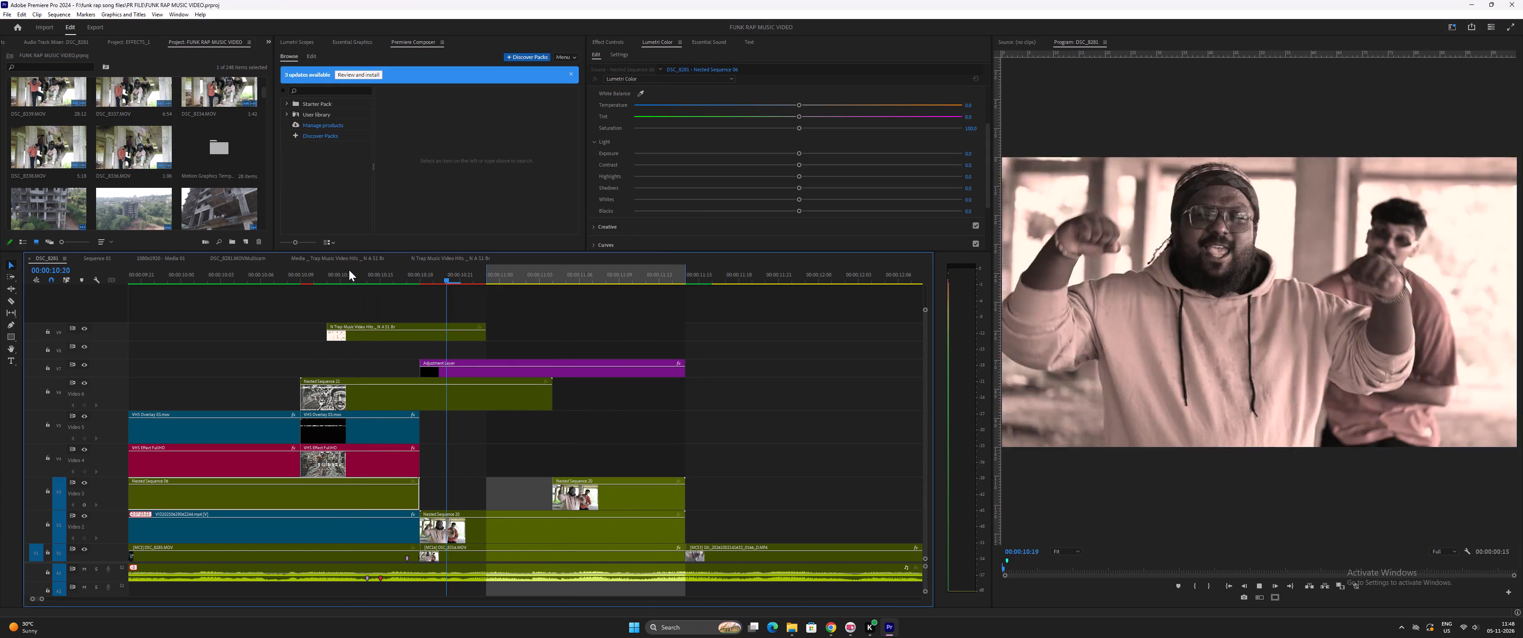
key(space)
click(456, 272)
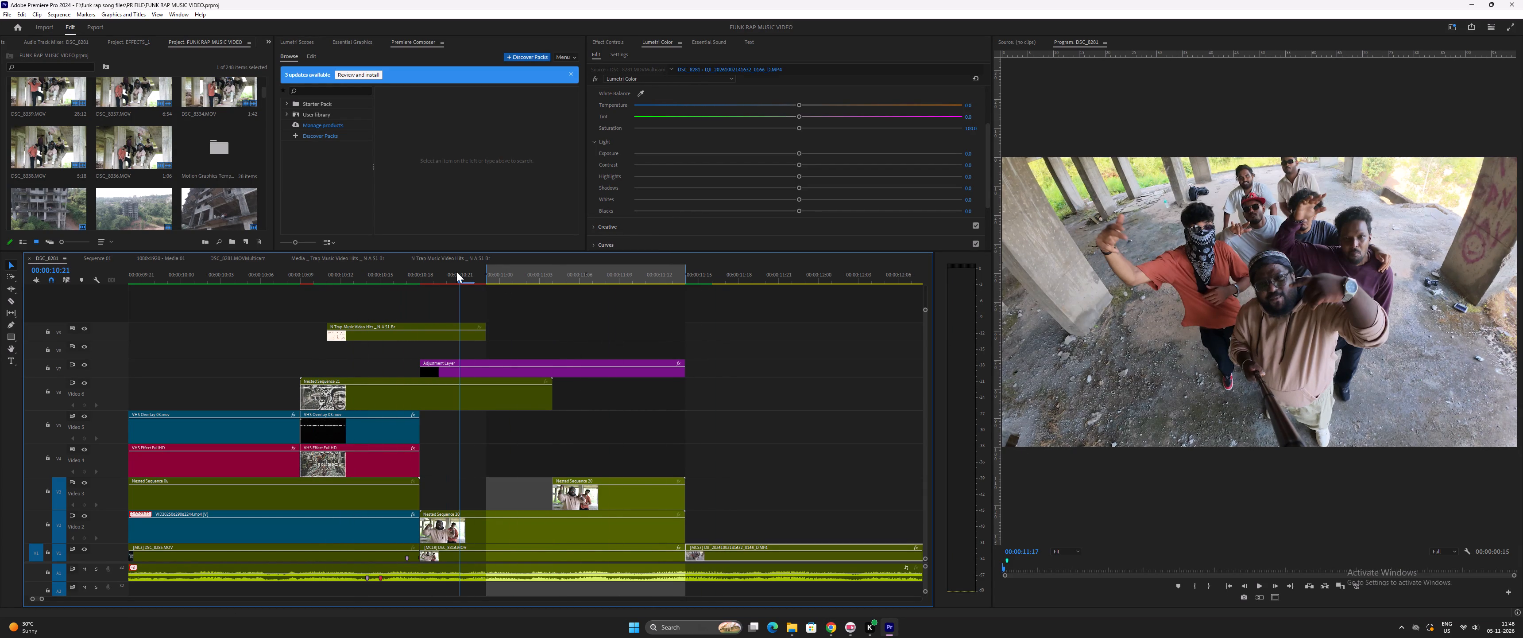
key(space)
key(space)
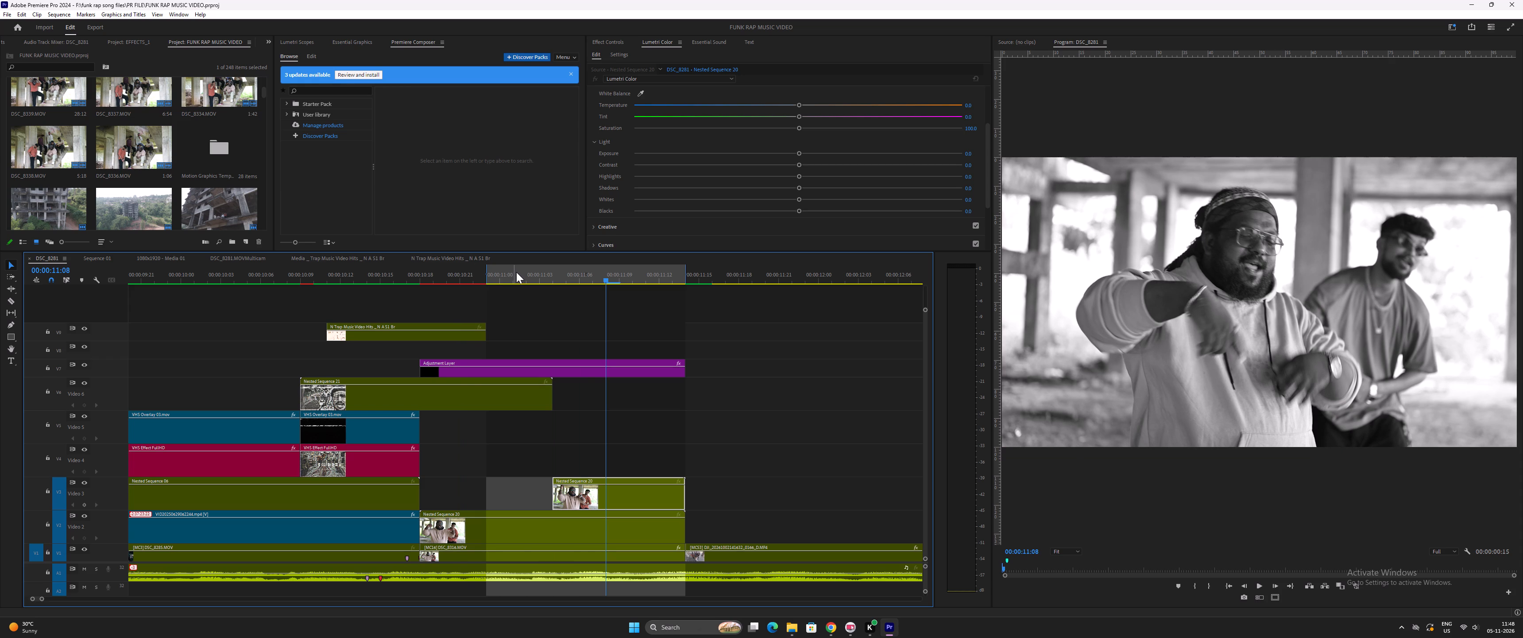
drag(477, 276, 431, 277)
key(space)
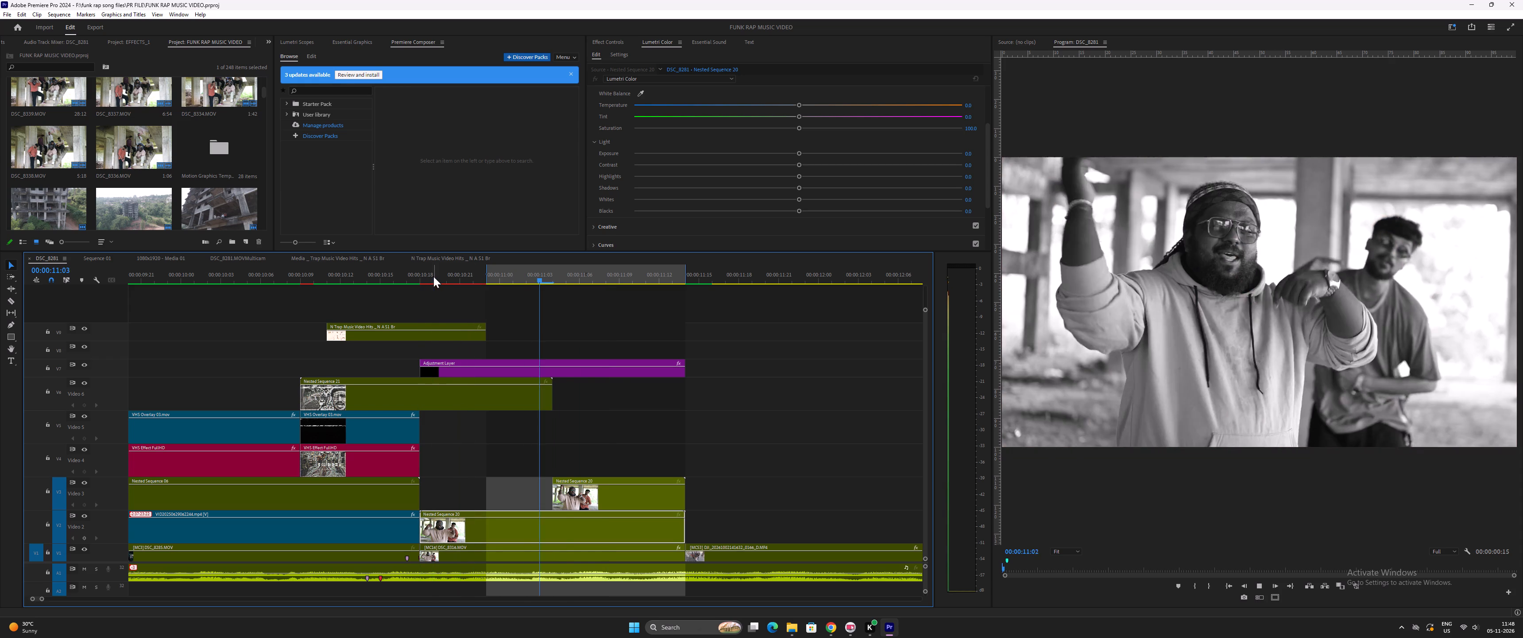
key(space)
click(619, 375)
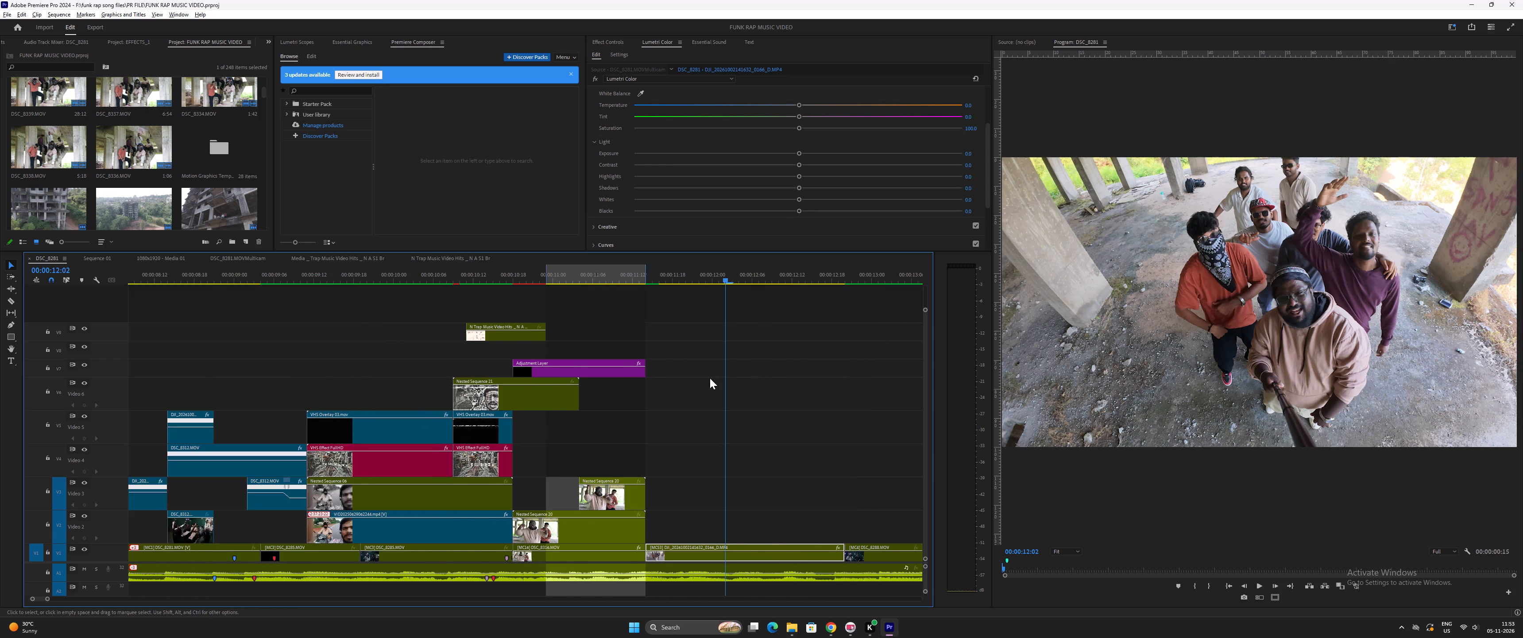
key(minus)
key(minus)
key(minus)
key(minus)
key(minus)
key(minus)
key(minus)
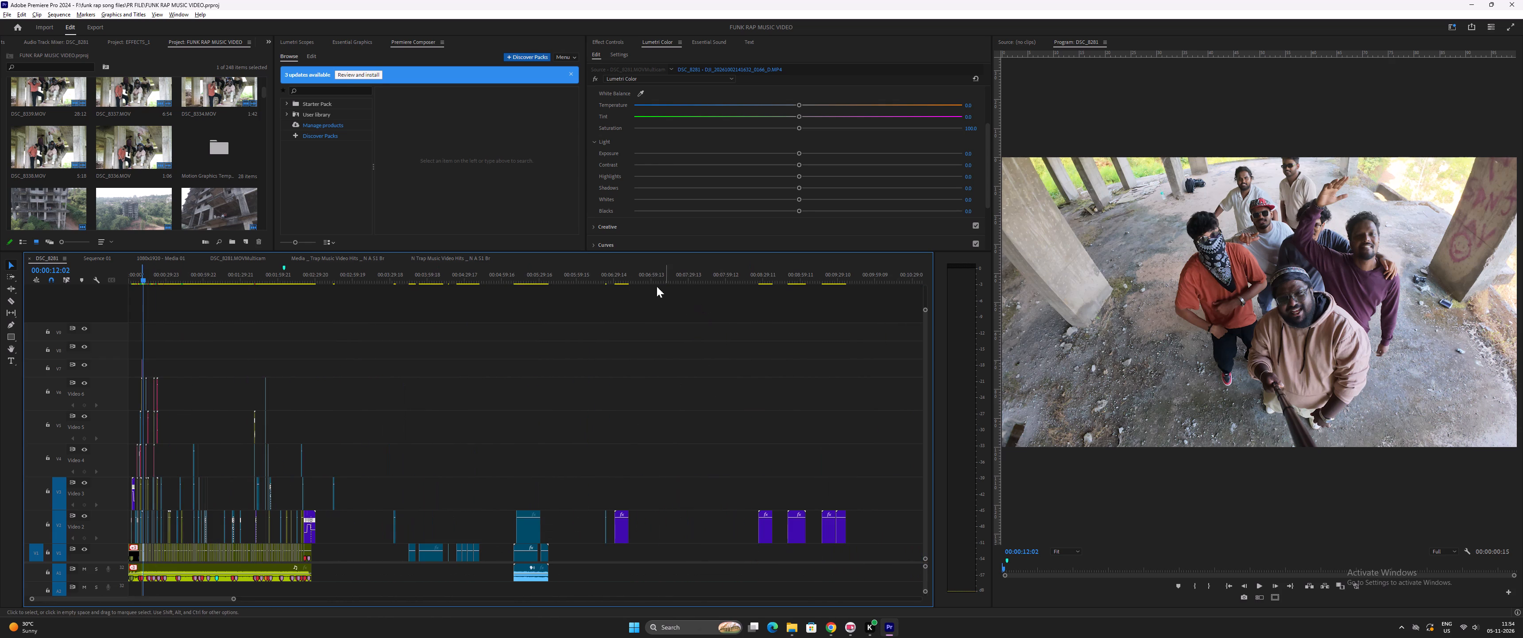
click(396, 279)
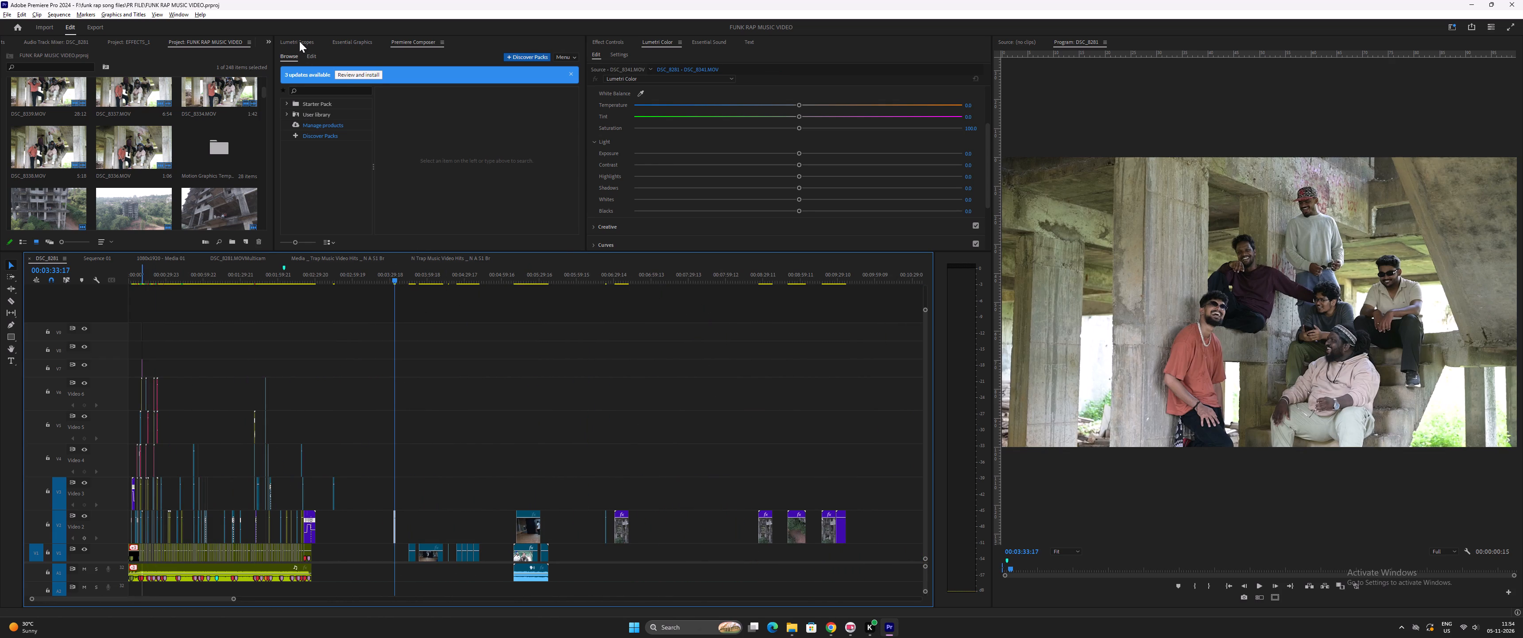
click(299, 40)
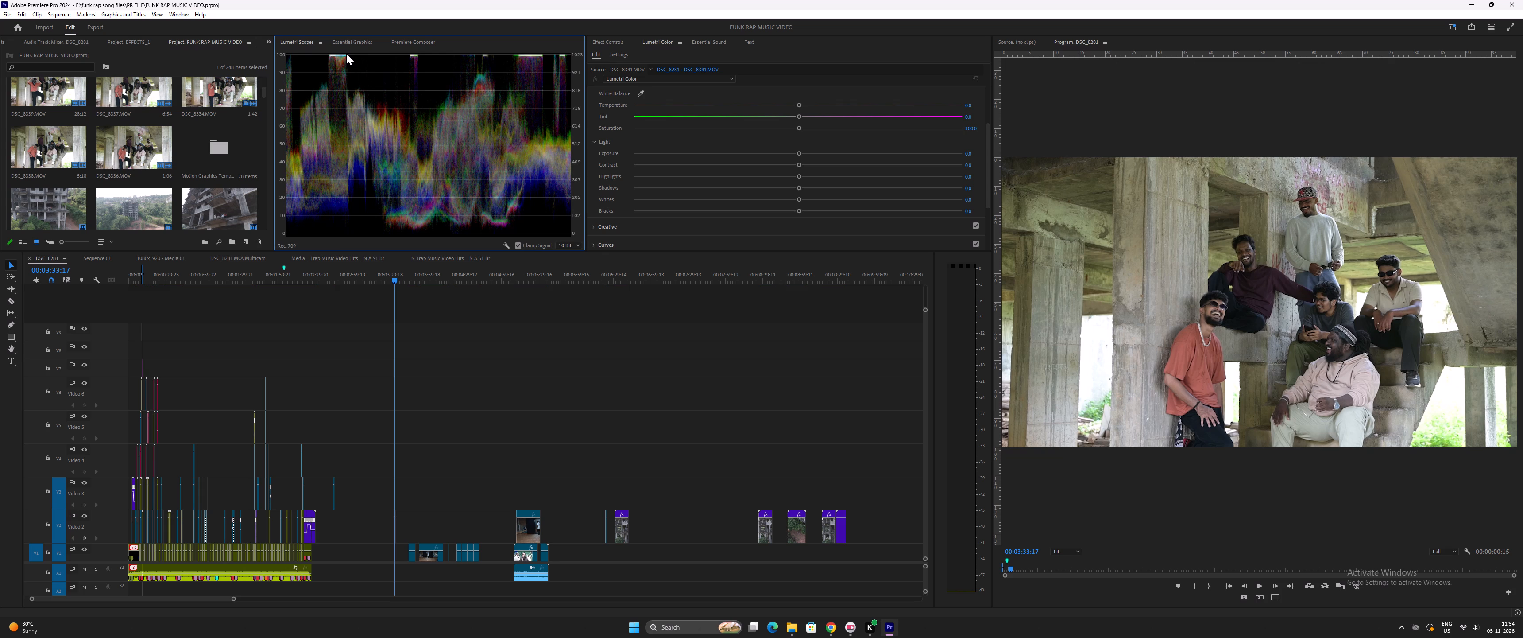
click(349, 41)
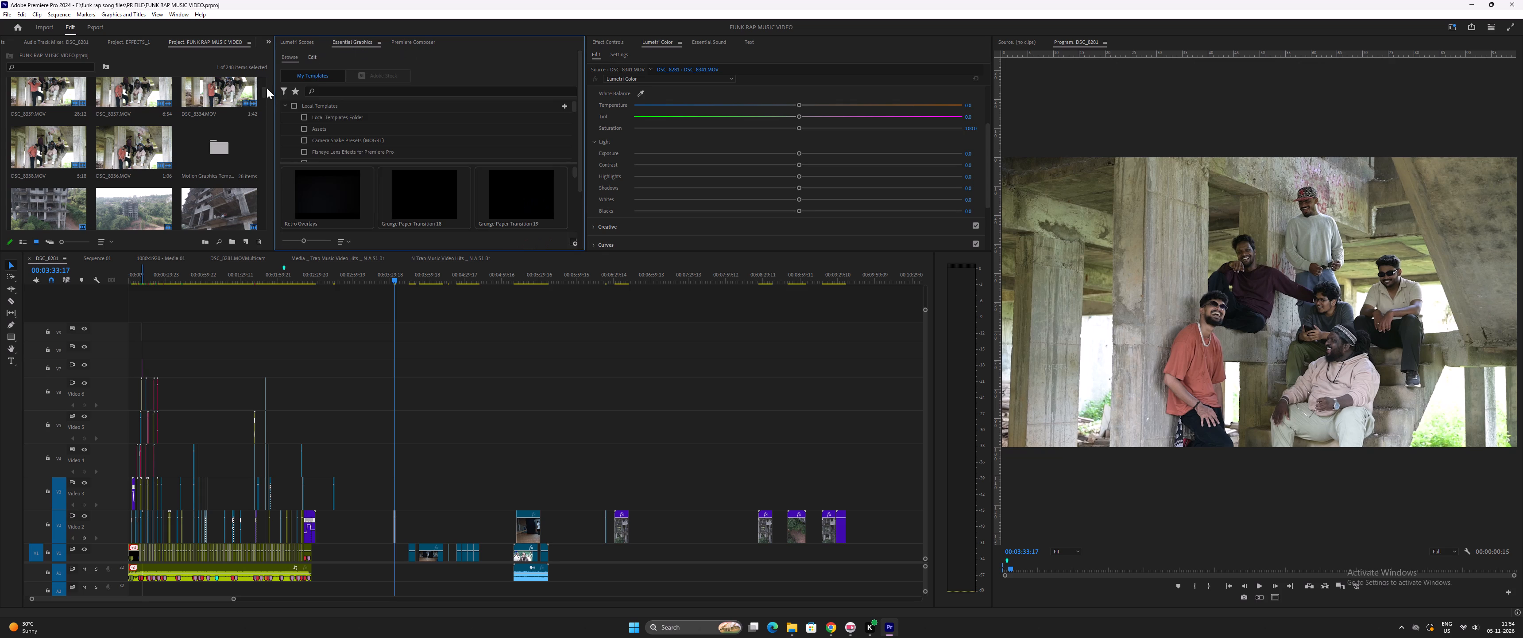
scroll(336, 153, down, 13)
scroll(332, 148, up, 3)
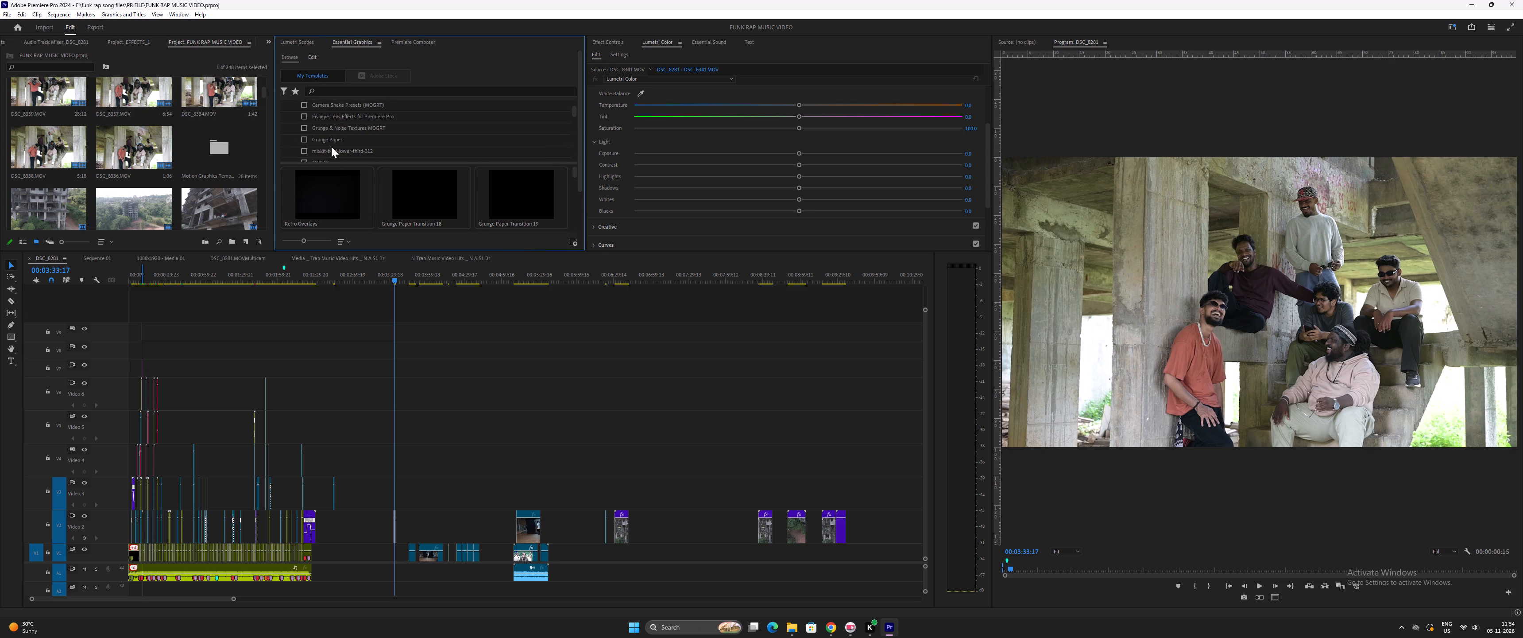
click(304, 140)
scroll(341, 193, down, 3)
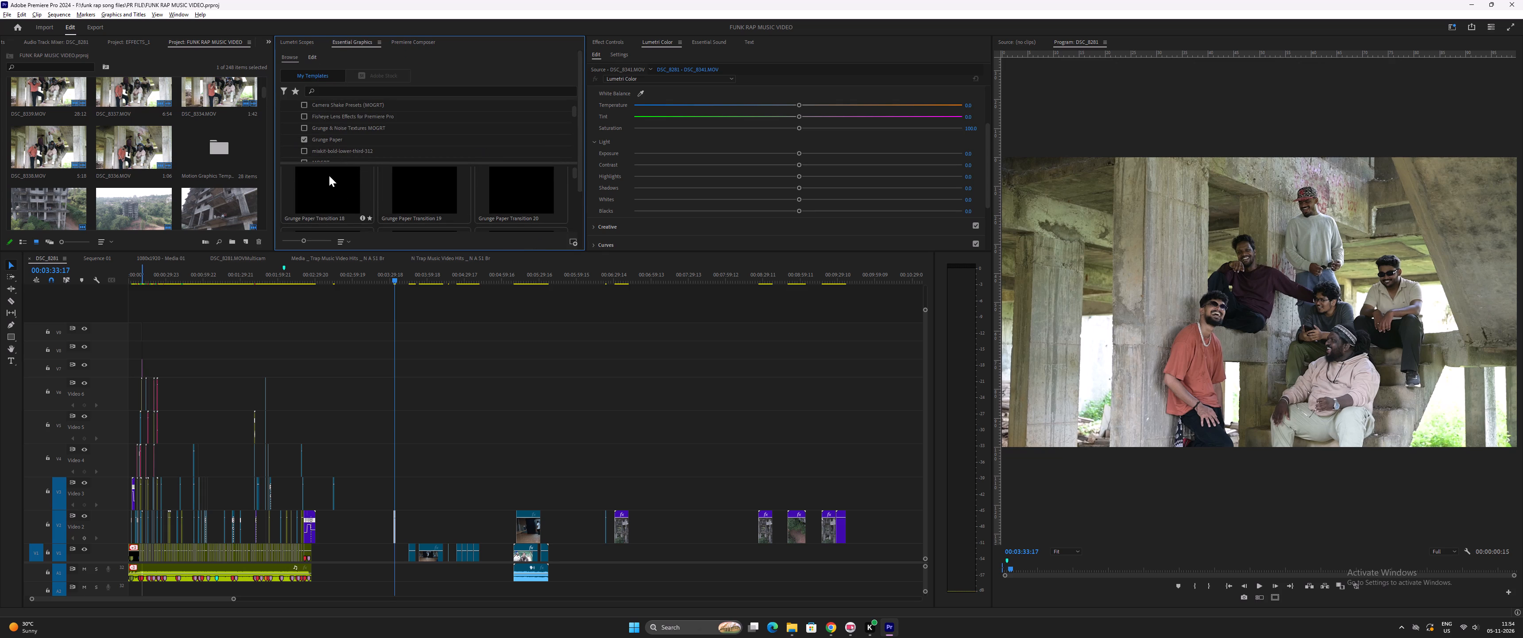
drag(338, 189, 397, 394)
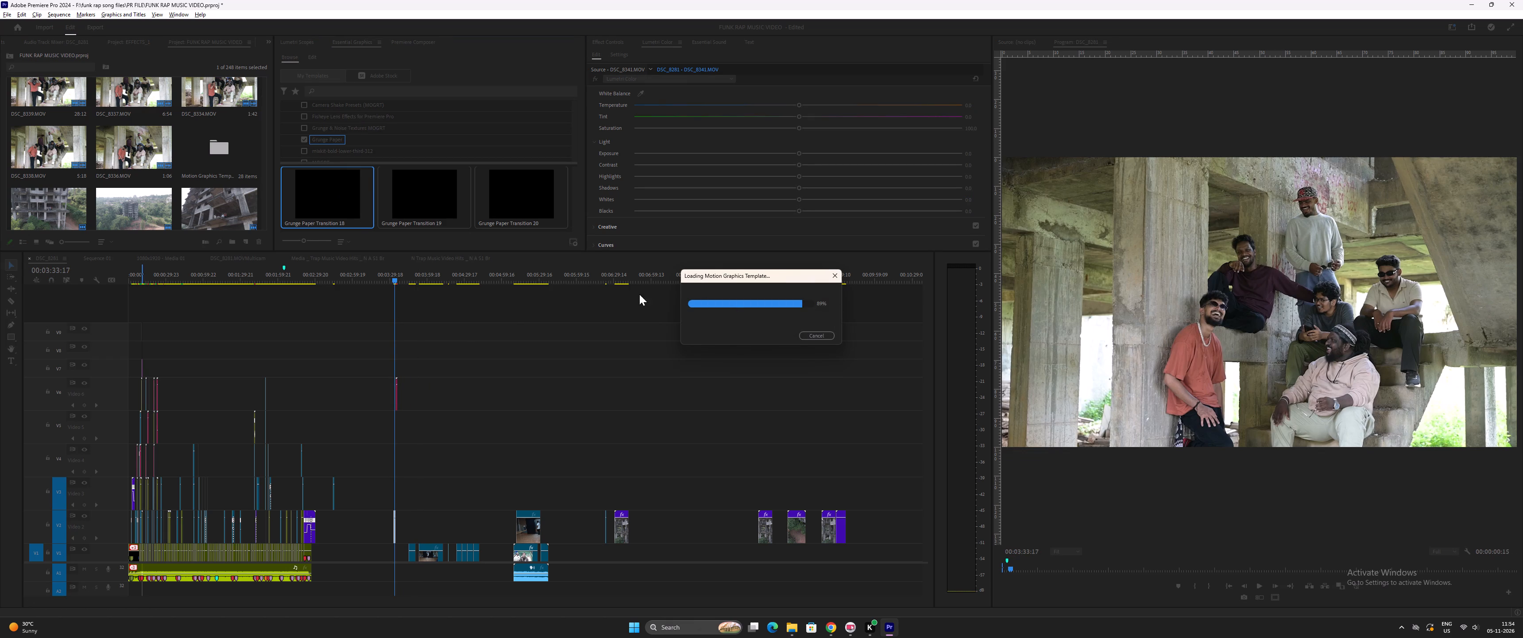
Move the Grunge Paper transition onto the Video 4 track so it sits over the middle of the spare group-shot clip.
key(equal)
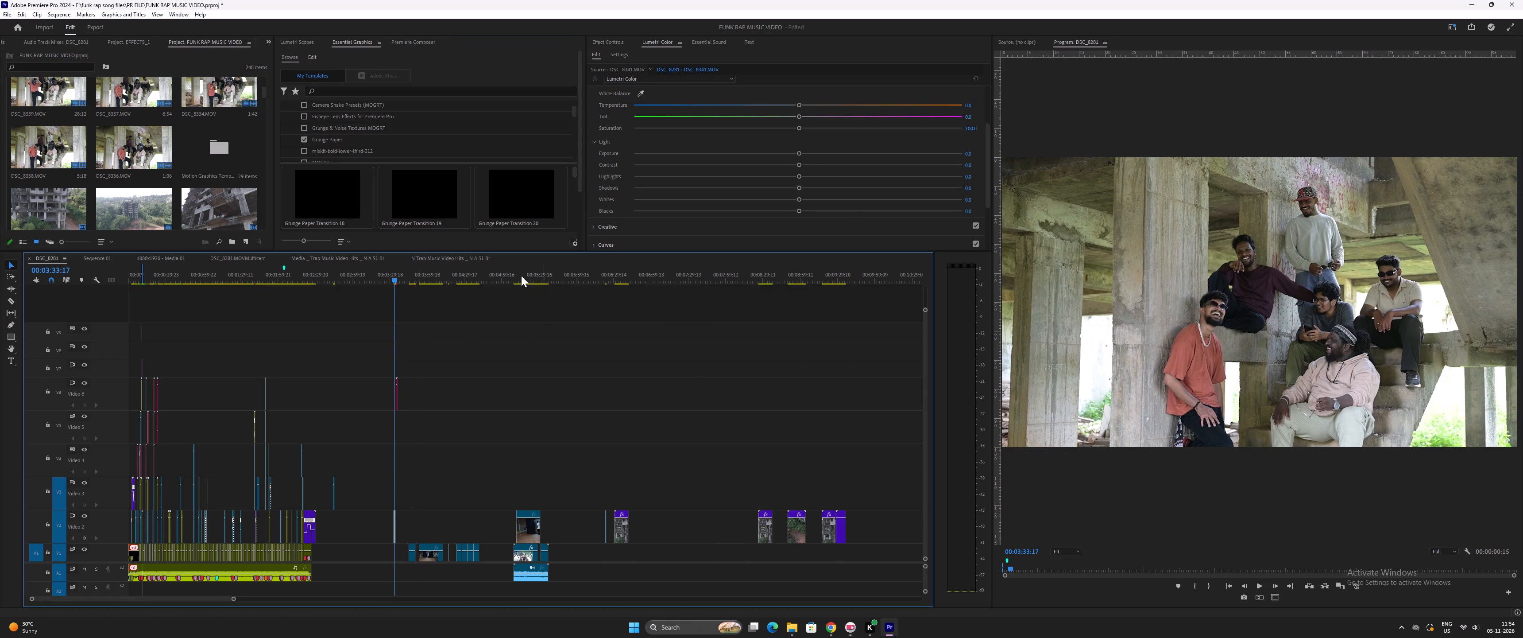
key(equal)
key(equal)
key(equal)
click(554, 280)
key(space)
key(equal)
key(equal)
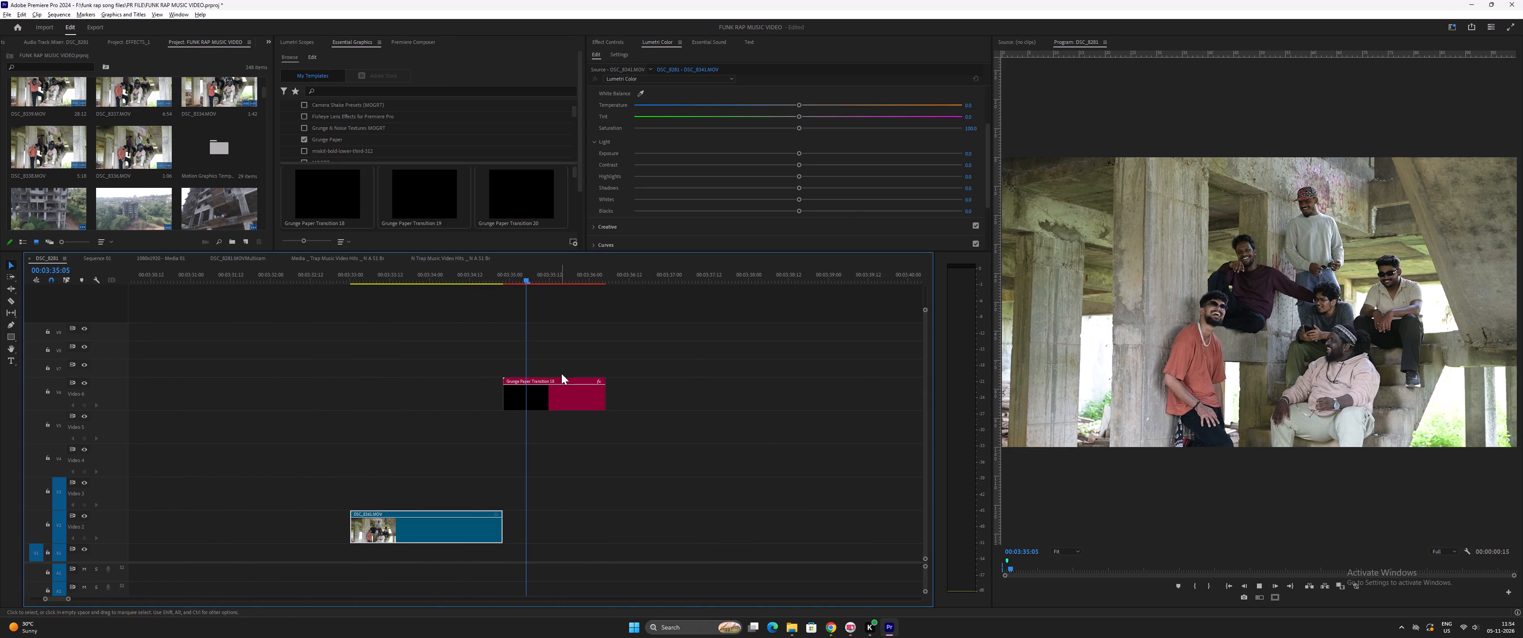
key(space)
drag(550, 397, 417, 446)
Play the Grunge Paper transition over the group-shot clip several times to examine its torn-paper effect.
click(382, 280)
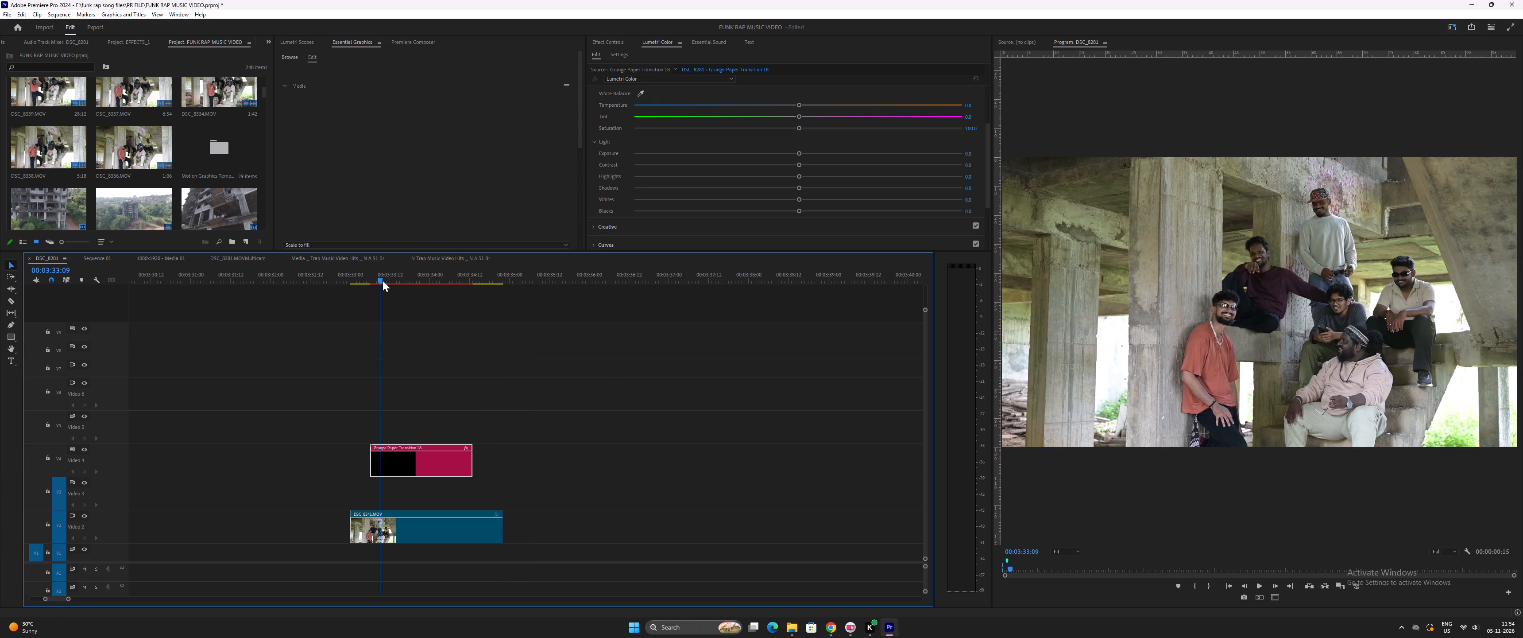
key(space)
key(space)
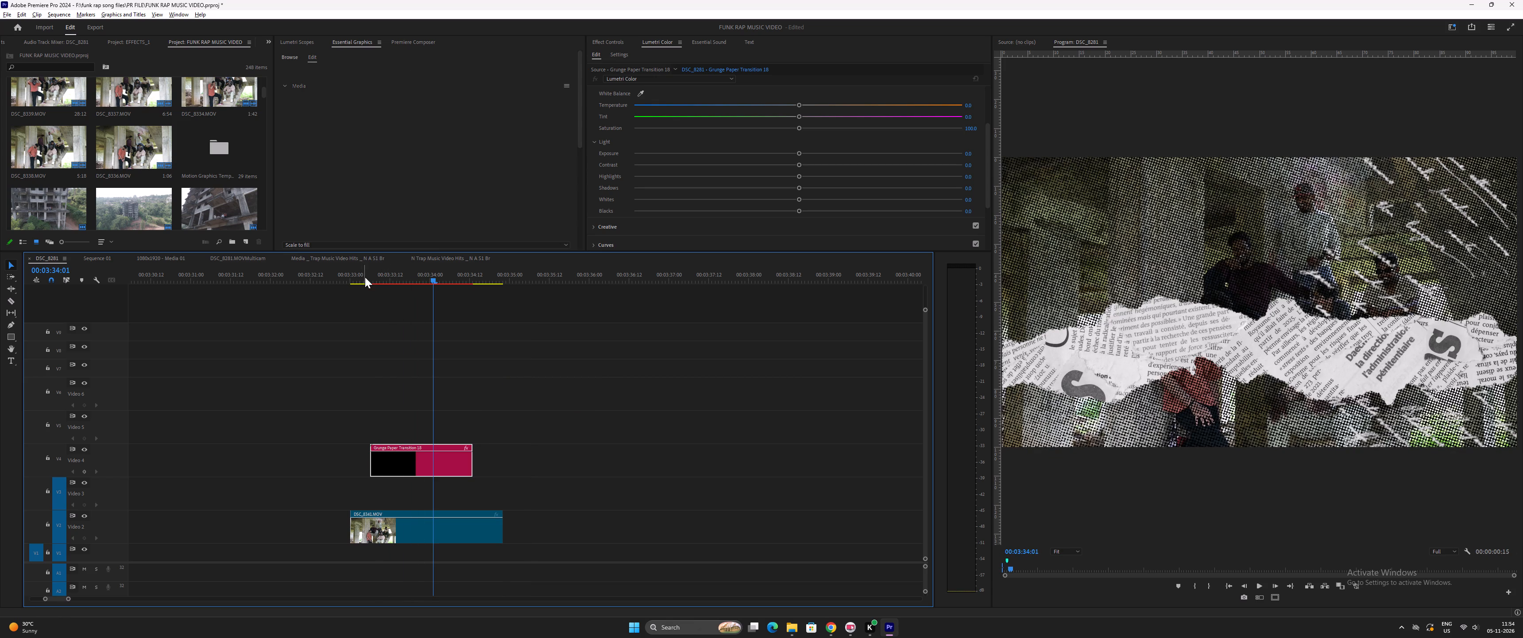
click(365, 277)
key(space)
key(space)
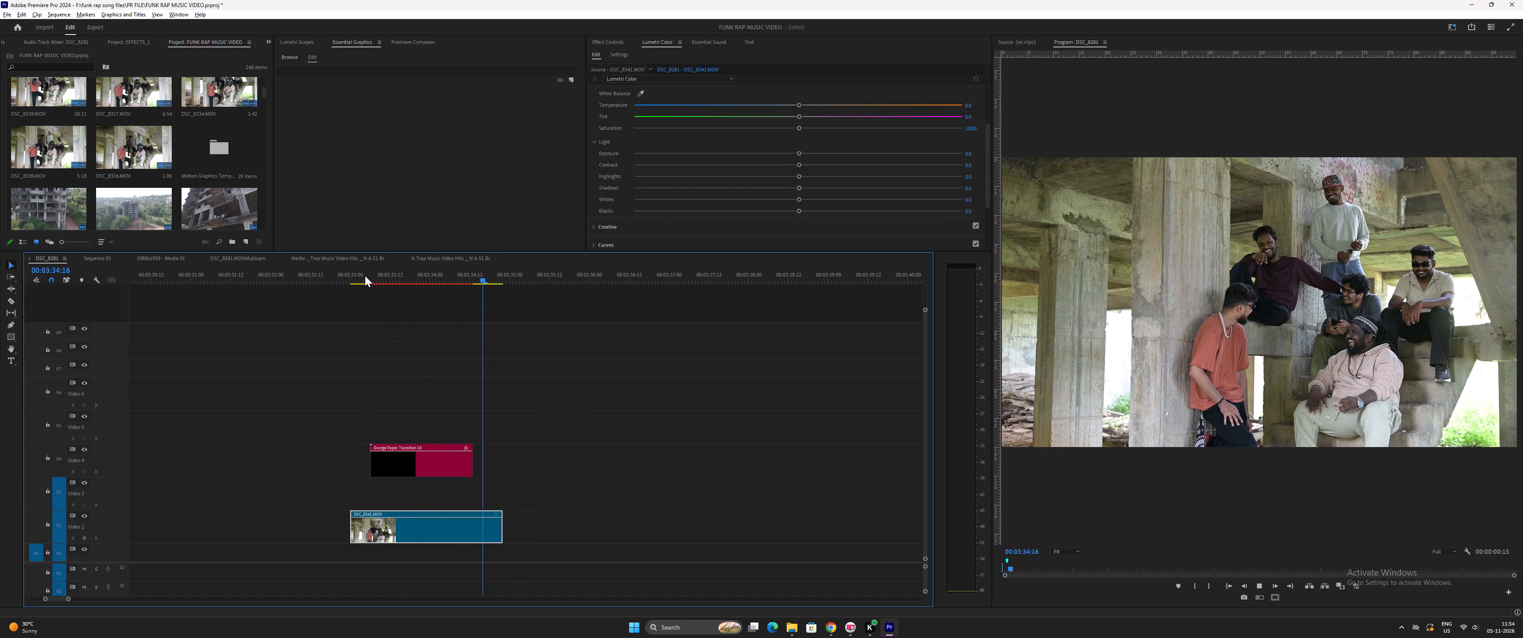
click(365, 276)
key(space)
key(space)
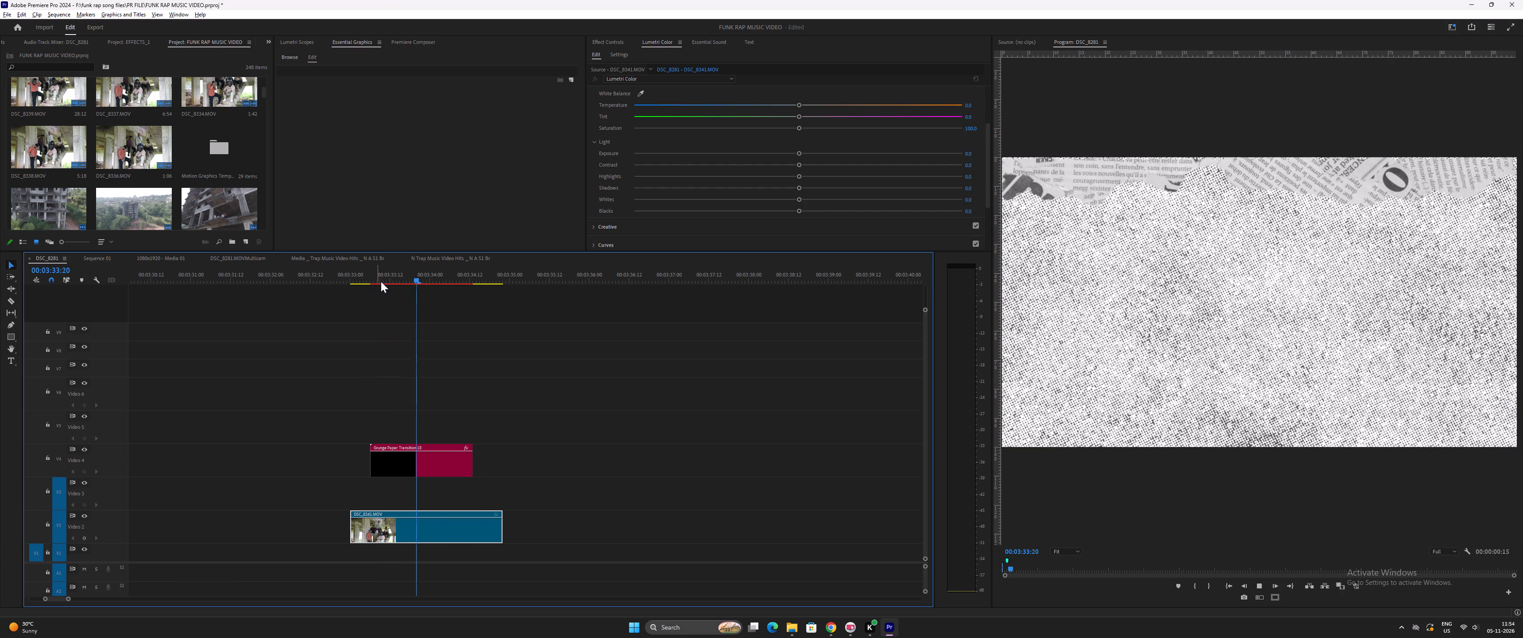
Add a second Grunge Paper transition template on Video 5, directly after the first one at about 3:34:14.
key(minus)
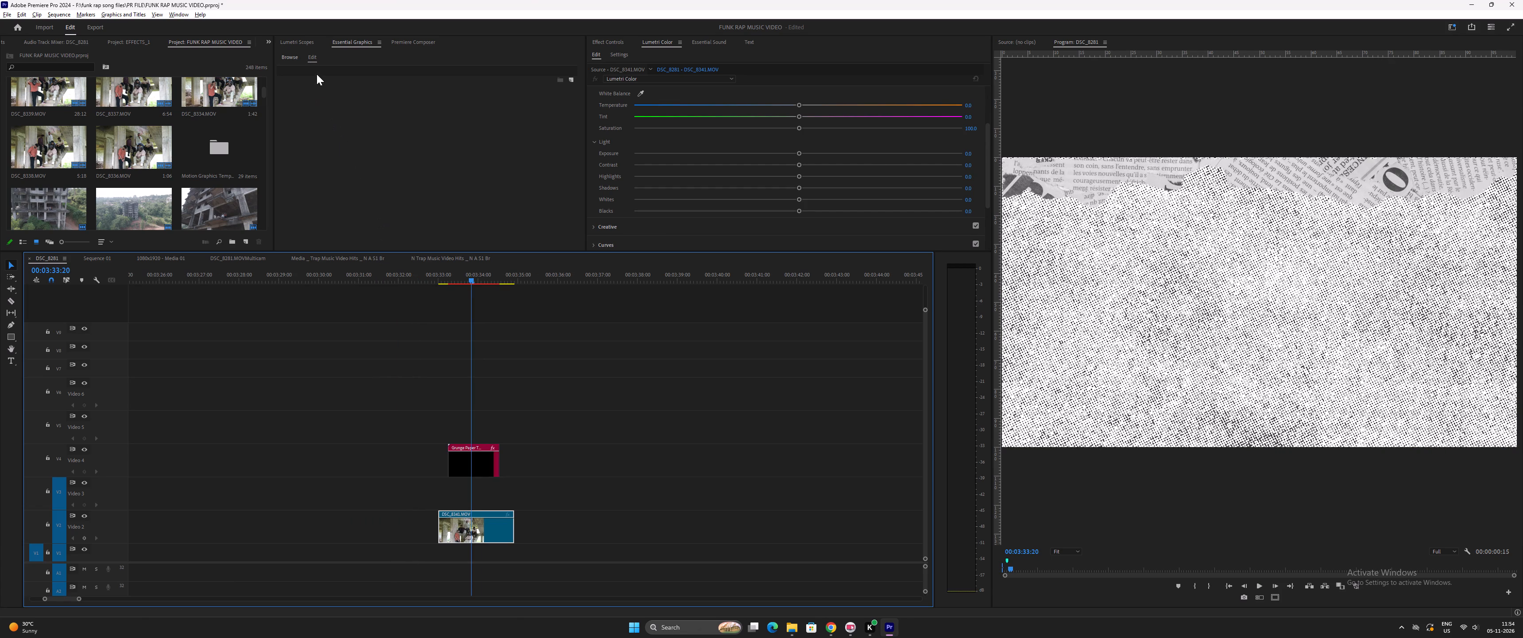
click(290, 58)
scroll(398, 198, down, 12)
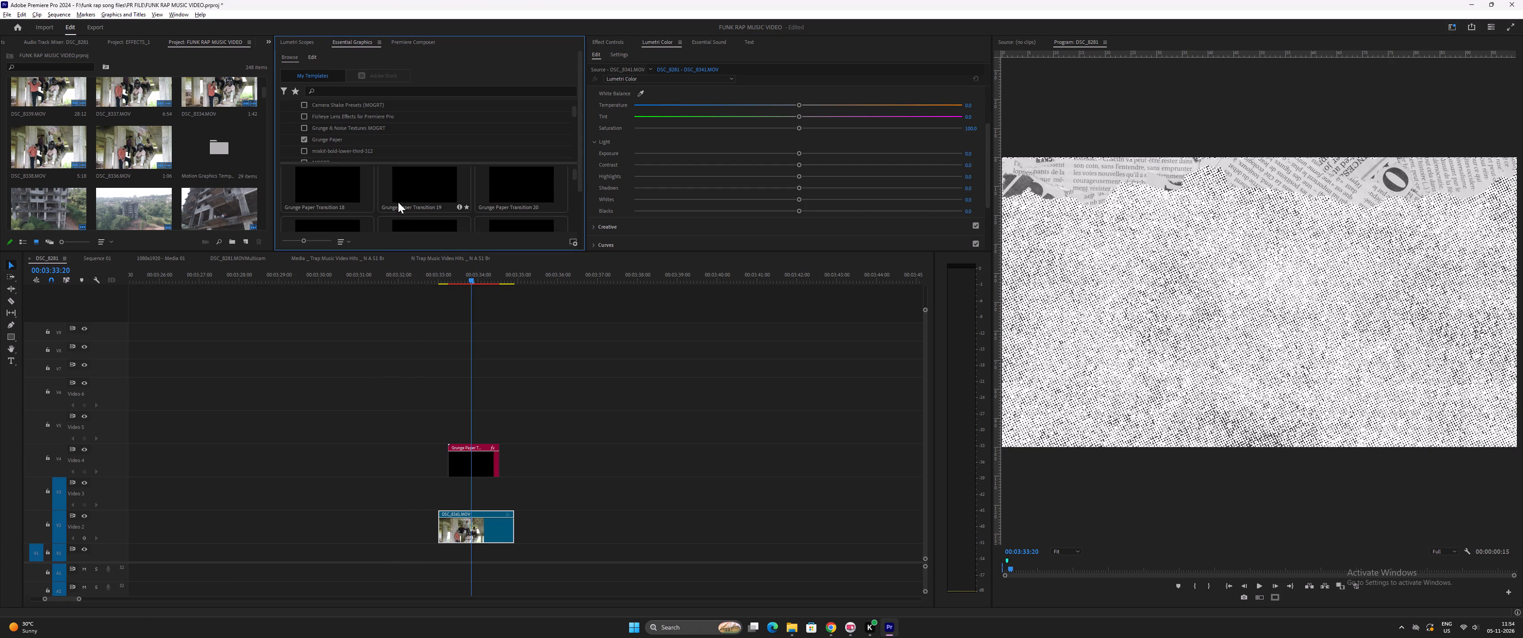
scroll(398, 202, down, 20)
scroll(398, 202, down, 12)
scroll(405, 202, up, 8)
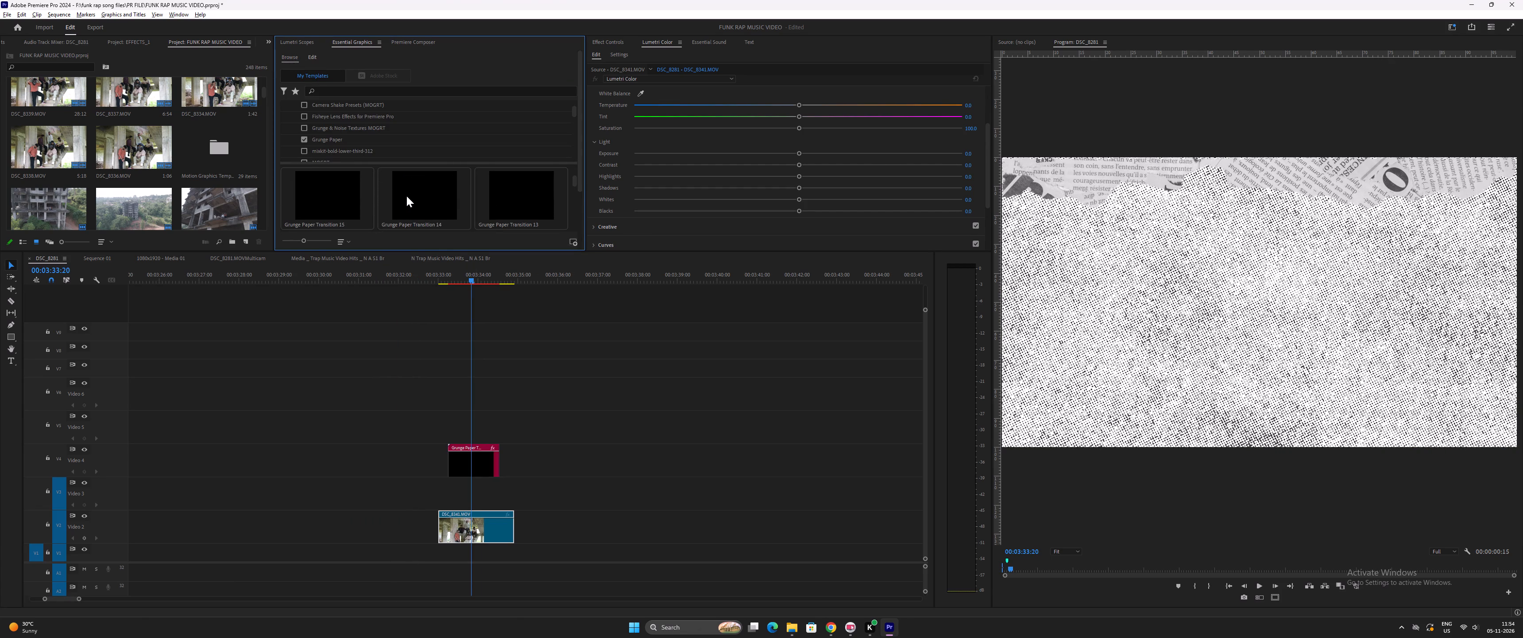
scroll(340, 198, down, 4)
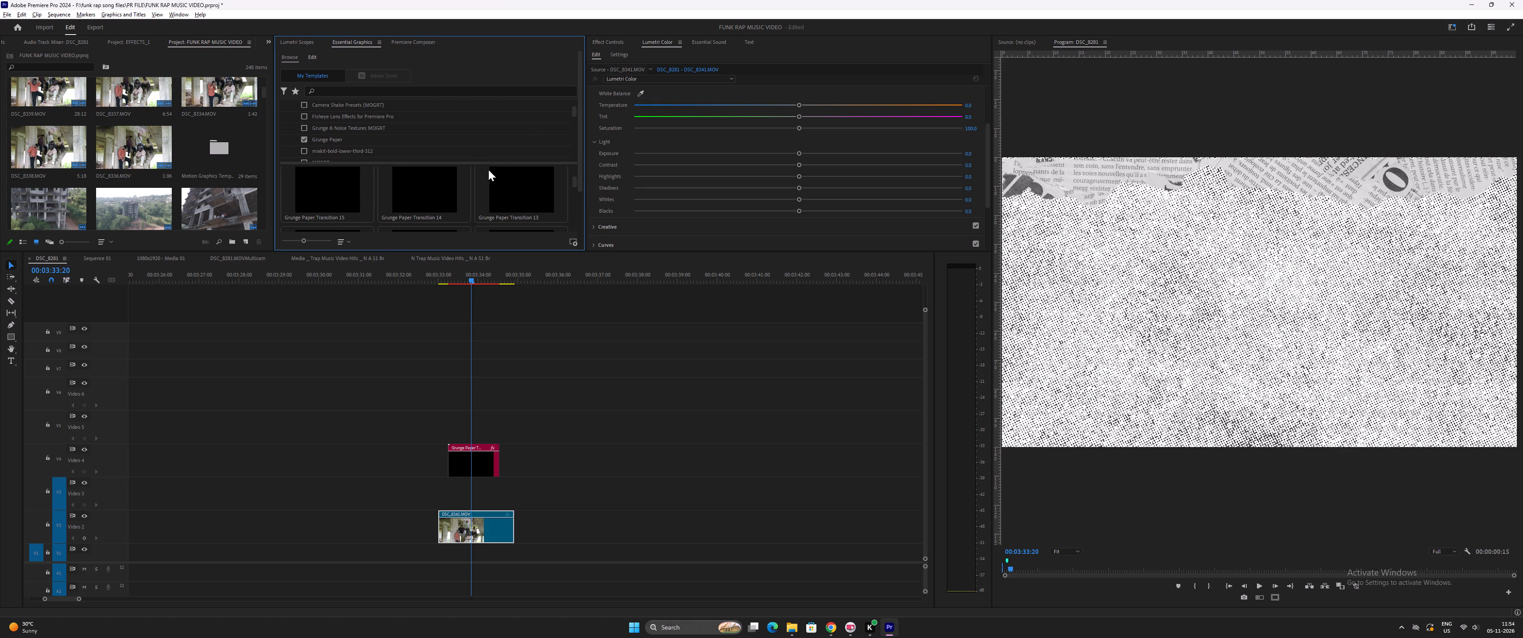
drag(401, 163, 397, 129)
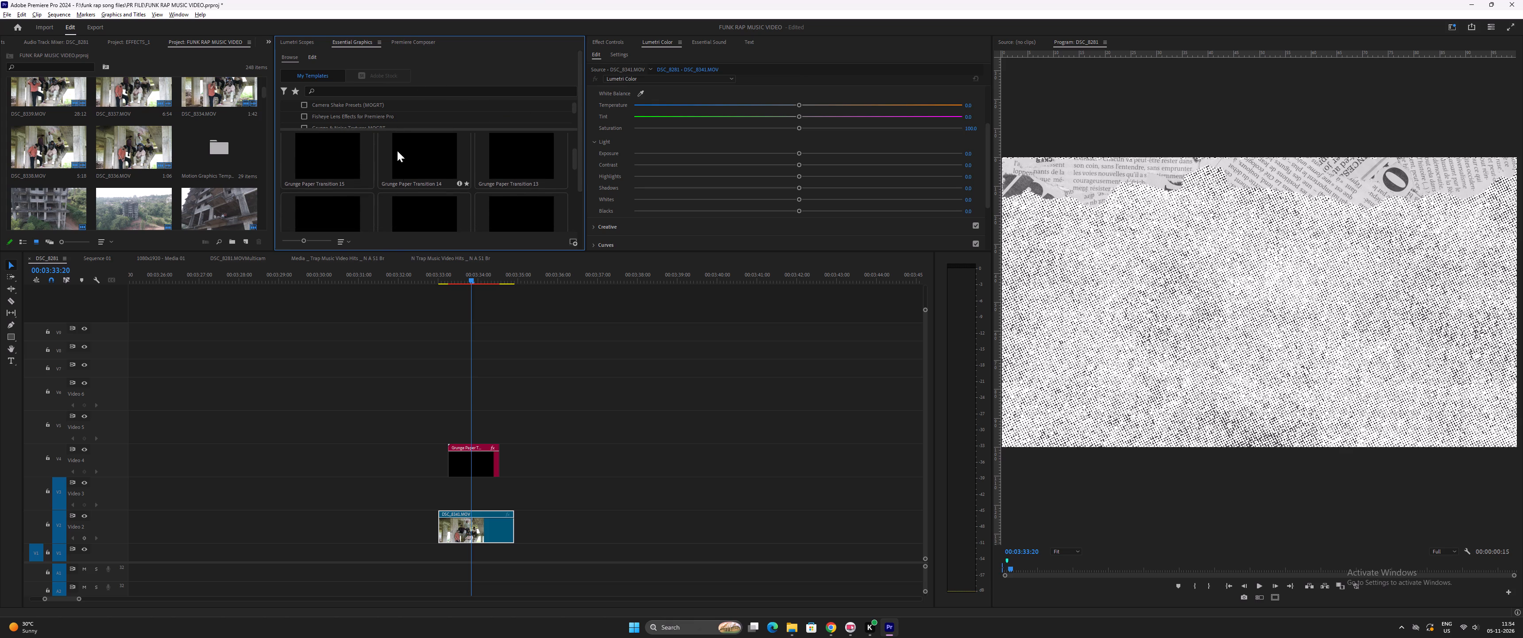
scroll(405, 191, down, 17)
drag(410, 168, 542, 394)
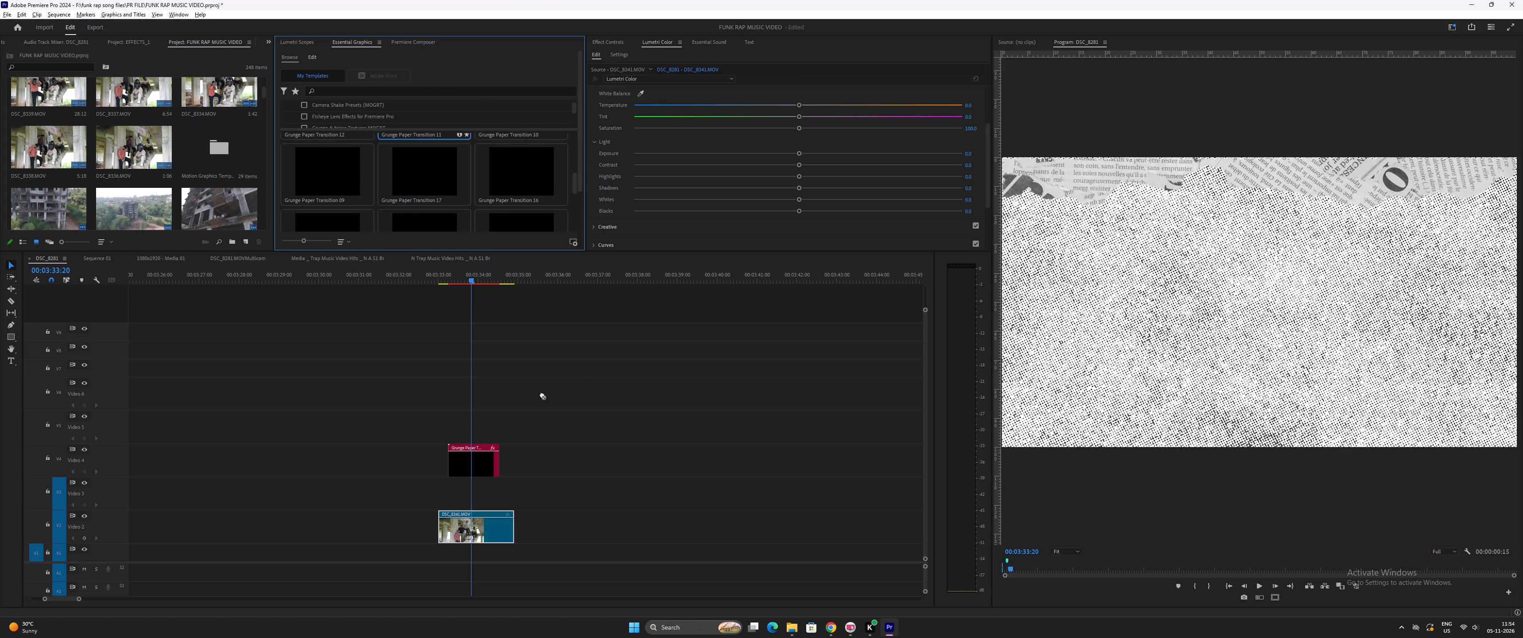
drag(542, 394, 501, 436)
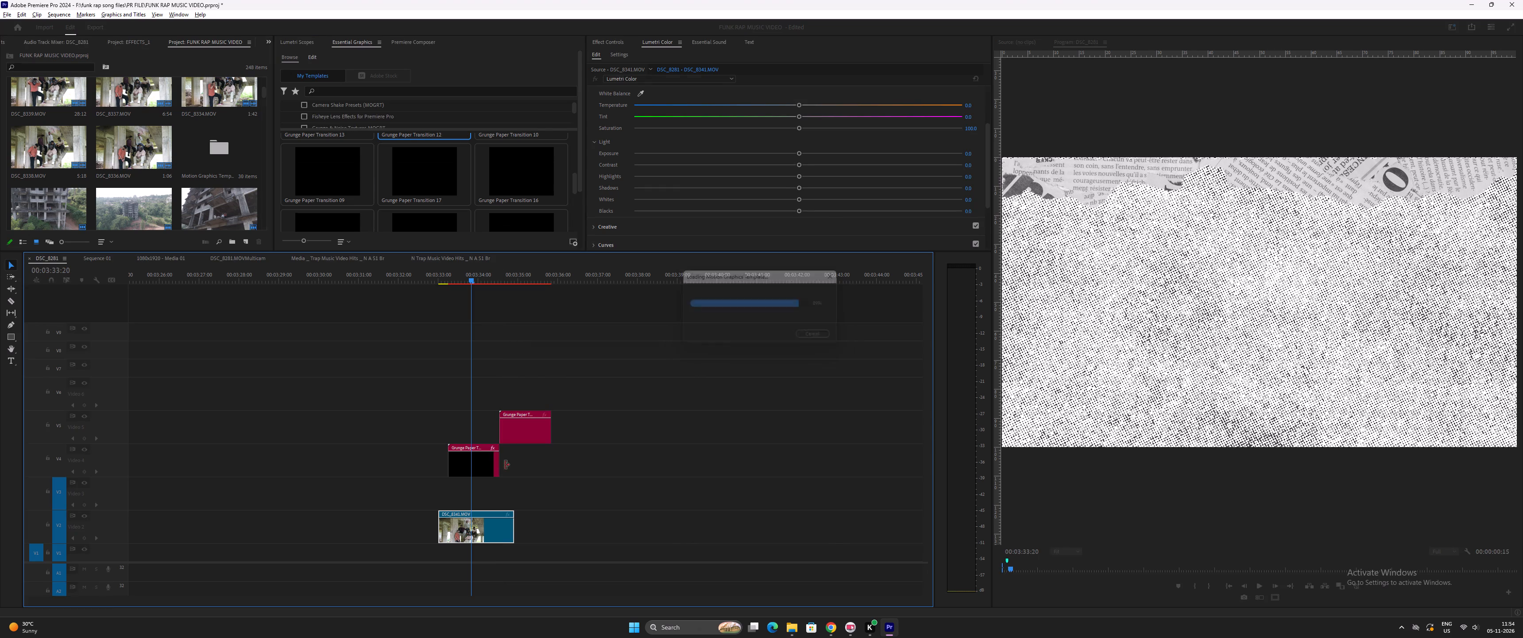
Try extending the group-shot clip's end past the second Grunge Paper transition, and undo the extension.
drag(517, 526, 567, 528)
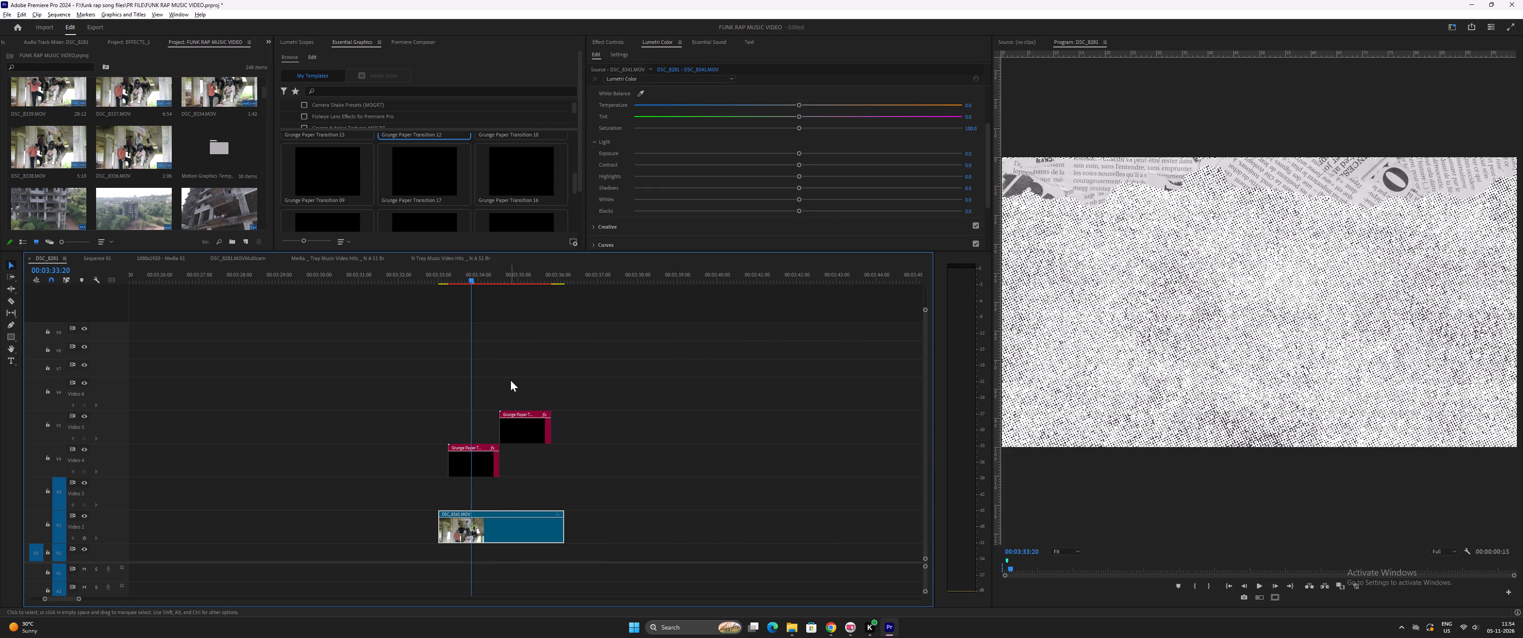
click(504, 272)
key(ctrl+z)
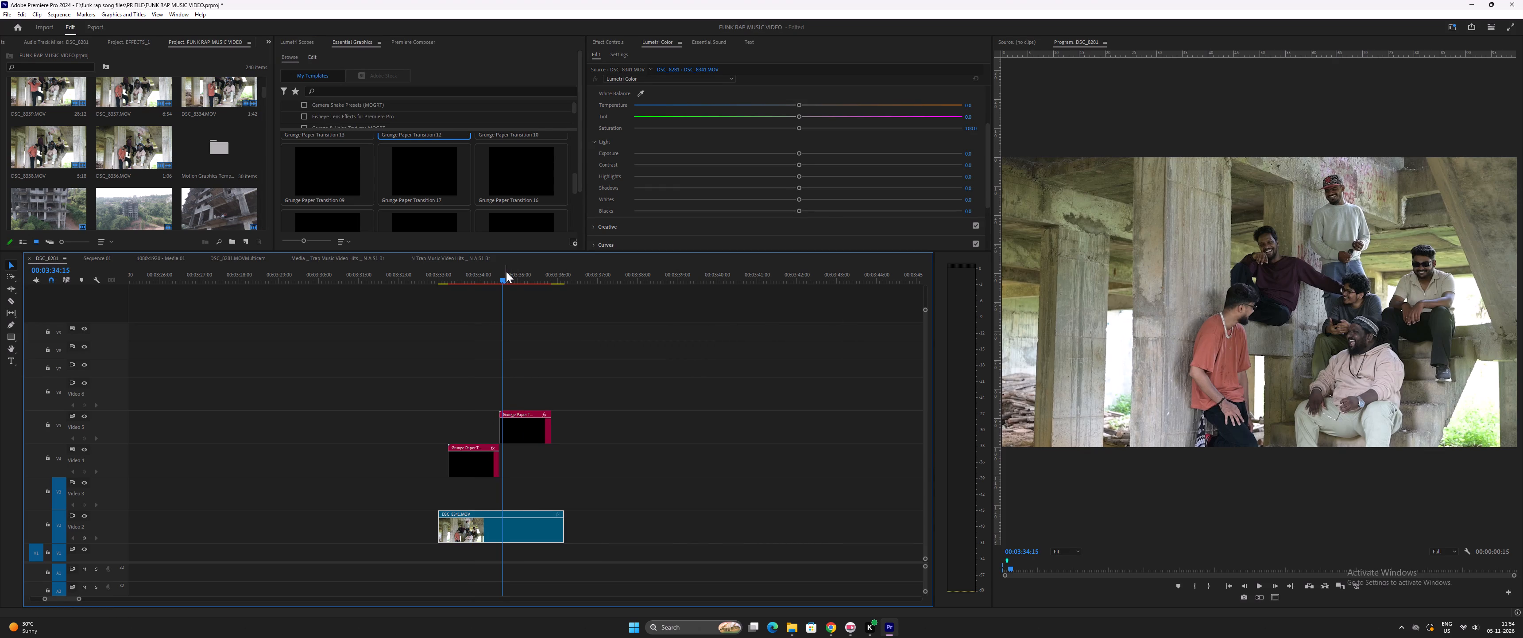
Duplicate the group-shot clip onto Video 3 so the copy starts beneath the second Grunge Paper transition.
alt+drag(486, 525, 545, 480)
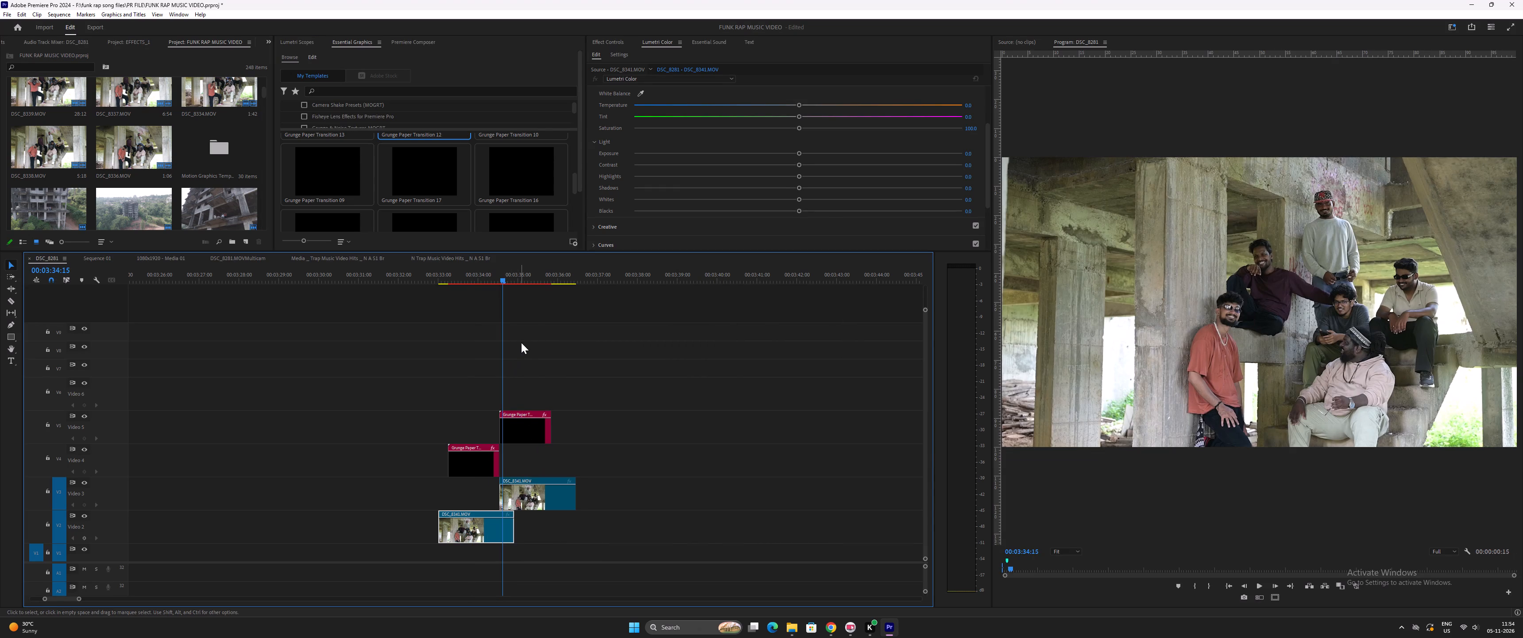
Play the second Grunge Paper transition over the copied clip, and both transitions in sequence, to compare their paper effects.
key(space)
key(space)
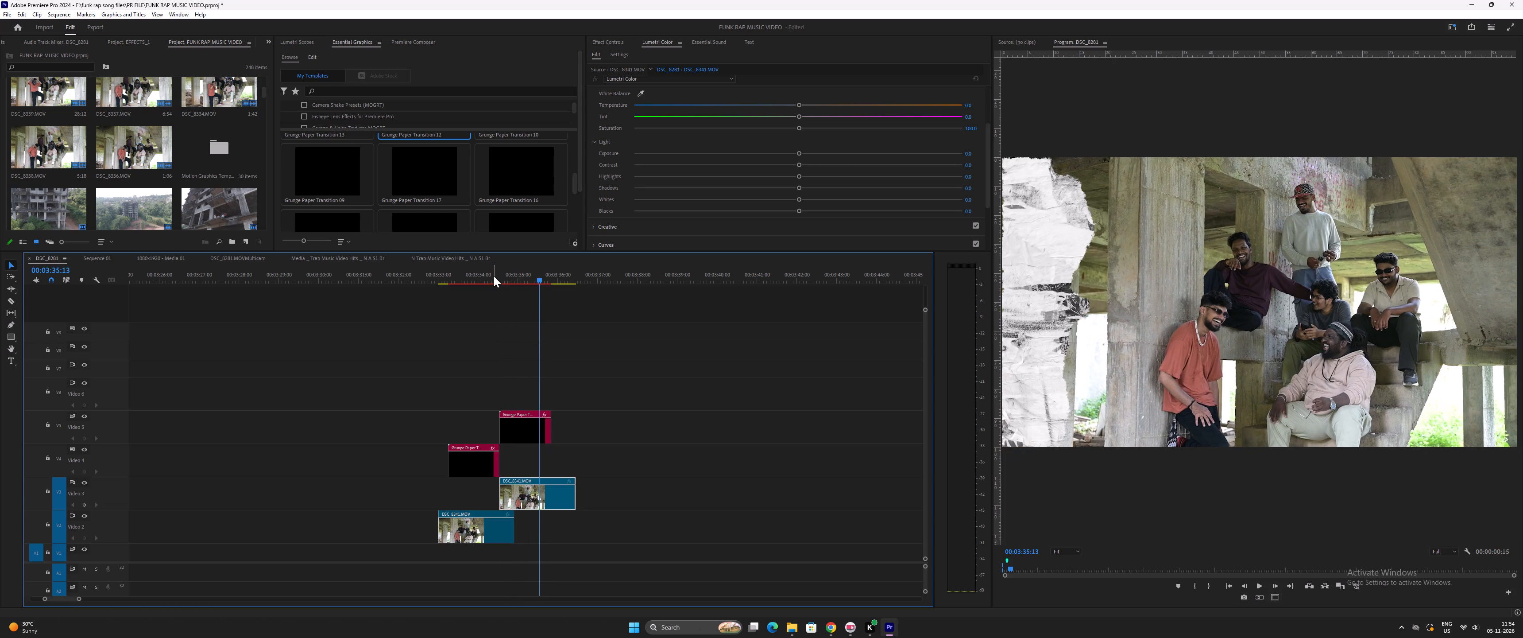
click(494, 276)
key(space)
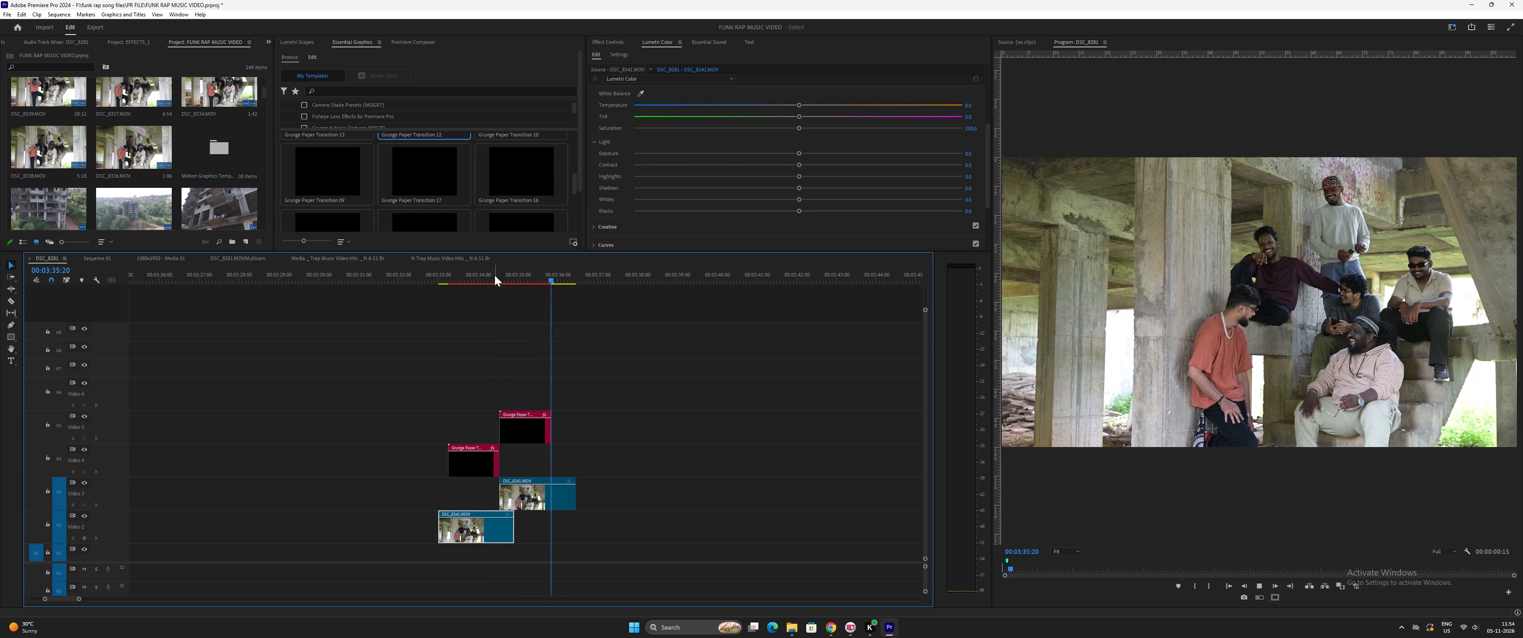
key(space)
click(444, 270)
key(space)
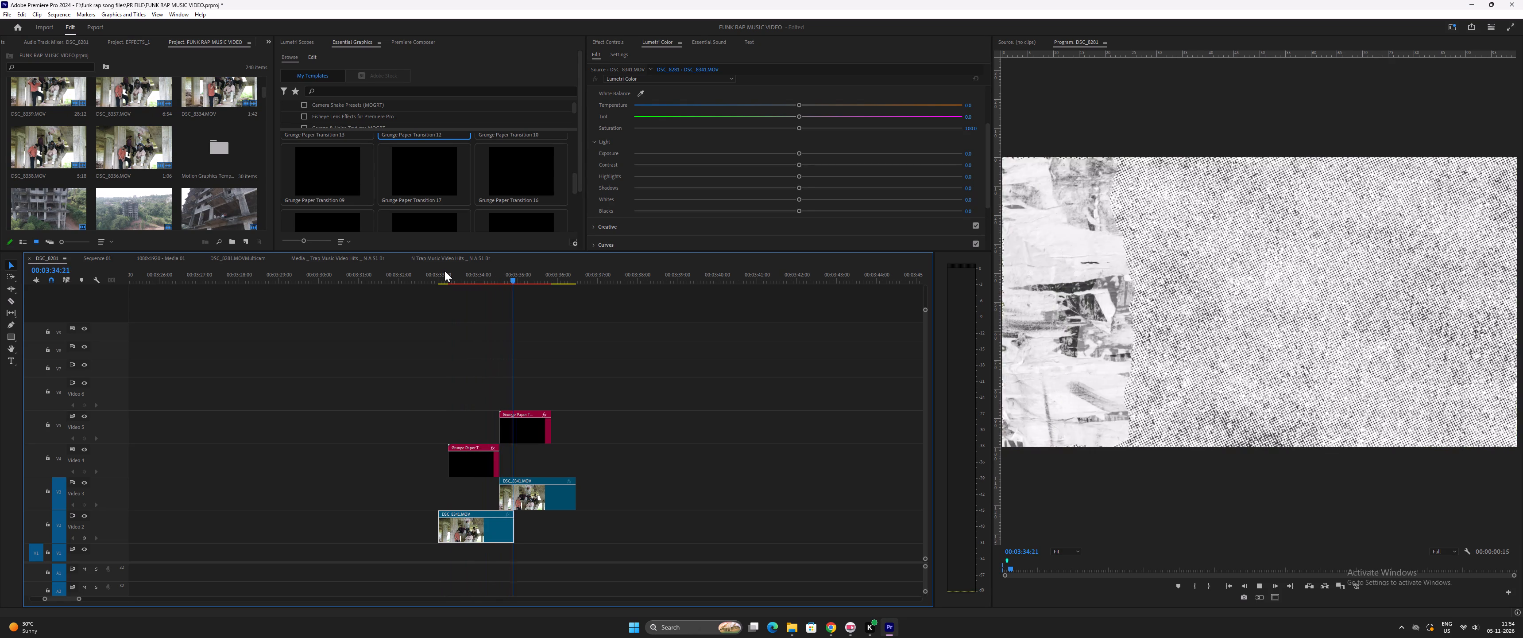
key(space)
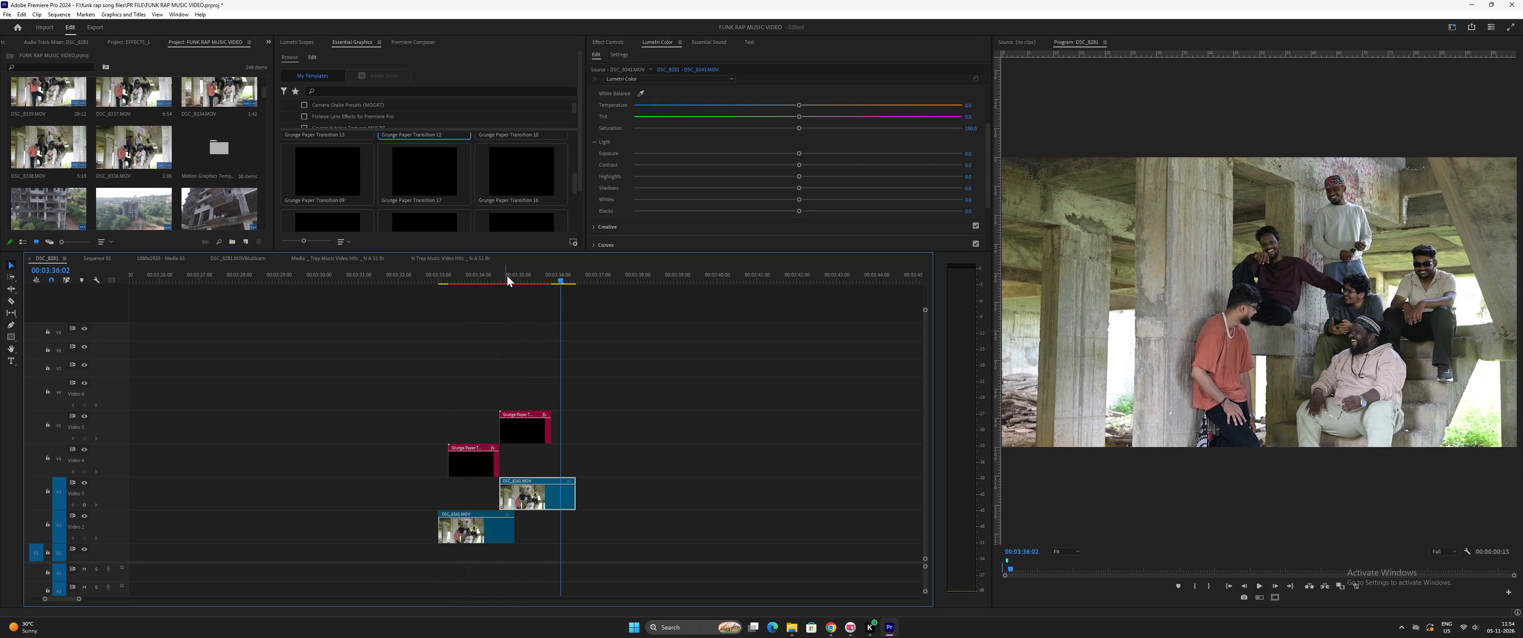
Add a third Grunge Paper transition on Video 5 at about 3:36:02 with the Video 3 group-shot copy shifted beneath it.
scroll(486, 209, down, 20)
scroll(486, 209, down, 16)
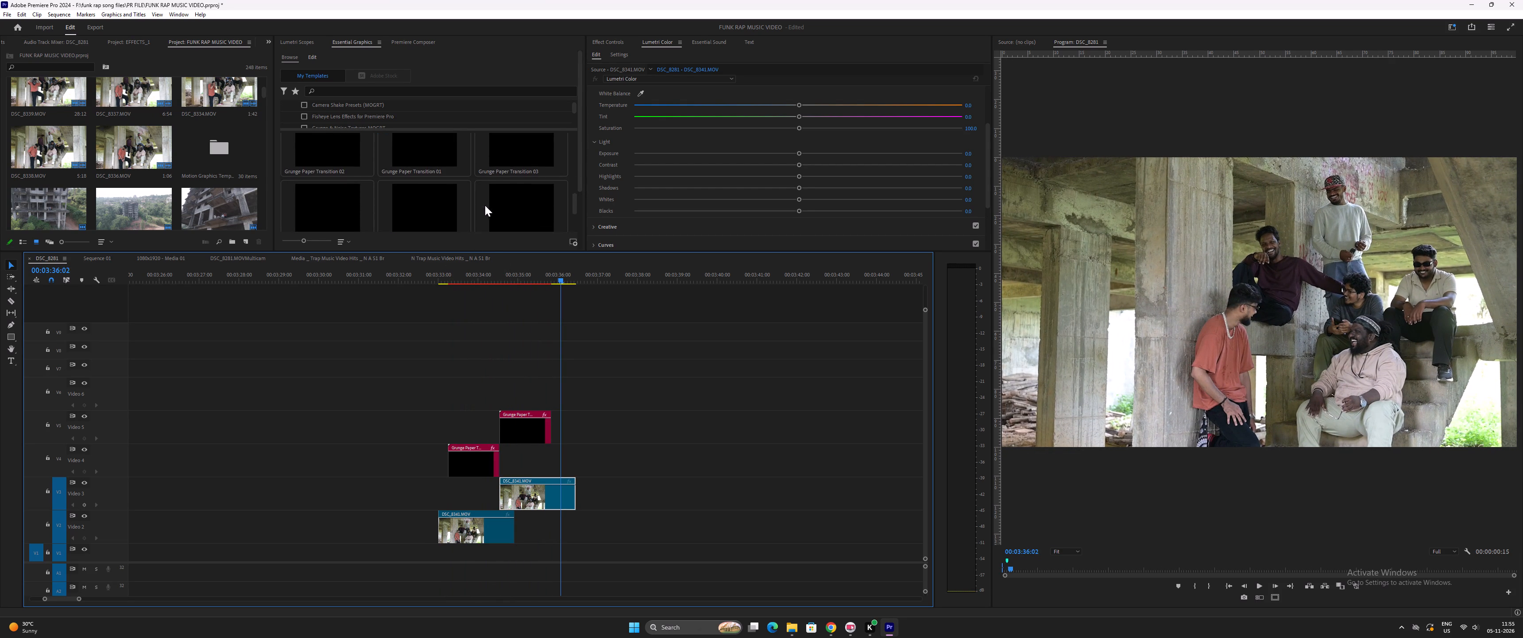
scroll(485, 205, down, 4)
drag(572, 210, 573, 235)
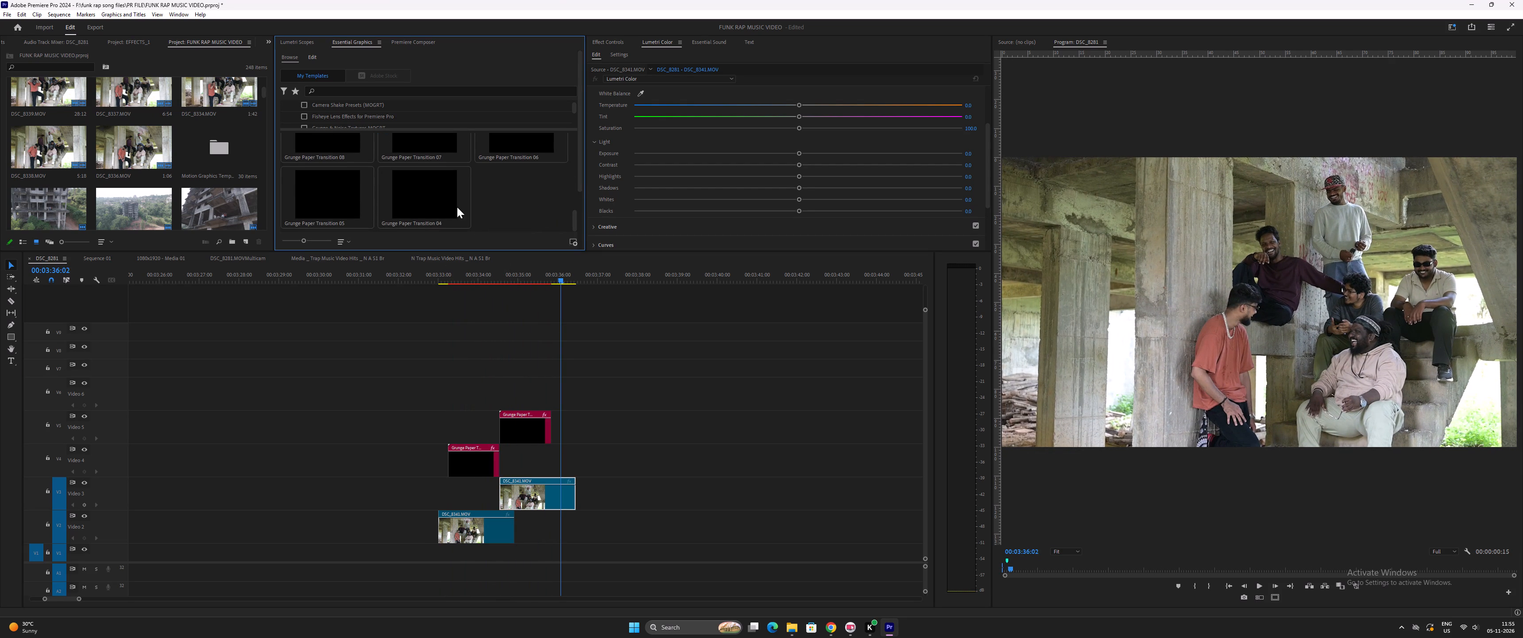
drag(437, 200, 563, 415)
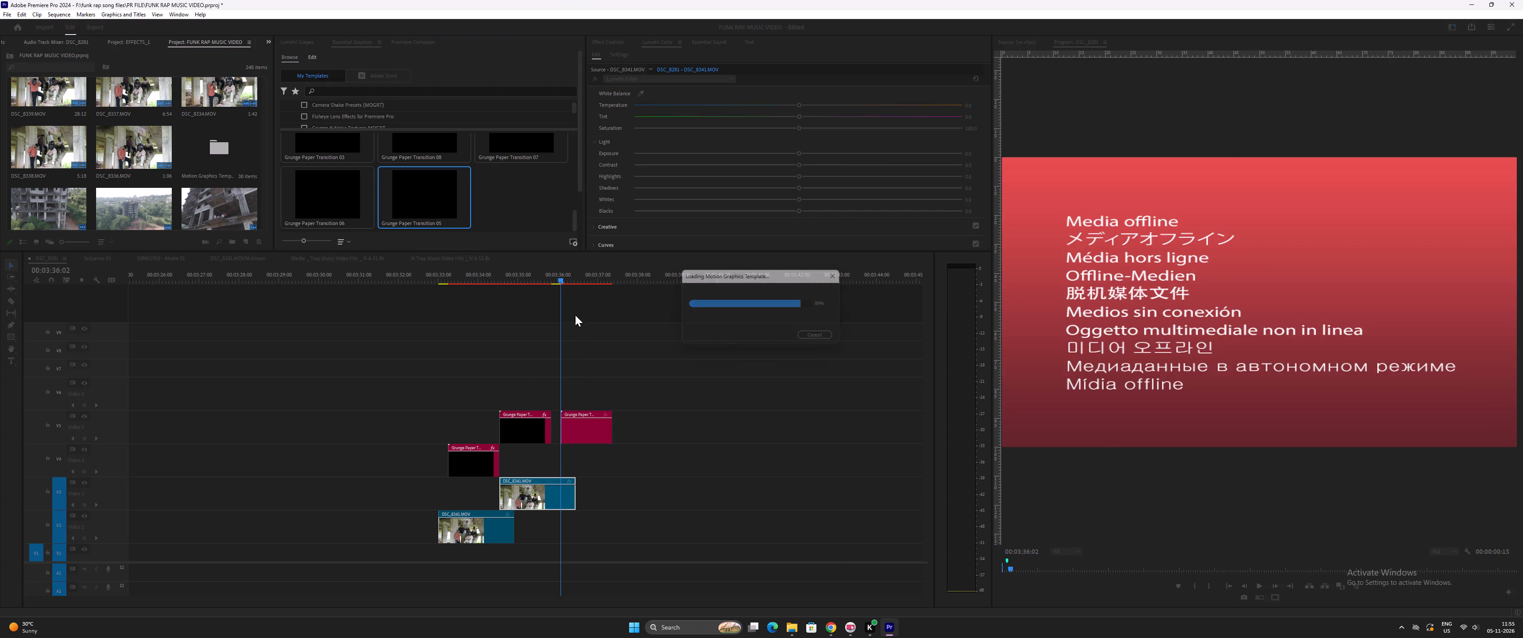
drag(539, 494, 585, 499)
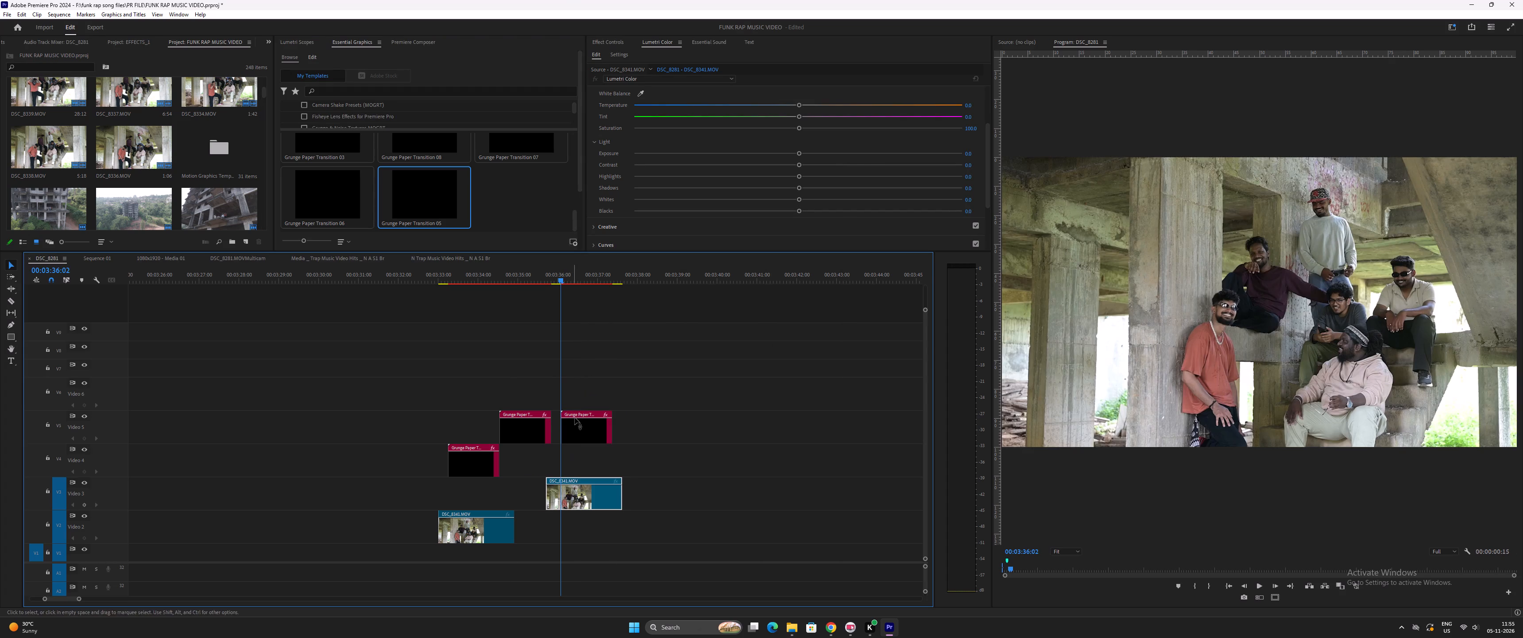
Play and scrub through the third Grunge Paper transition to examine its paper and brush-stroke effect over the group shot.
key(space)
key(space)
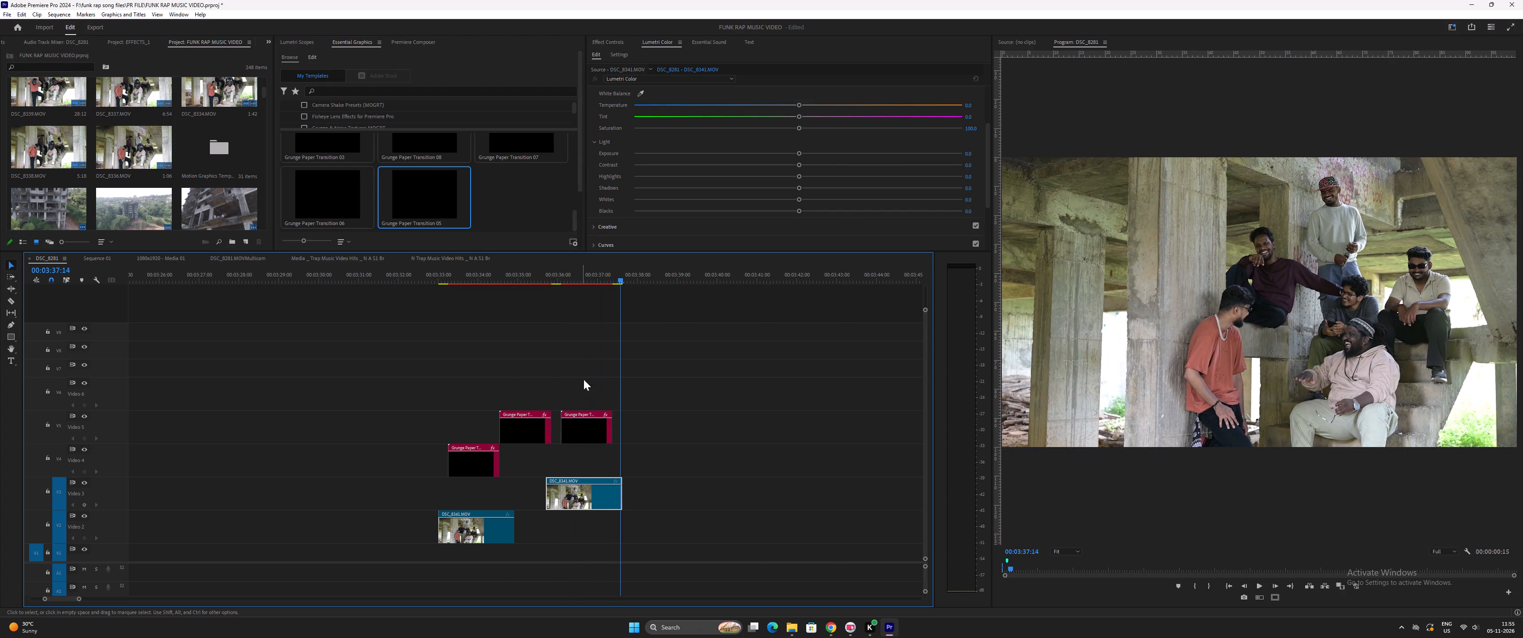
click(571, 275)
click(590, 434)
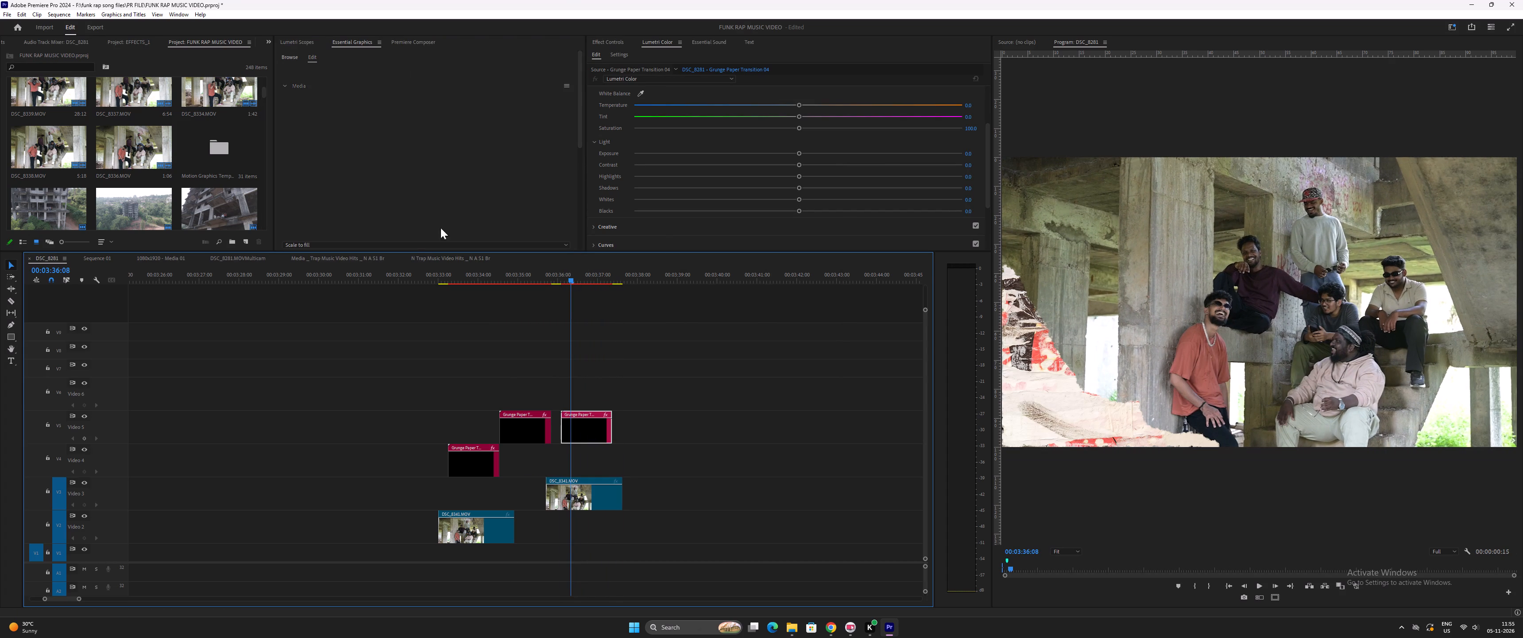
drag(569, 281, 613, 295)
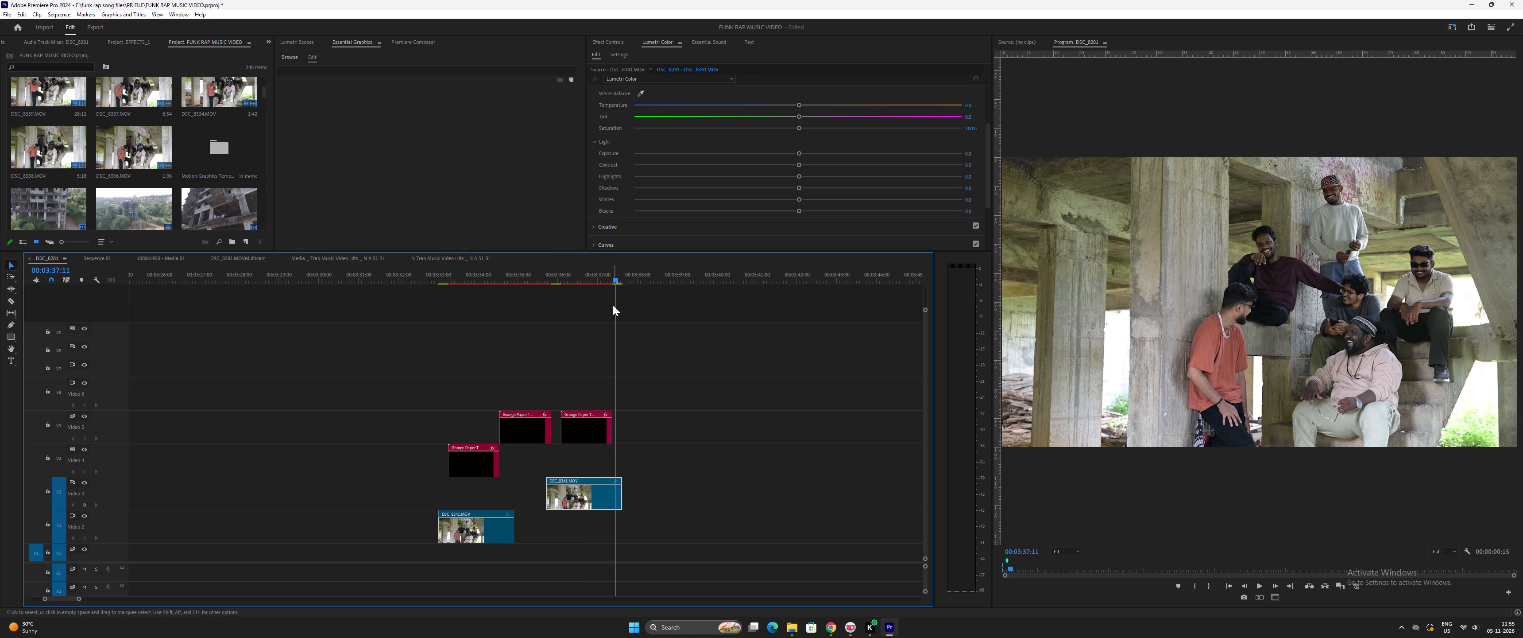
click(579, 275)
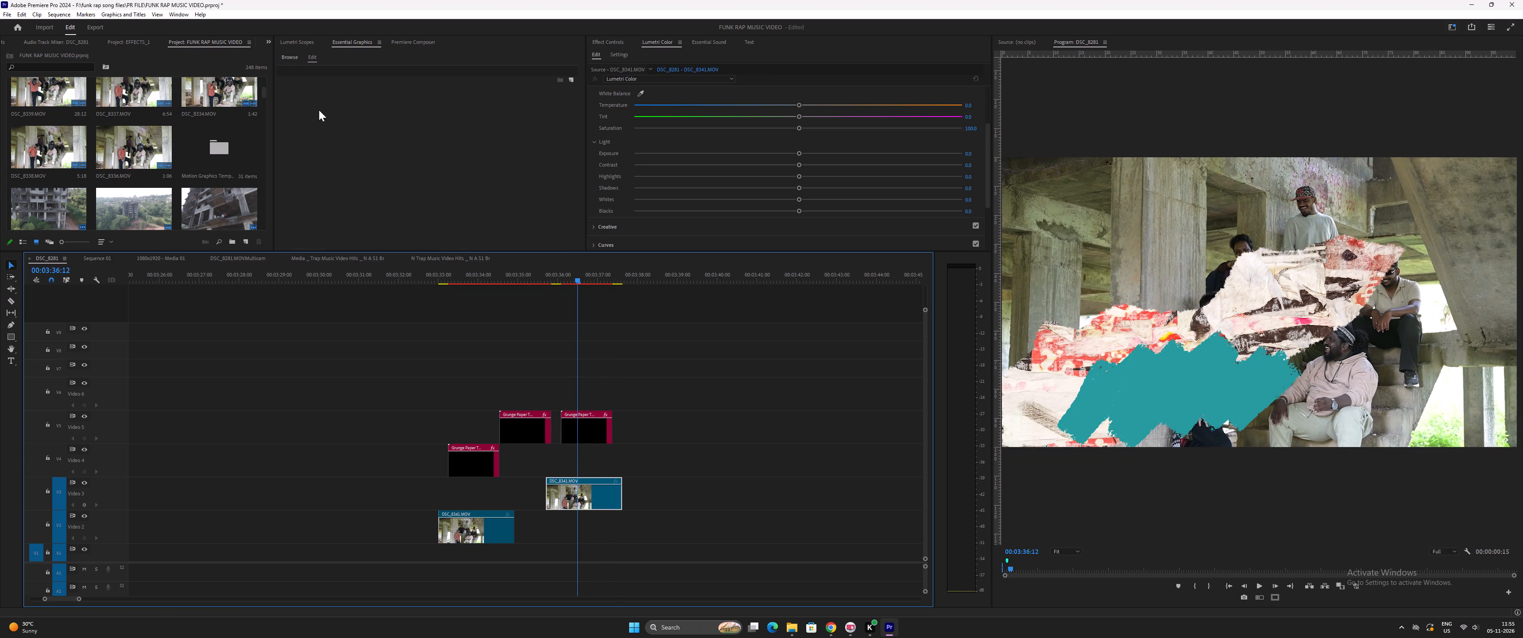
Add a fourth Grunge Paper transition template on Video 4 at about 3:37:20, after the third one.
click(287, 57)
scroll(403, 168, up, 7)
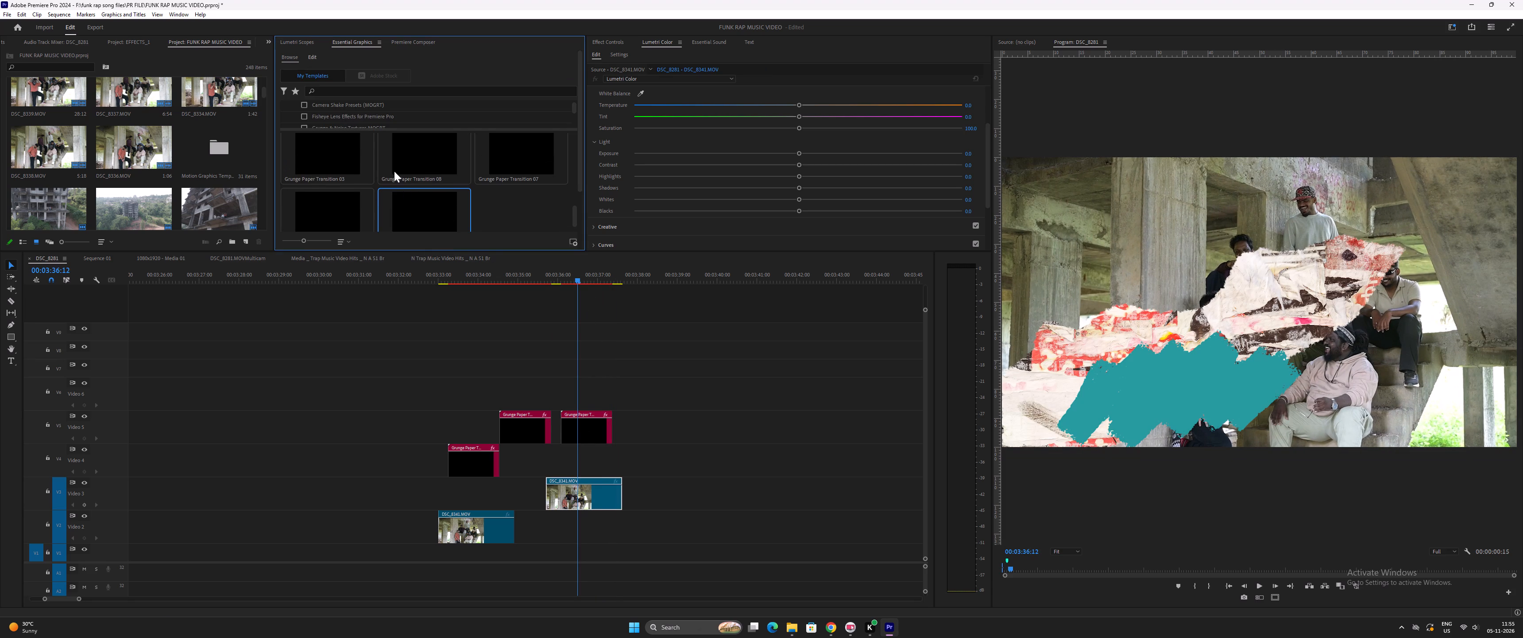
scroll(394, 171, up, 2)
scroll(341, 178, up, 2)
drag(329, 171, 657, 420)
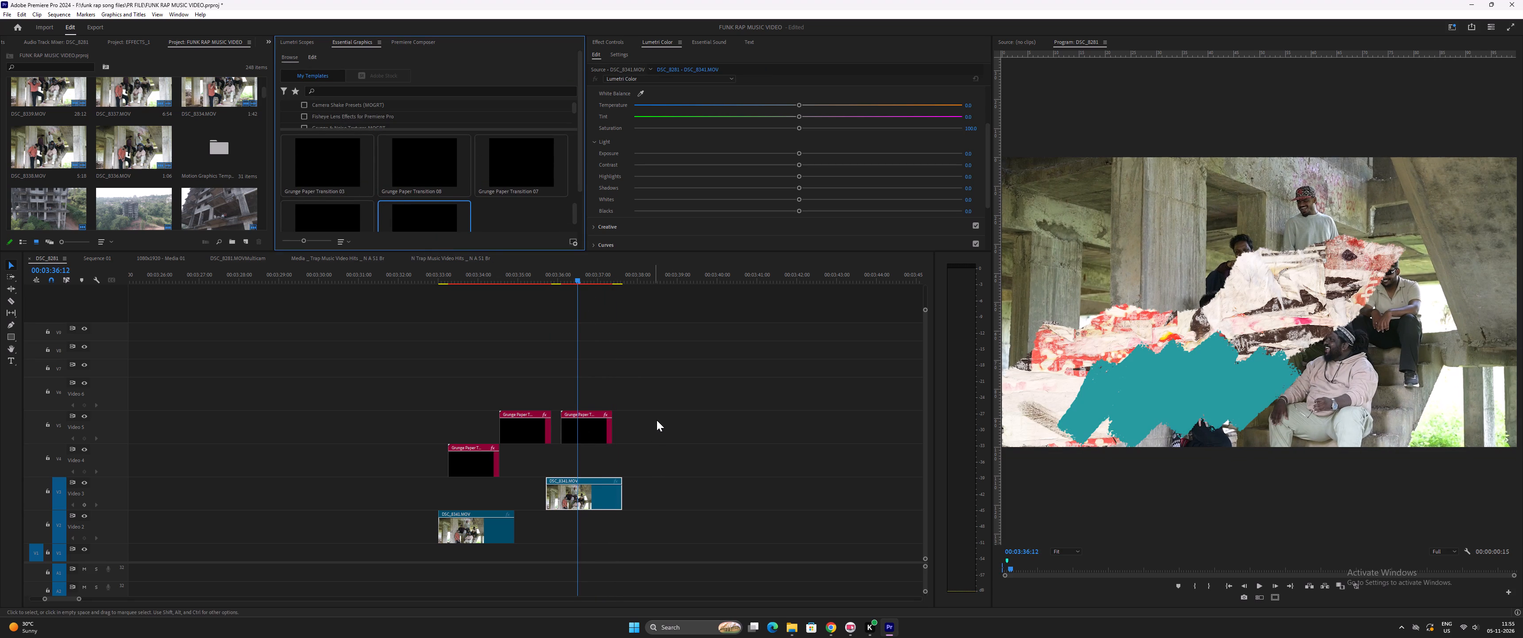
drag(657, 420, 660, 419)
drag(324, 161, 631, 451)
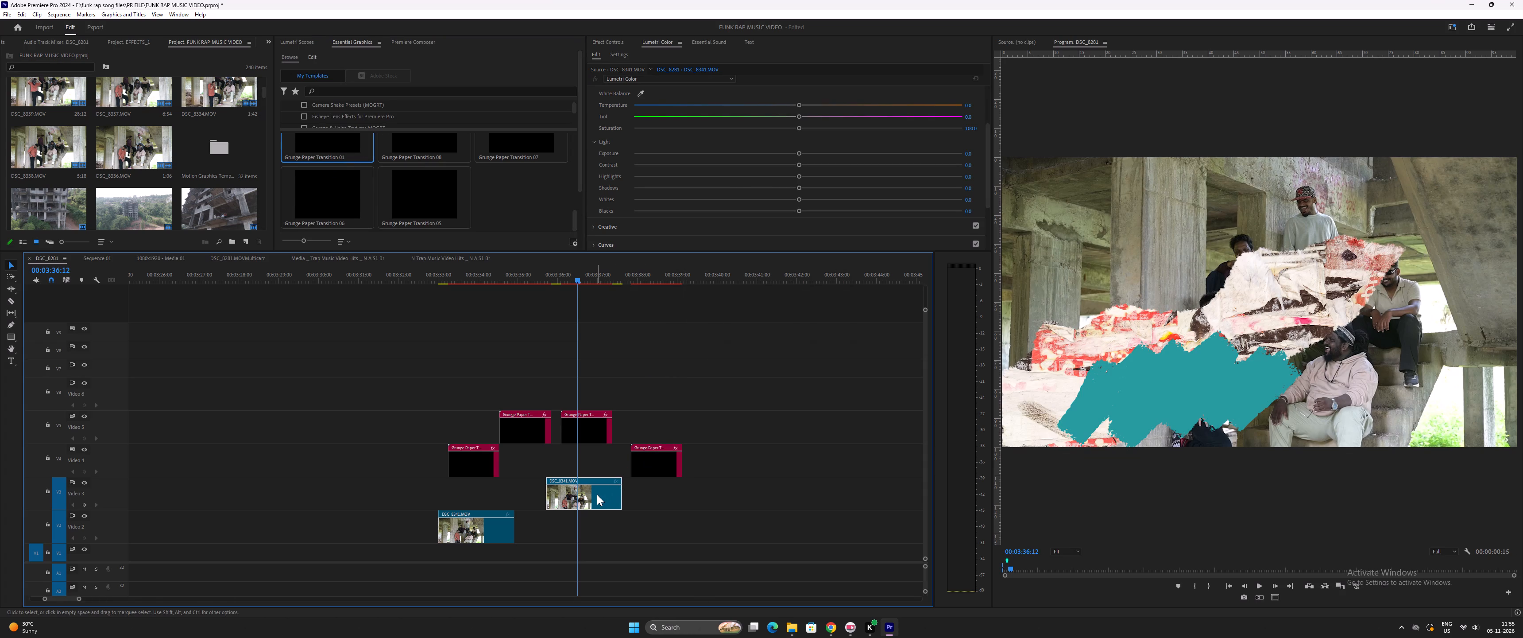
Raise the third transition to Video 6 and shift the group-shot copy beneath the fourth transition to preview the fourth effect.
drag(596, 430, 596, 392)
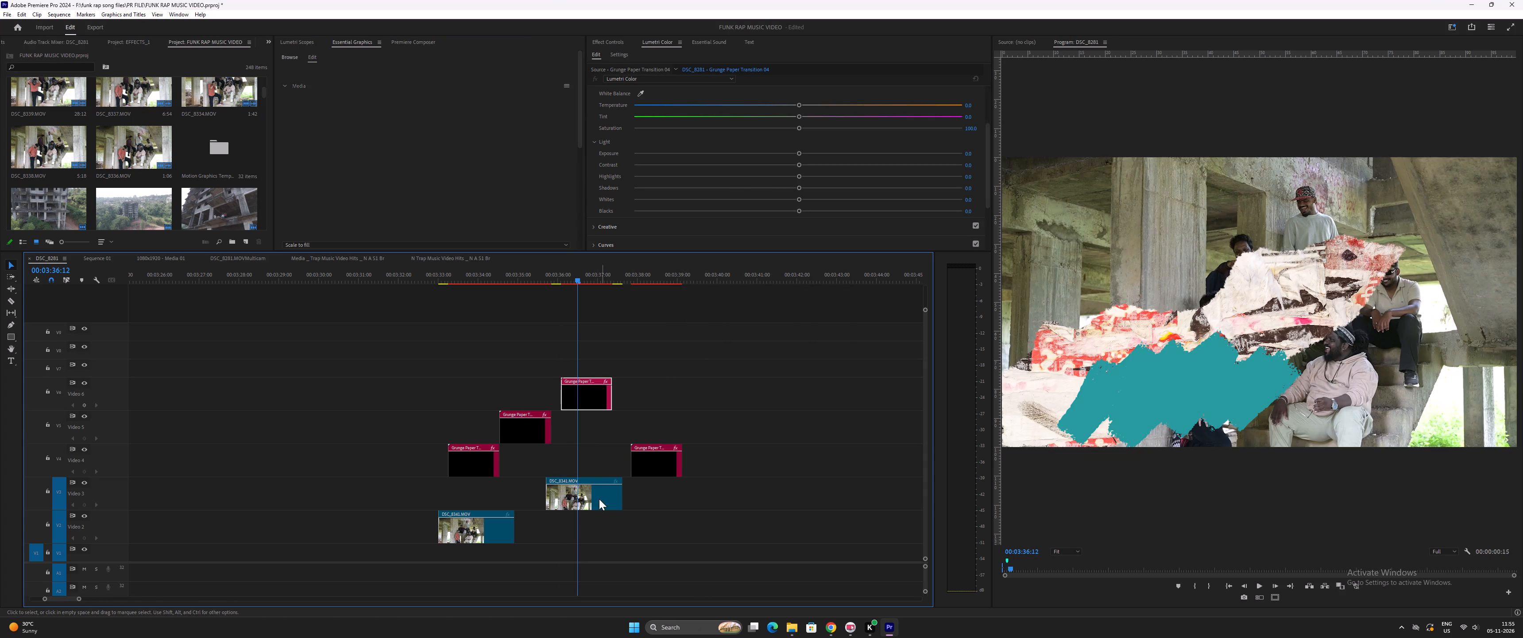
drag(595, 505, 669, 505)
click(635, 272)
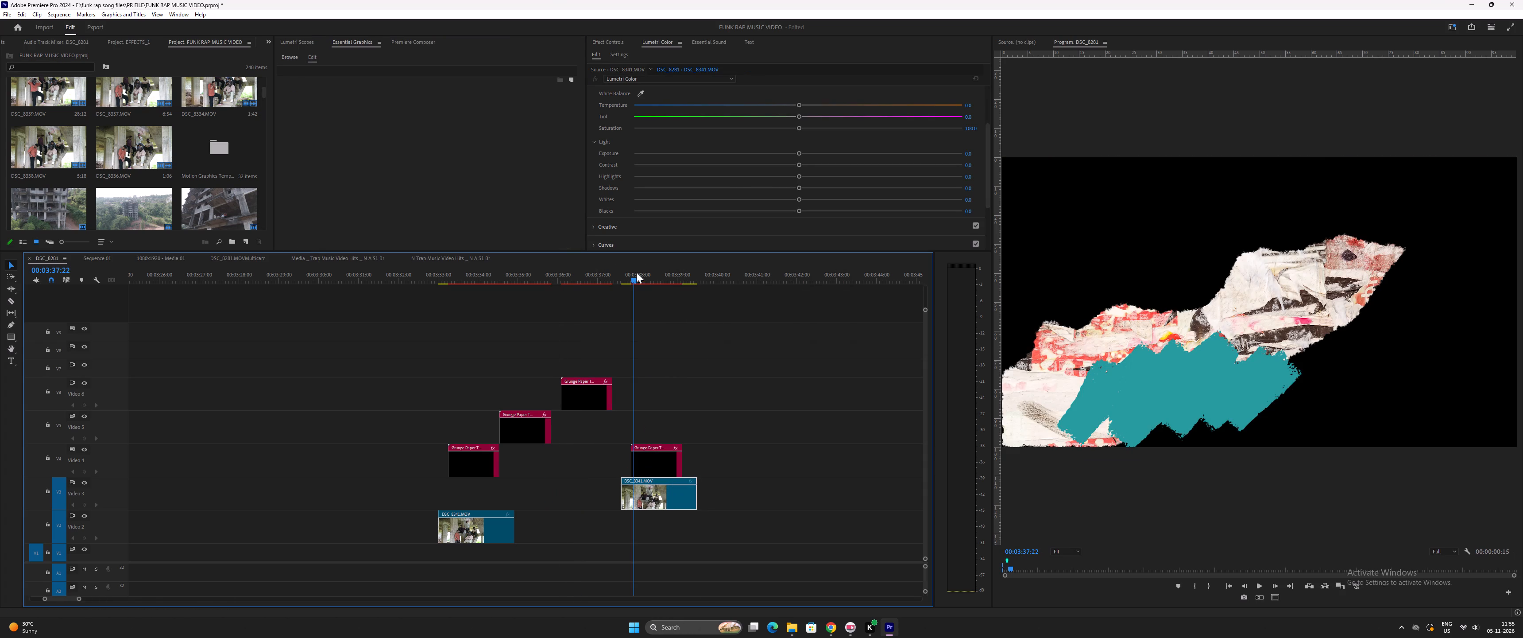
key(space)
key(space)
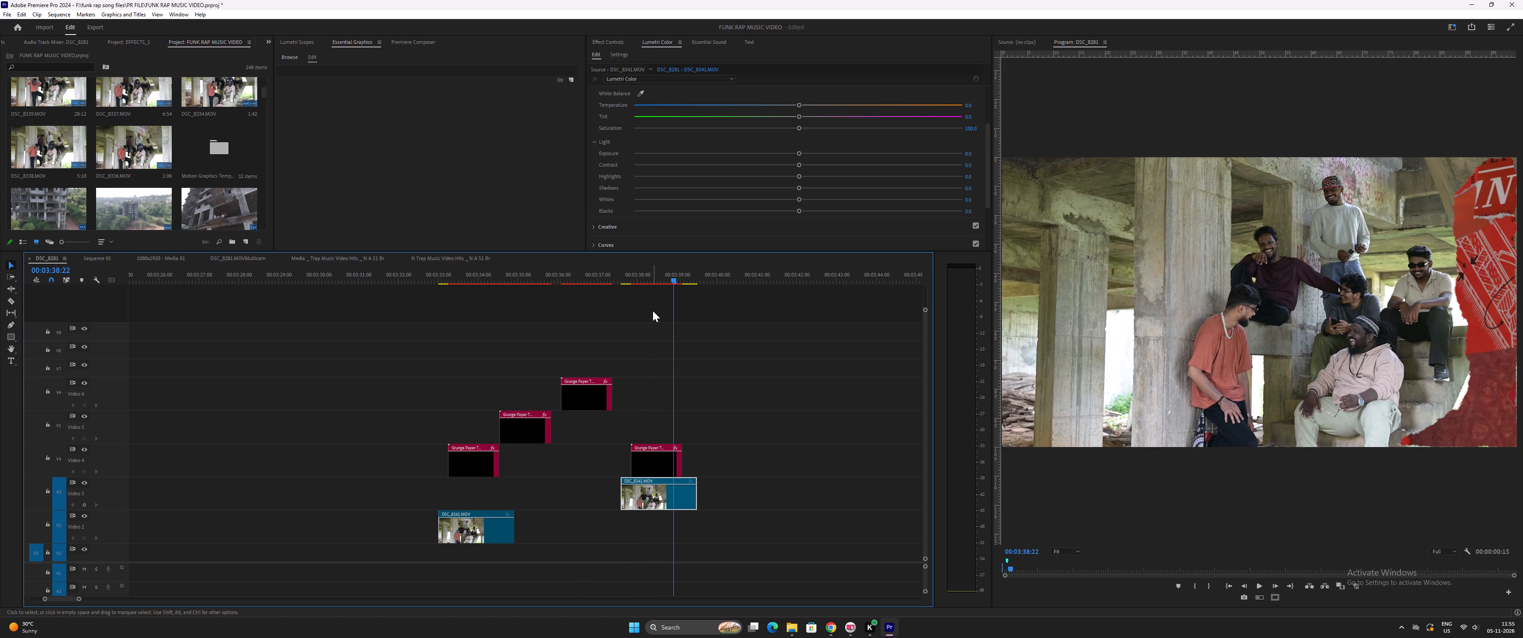
Stack the fourth transition on Video 5 under the third, with the group-shot copy beneath on Video 4, and play the combination.
drag(647, 464, 575, 429)
drag(645, 495, 583, 463)
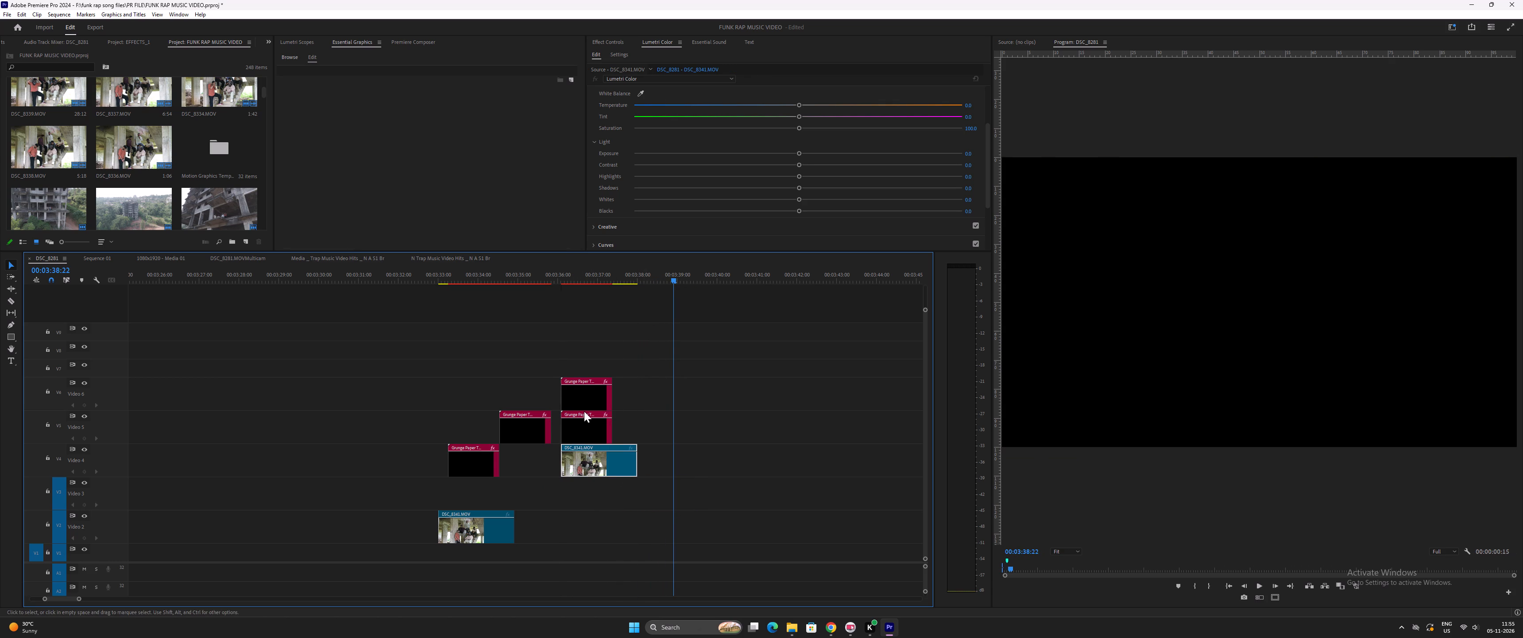
click(559, 277)
key(space)
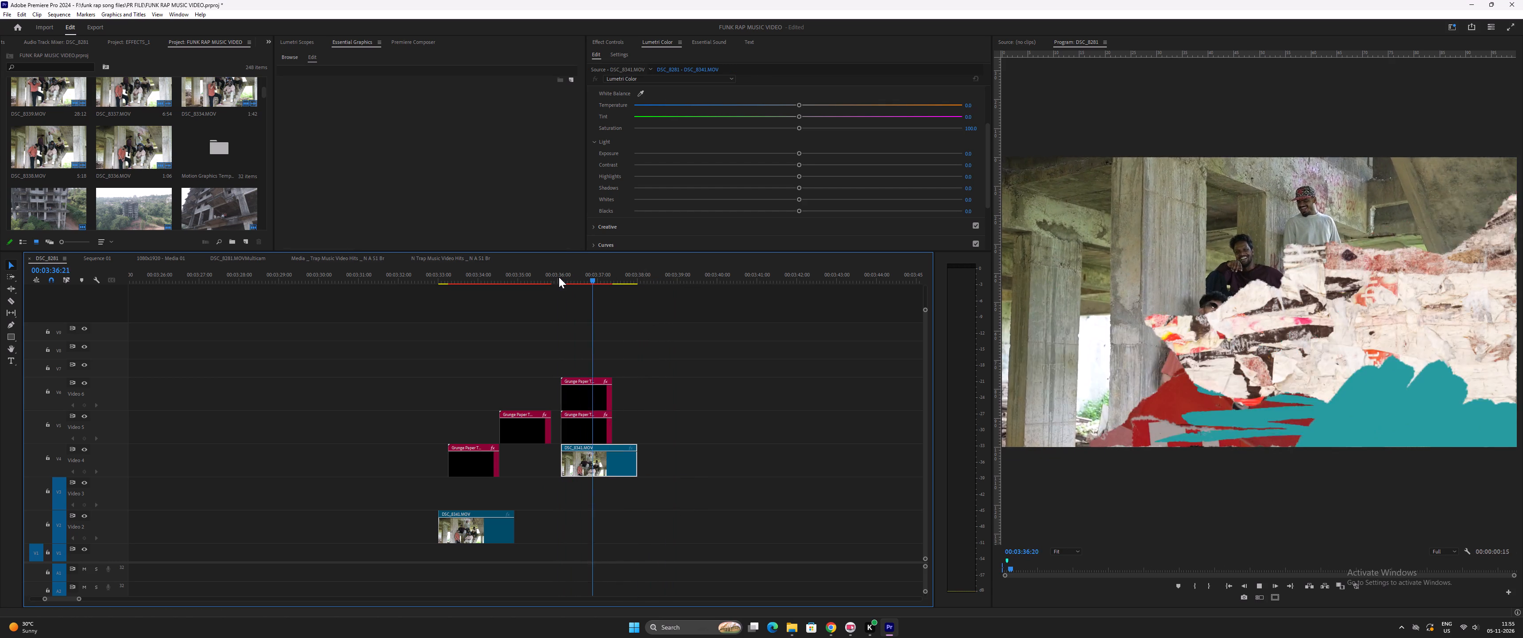
key(space)
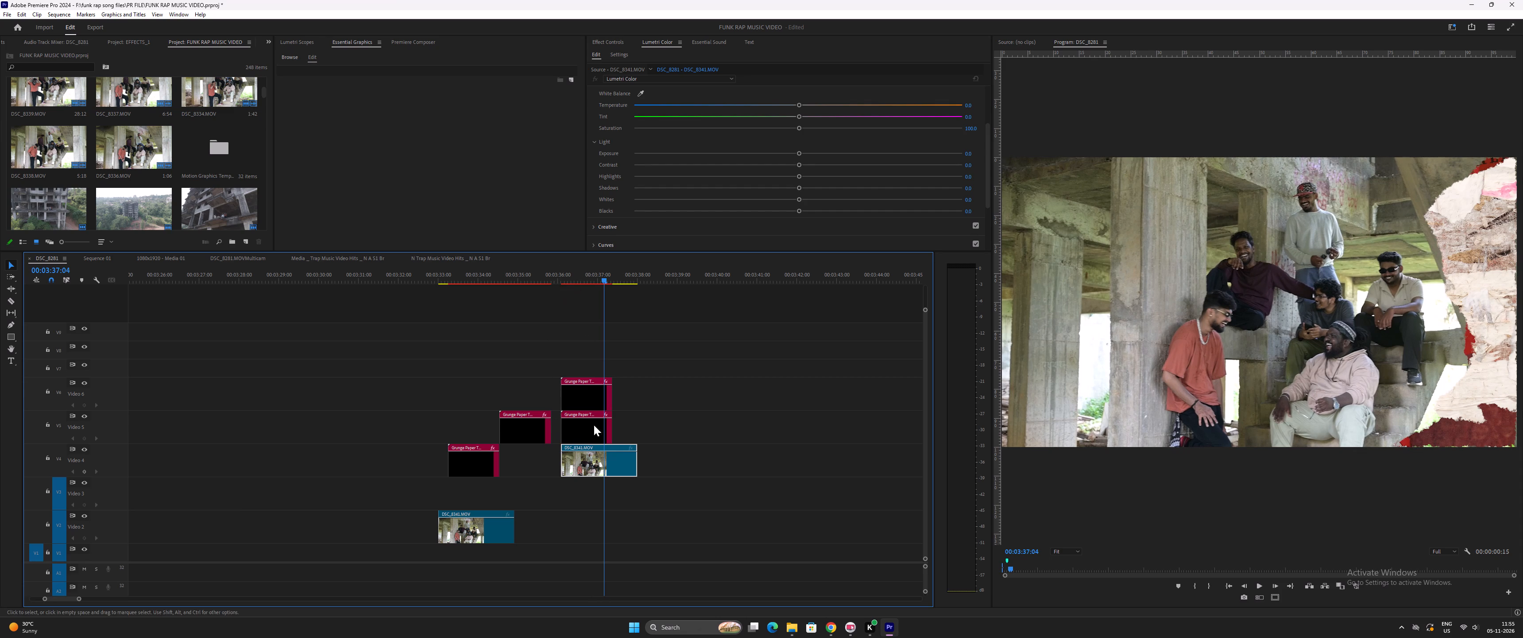
Separate the fourth transition back to about 3:37:20 on Video 5, align the group-shot copy beneath it, and replay it.
drag(589, 431, 657, 431)
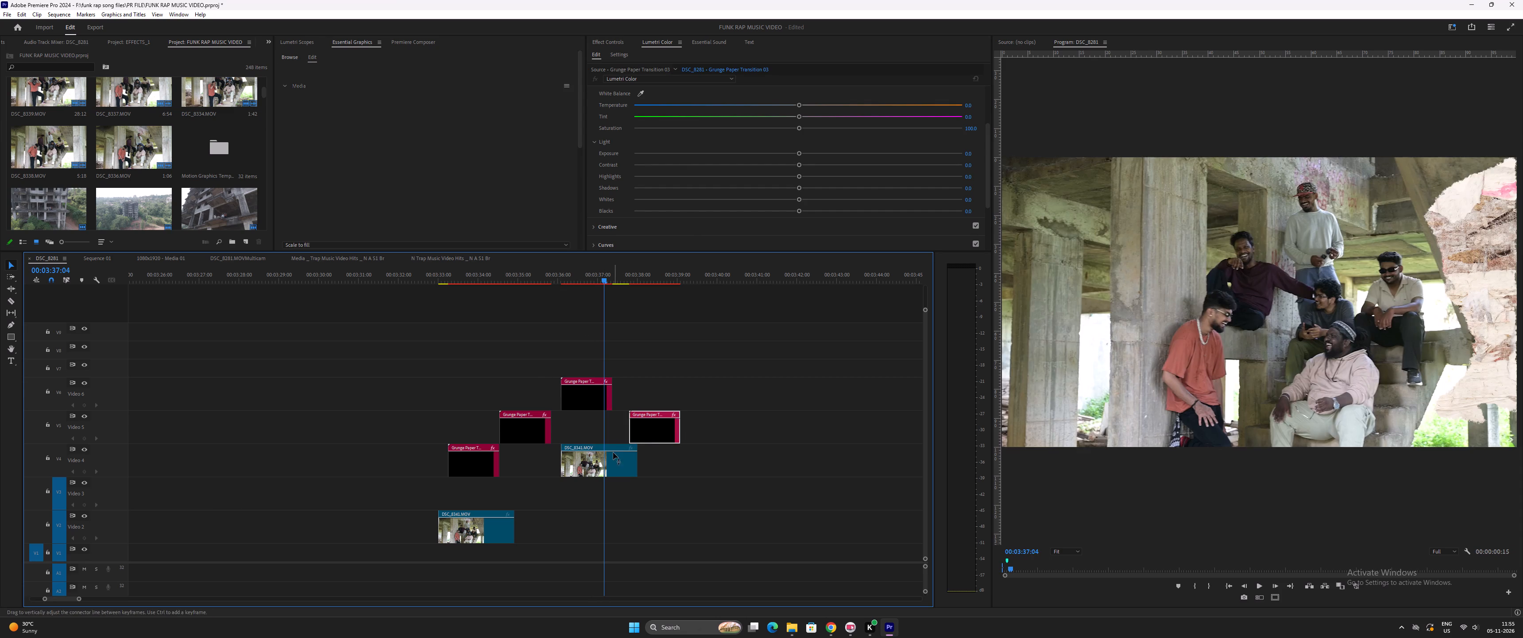
drag(615, 454, 667, 453)
click(631, 283)
key(space)
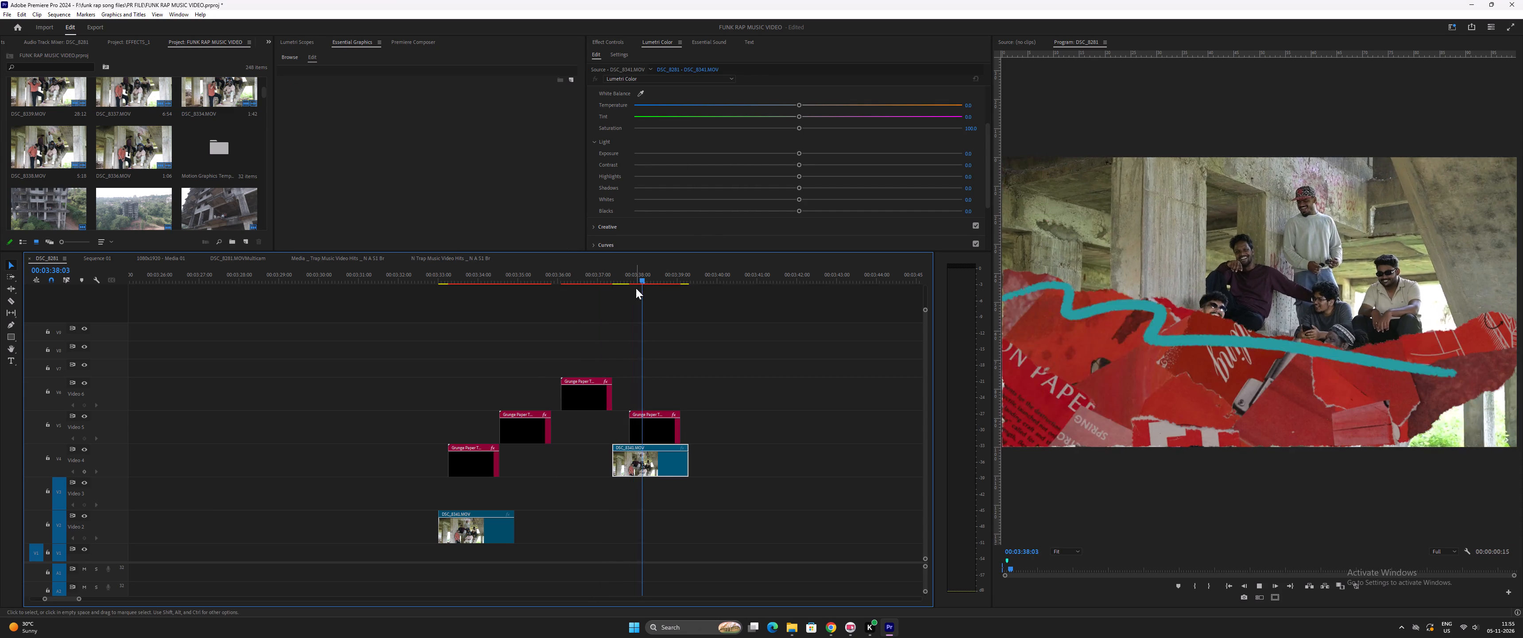
key(space)
click(516, 272)
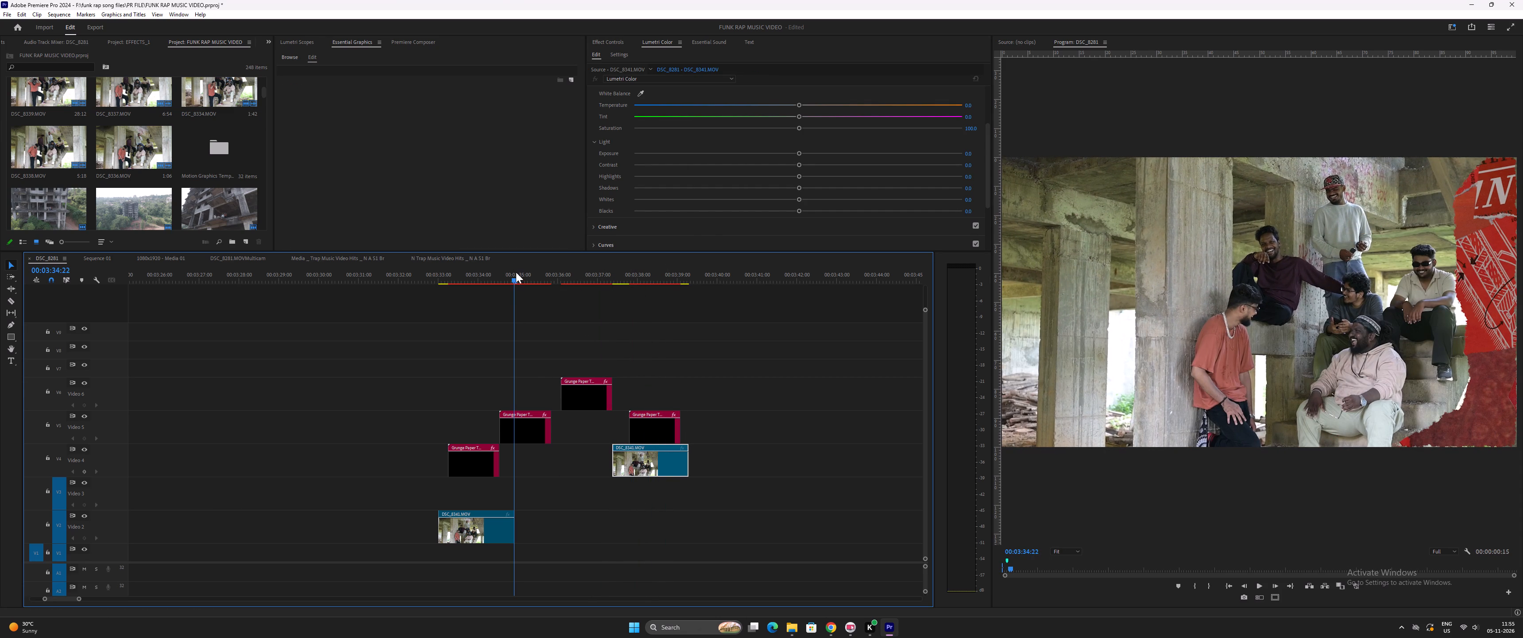
Move the second Grunge Paper transition onto Video 6 directly above the fourth one and play the combination.
drag(532, 433, 664, 396)
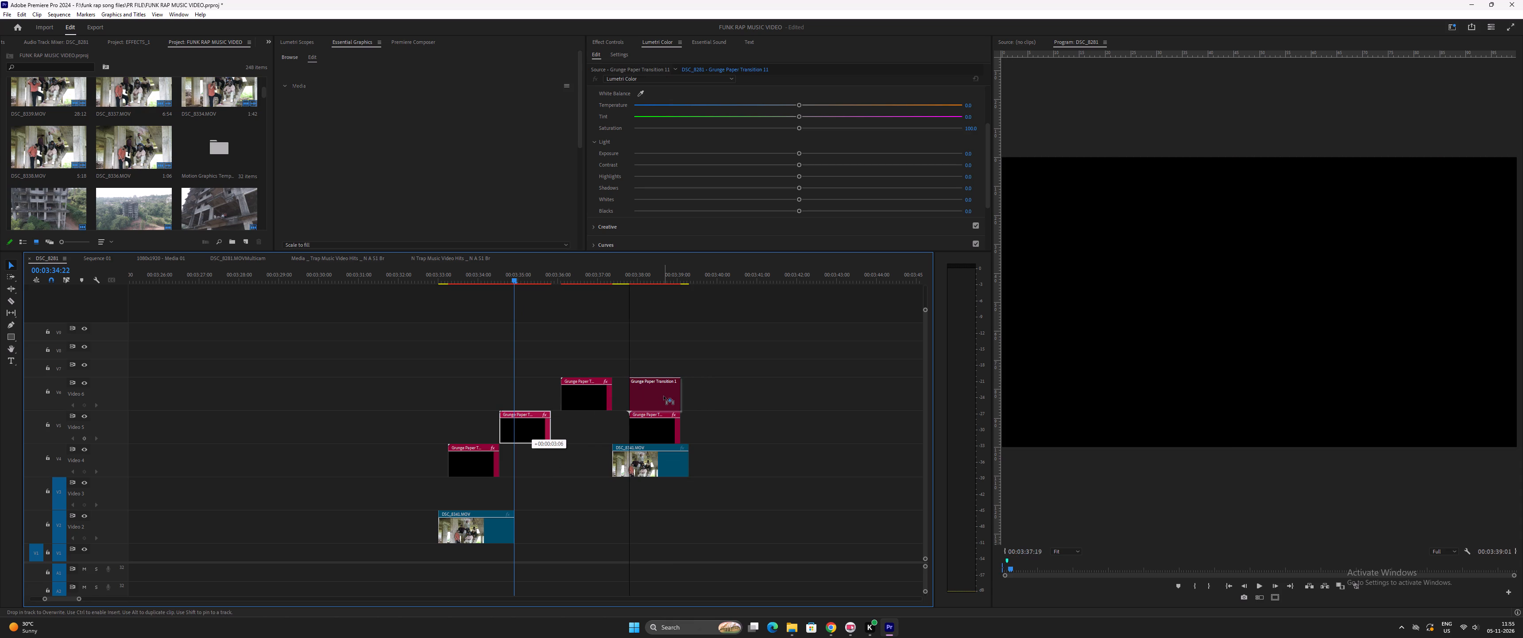
drag(664, 396, 663, 396)
click(630, 272)
key(space)
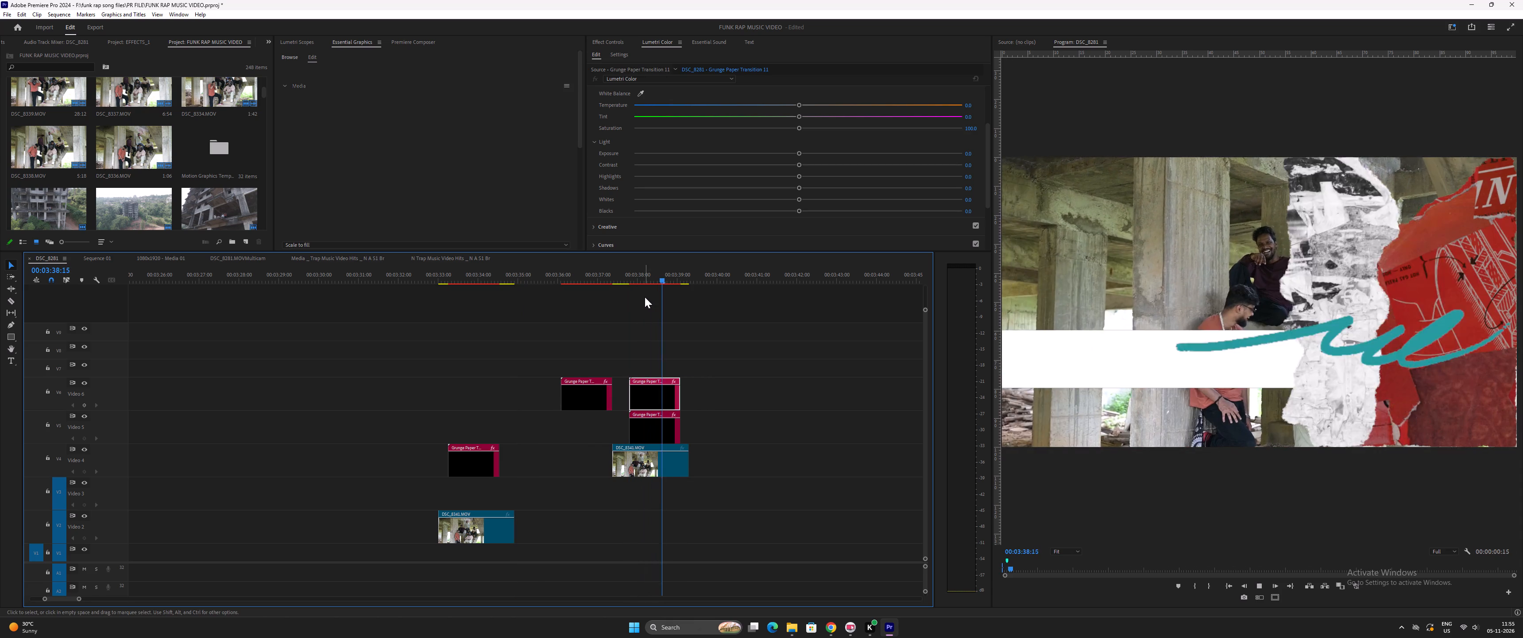
key(space)
Offset the Video 6 transition to about 3:38:12, shift the group-shot copy to about 3:37:20, and replay the overlap.
drag(649, 395, 672, 394)
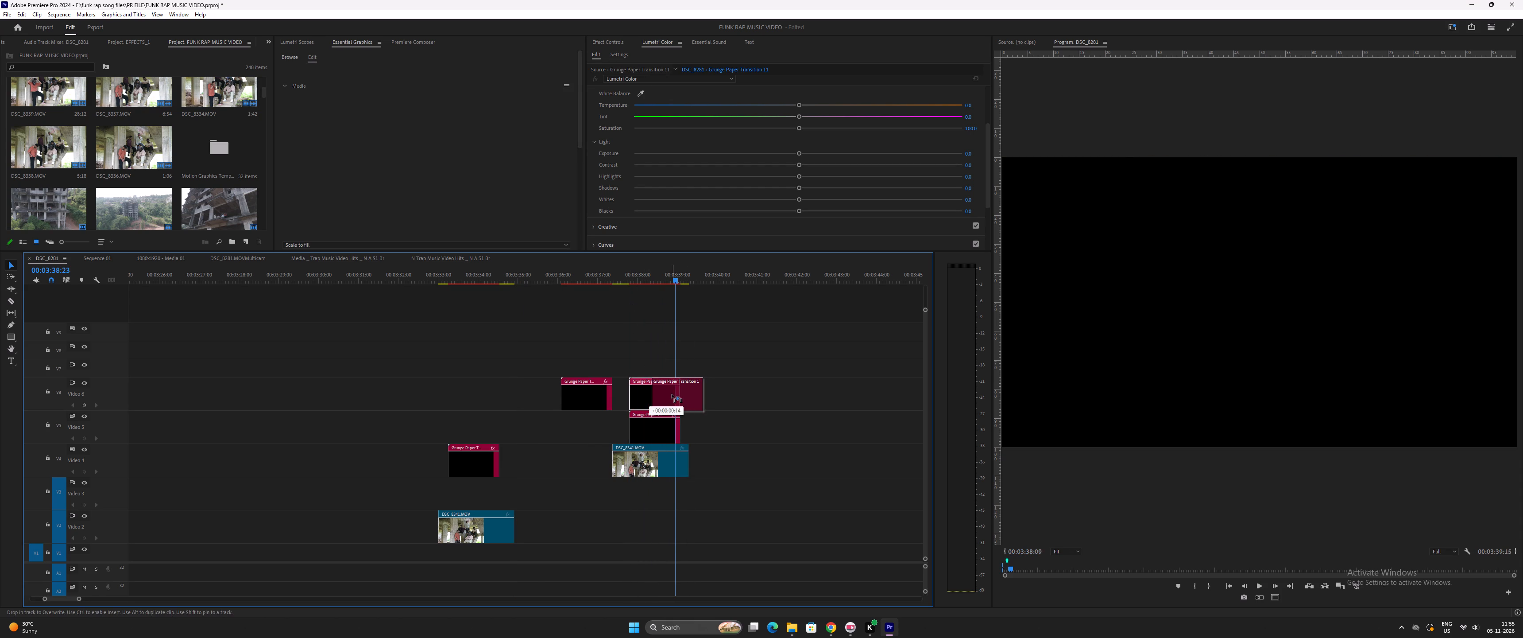
drag(672, 394, 676, 394)
drag(646, 469, 665, 469)
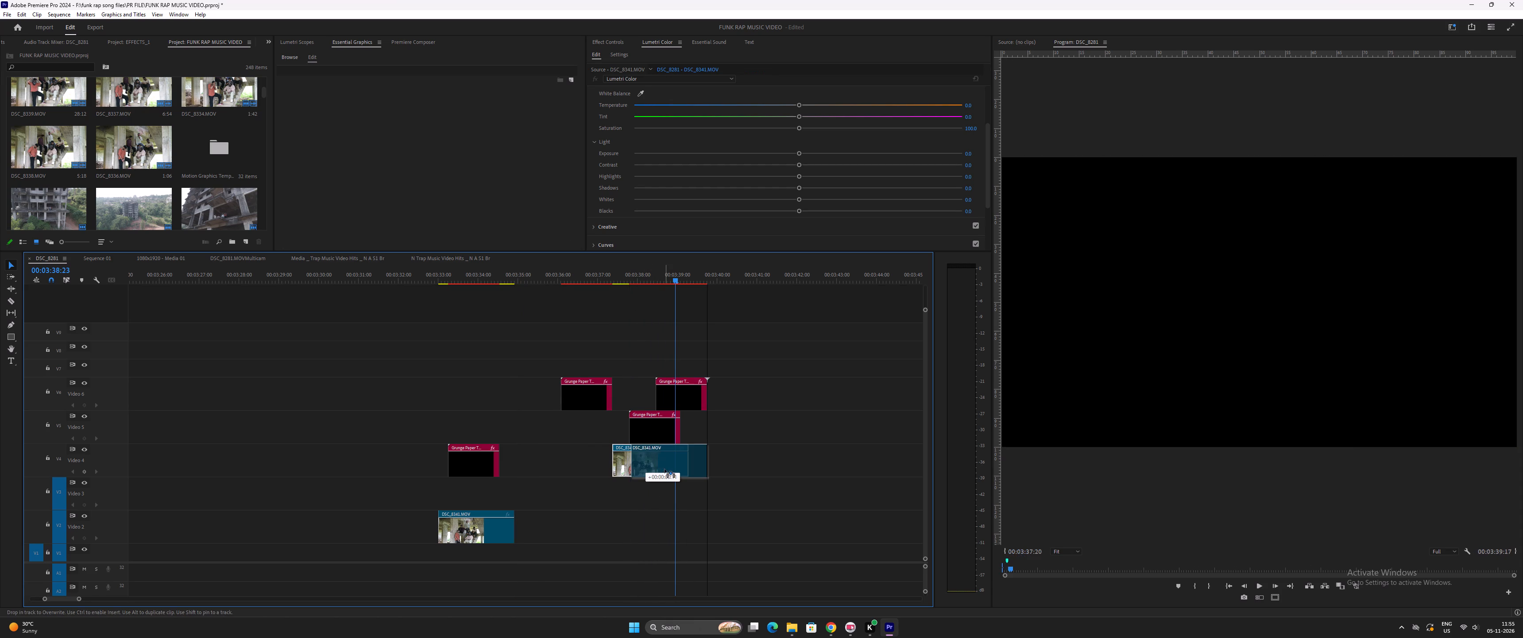
drag(665, 469, 664, 469)
click(630, 271)
key(space)
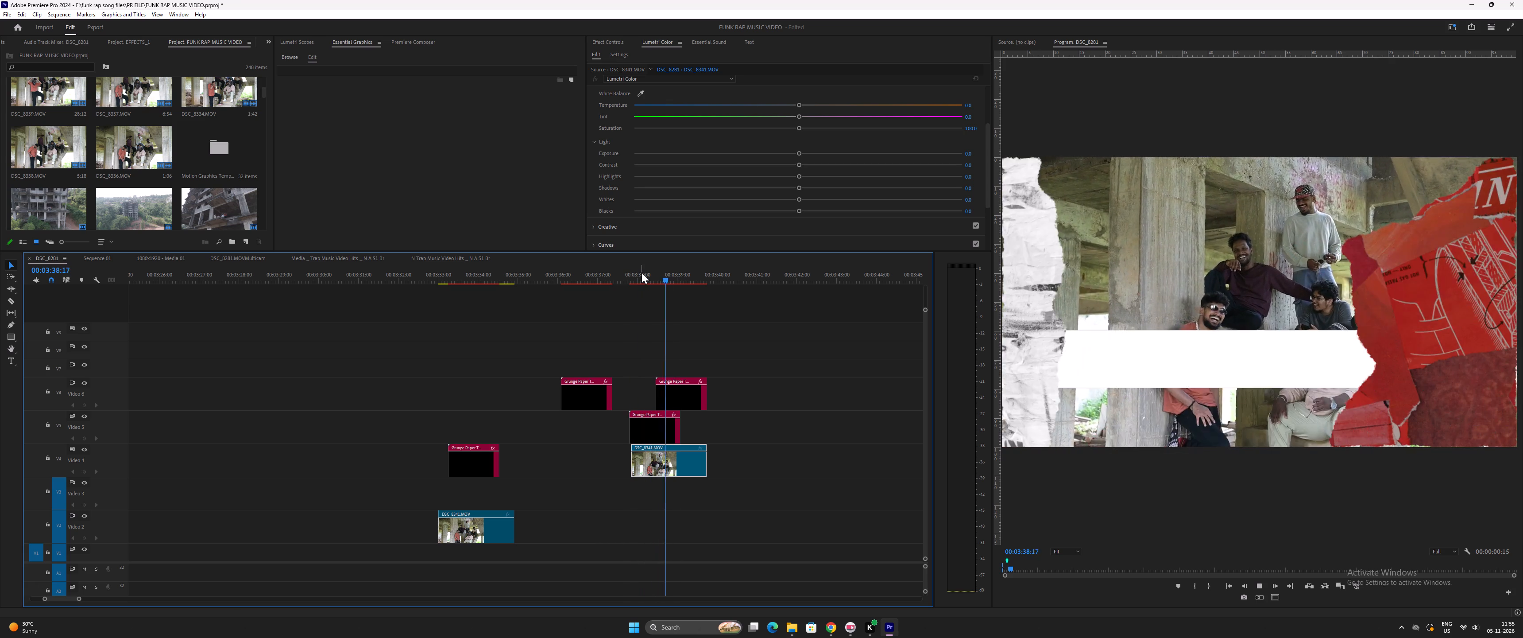
key(space)
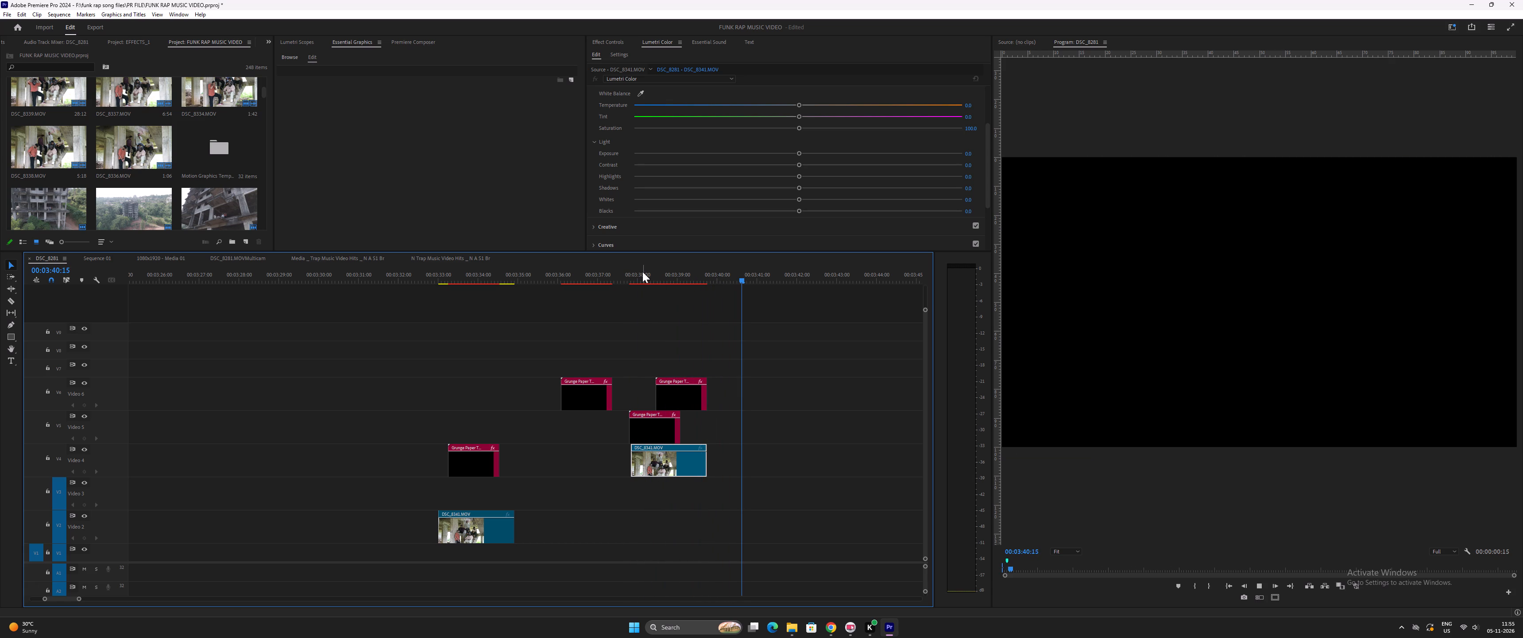
Move the two overlapping transitions and the group-shot copy down one track and later, starting at about 3:39:03.
drag(640, 370, 681, 443)
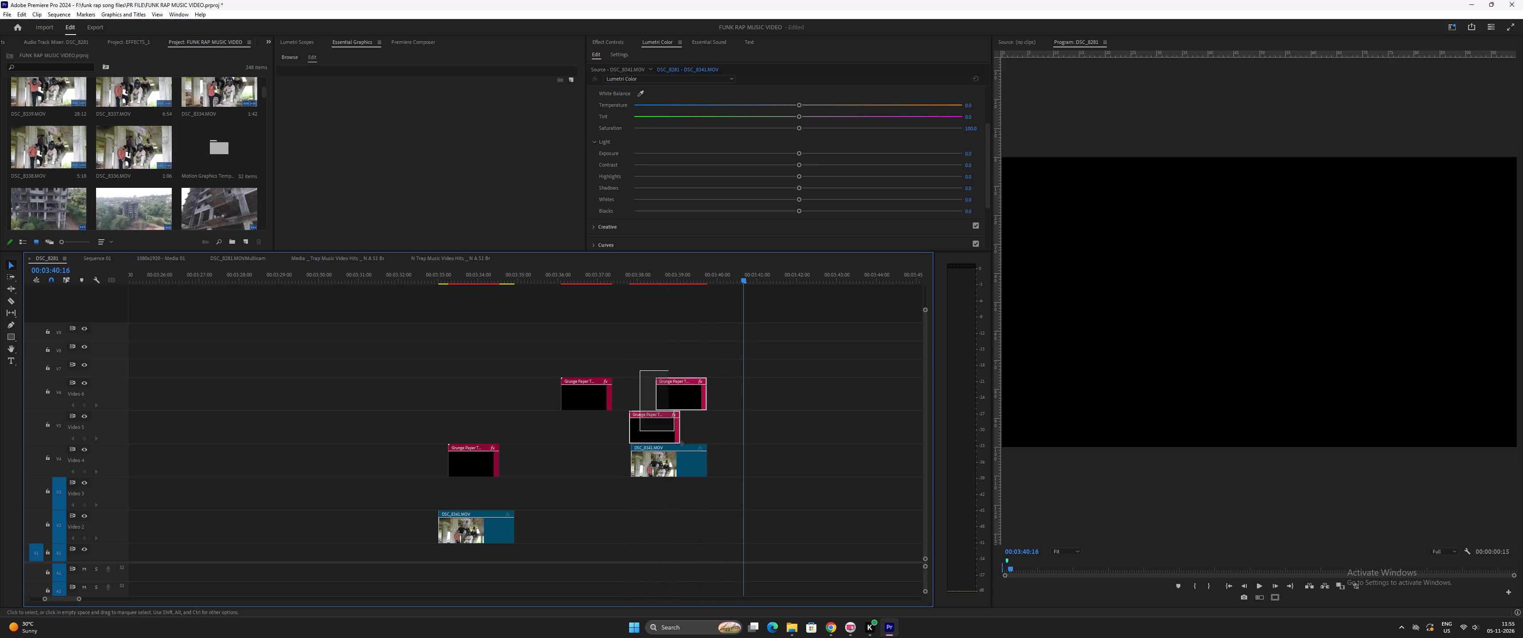
drag(681, 443, 708, 476)
drag(664, 439, 715, 449)
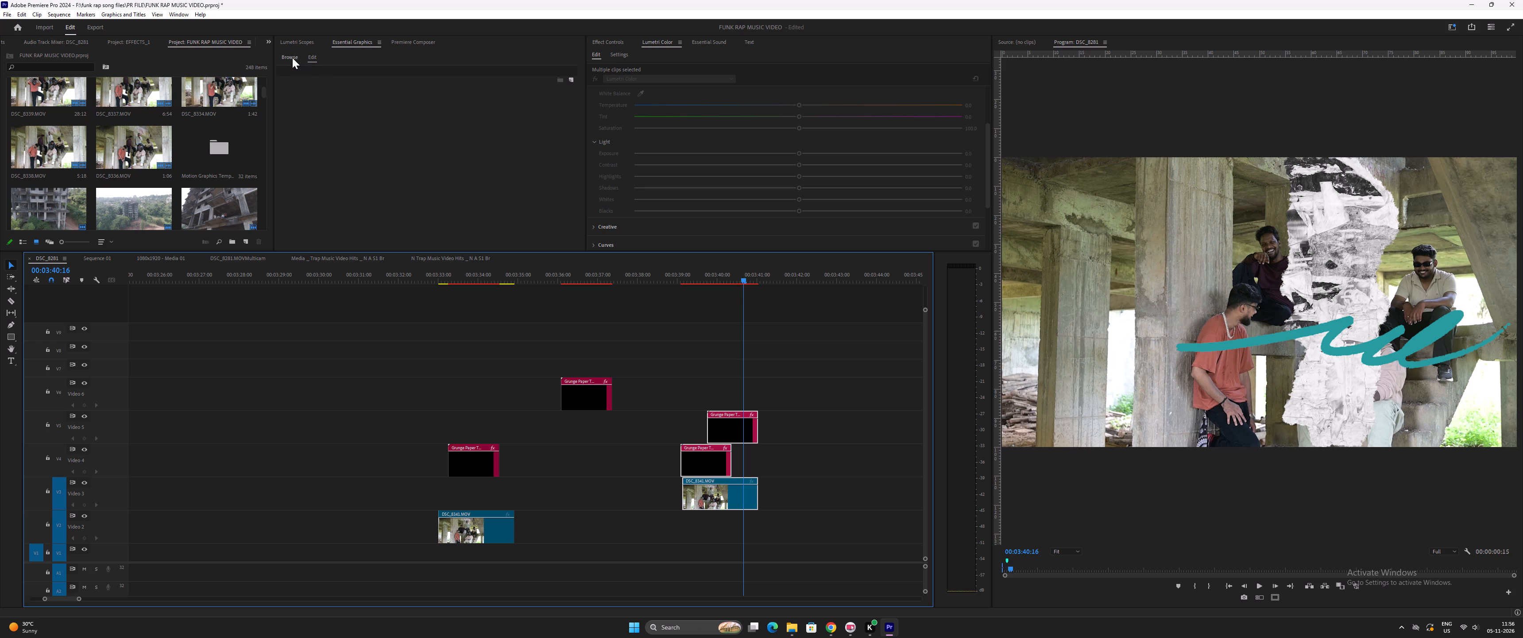
Browse the Grunge Paper templates, add another one on Video 6 at about 3:39:10 above the overlapping pair, and play it.
click(287, 58)
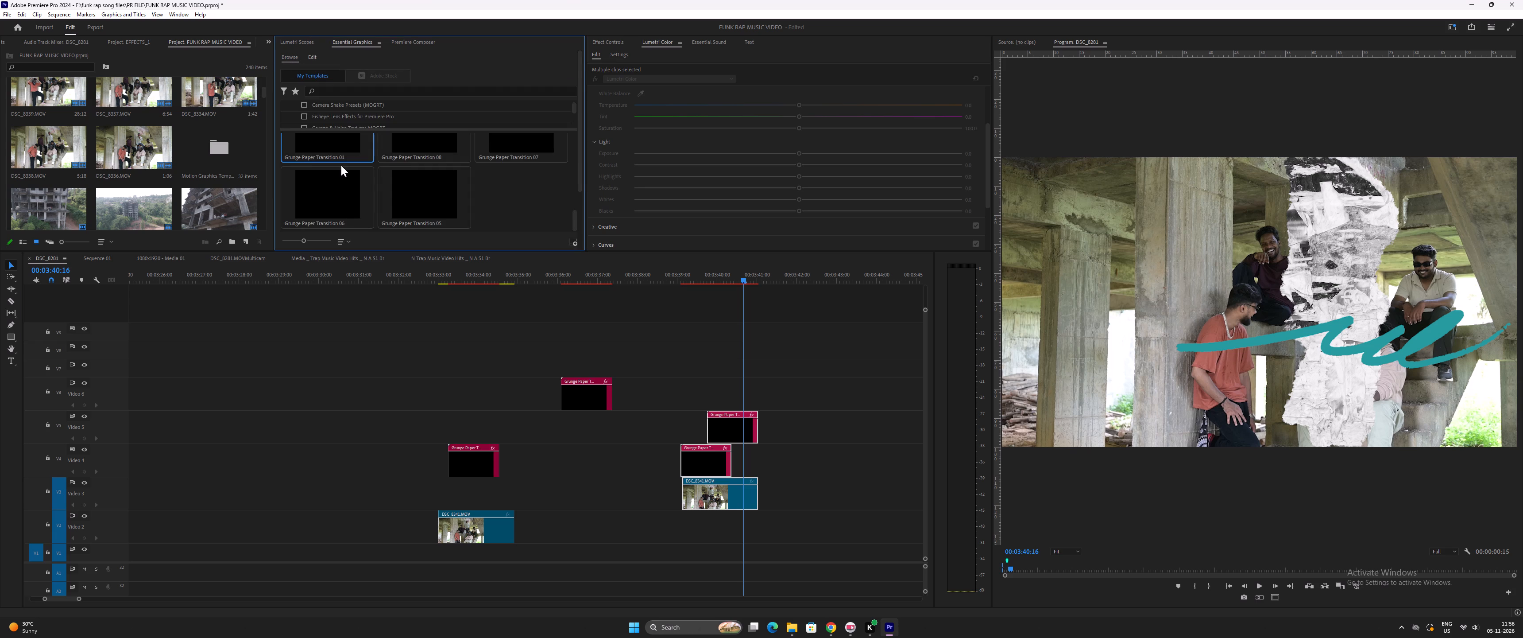
scroll(341, 165, up, 19)
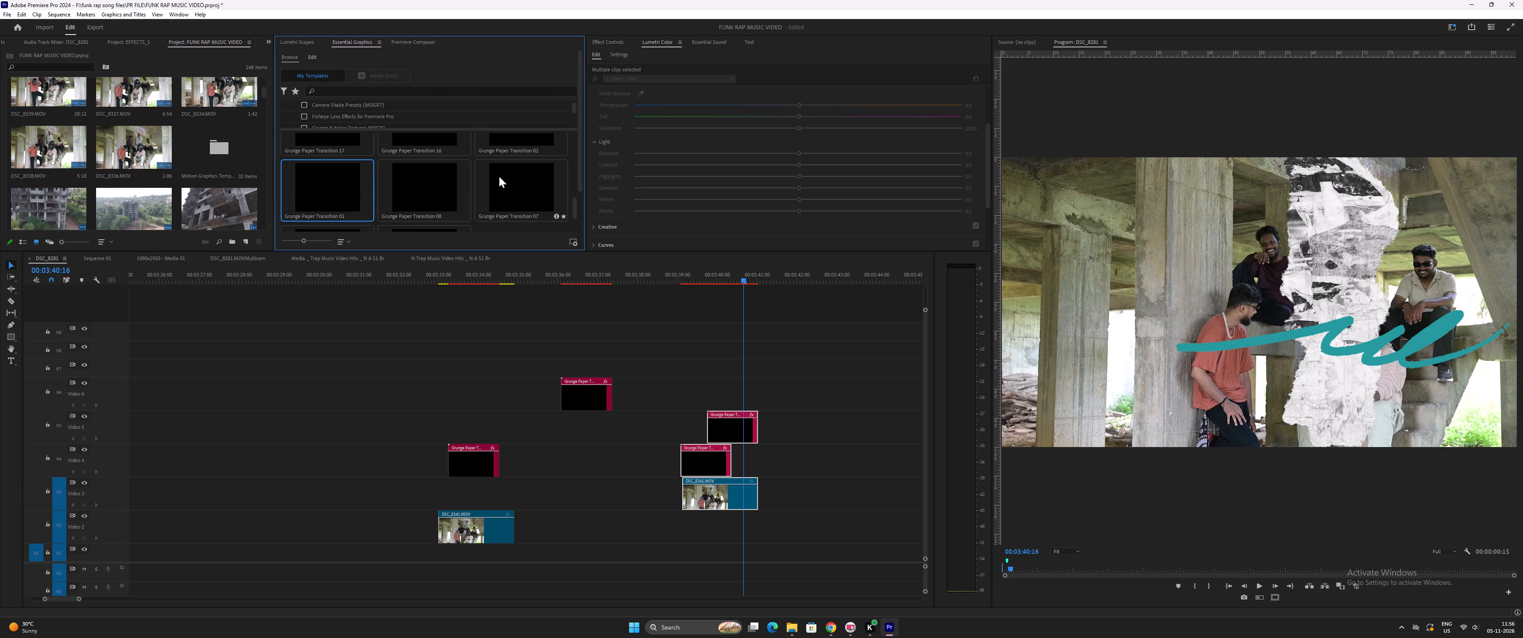
scroll(461, 194, up, 12)
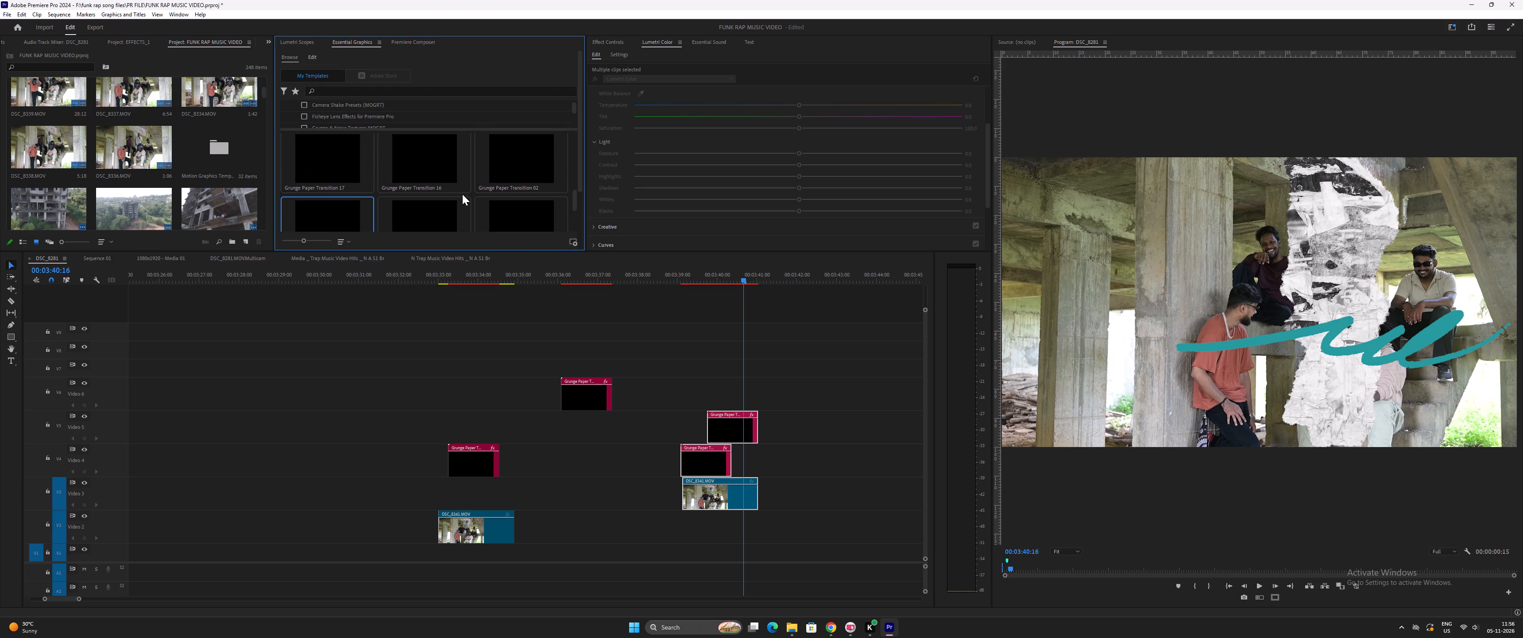
scroll(463, 195, down, 7)
click(401, 144)
scroll(413, 173, up, 3)
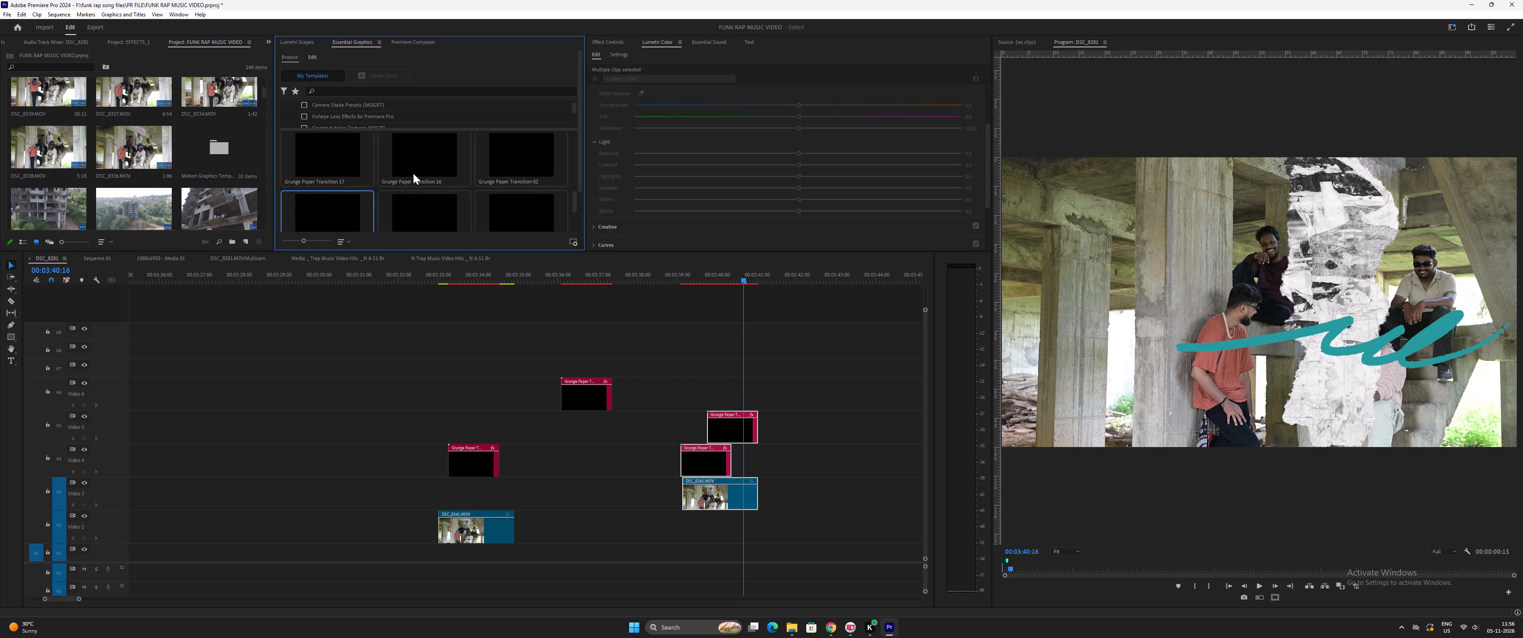
scroll(413, 173, up, 20)
scroll(413, 173, up, 20)
scroll(413, 173, up, 3)
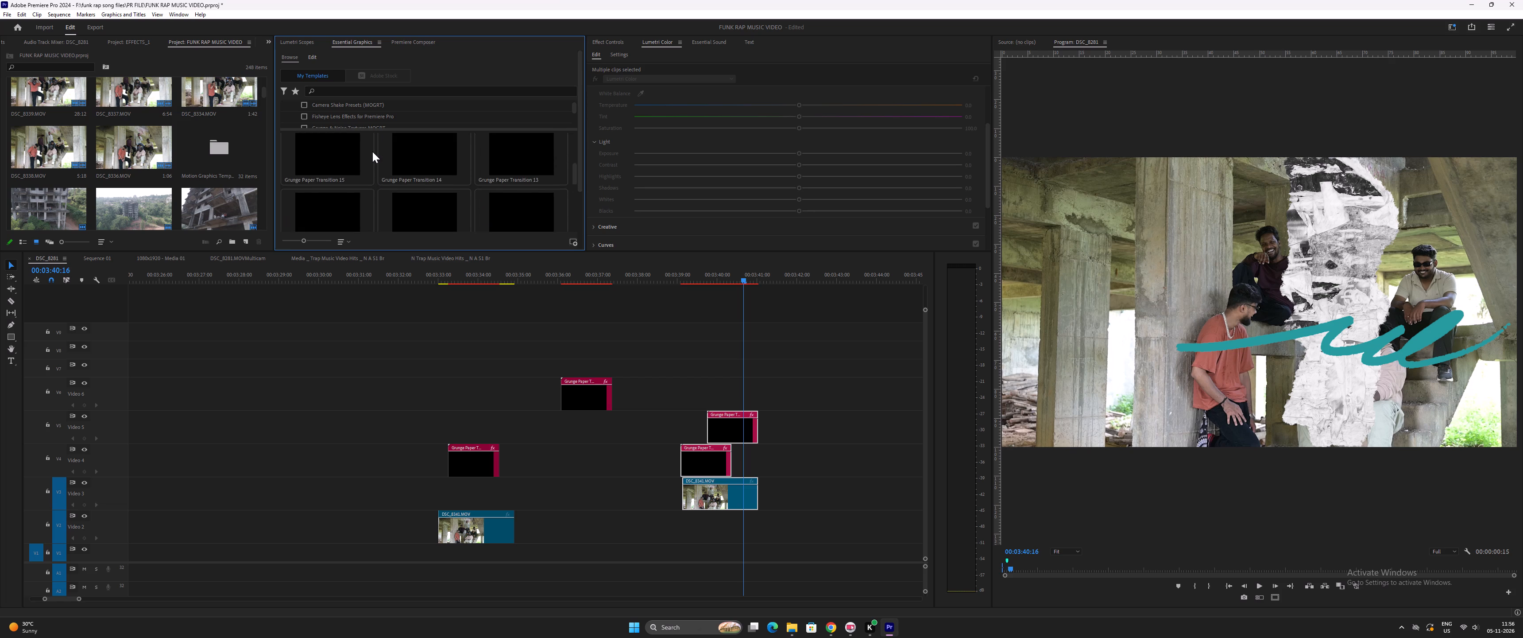
scroll(372, 152, up, 20)
scroll(372, 152, up, 2)
scroll(381, 181, down, 7)
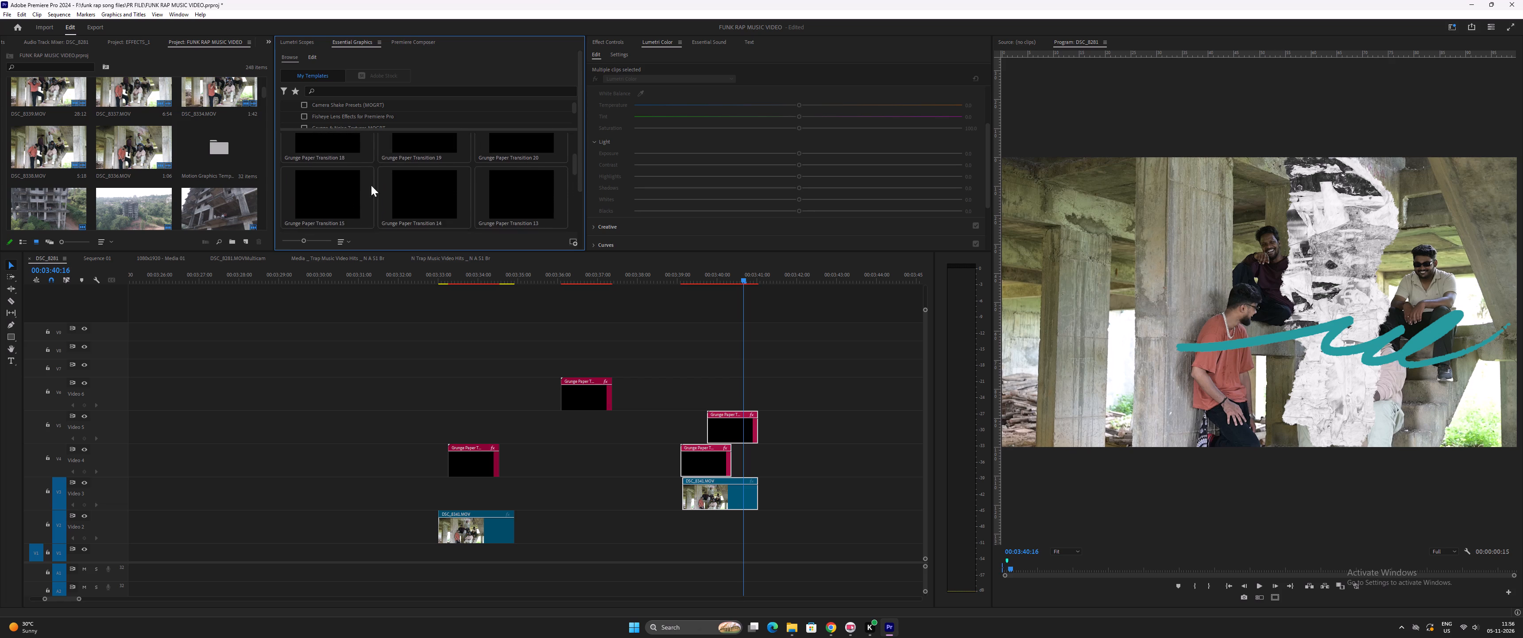
drag(337, 192, 692, 395)
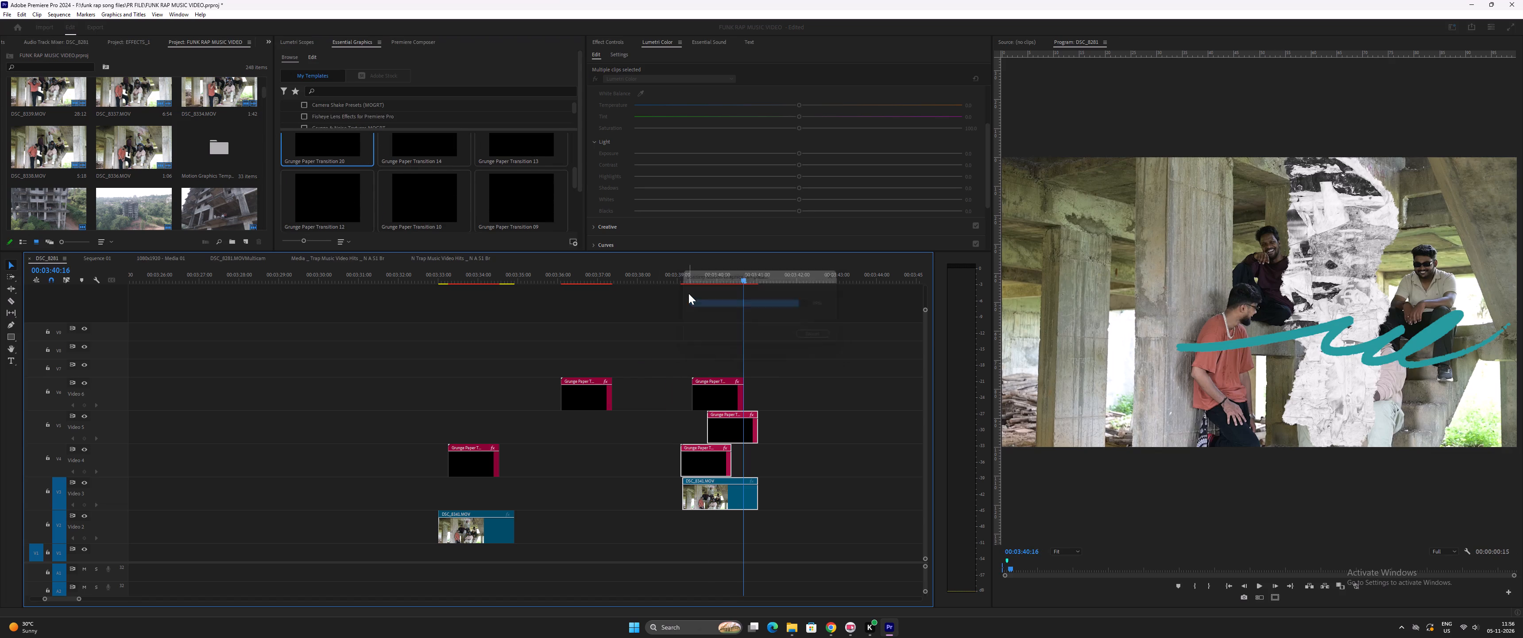
click(686, 274)
key(space)
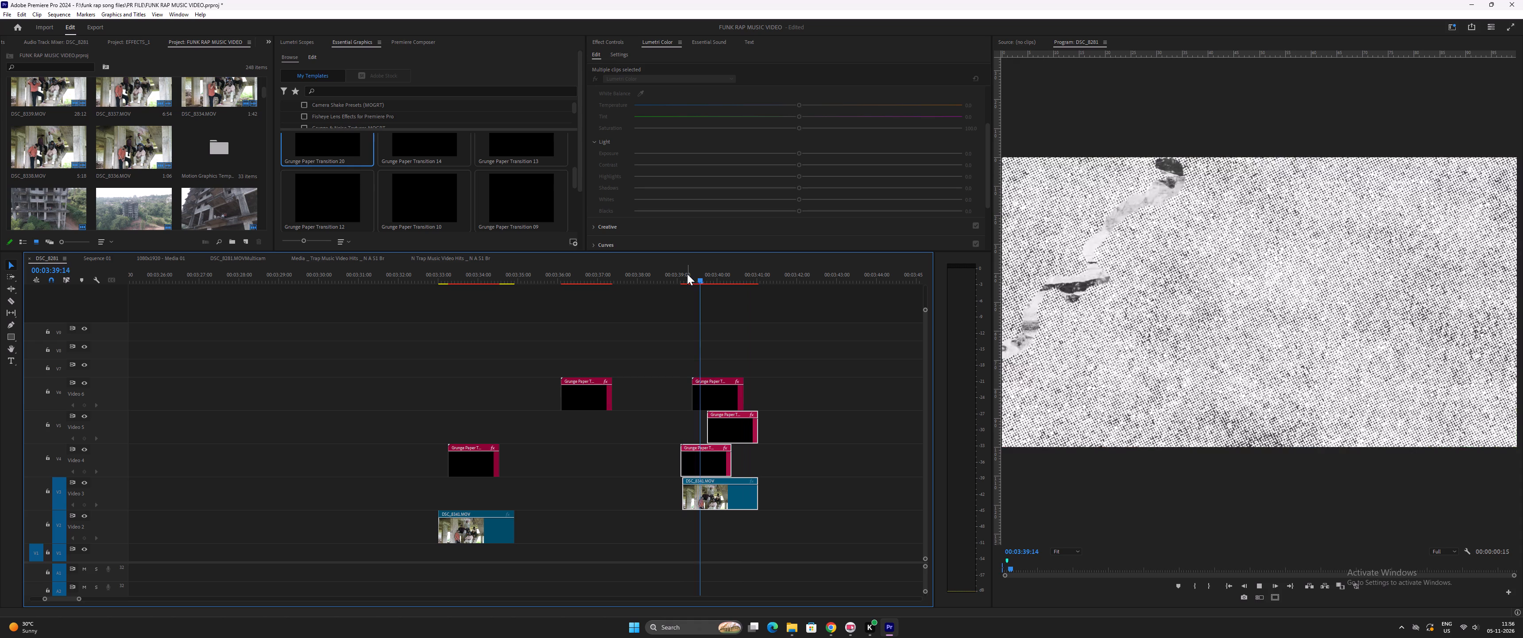
key(space)
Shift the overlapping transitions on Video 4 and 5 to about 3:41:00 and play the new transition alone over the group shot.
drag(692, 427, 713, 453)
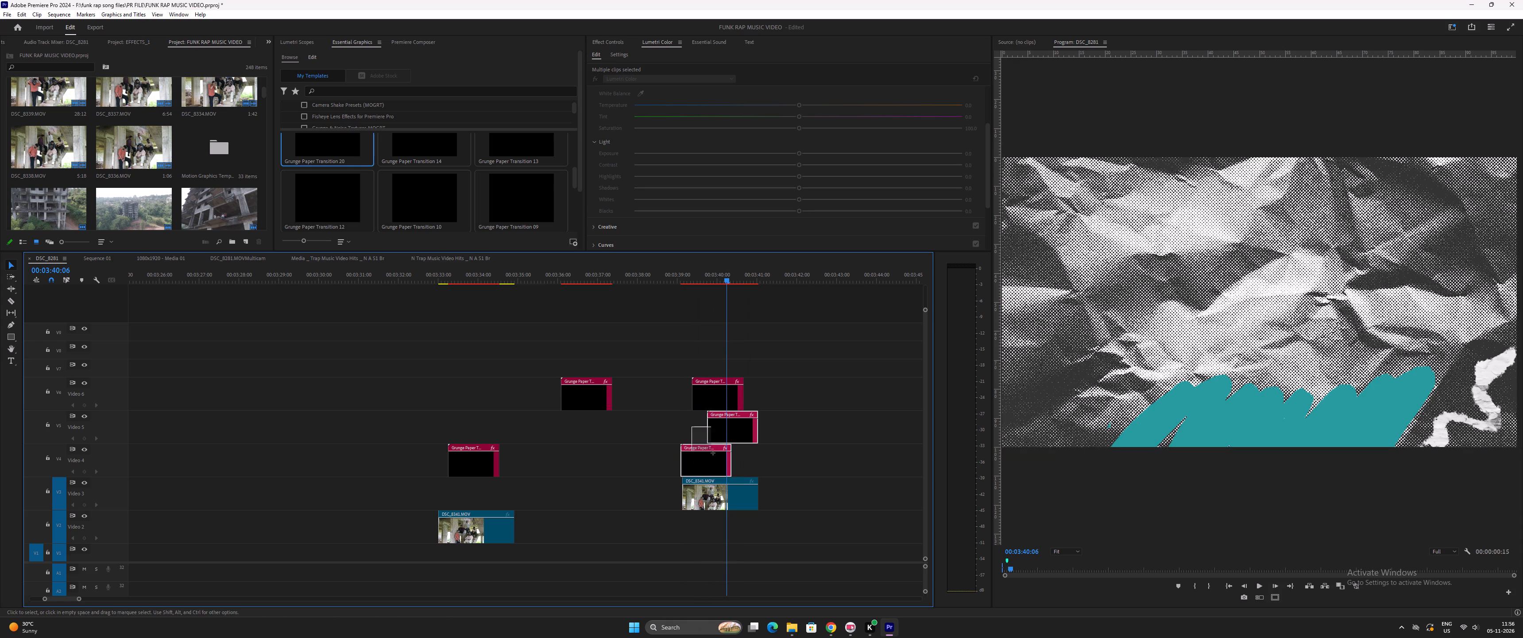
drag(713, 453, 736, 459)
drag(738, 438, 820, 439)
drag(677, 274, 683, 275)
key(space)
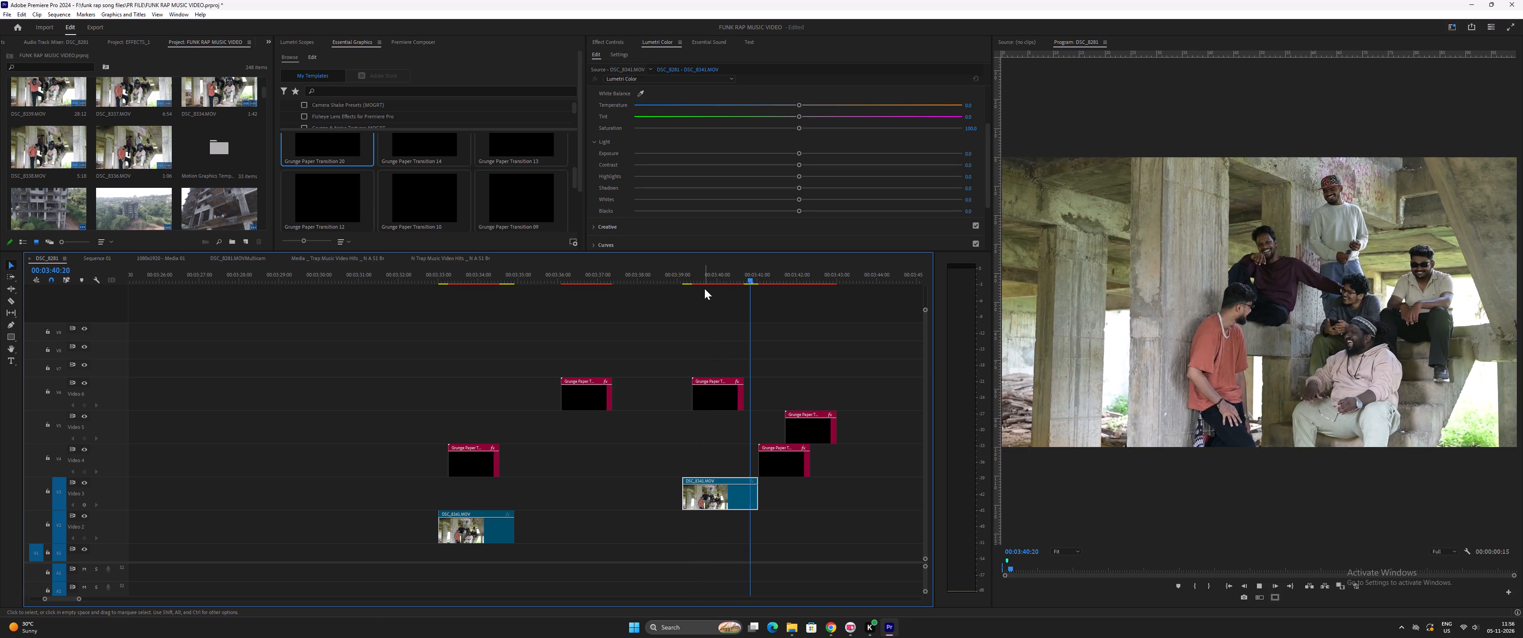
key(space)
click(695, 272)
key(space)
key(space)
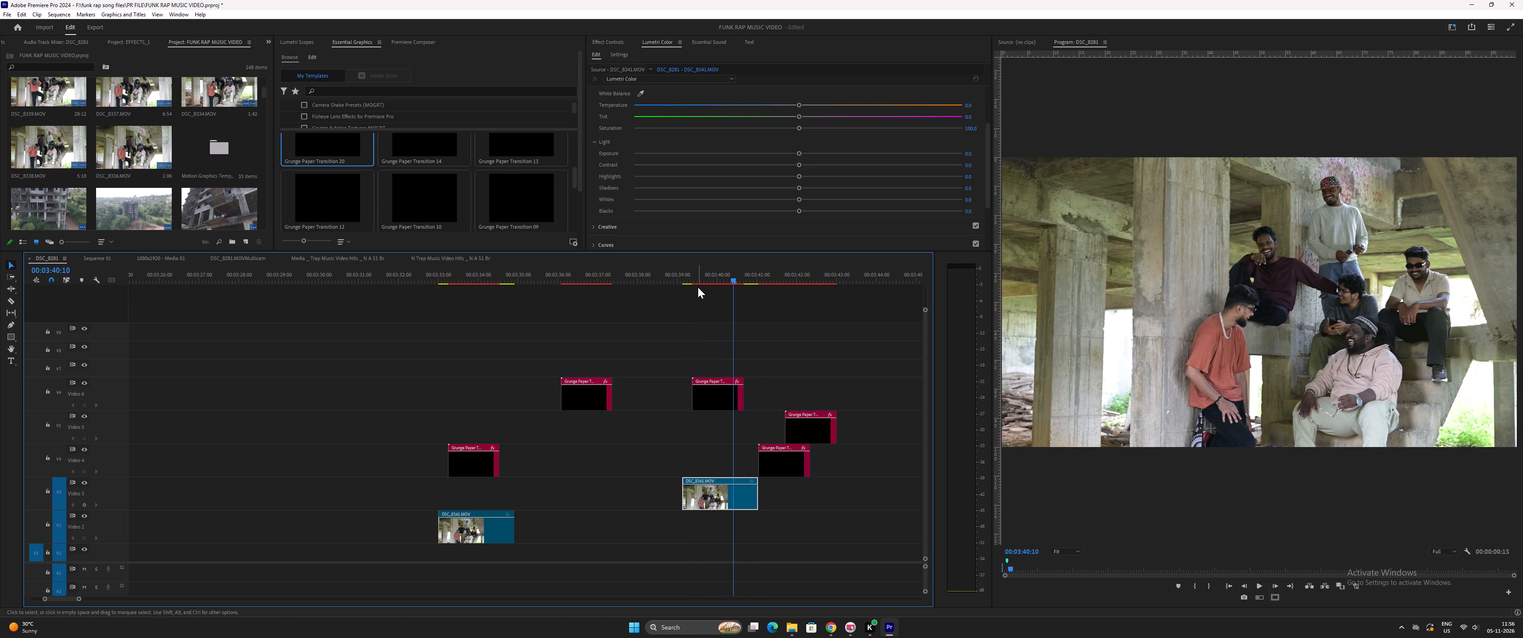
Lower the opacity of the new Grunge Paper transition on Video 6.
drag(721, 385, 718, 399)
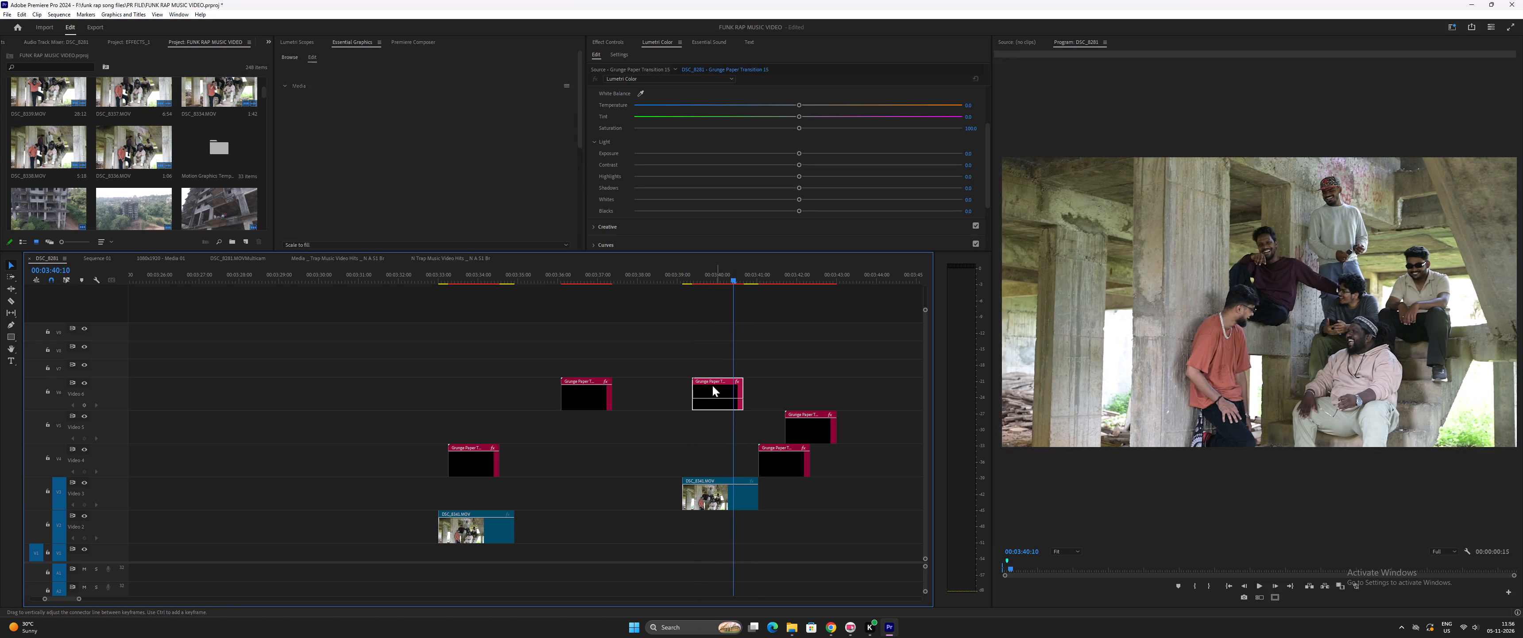
Move the Video 4 and 5 transitions back over the group-shot copy, starting at about 3:39:03, and play the full stack.
drag(763, 420, 802, 460)
drag(808, 439, 792, 441)
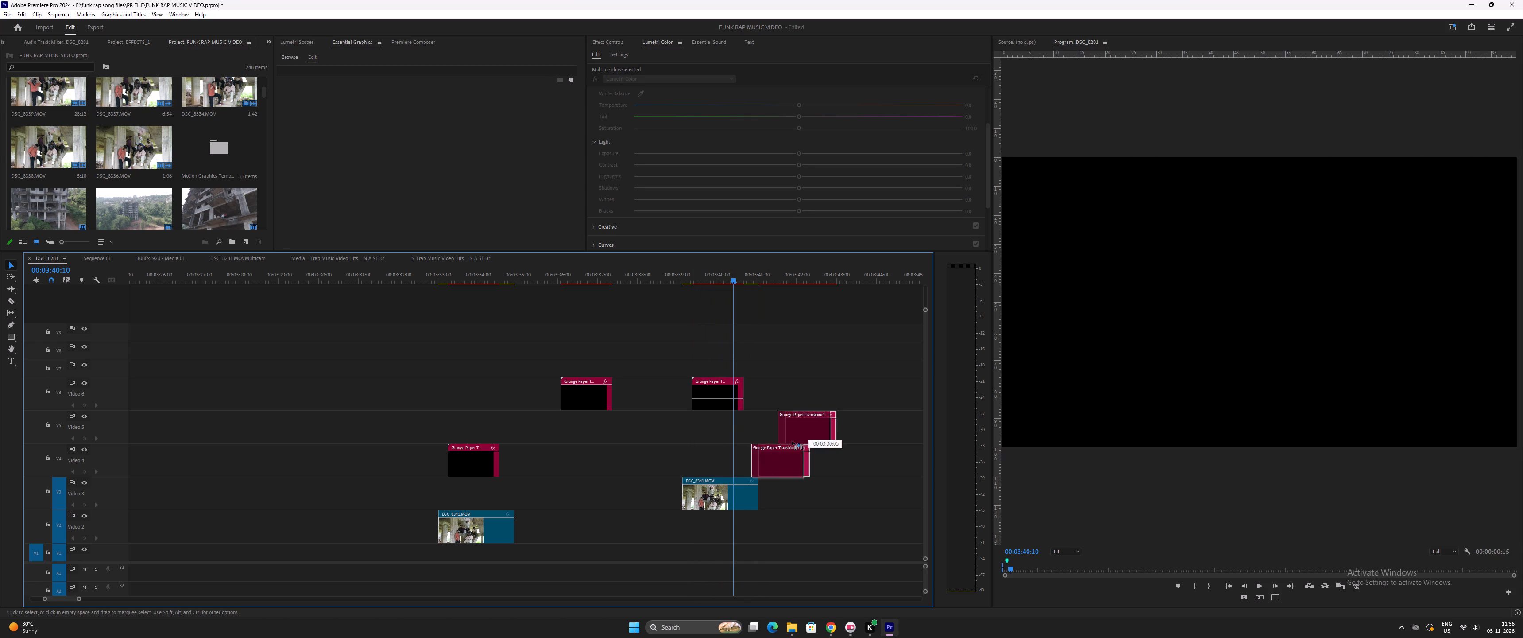
drag(792, 441, 725, 438)
drag(727, 438, 735, 438)
drag(669, 262, 674, 264)
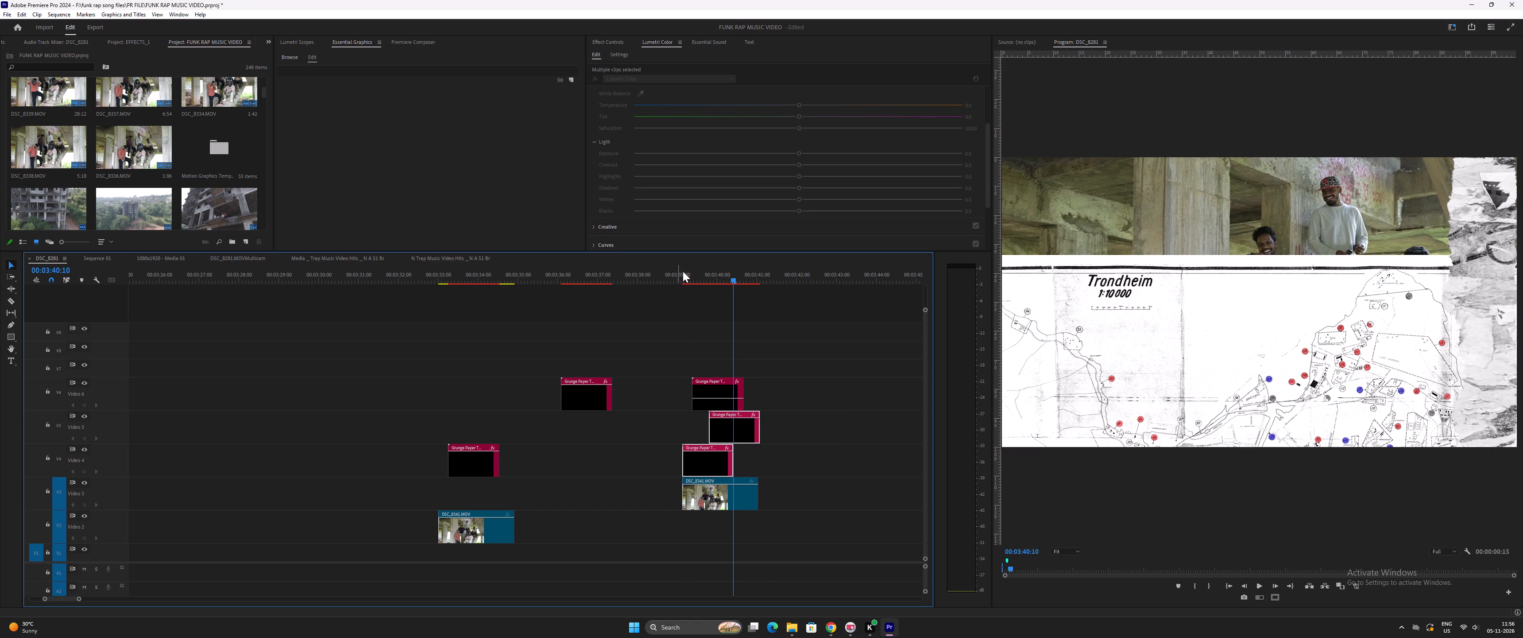
click(678, 271)
key(space)
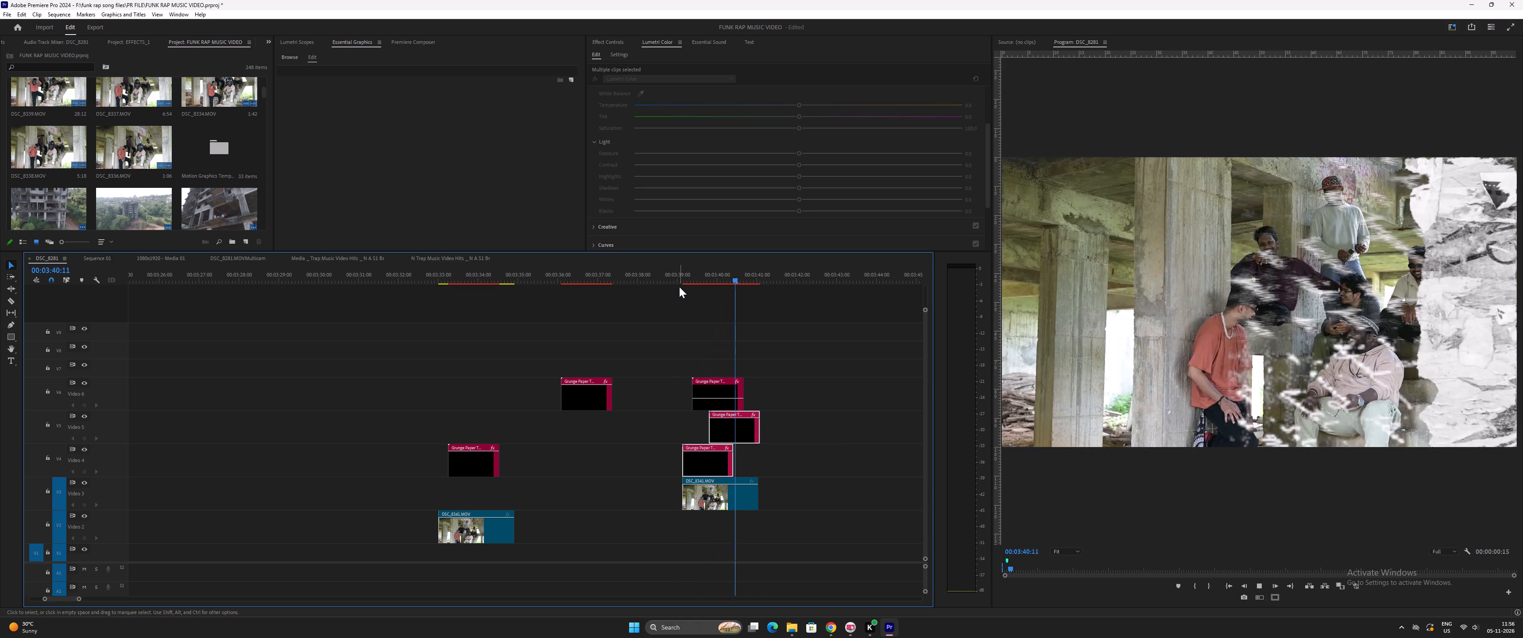
key(space)
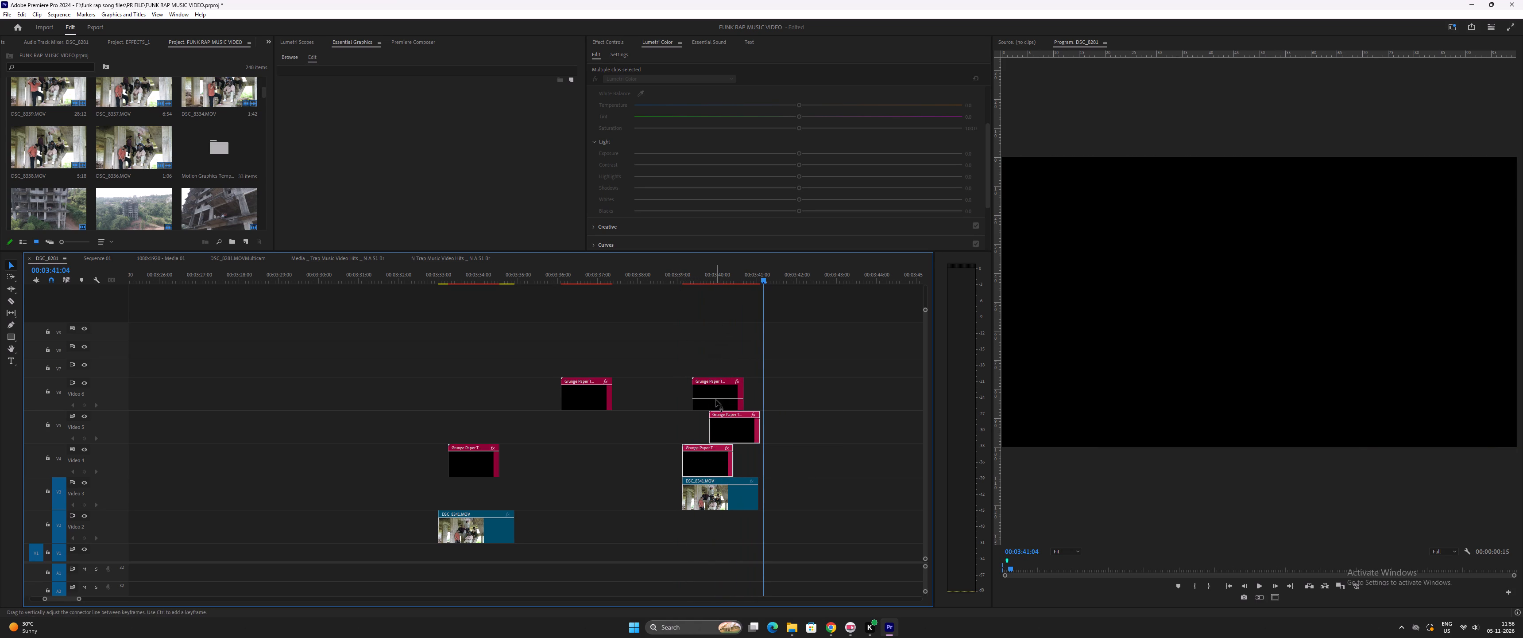
Raise the new Video 6 transition's opacity back to full.
drag(716, 397, 718, 372)
Fill the new Video 6 transition's media placeholder with Nested Sequence 20 and play the stacked transitions.
double_click(712, 397)
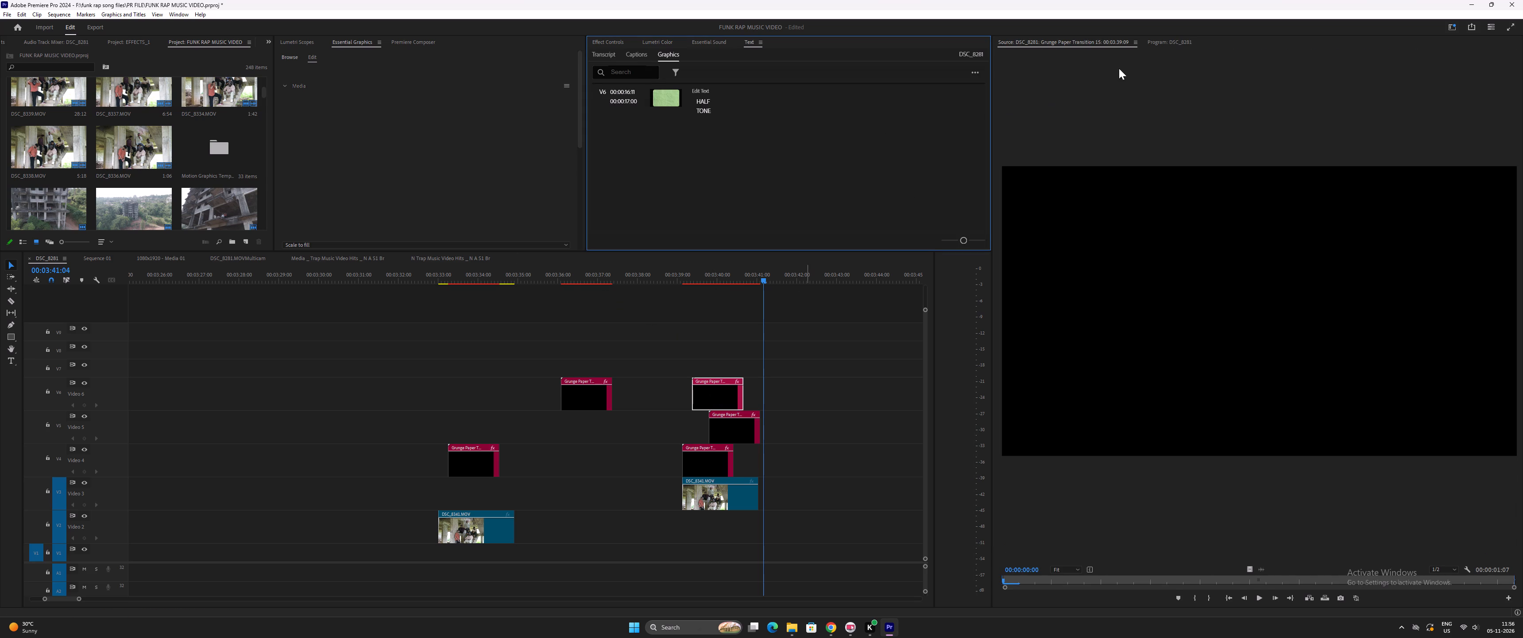
click(1168, 40)
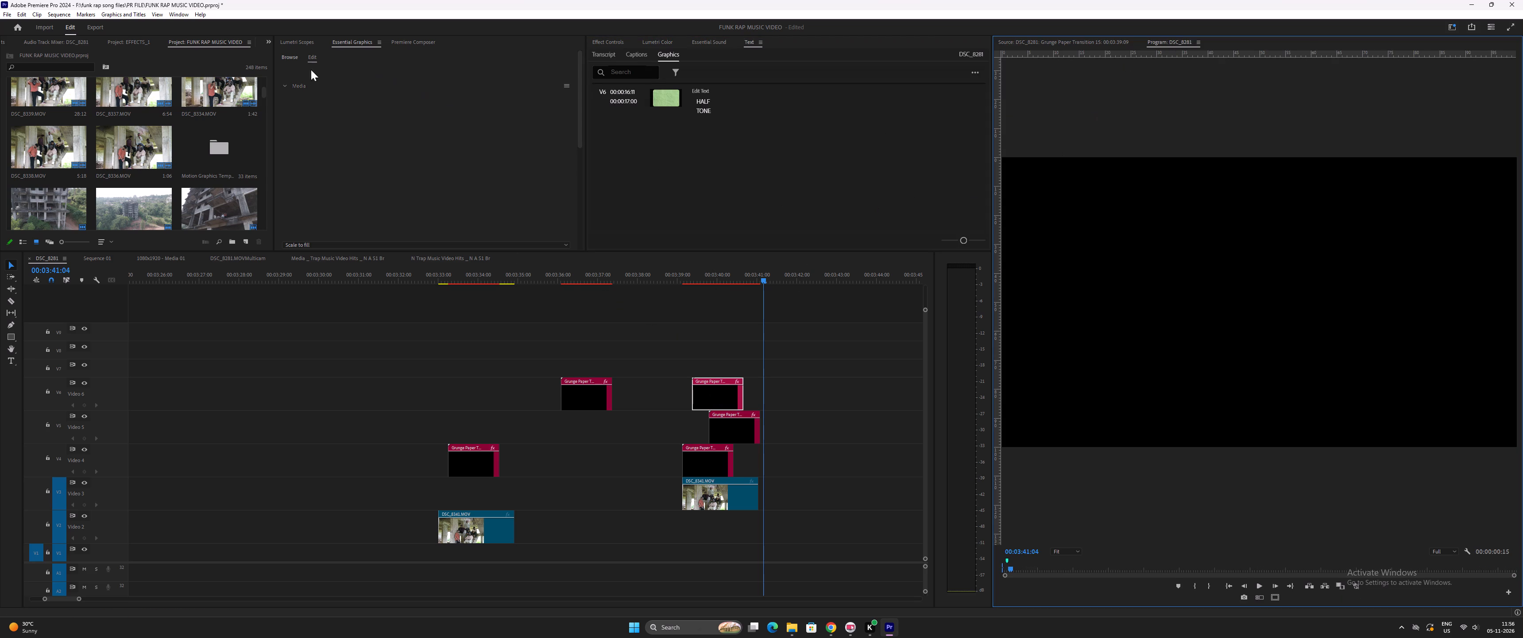
click(285, 86)
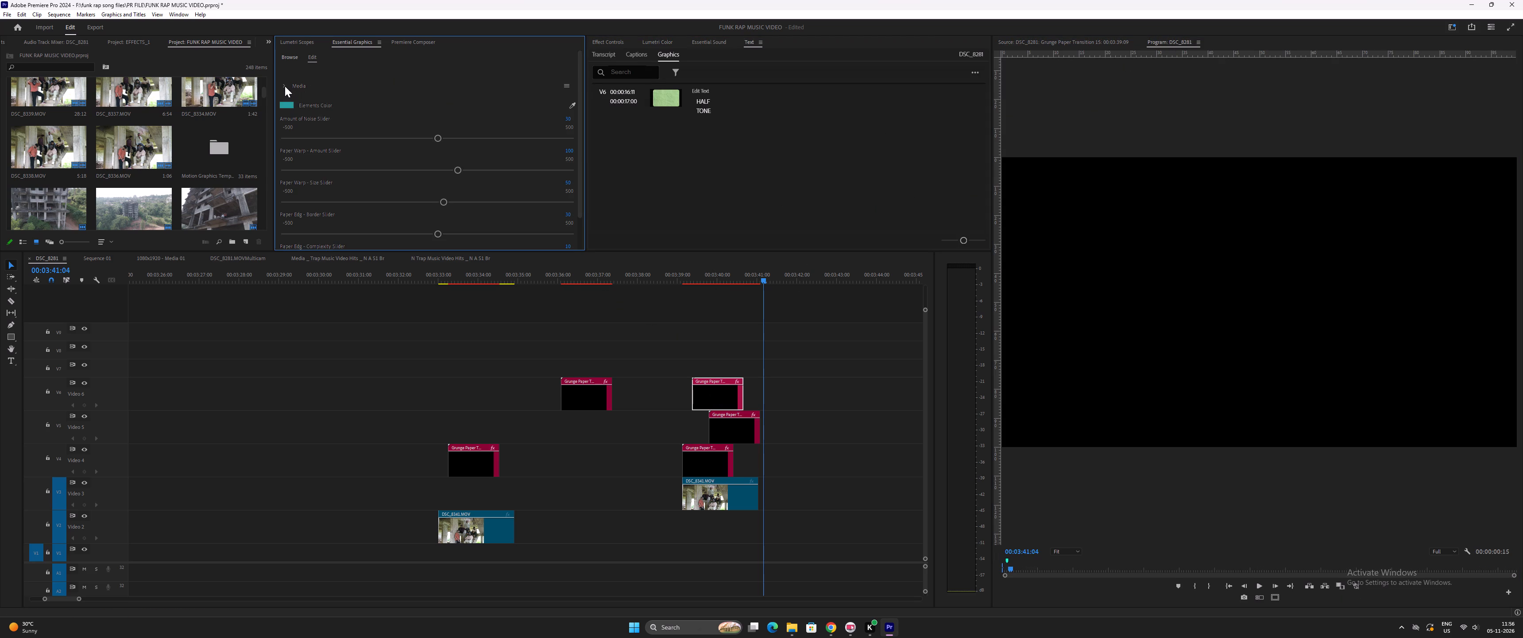
click(285, 86)
click(285, 85)
scroll(355, 109, down, 11)
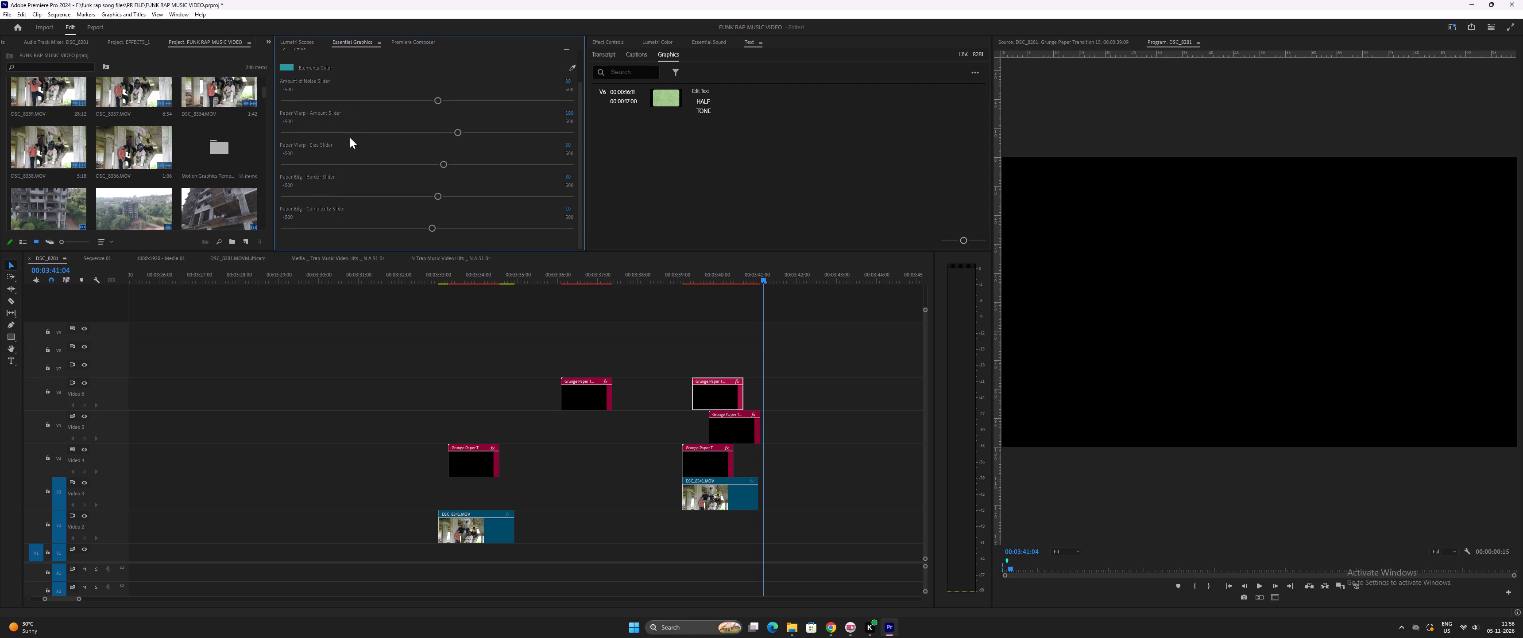
scroll(352, 148, up, 7)
scroll(237, 174, down, 9)
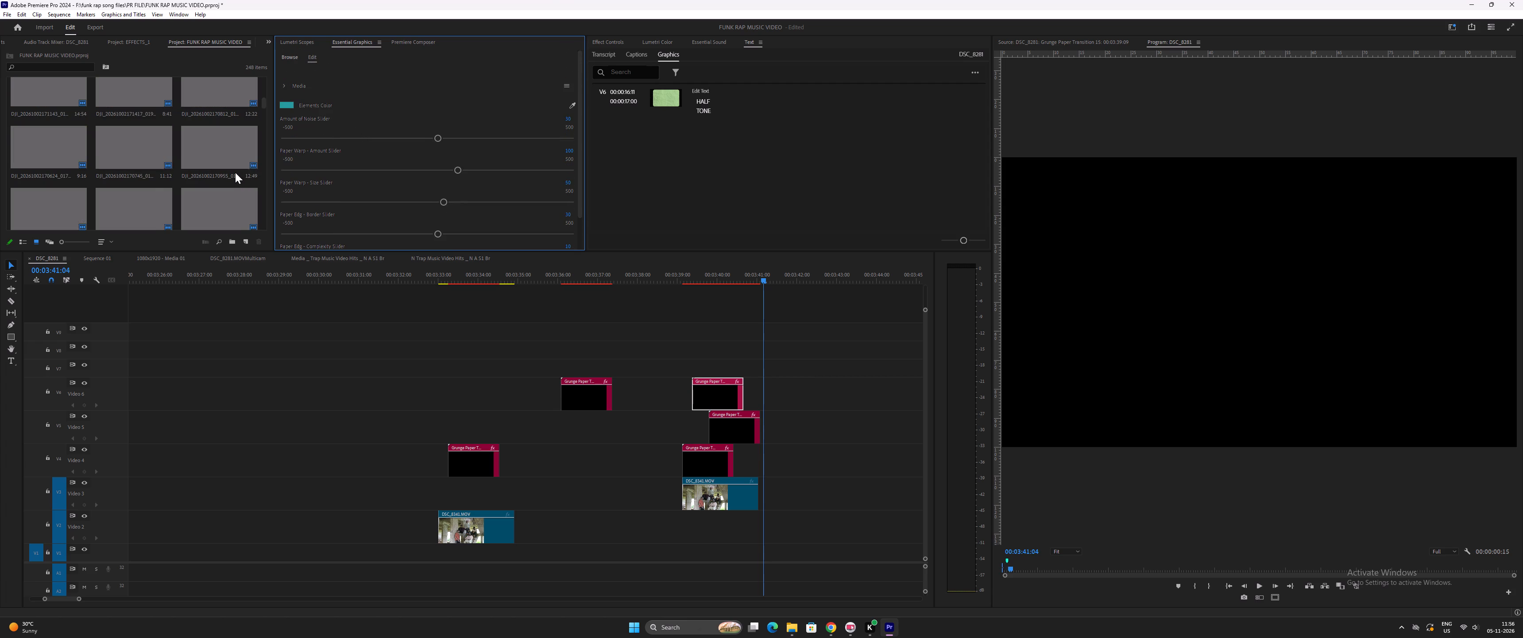
scroll(235, 172, down, 20)
scroll(235, 172, down, 20)
scroll(235, 172, down, 10)
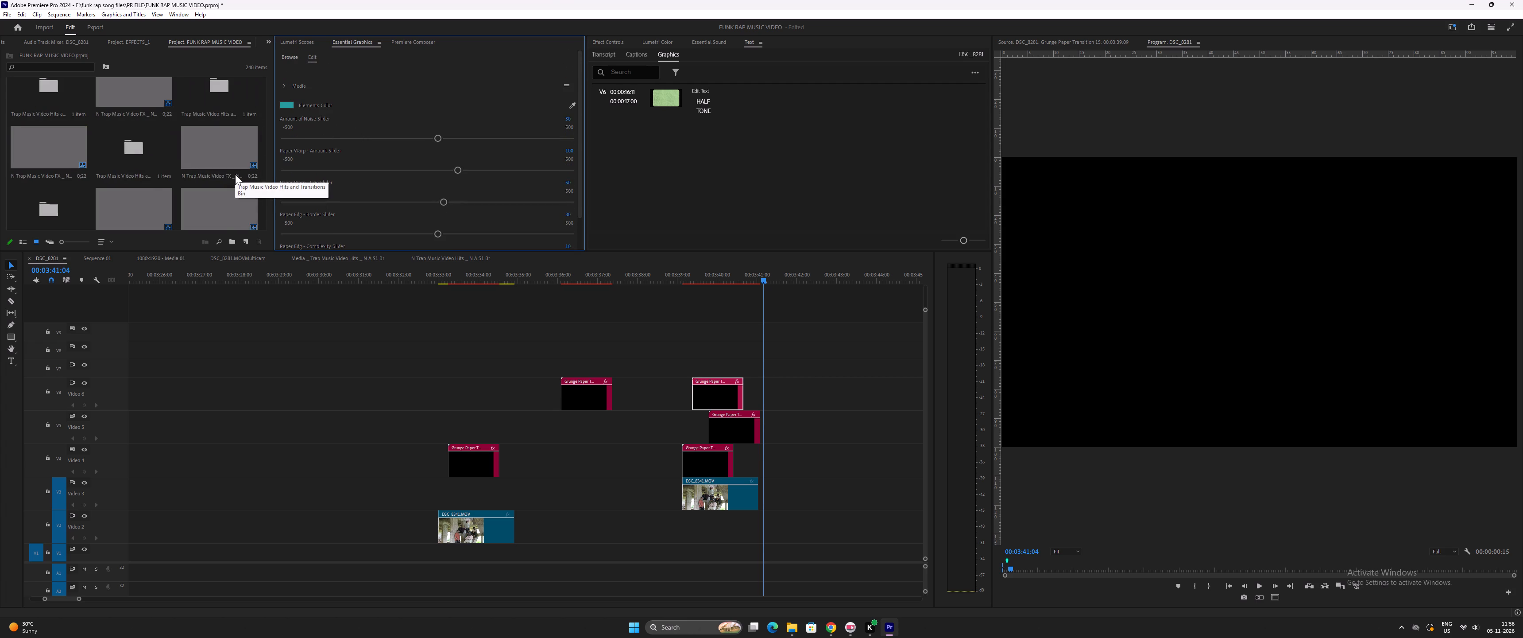
scroll(235, 174, down, 20)
scroll(235, 174, down, 4)
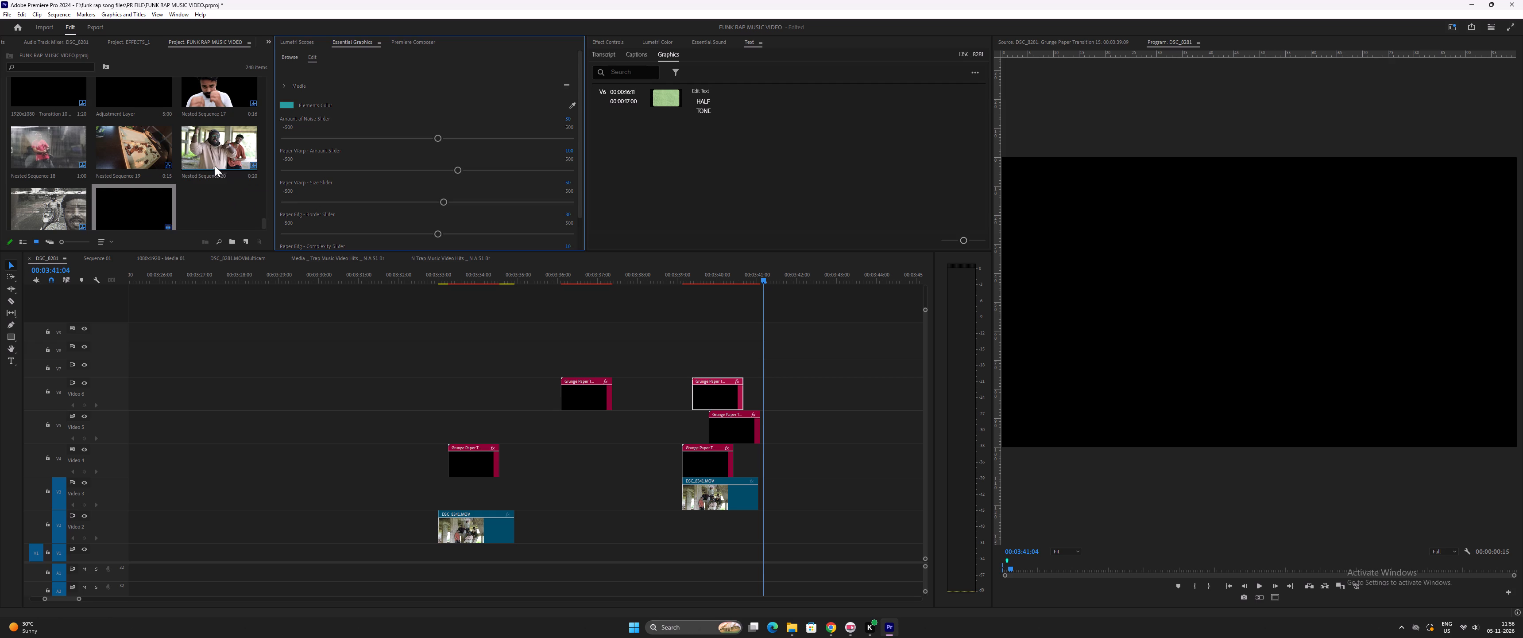
drag(220, 152, 294, 94)
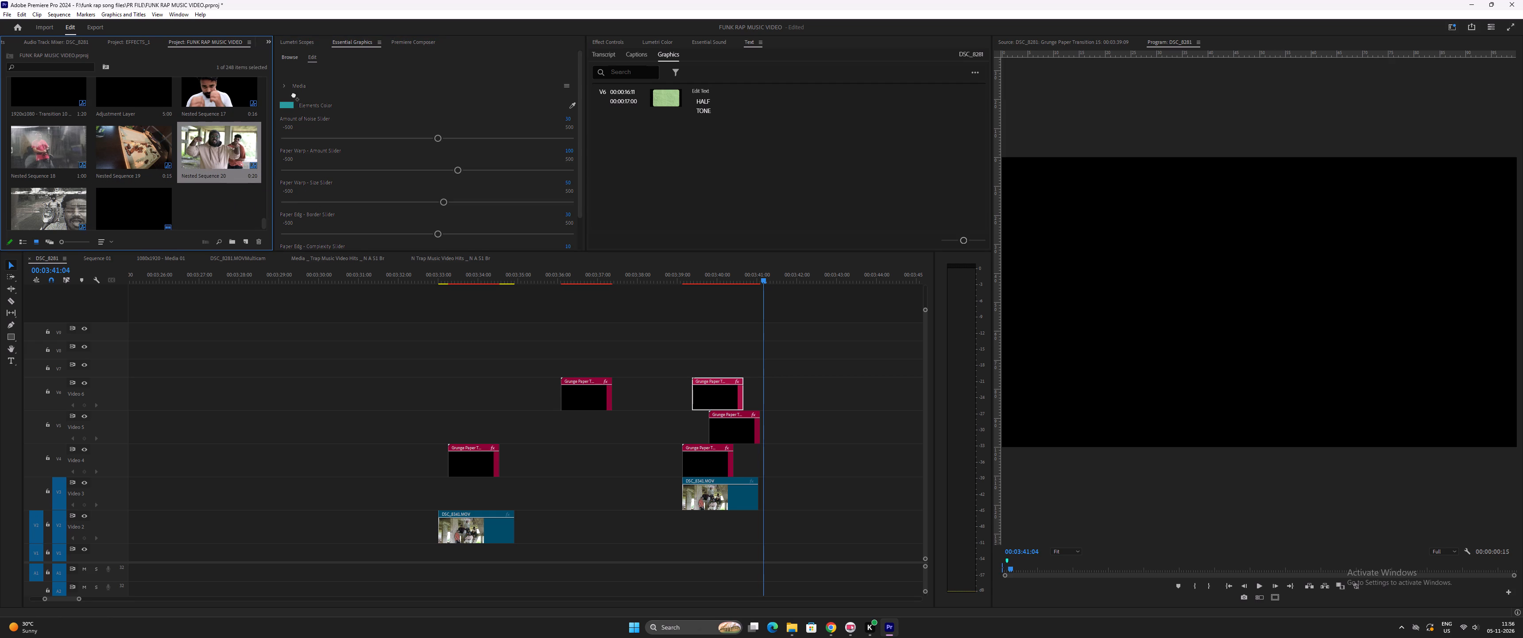
drag(294, 94, 330, 89)
click(689, 281)
key(space)
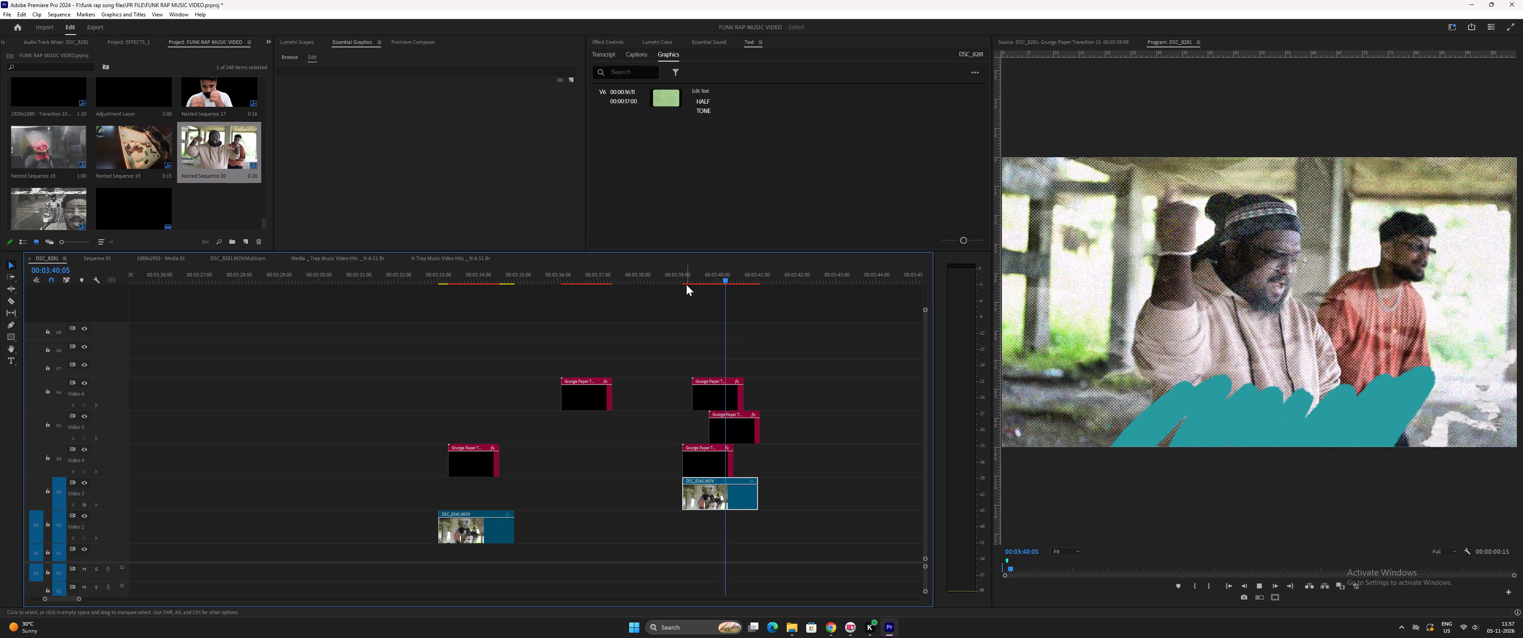
Replay the stacked Grunge Paper transitions over the group-shot copy to review how they work together.
key(space)
click(688, 277)
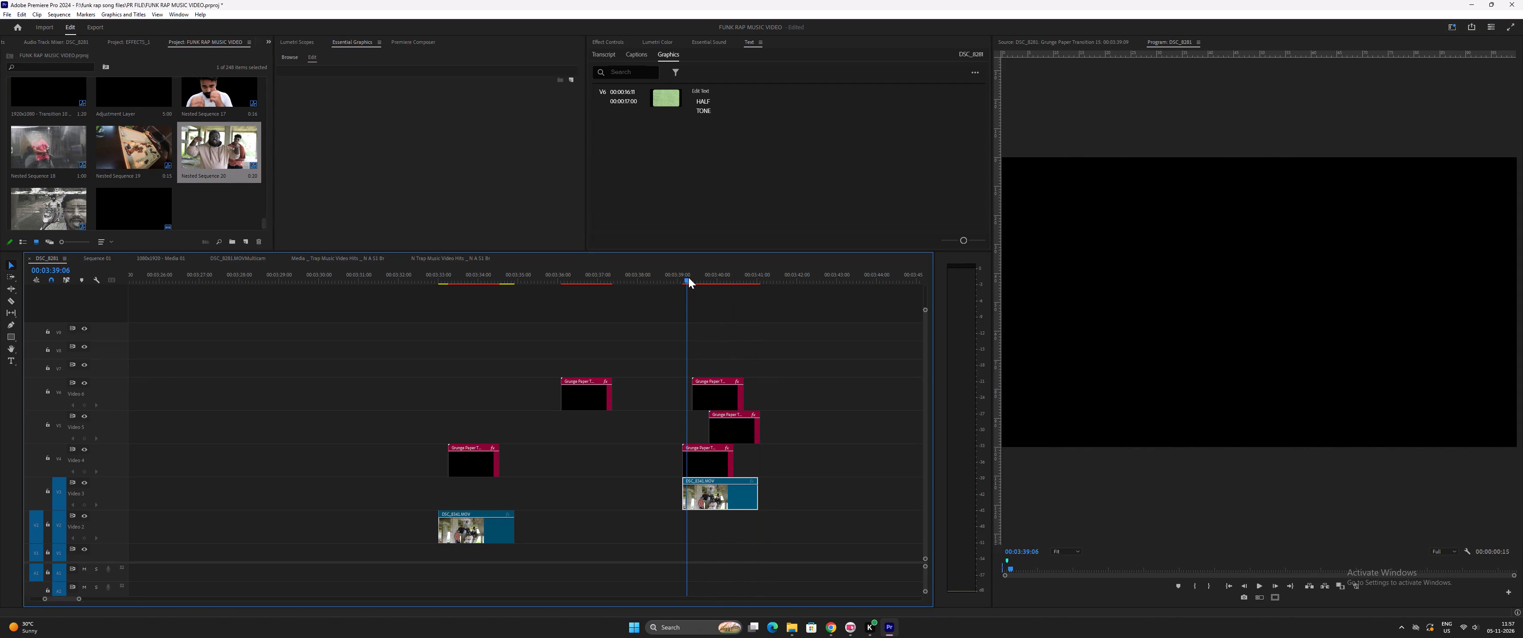
click(689, 277)
key(space)
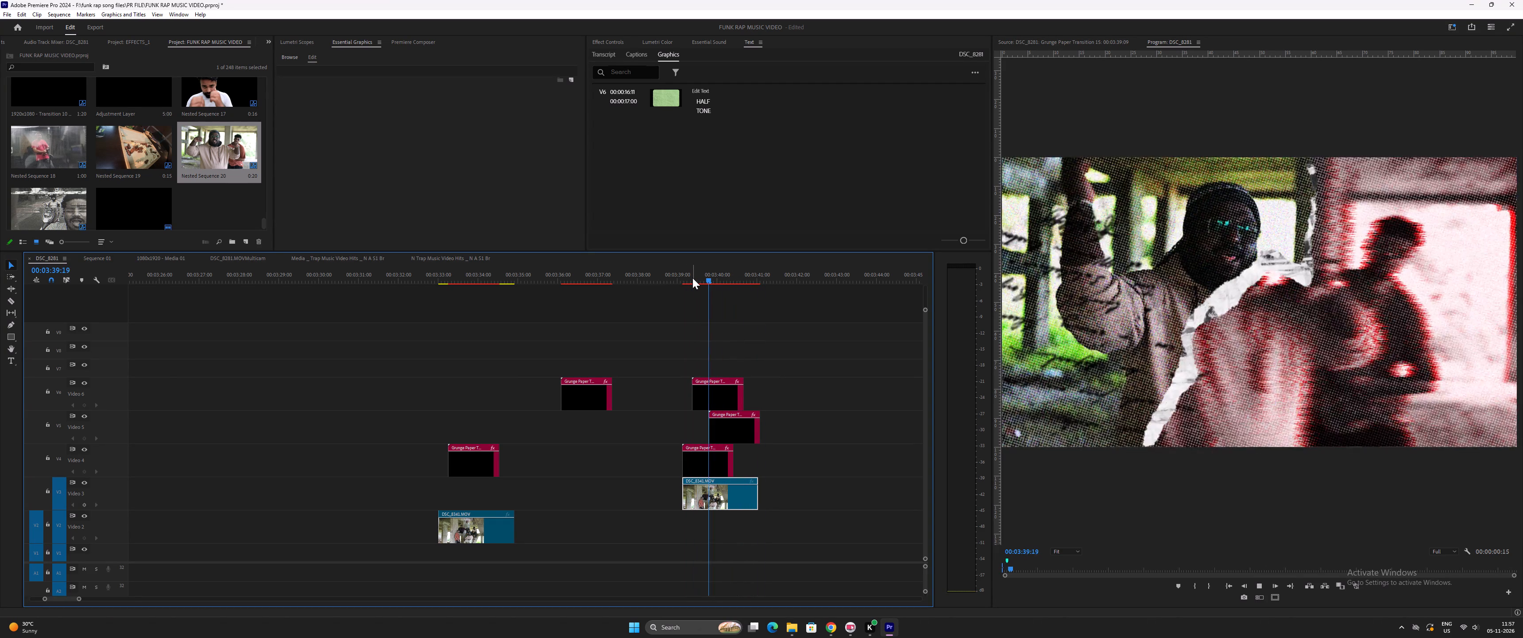
key(space)
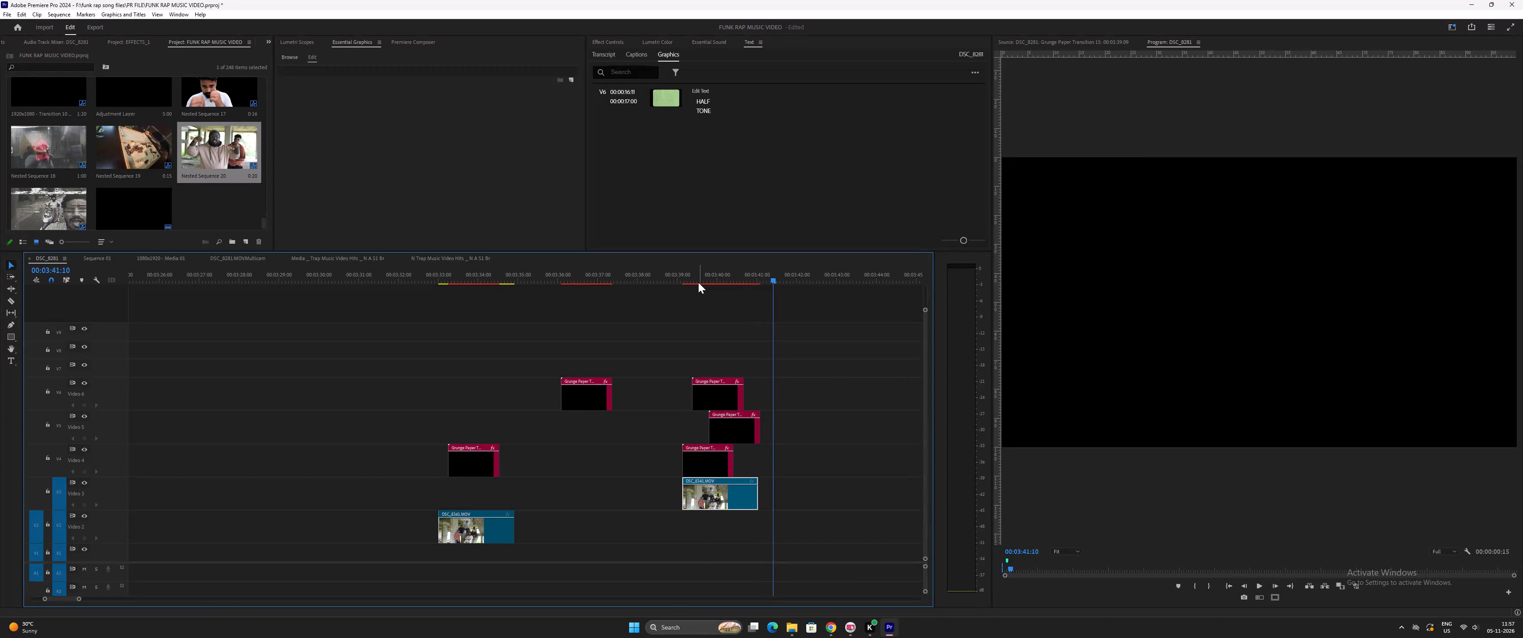
drag(680, 276, 669, 276)
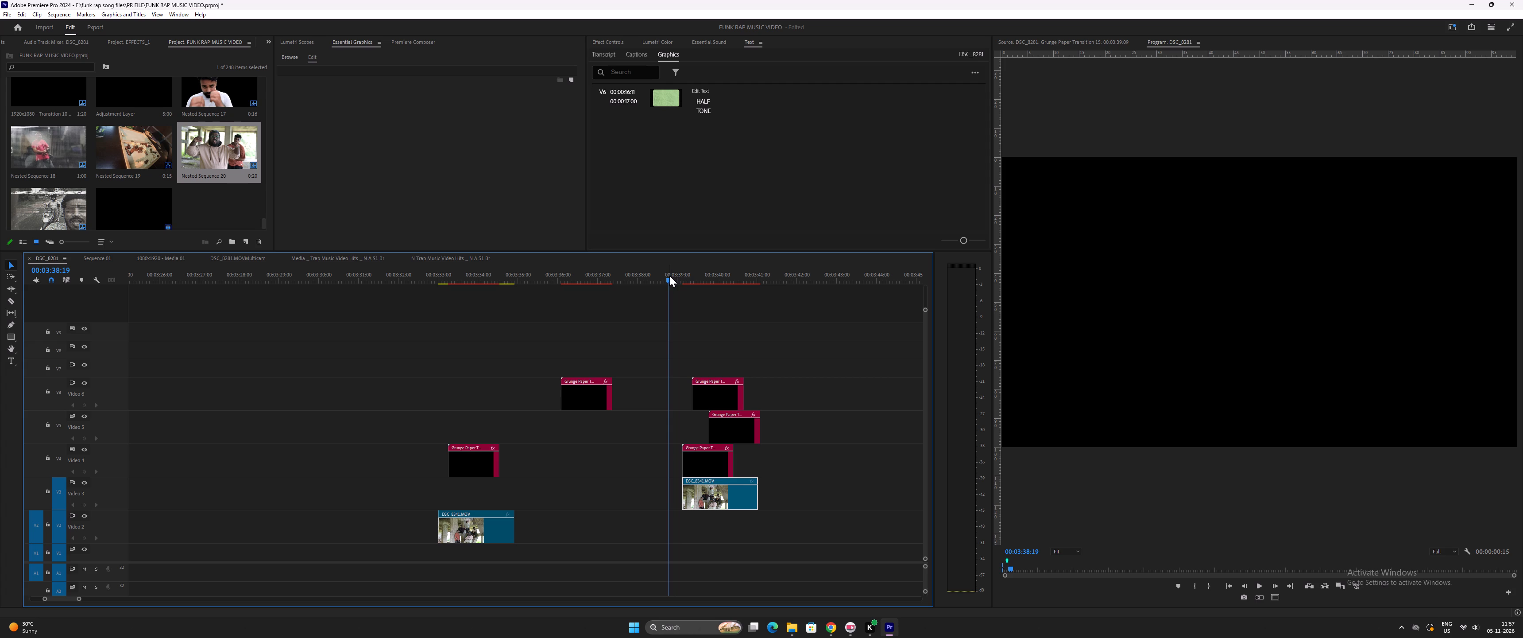
key(space)
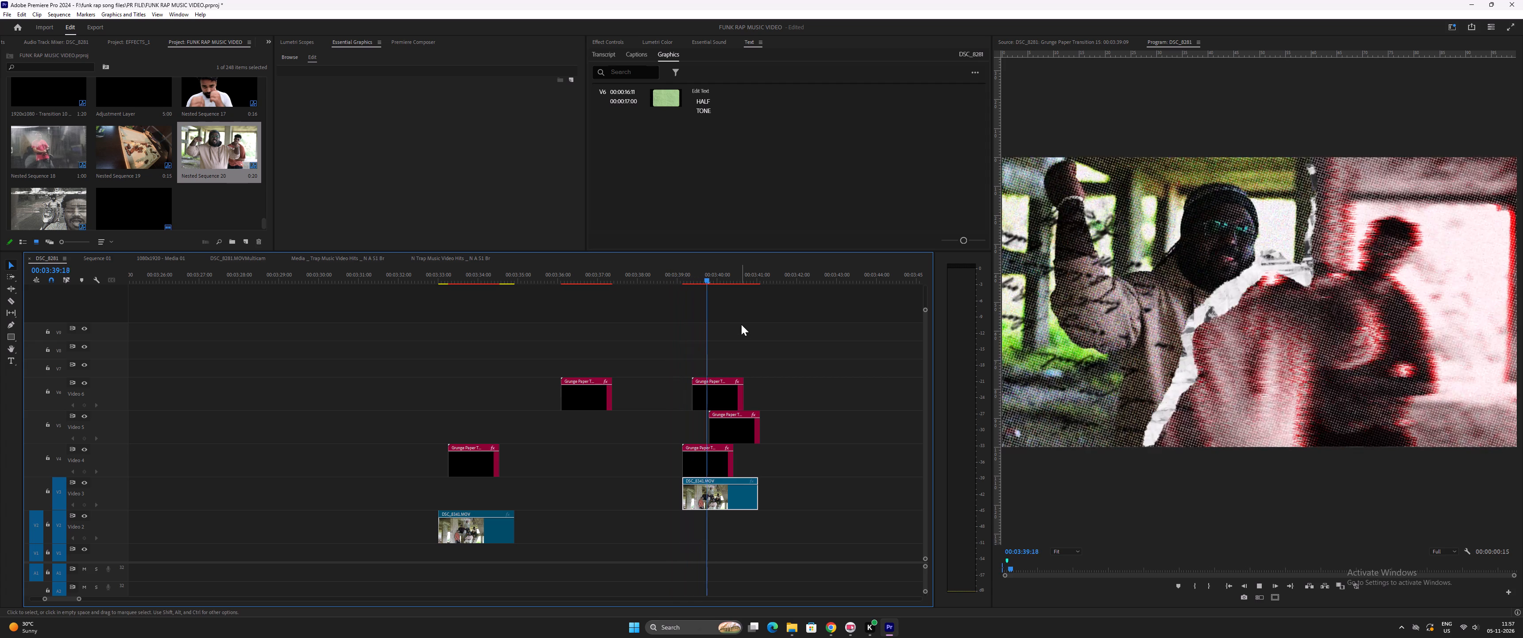
key(space)
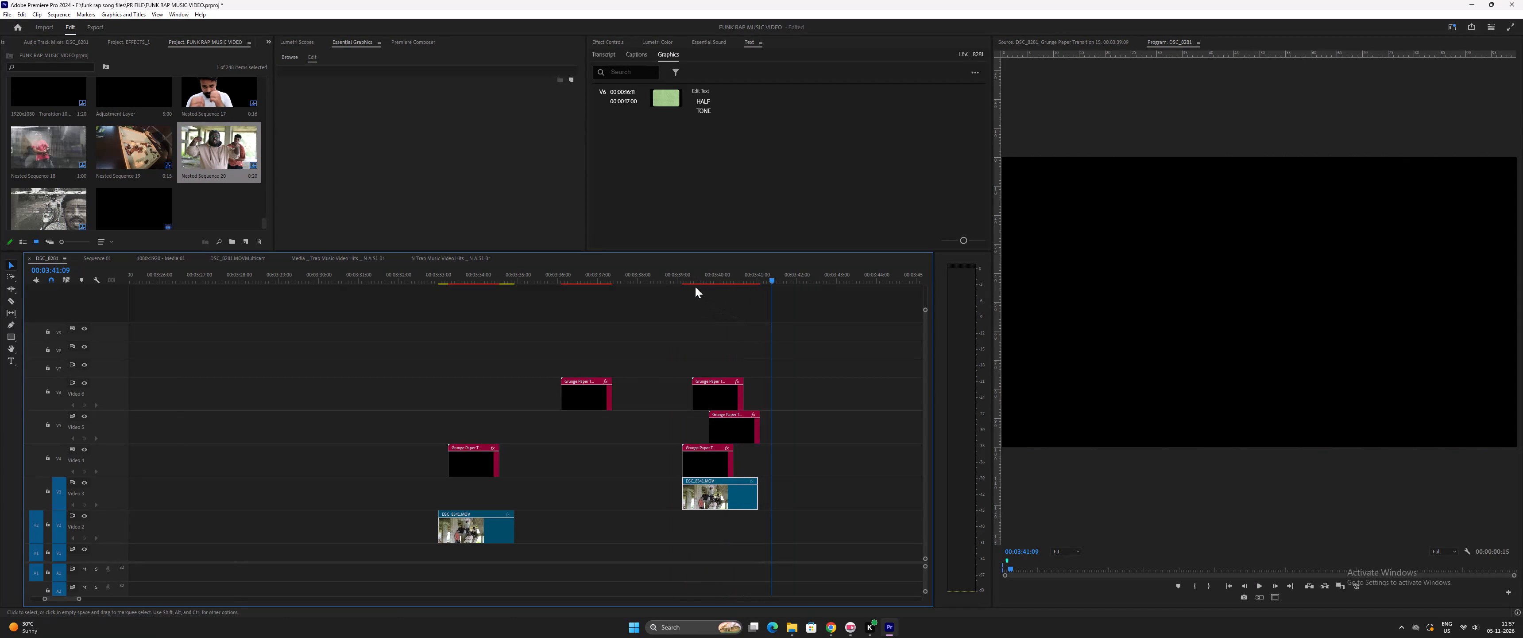
drag(693, 280, 698, 283)
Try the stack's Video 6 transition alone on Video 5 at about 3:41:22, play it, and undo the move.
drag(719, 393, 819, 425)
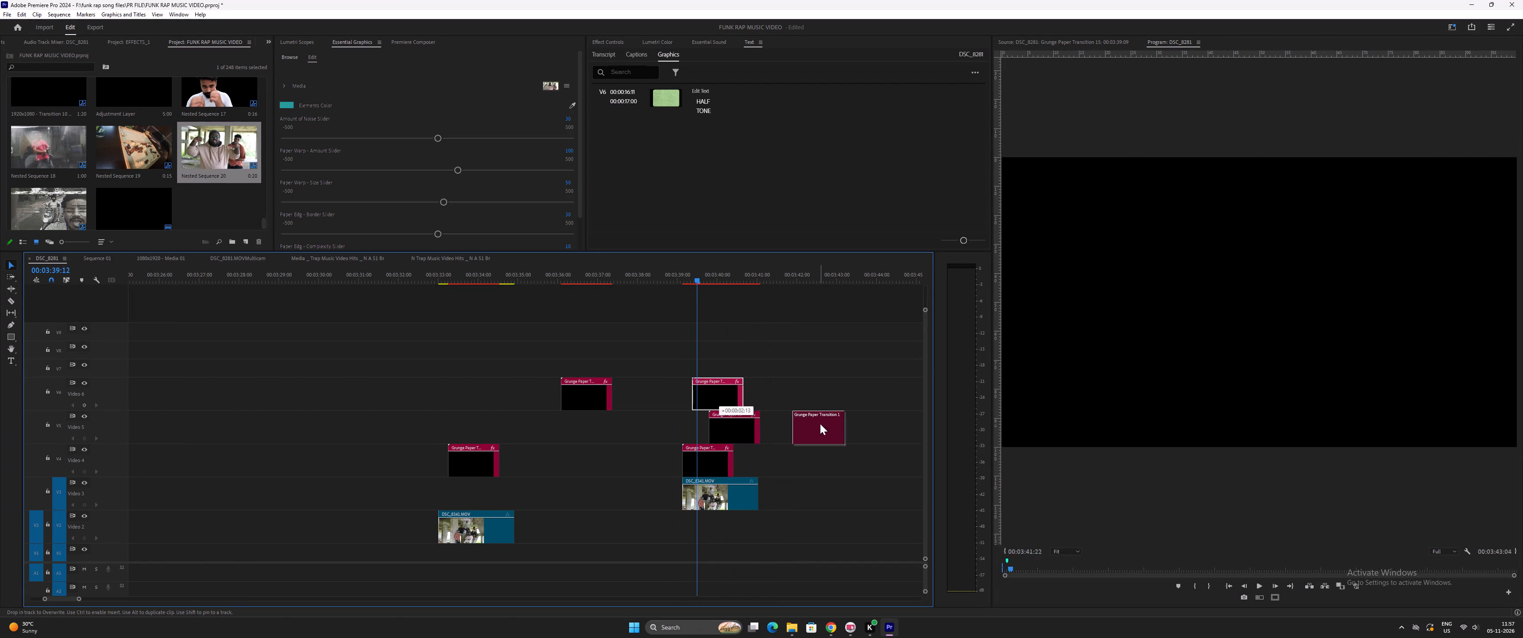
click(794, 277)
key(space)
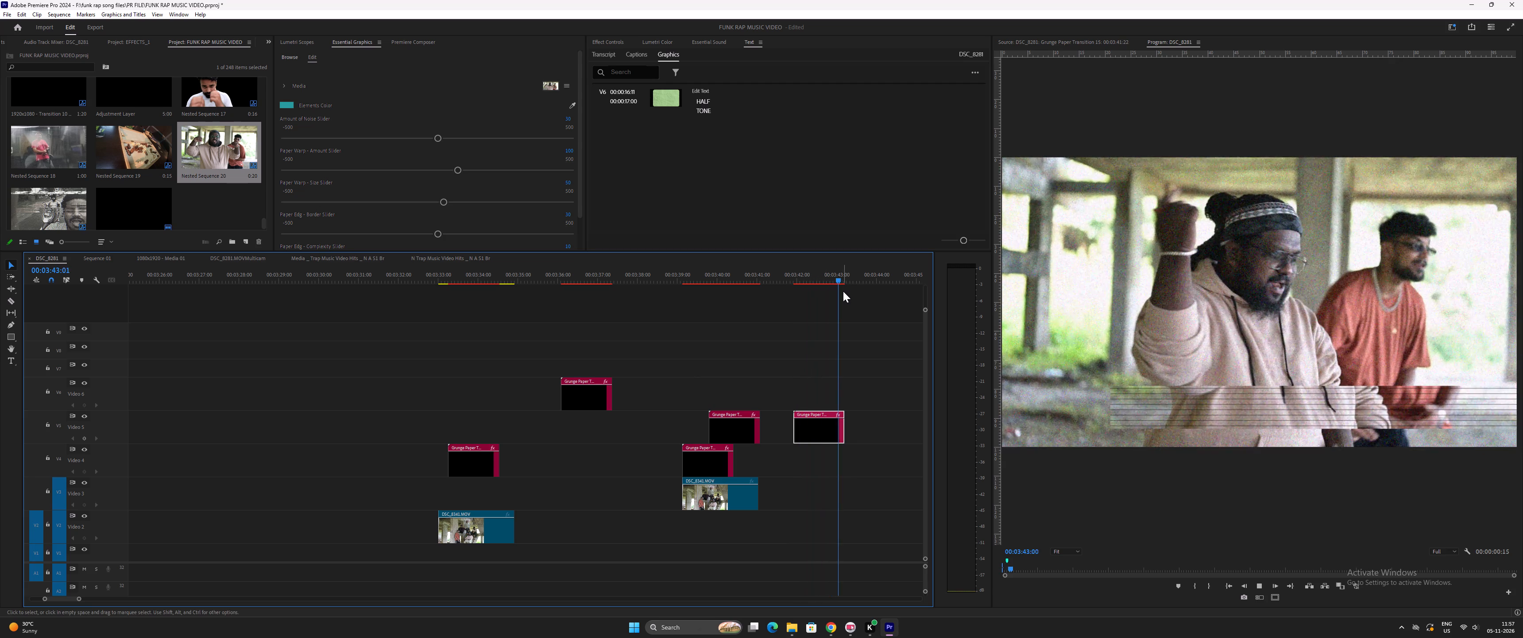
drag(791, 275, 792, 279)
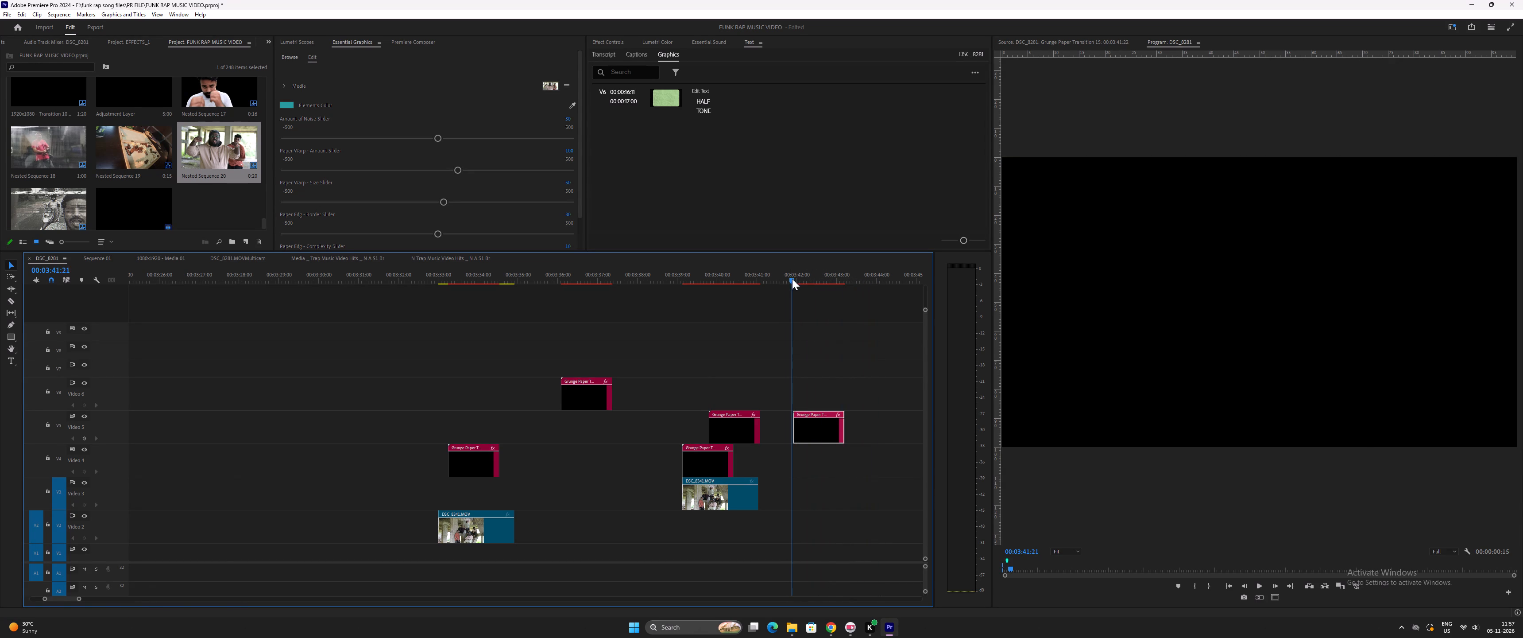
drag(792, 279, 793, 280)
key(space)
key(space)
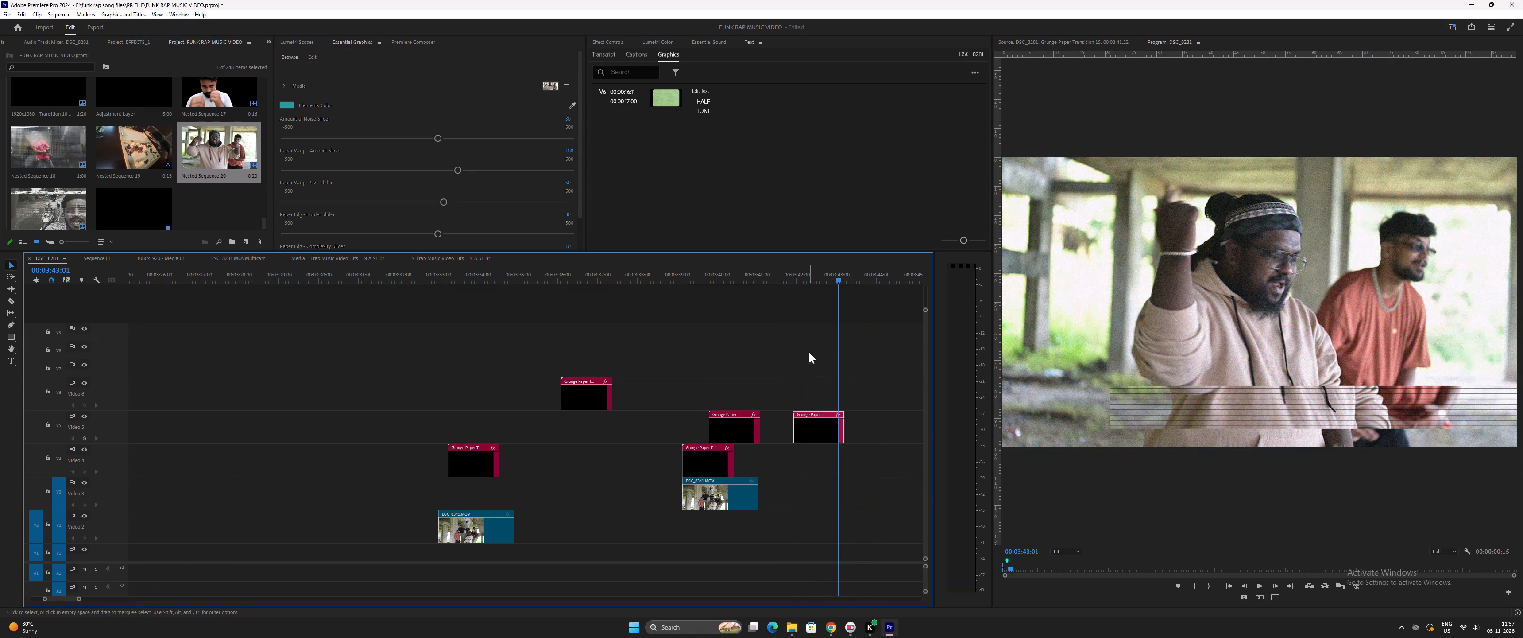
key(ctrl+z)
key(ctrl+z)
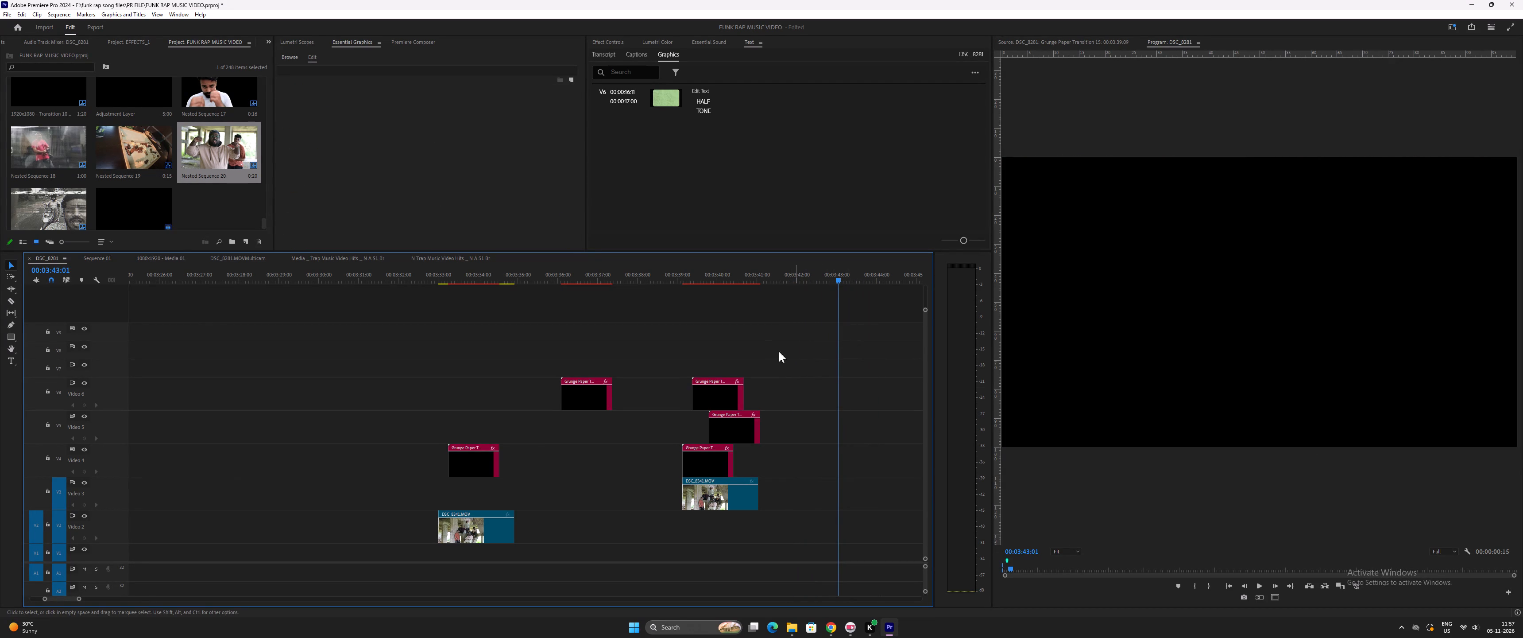
Copy the stack's Video 6 Grunge Paper transition to Video 8, starting at about 3:37:12.
click(701, 272)
key(space)
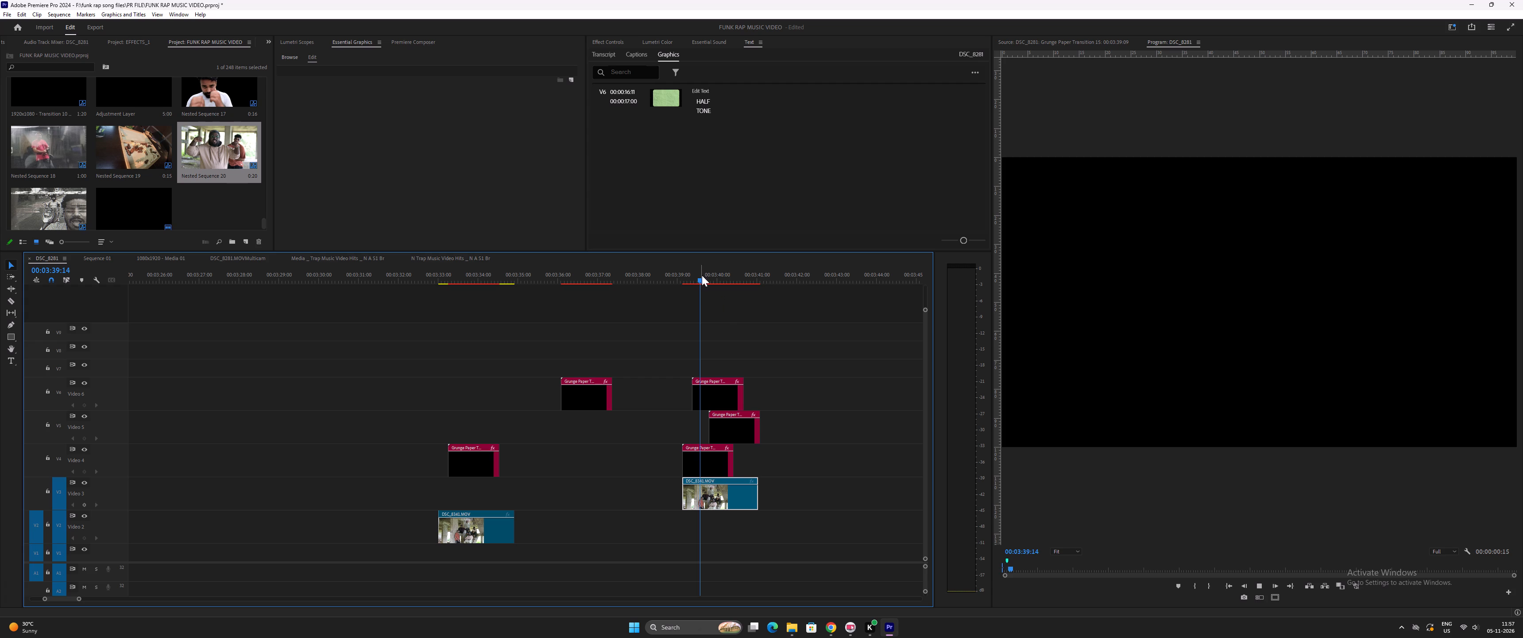
drag(703, 275, 681, 298)
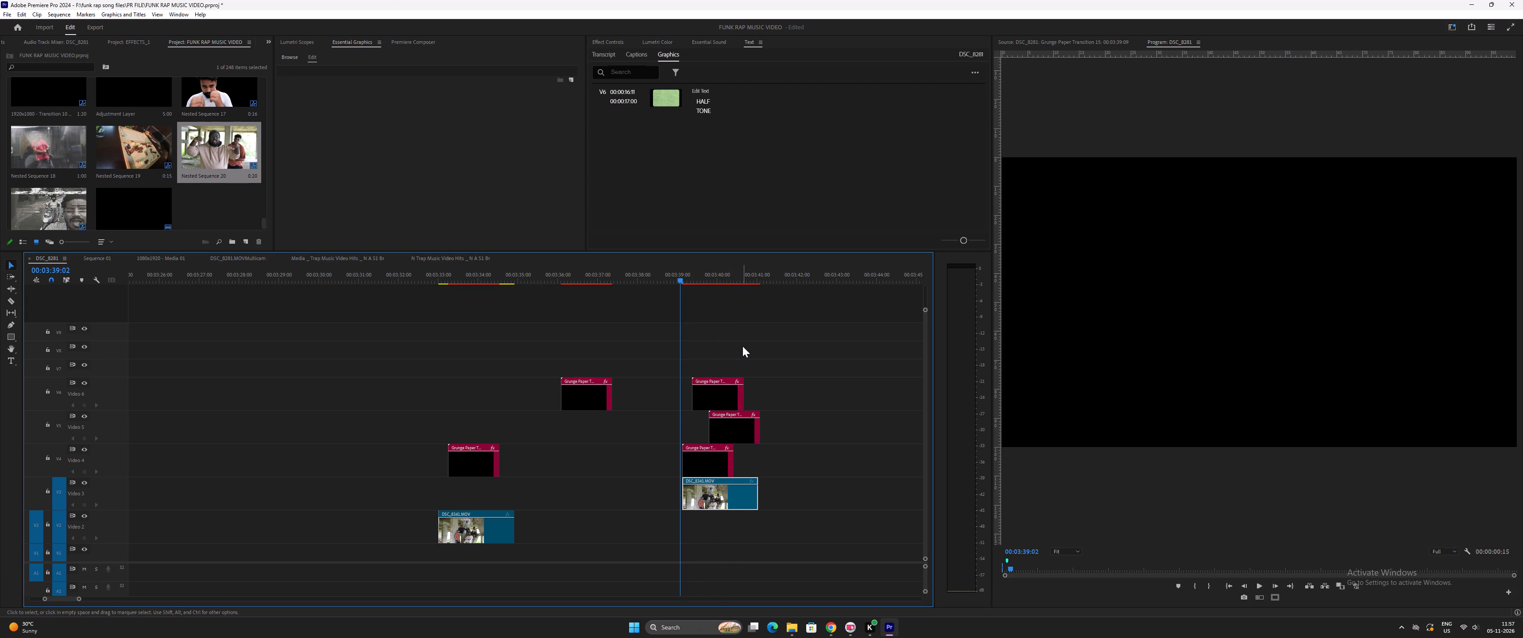
alt+drag(711, 404, 638, 349)
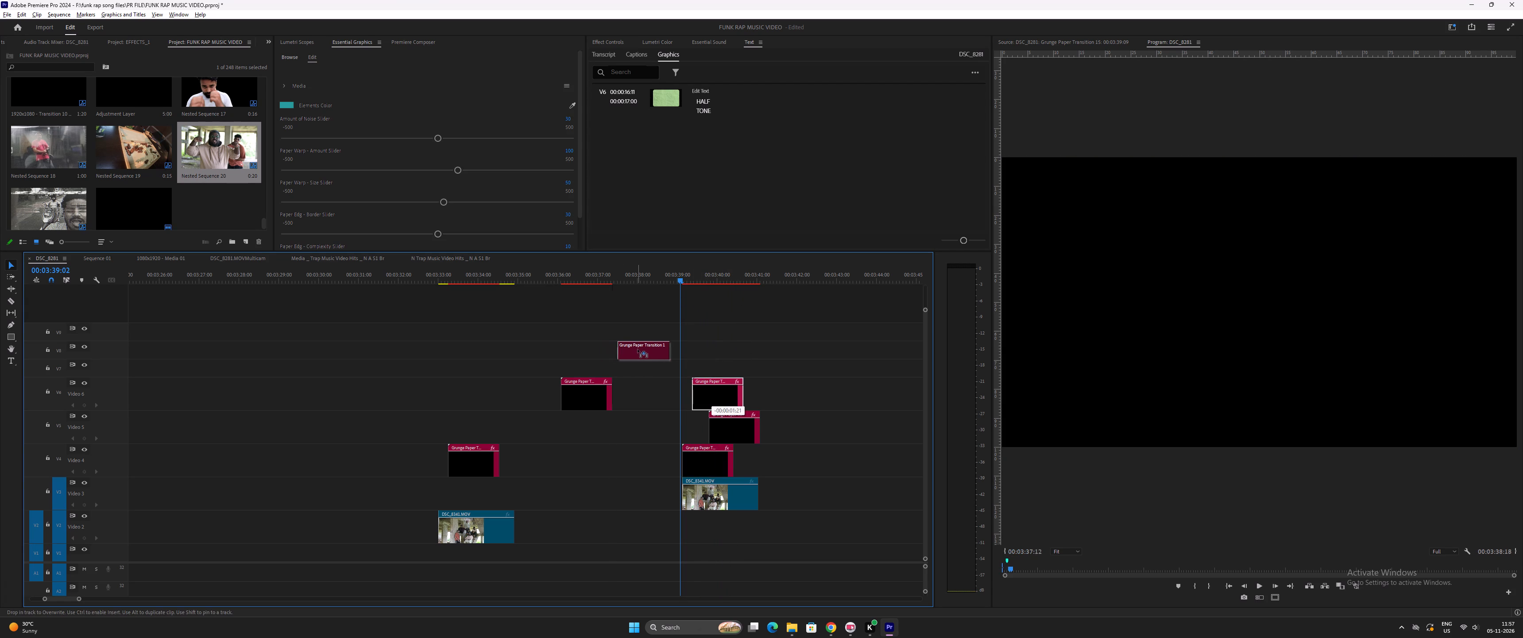
alt+drag(638, 349, 642, 349)
Copy the Video 8 transition to Video 6 in the main edit, starting at about 0:08:05, and play it there.
drag(643, 352, 389, 320)
key(minus)
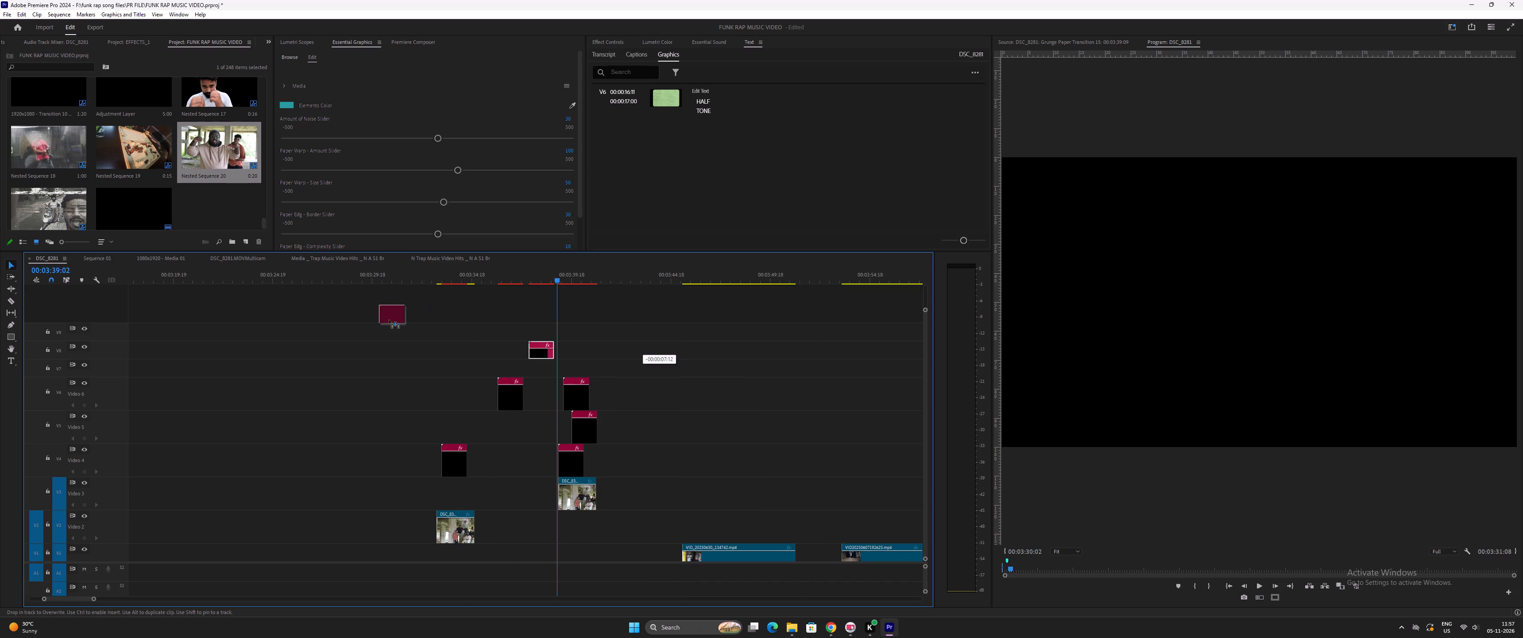
drag(389, 320, 101, 311)
key(minus)
key(minus)
key(minus)
key(minus)
key(minus)
key(equal)
key(equal)
key(equal)
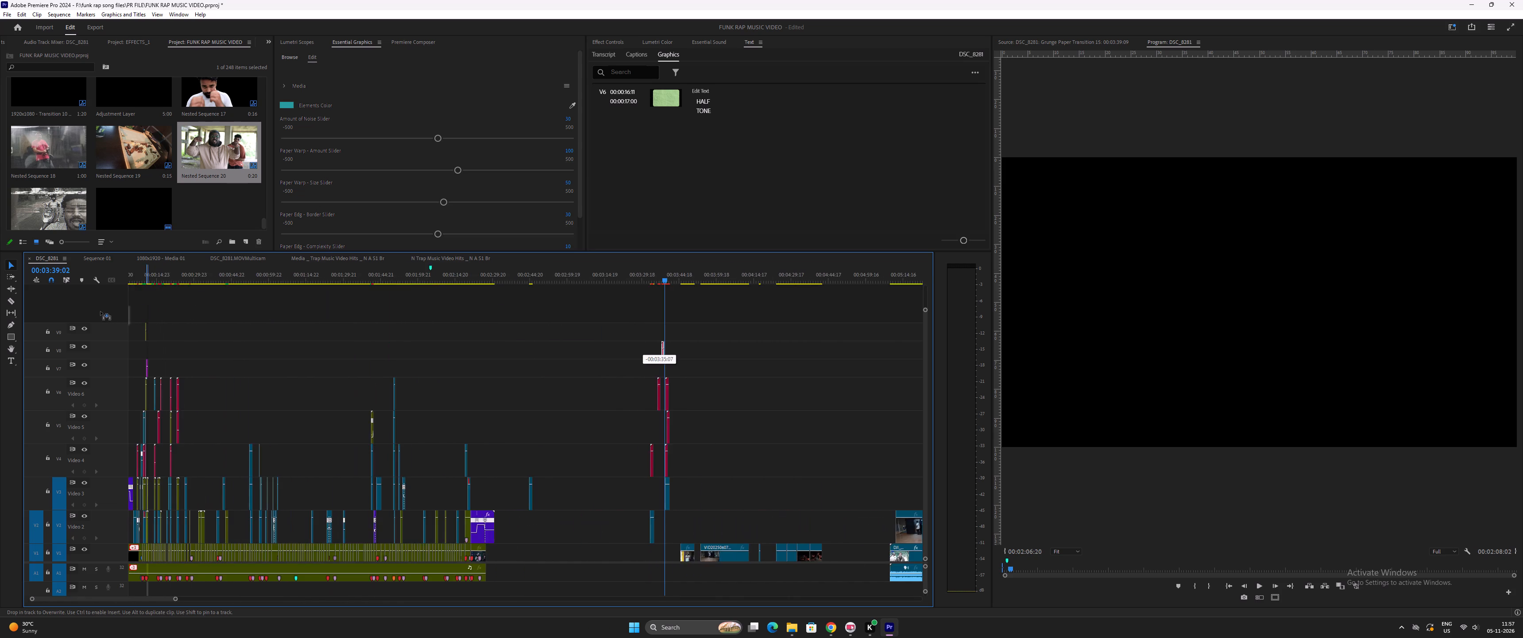
drag(101, 311, 571, 369)
key(equal)
key(equal)
key(equal)
key(equal)
key(minus)
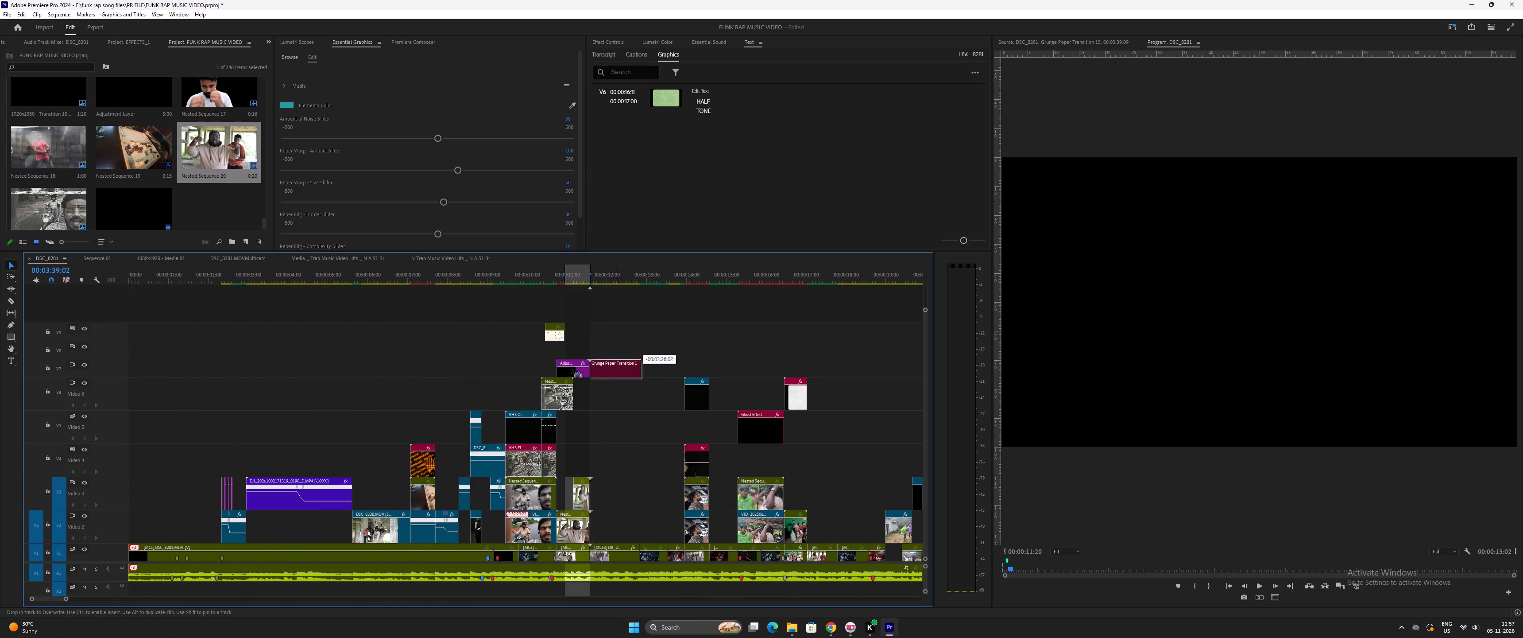
drag(571, 369, 401, 383)
key(equal)
key(equal)
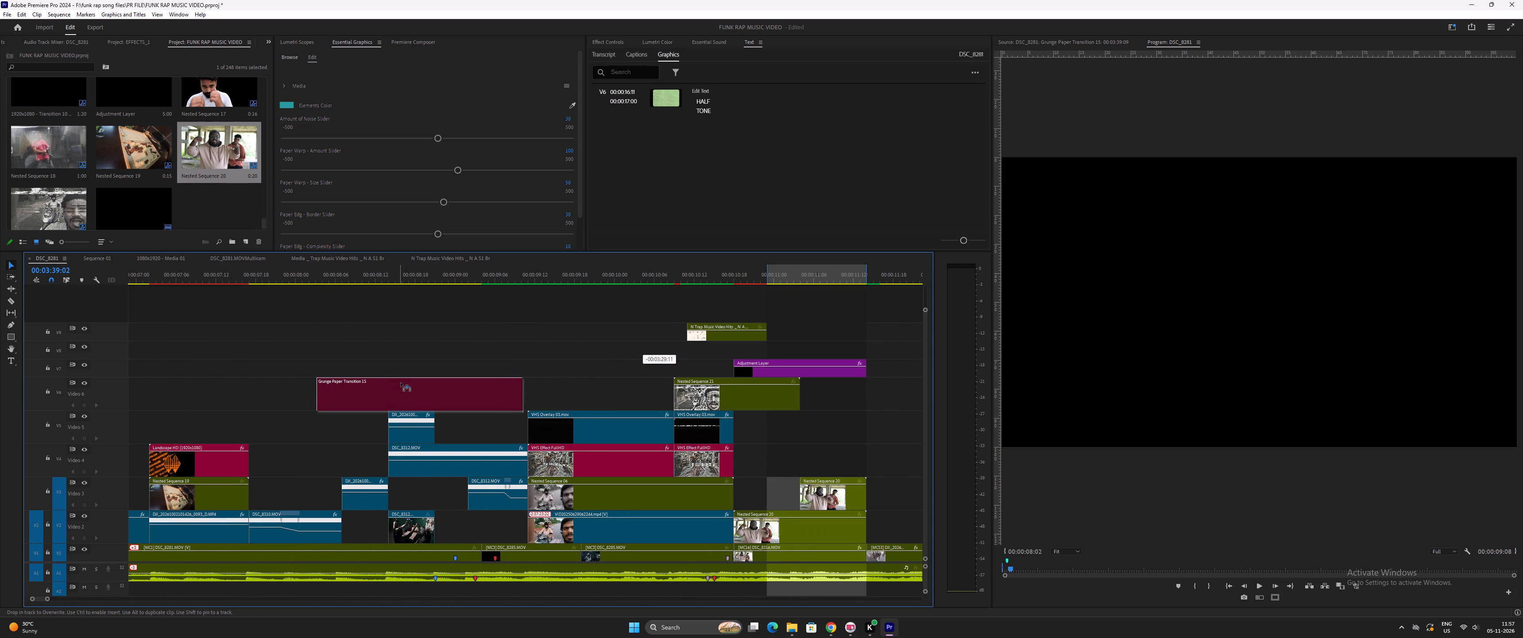
drag(401, 383, 411, 383)
click(331, 270)
key(space)
key(equal)
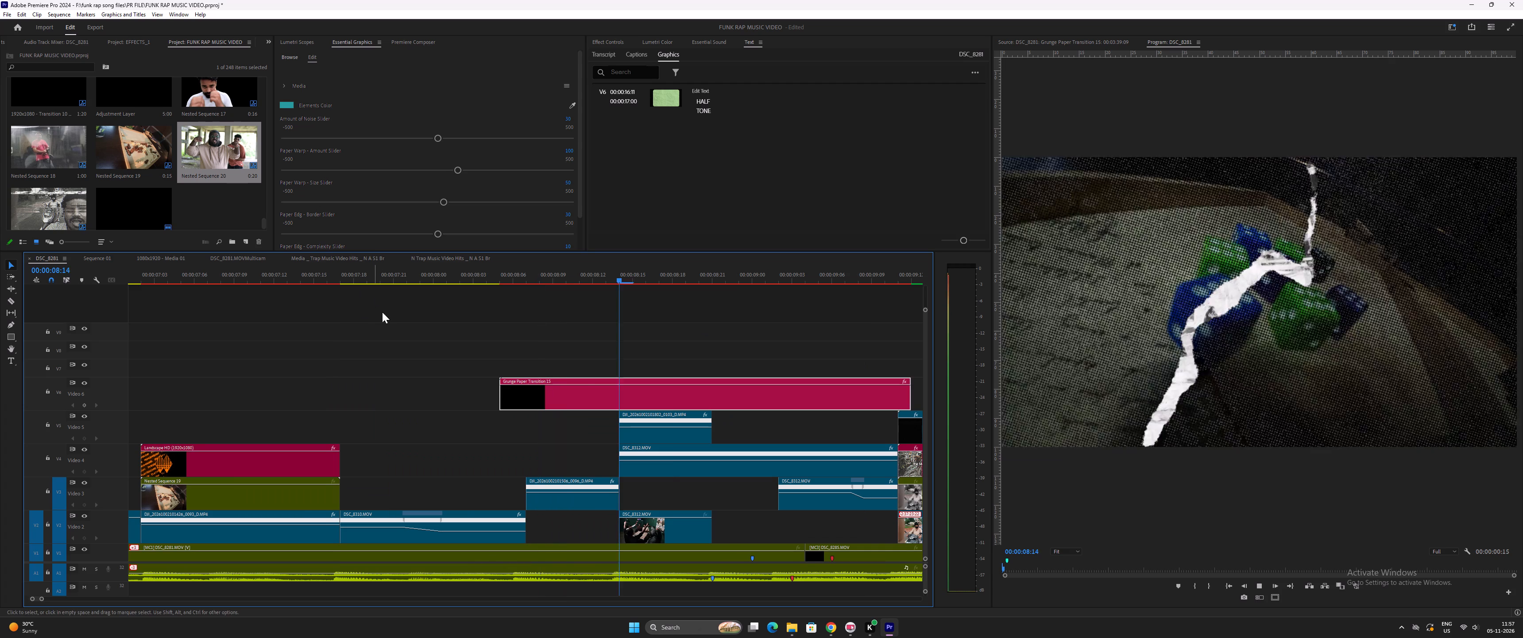
key(space)
Shift the main edit's Grunge Paper transition to start with the Video 3 clip at 0:08:07 and play it.
key(minus)
drag(518, 280, 525, 283)
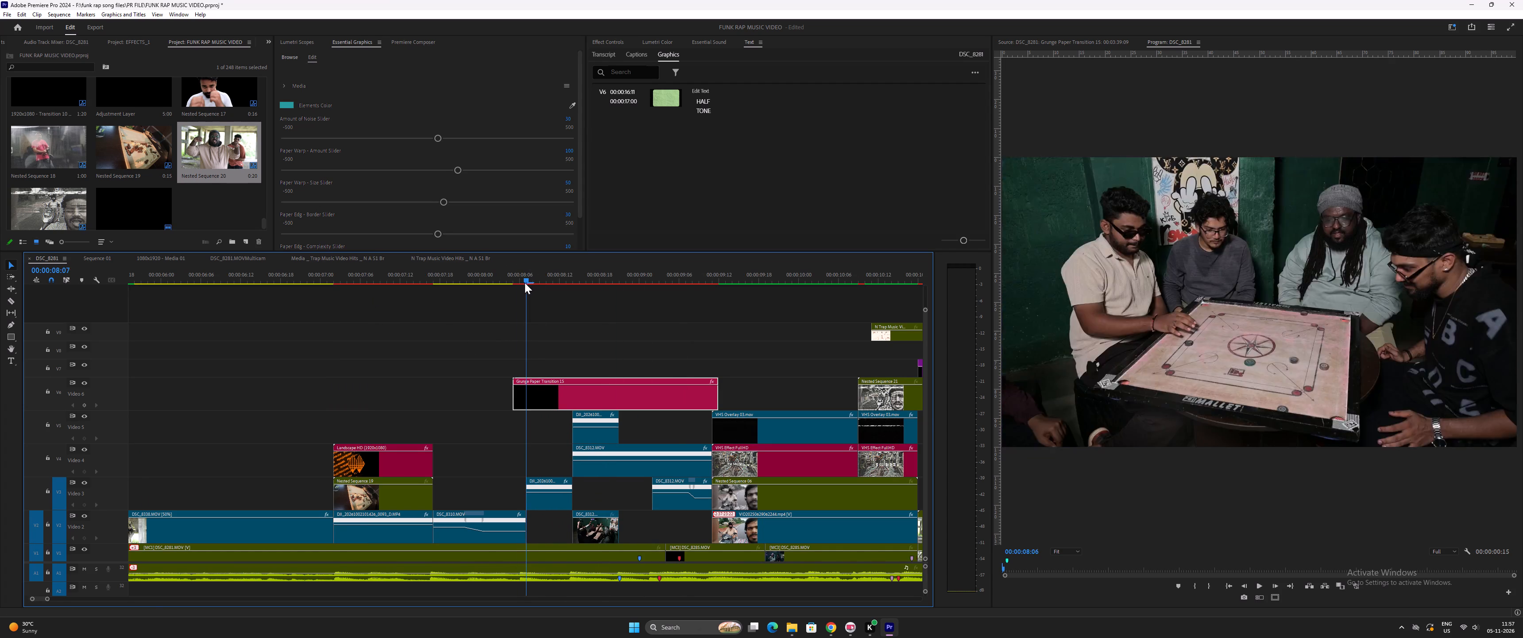
drag(525, 283, 526, 284)
drag(547, 395, 557, 395)
key(minus)
key(equal)
key(space)
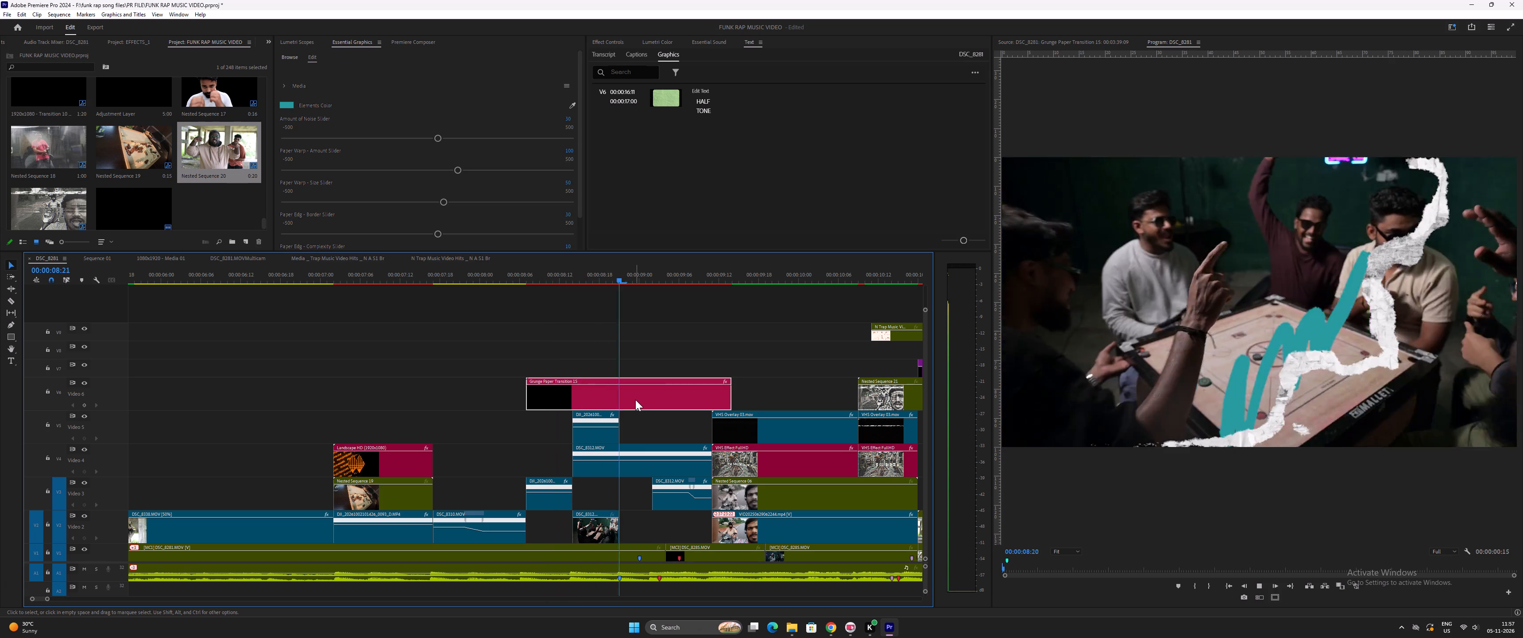
key(space)
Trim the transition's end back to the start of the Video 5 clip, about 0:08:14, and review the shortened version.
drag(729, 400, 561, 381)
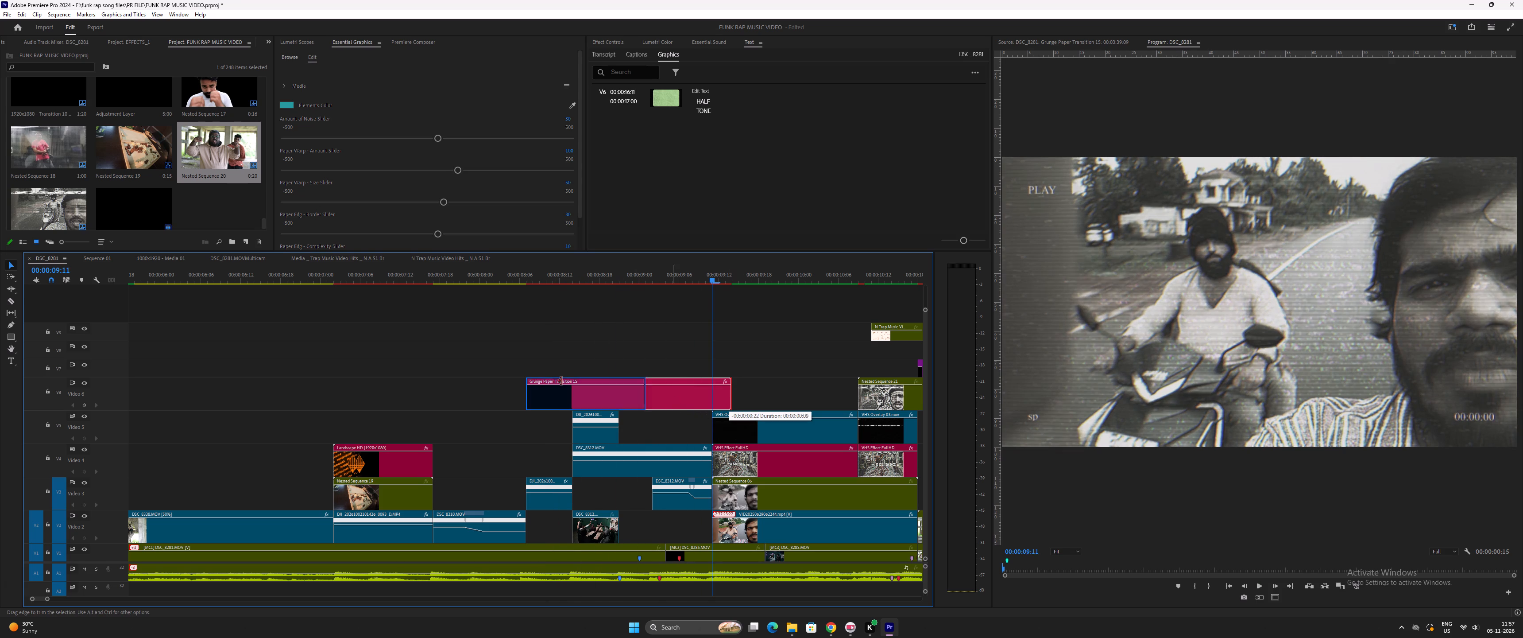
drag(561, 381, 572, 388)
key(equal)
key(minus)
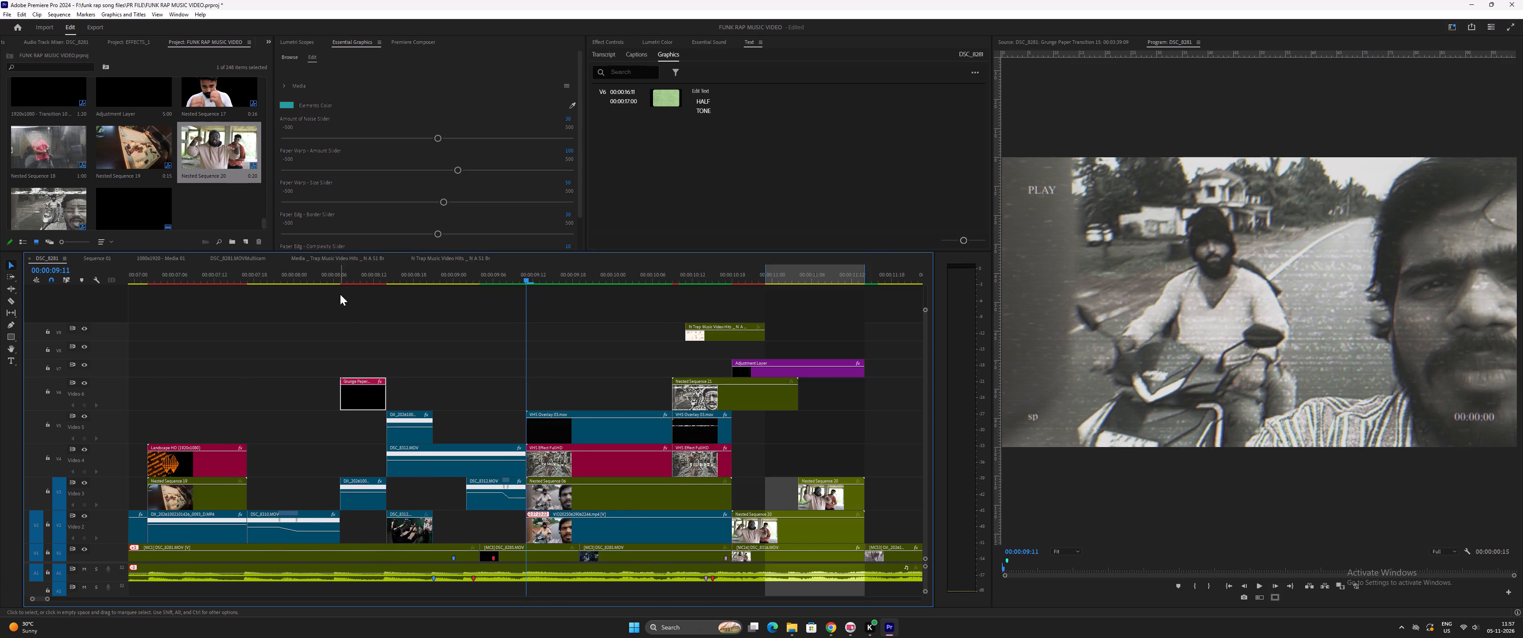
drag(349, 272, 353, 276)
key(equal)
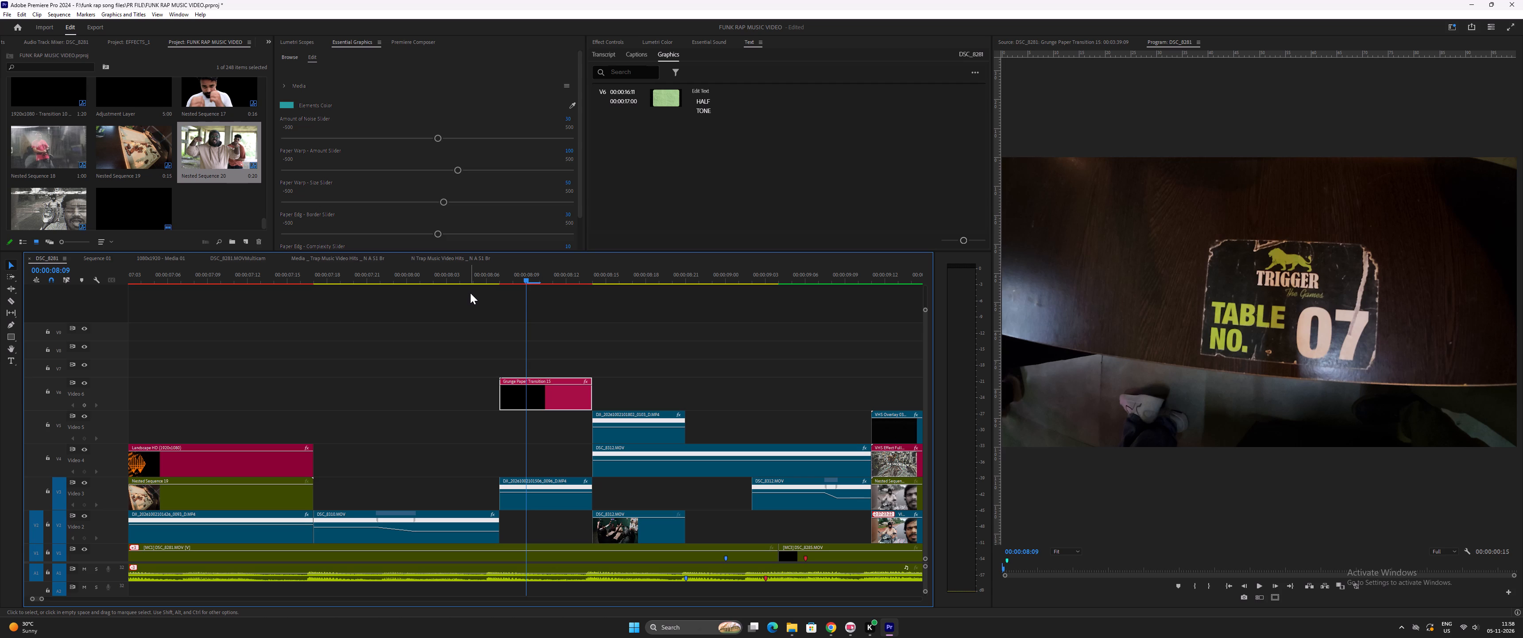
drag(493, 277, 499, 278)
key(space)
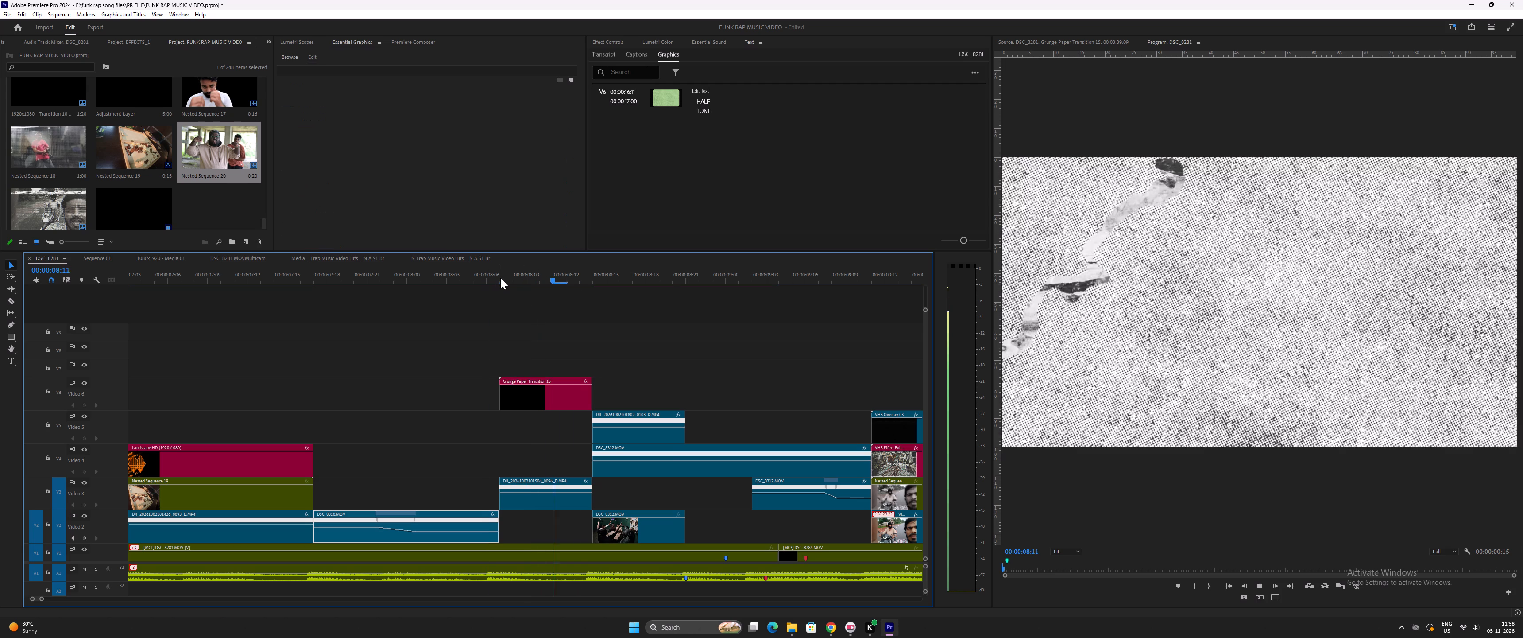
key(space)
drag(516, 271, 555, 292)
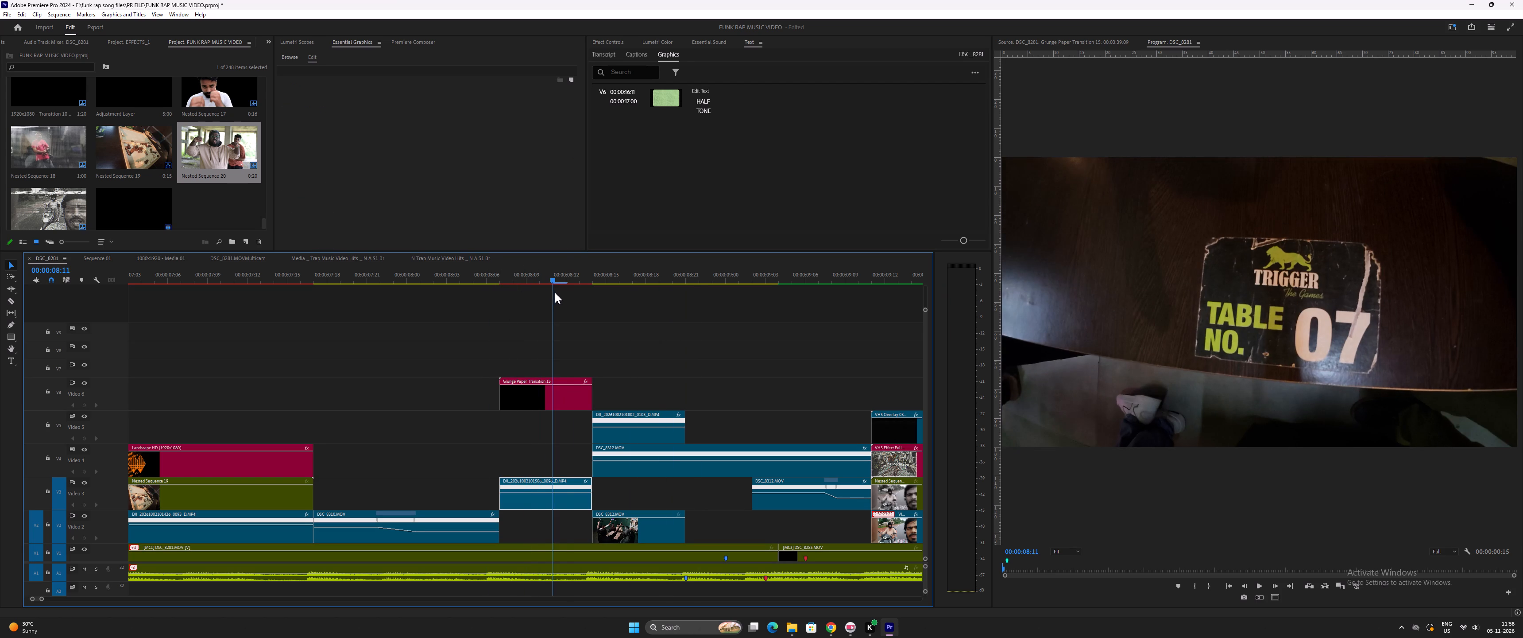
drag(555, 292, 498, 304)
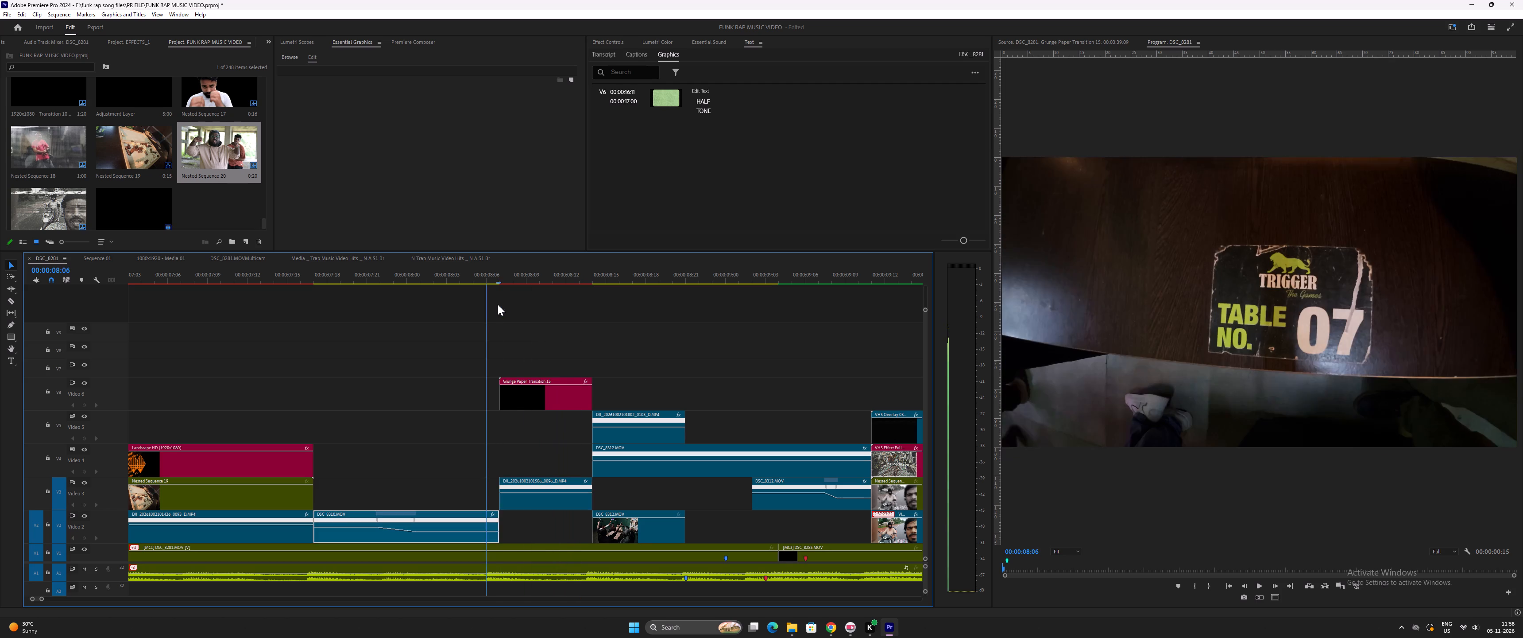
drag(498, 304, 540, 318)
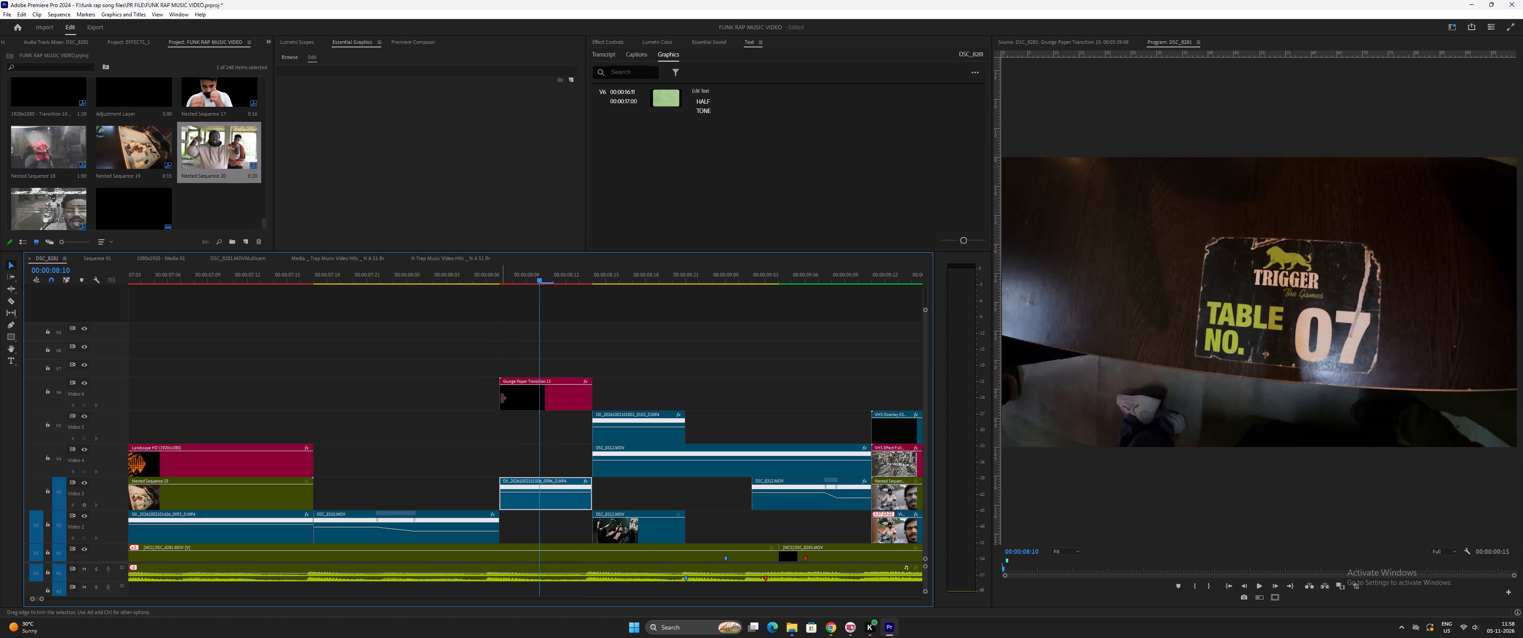
Trim the transition's start to about 0:08:11 and slide it back to begin with the Video 3 clip at 0:08:07.
drag(502, 398, 553, 400)
drag(572, 399, 515, 390)
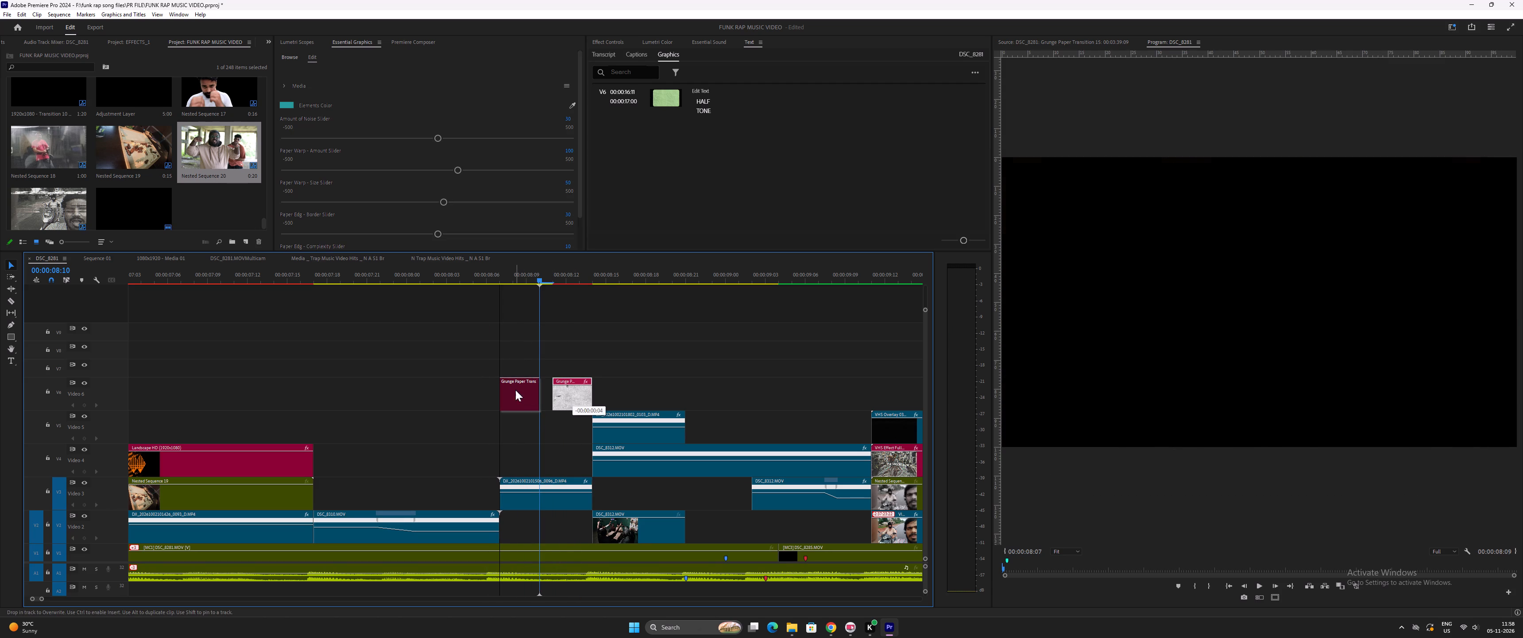
Extend the transition's end to match the short Video 5 clip's end at about 0:08:21, reviewing it over the table and dice shots.
drag(545, 392, 684, 403)
key(space)
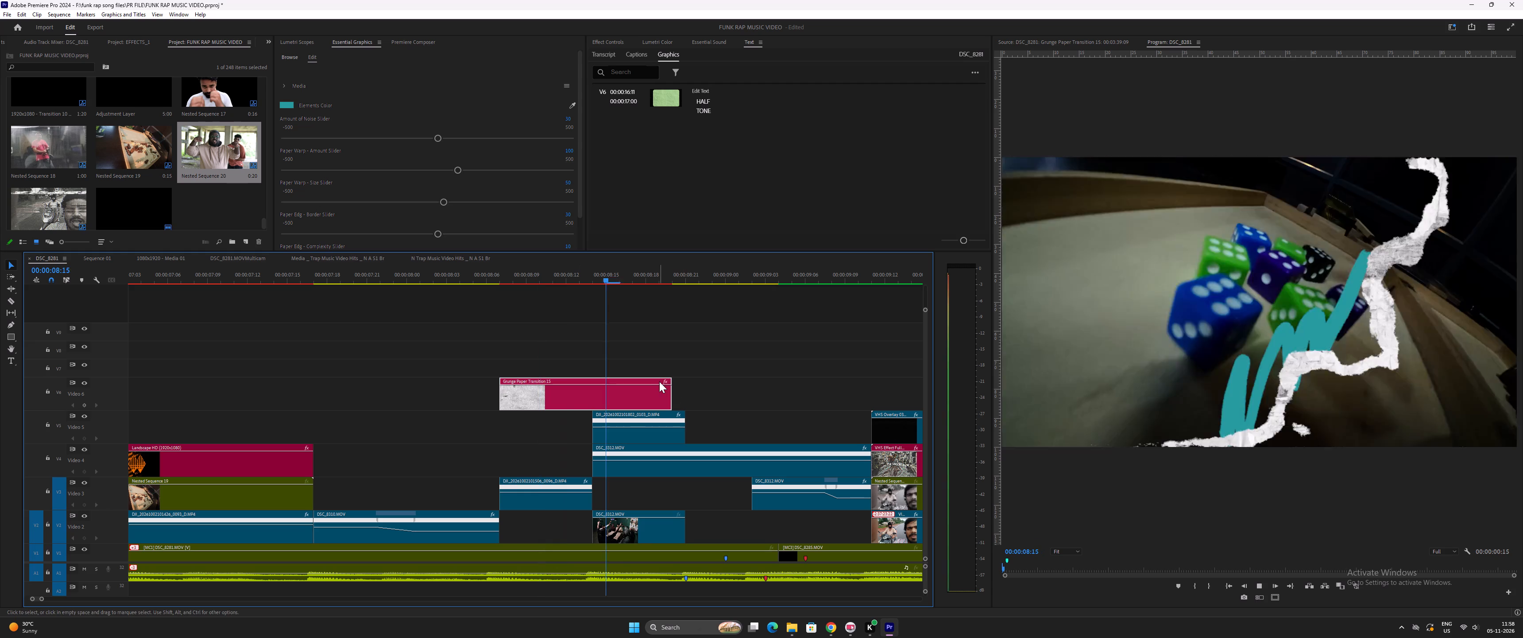
key(space)
drag(522, 282, 579, 307)
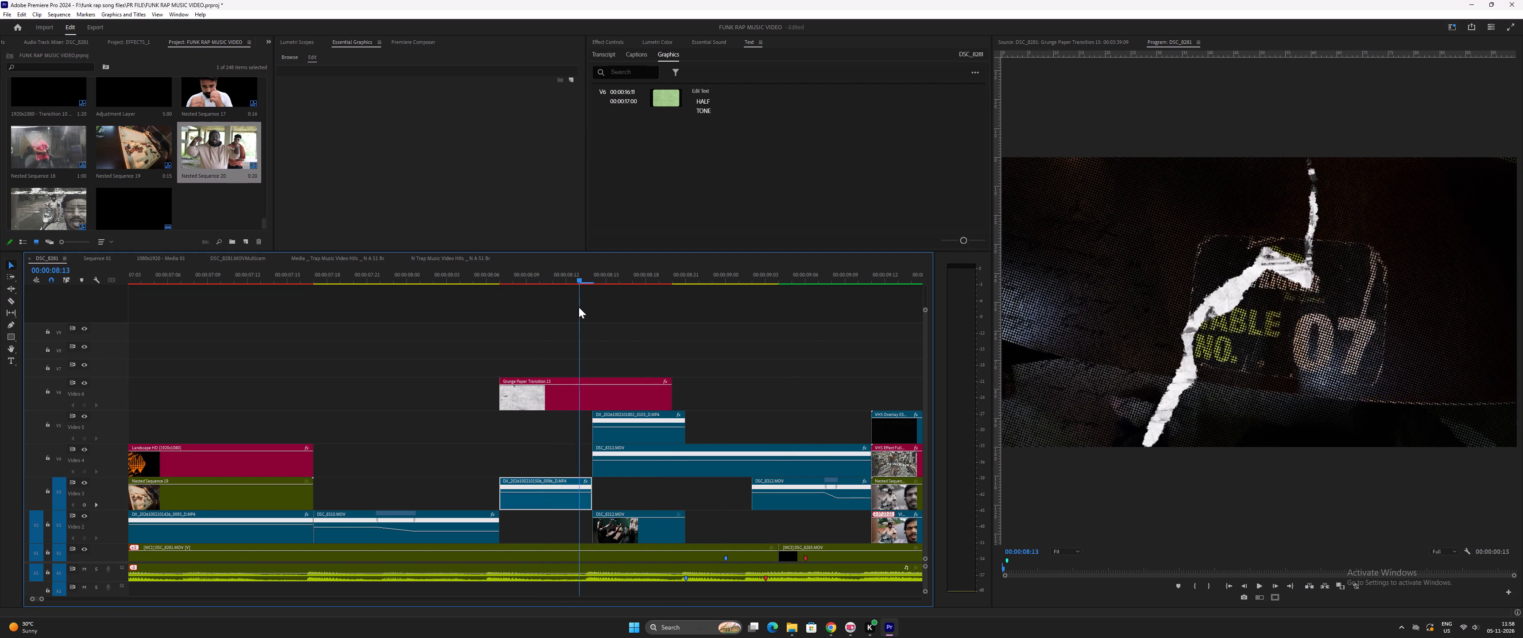
drag(579, 307, 637, 321)
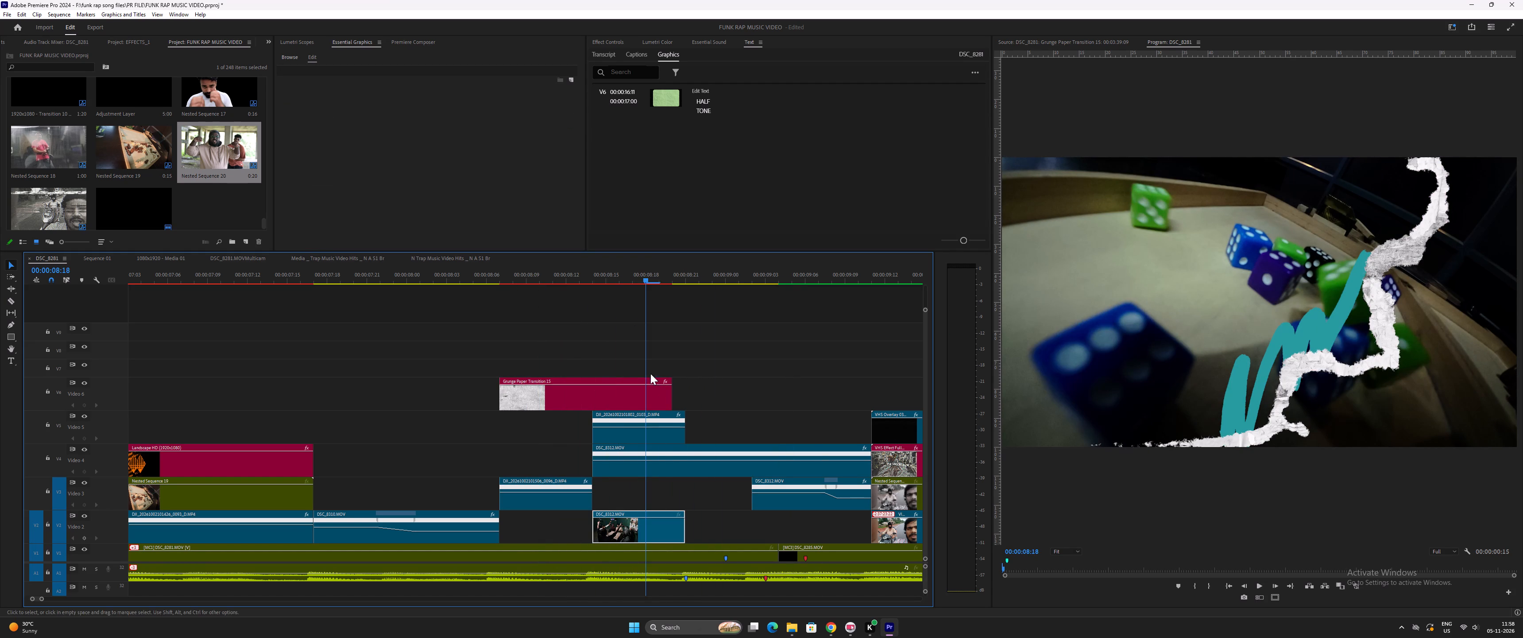
drag(669, 403, 683, 403)
Move the Grunge Paper transition to start at 0:08:14, aligned with the Video 4 and 5 clips, and play it.
drag(597, 403, 685, 398)
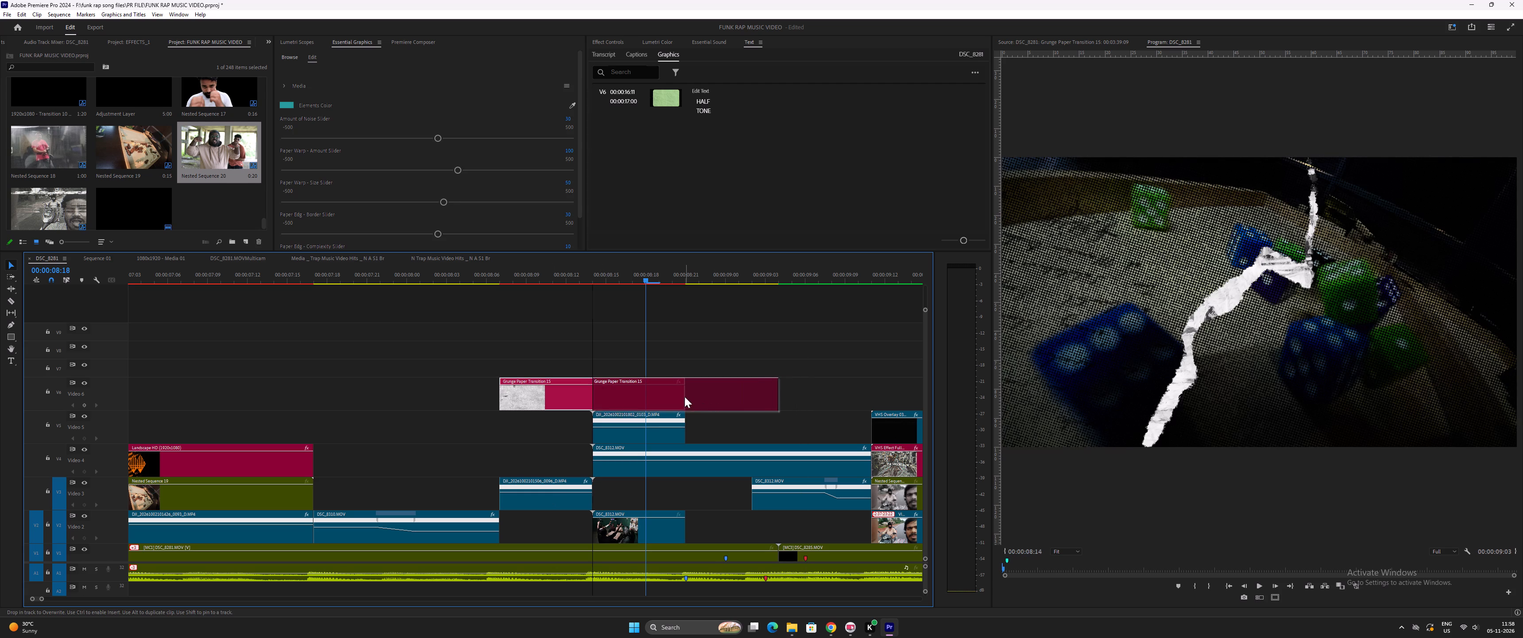
click(580, 261)
key(space)
click(584, 276)
key(space)
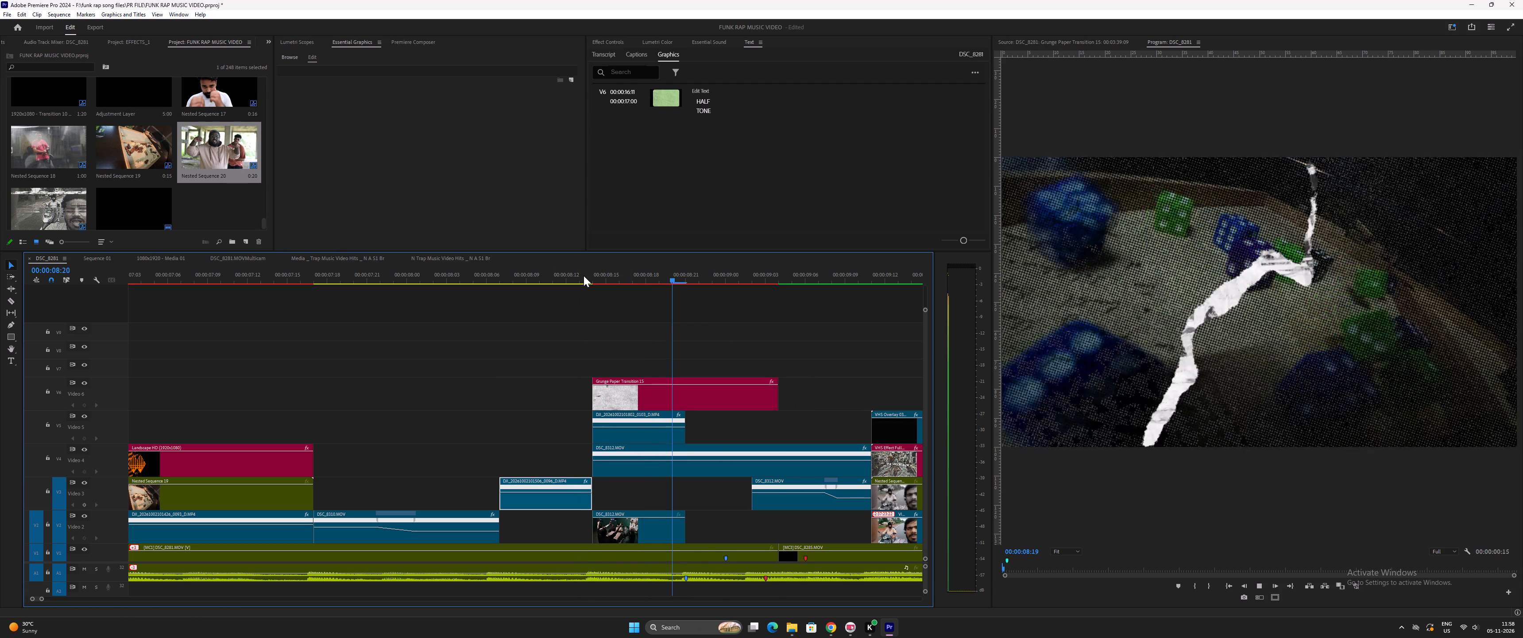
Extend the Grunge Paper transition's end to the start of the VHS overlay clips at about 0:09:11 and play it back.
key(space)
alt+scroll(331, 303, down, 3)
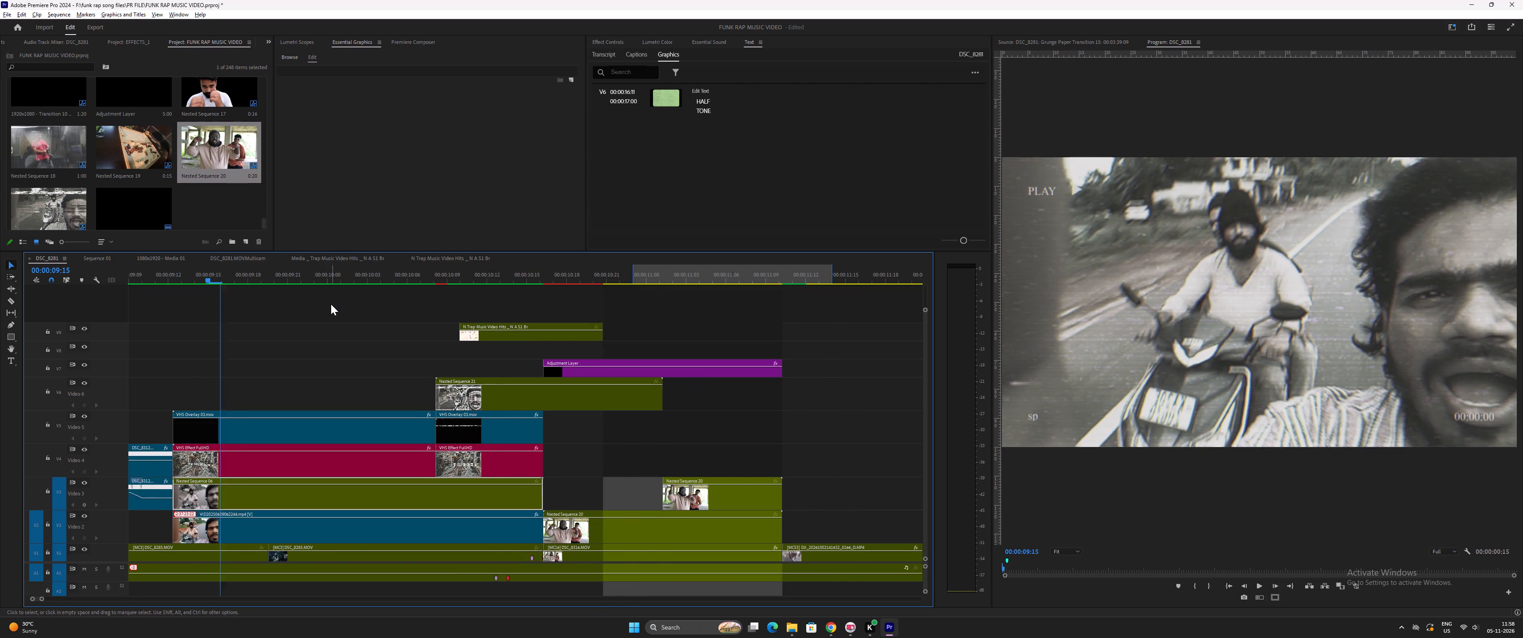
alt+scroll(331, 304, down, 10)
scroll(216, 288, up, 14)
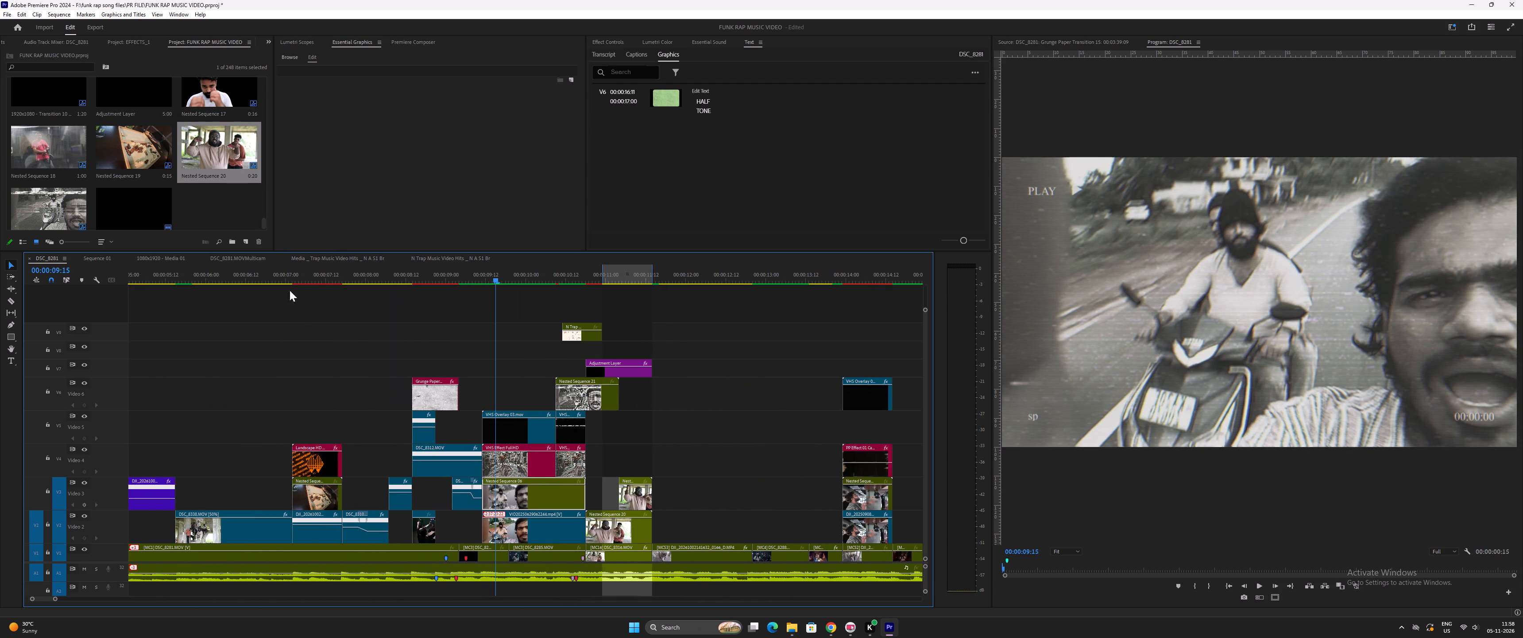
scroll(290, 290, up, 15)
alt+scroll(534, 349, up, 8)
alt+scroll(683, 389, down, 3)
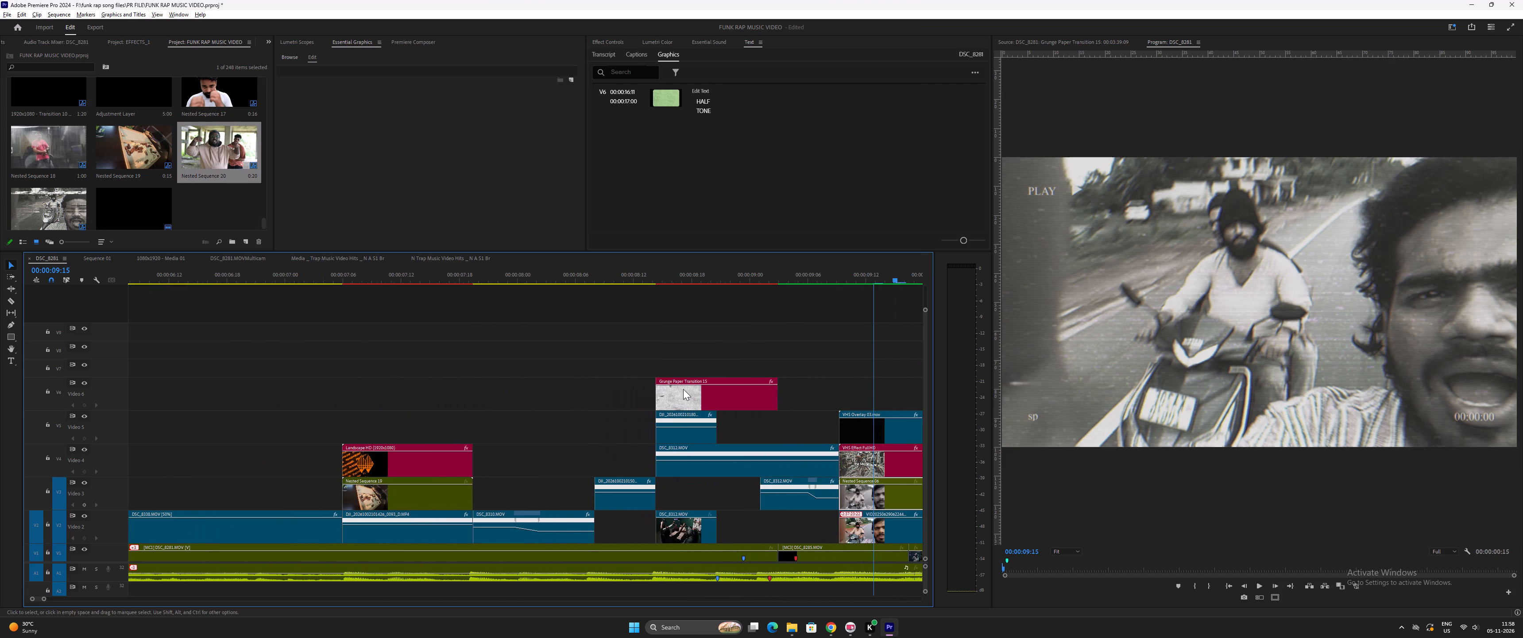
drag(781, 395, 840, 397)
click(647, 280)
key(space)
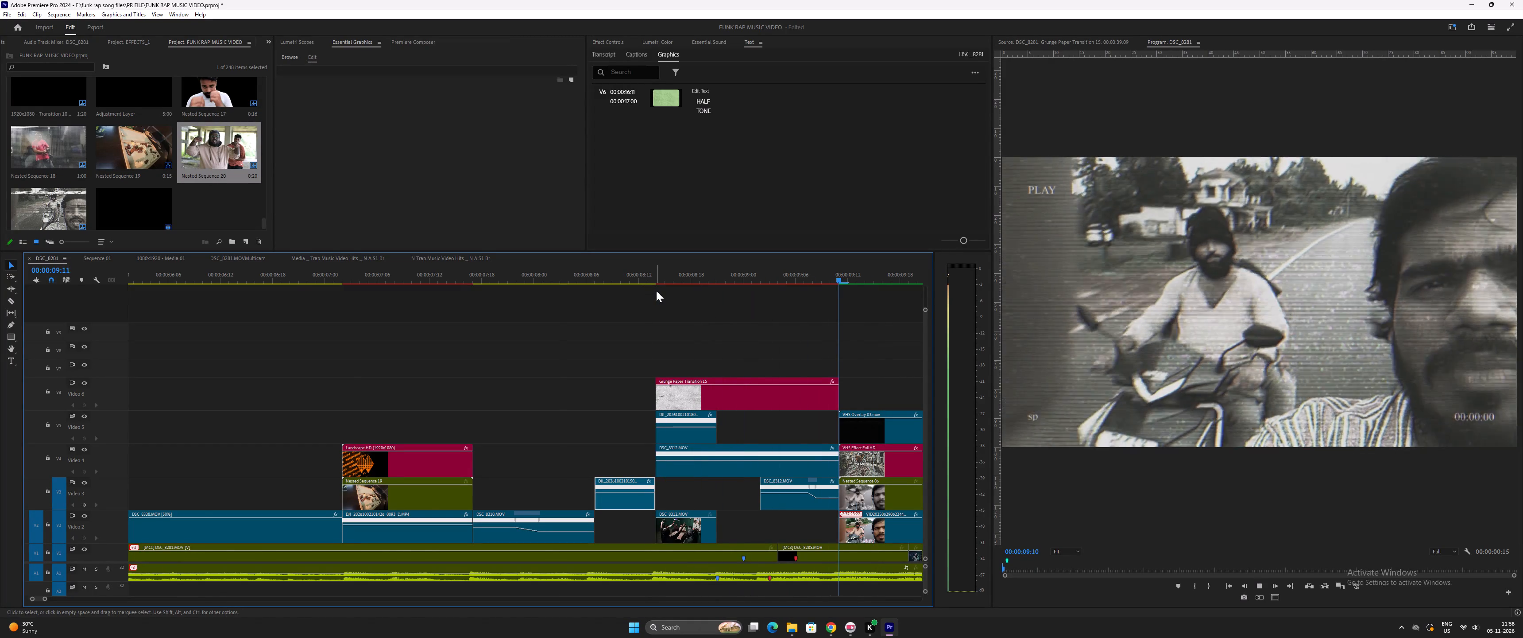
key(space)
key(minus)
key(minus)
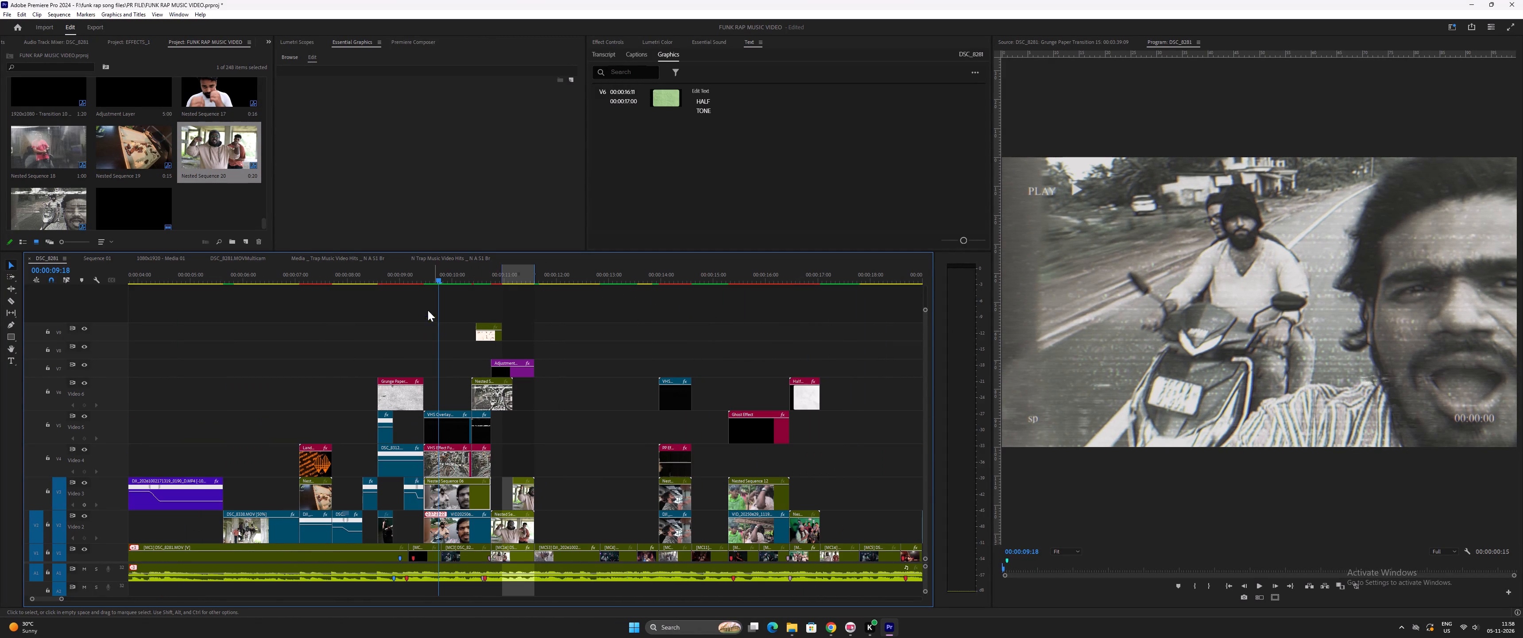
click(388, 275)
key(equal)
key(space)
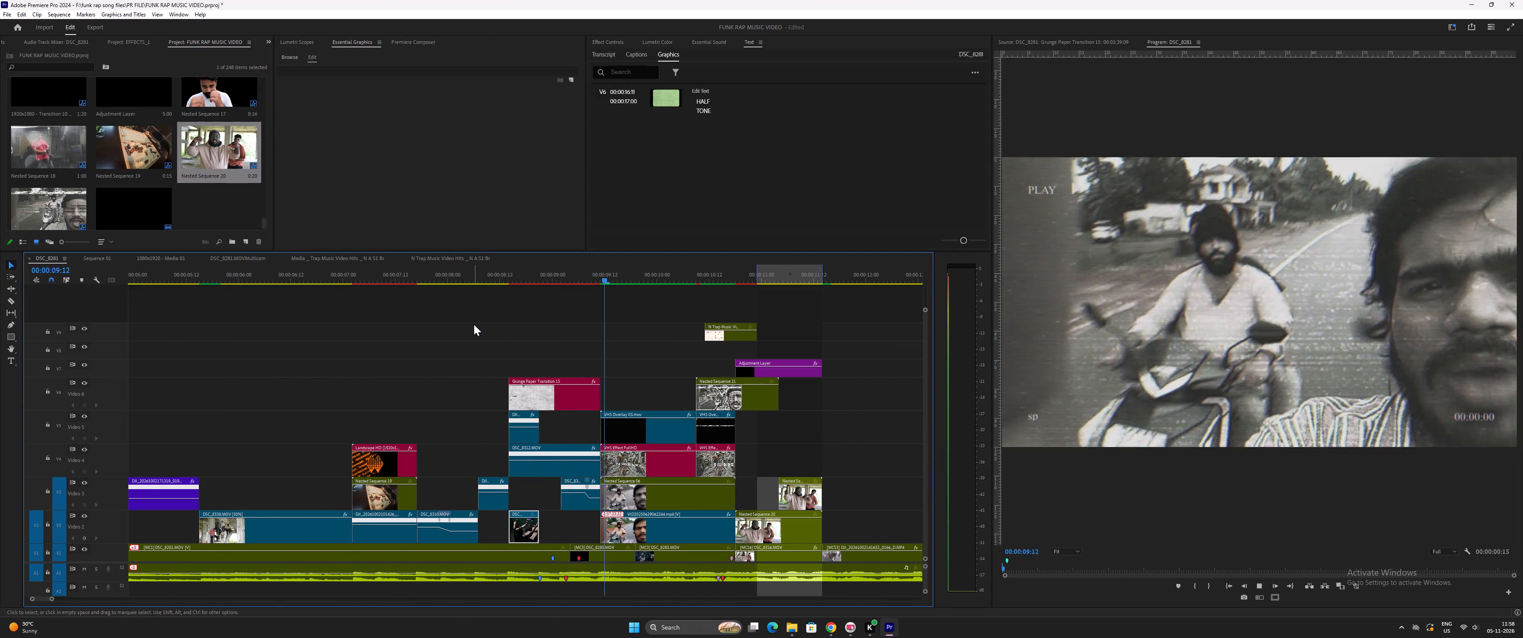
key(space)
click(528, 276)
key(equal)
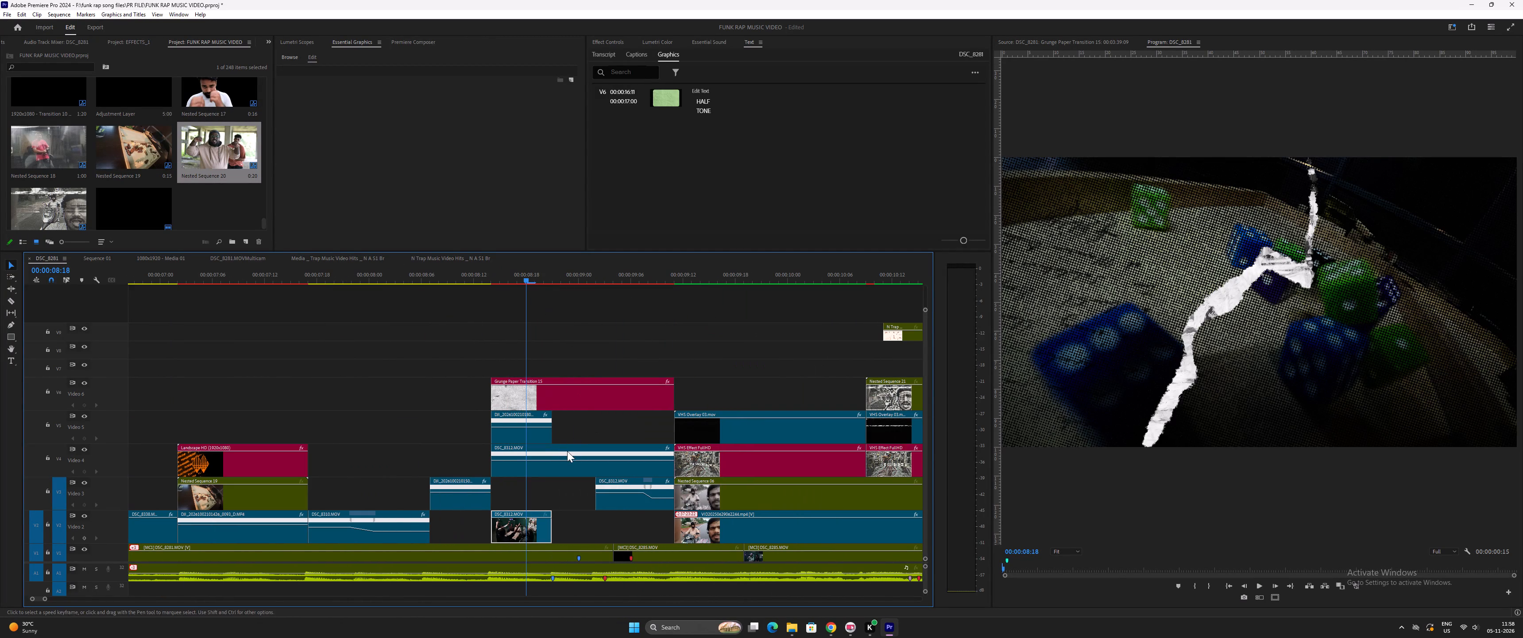
Move the Grunge Paper transition up from Video 6 to Video 8, keeping its start at 0:08:14.
drag(592, 428, 539, 455)
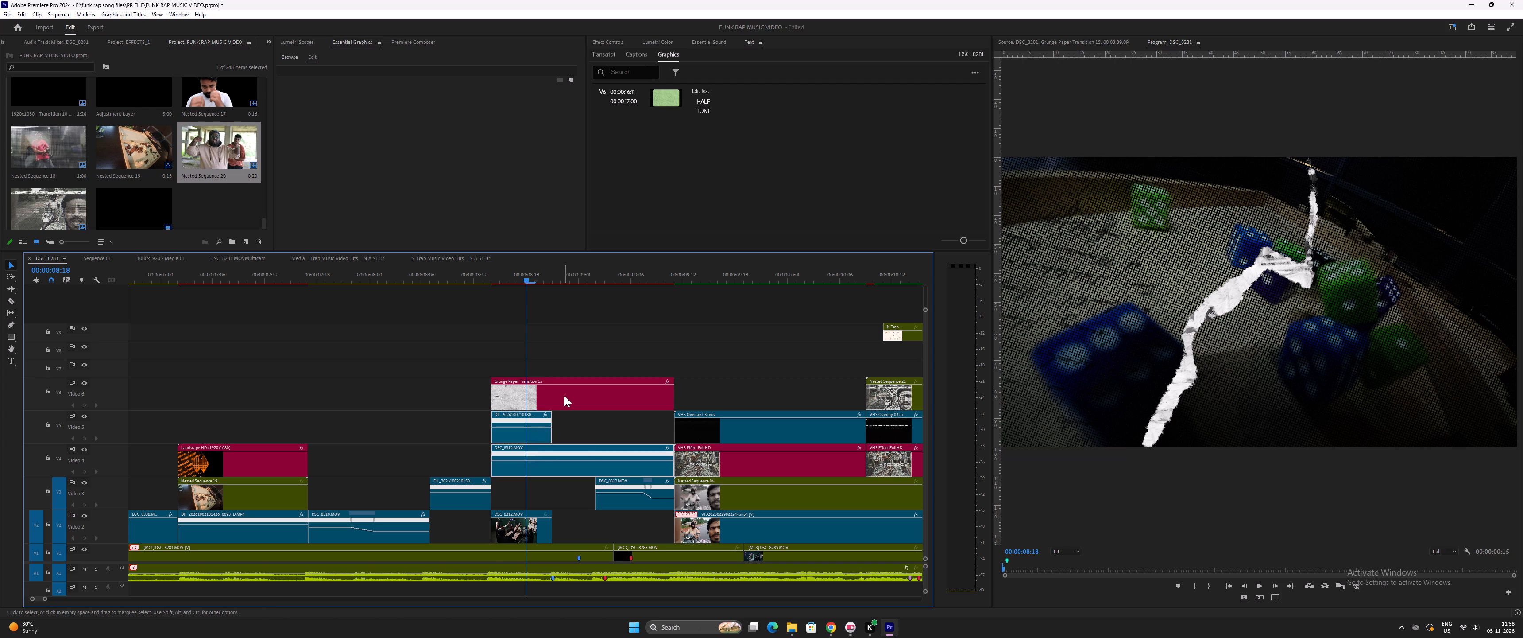
drag(565, 400, 567, 348)
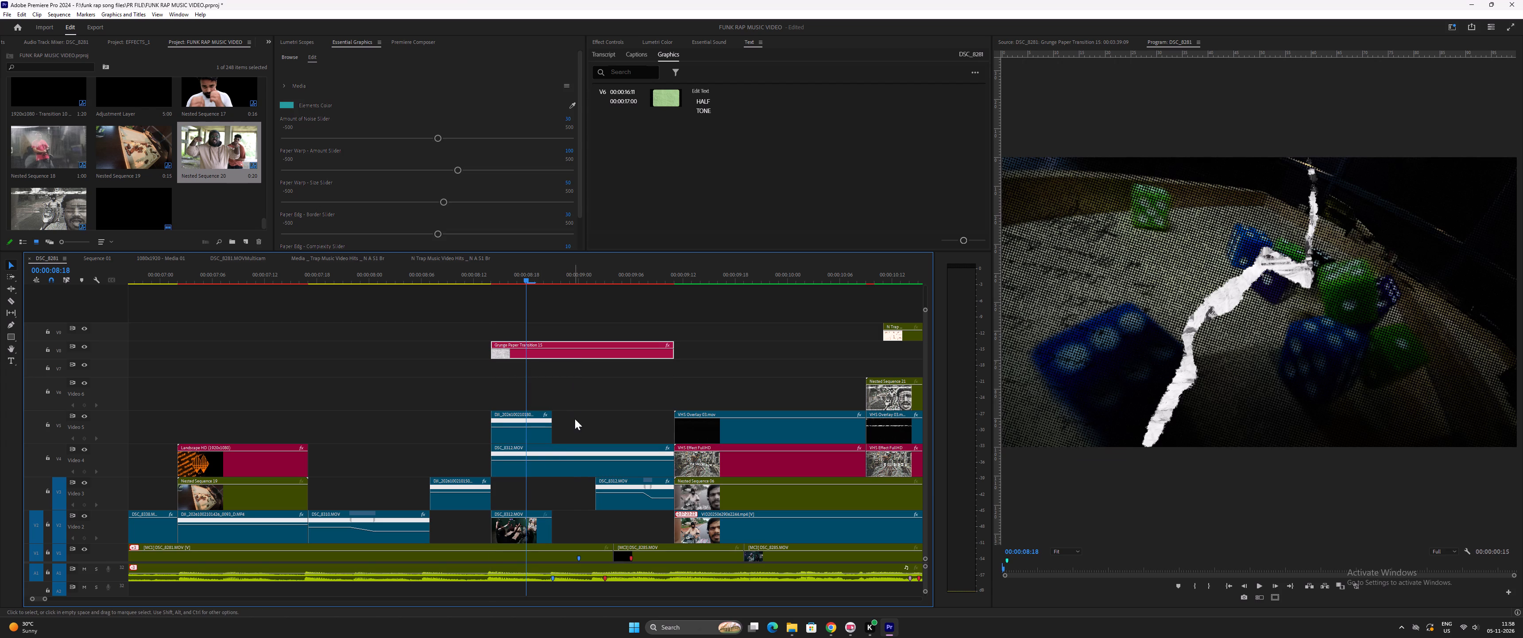
Duplicate the Video 4 and 5 clips under the transition onto Video 6 and 7, and nest the copies under the default name.
drag(575, 419, 532, 461)
alt+drag(537, 472, 550, 406)
drag(571, 369, 528, 396)
right_click(539, 395)
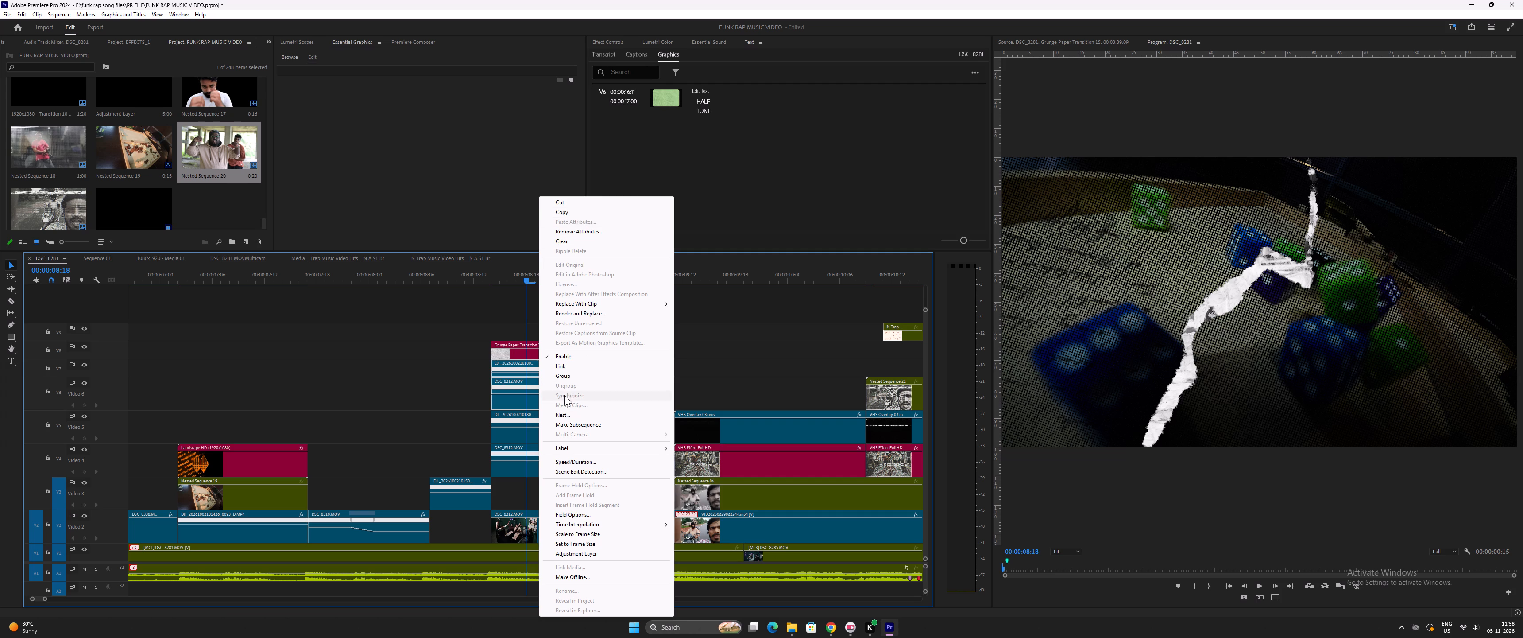
click(567, 415)
click(743, 323)
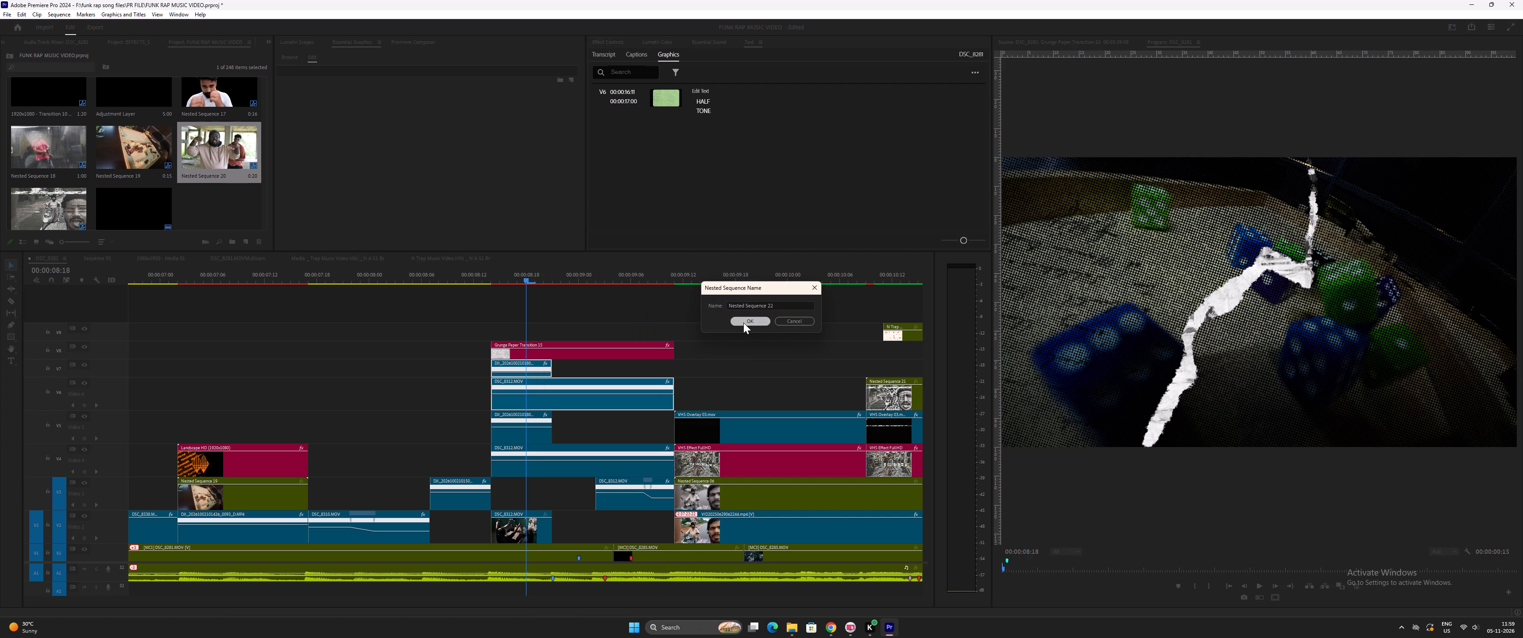
click(553, 394)
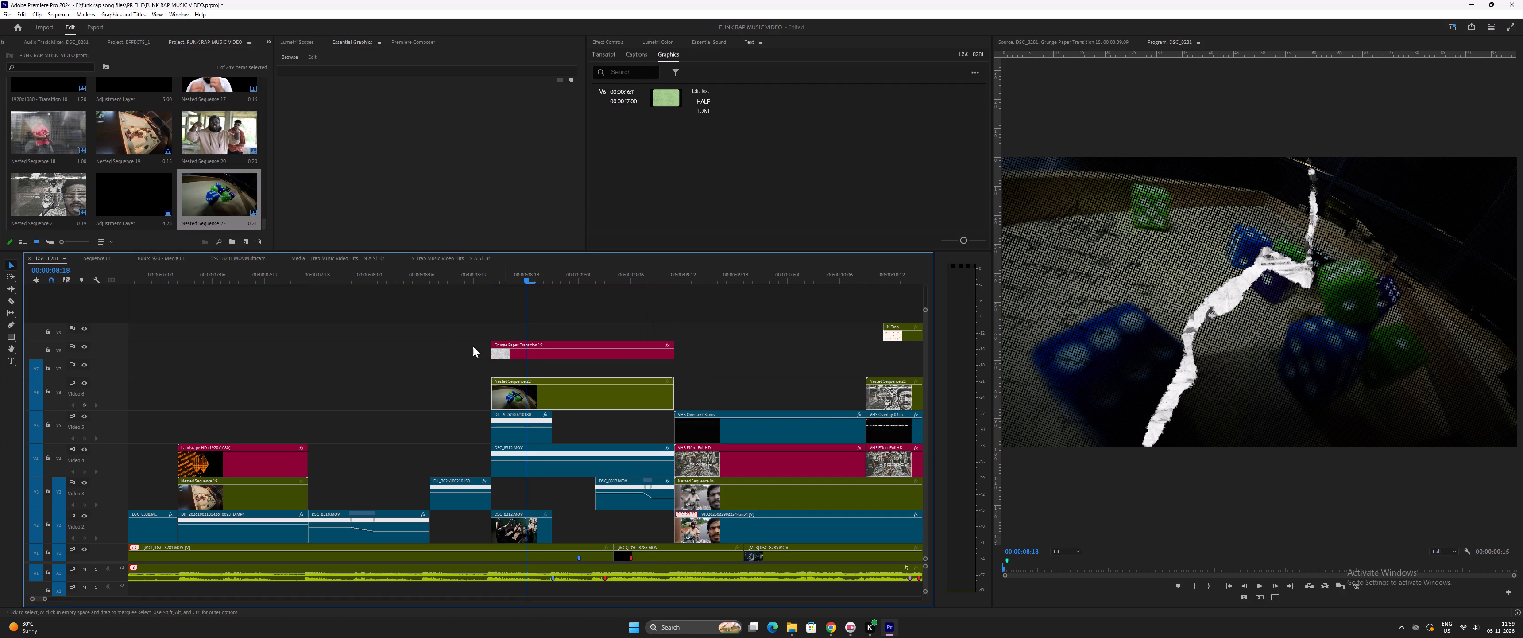
Fill the Grunge Paper transition's Media slot with the new nested dice sequence and play the result.
click(519, 353)
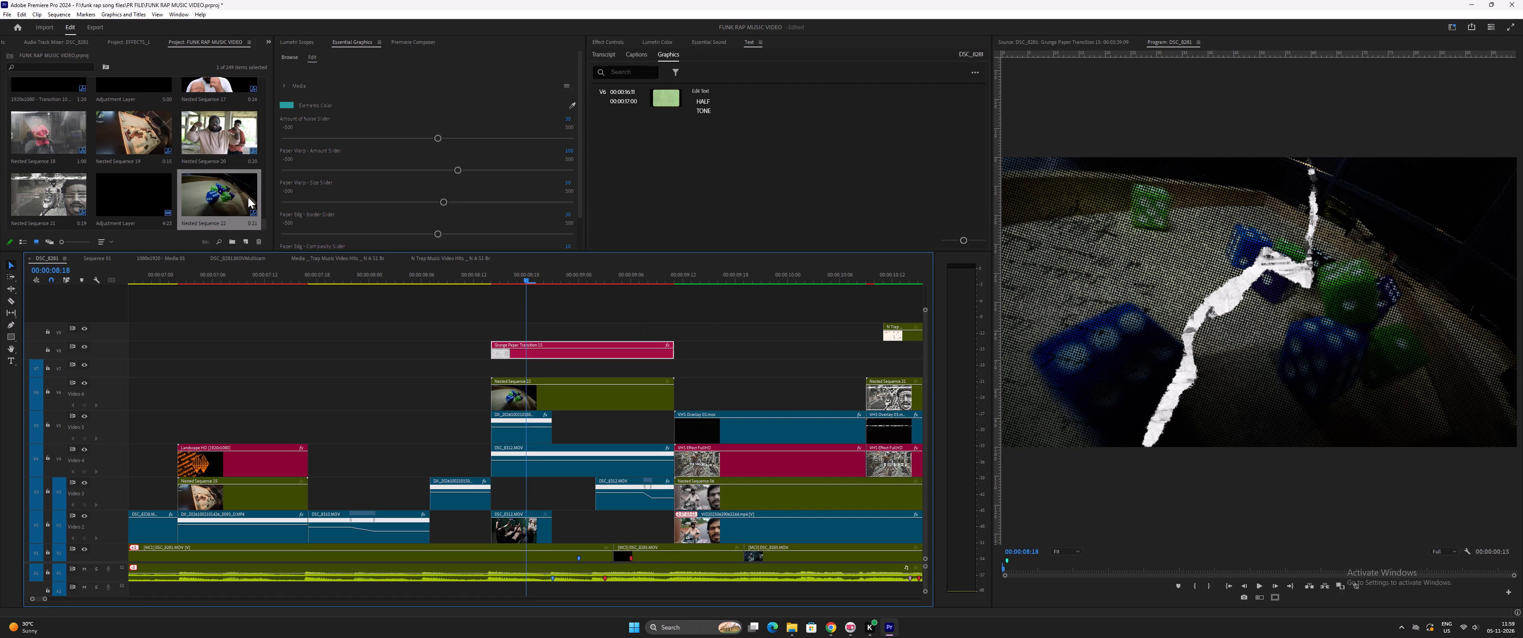
drag(226, 208, 537, 87)
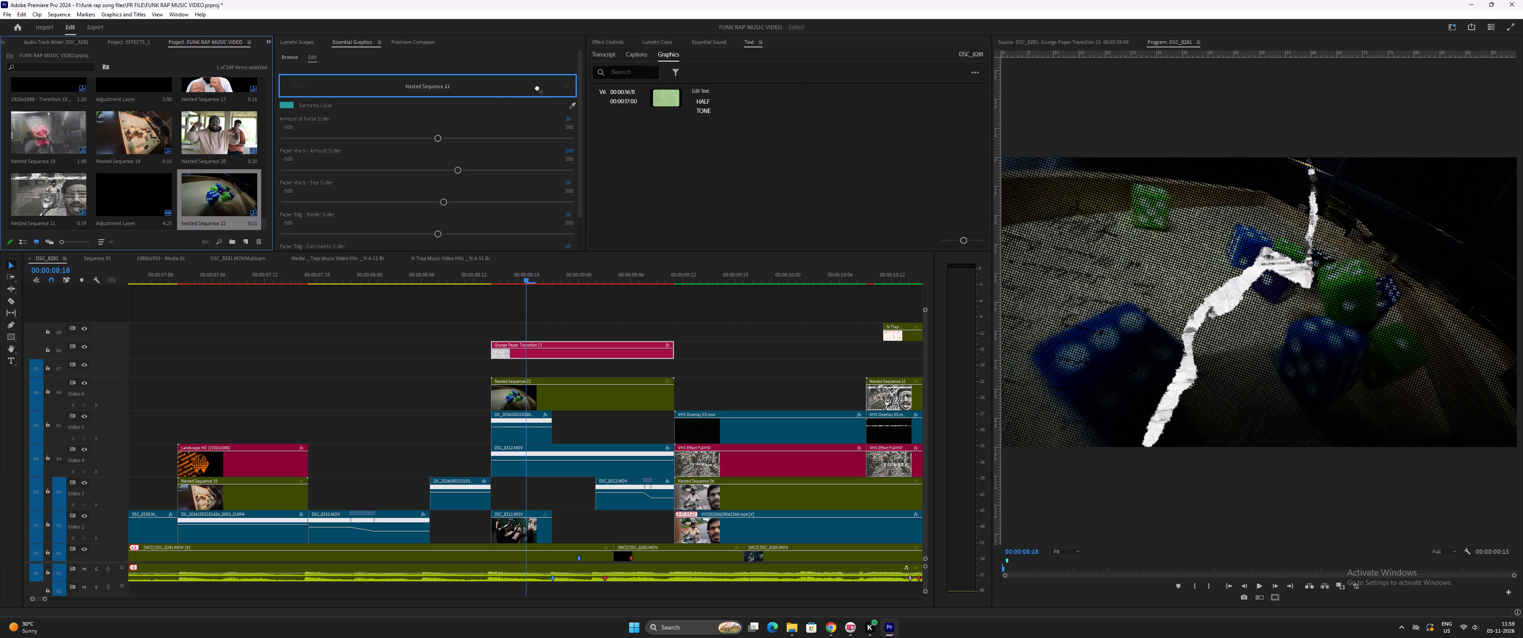
drag(537, 87, 457, 85)
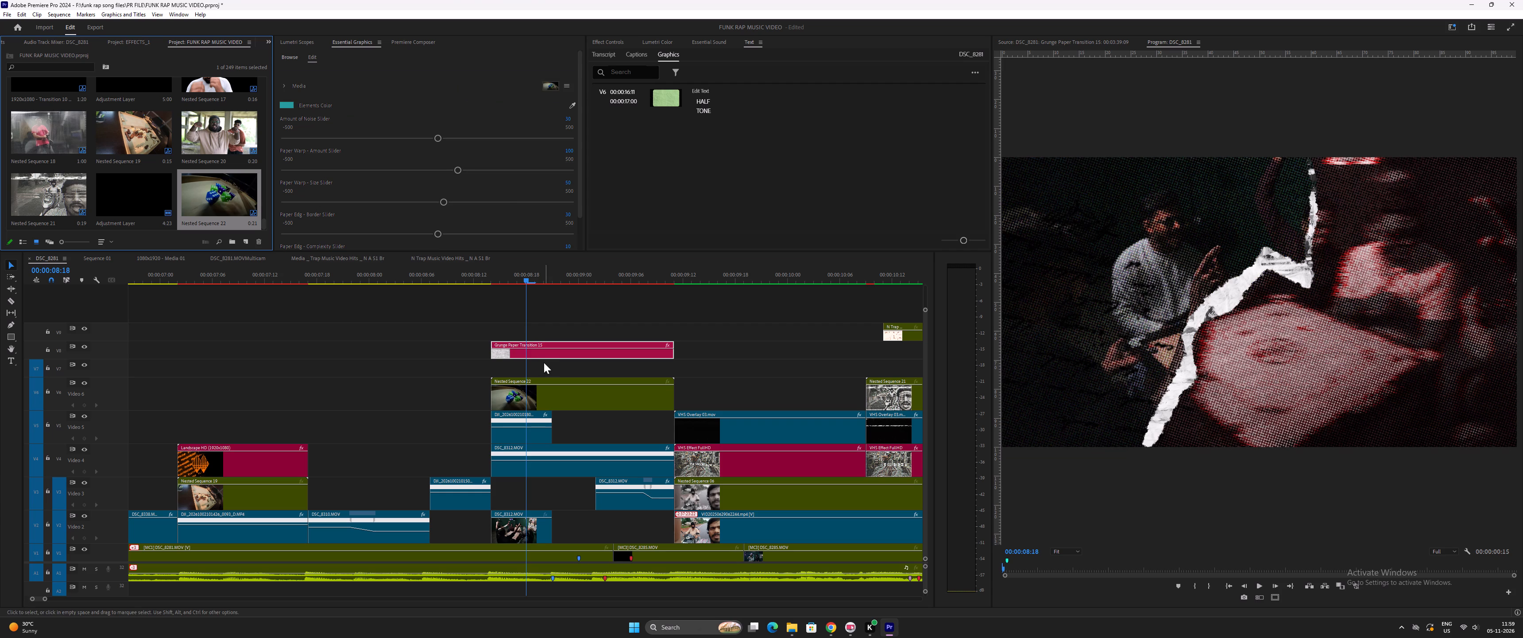
click(456, 279)
key(space)
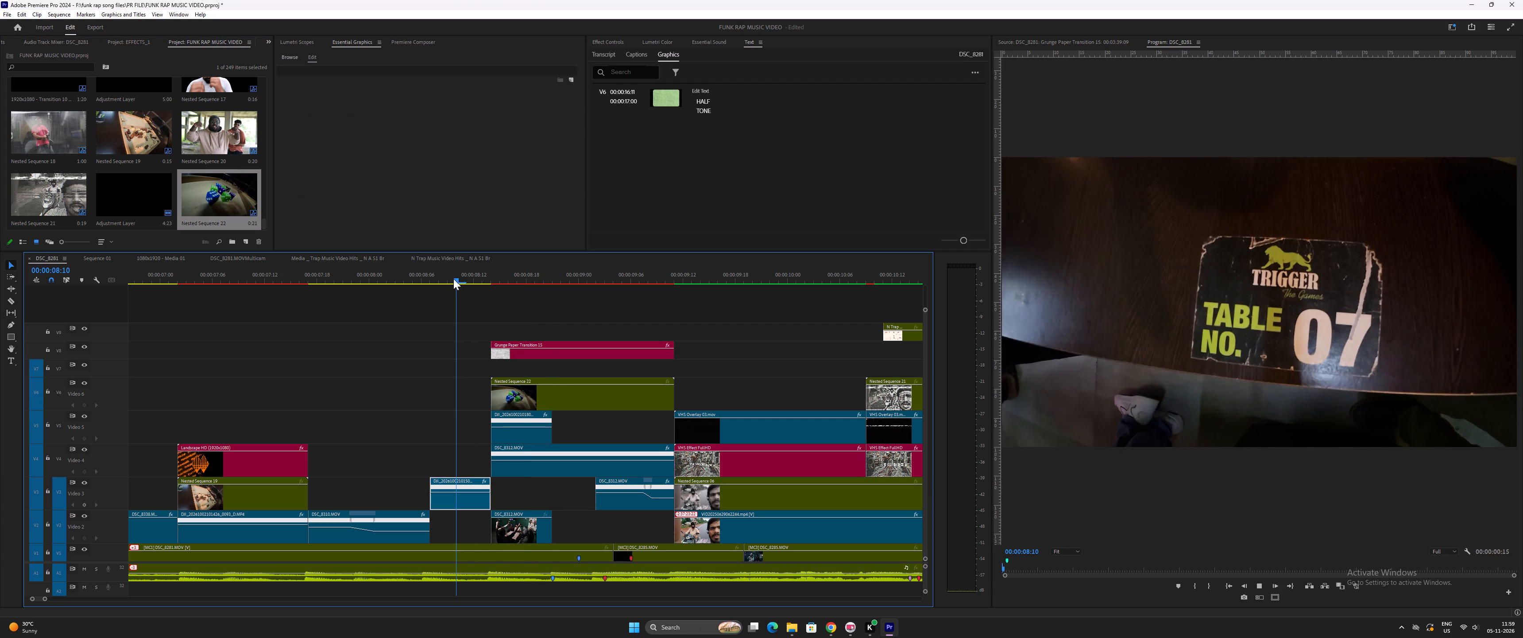
key(space)
click(488, 282)
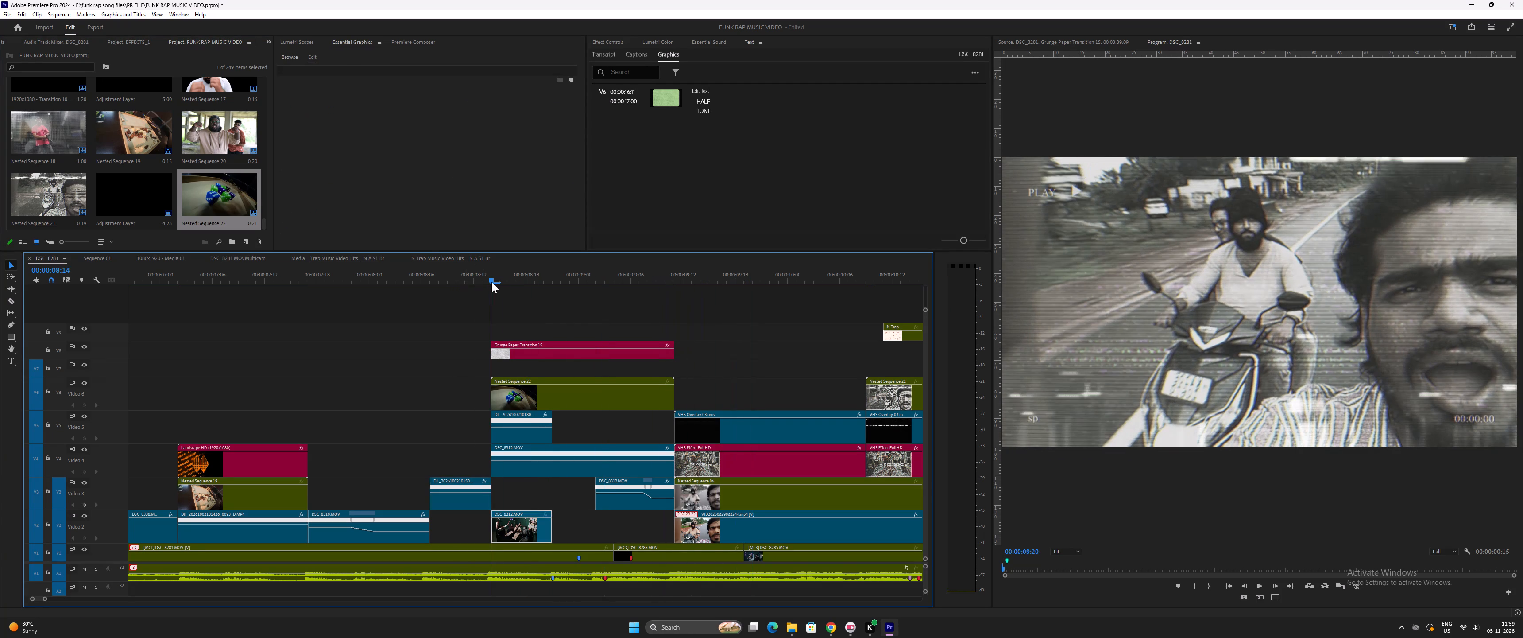
key(space)
key(space)
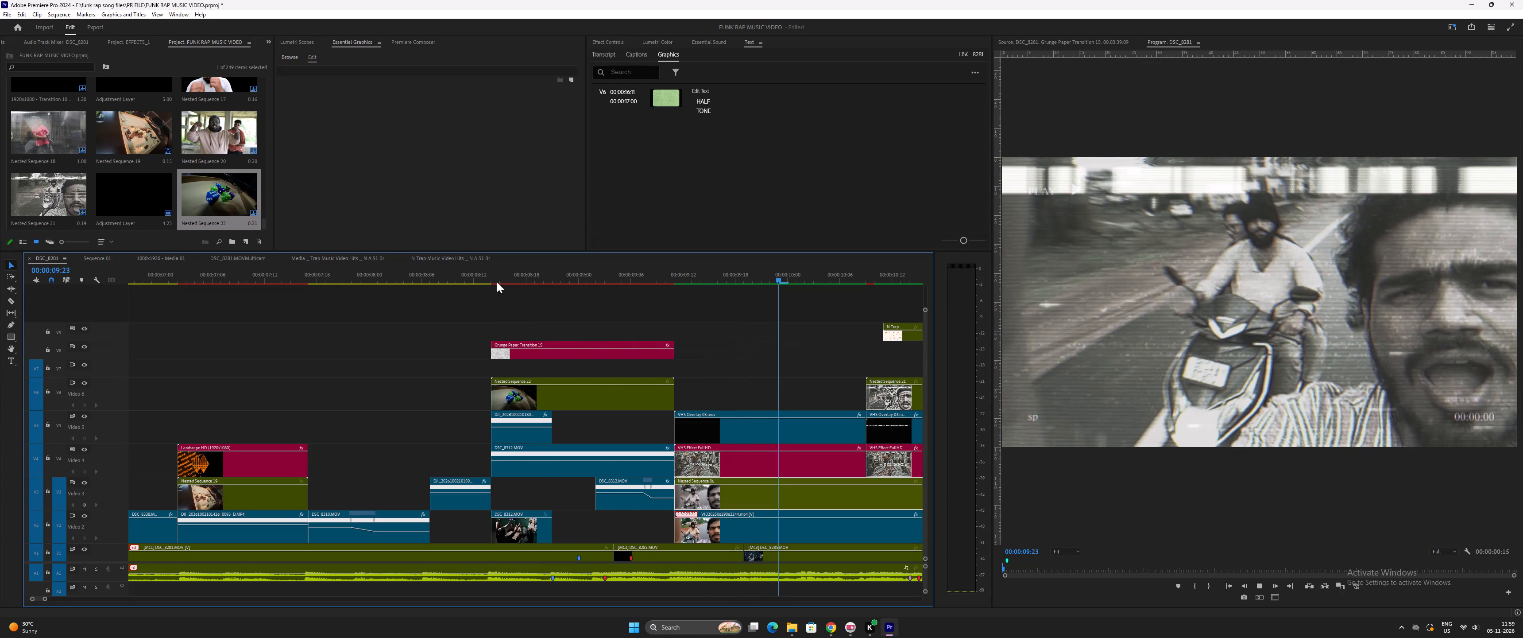
Trim the Video 8 transition's end back to the short Video 5 clip's end, about 0:08:21, and review the passage.
drag(549, 278, 489, 294)
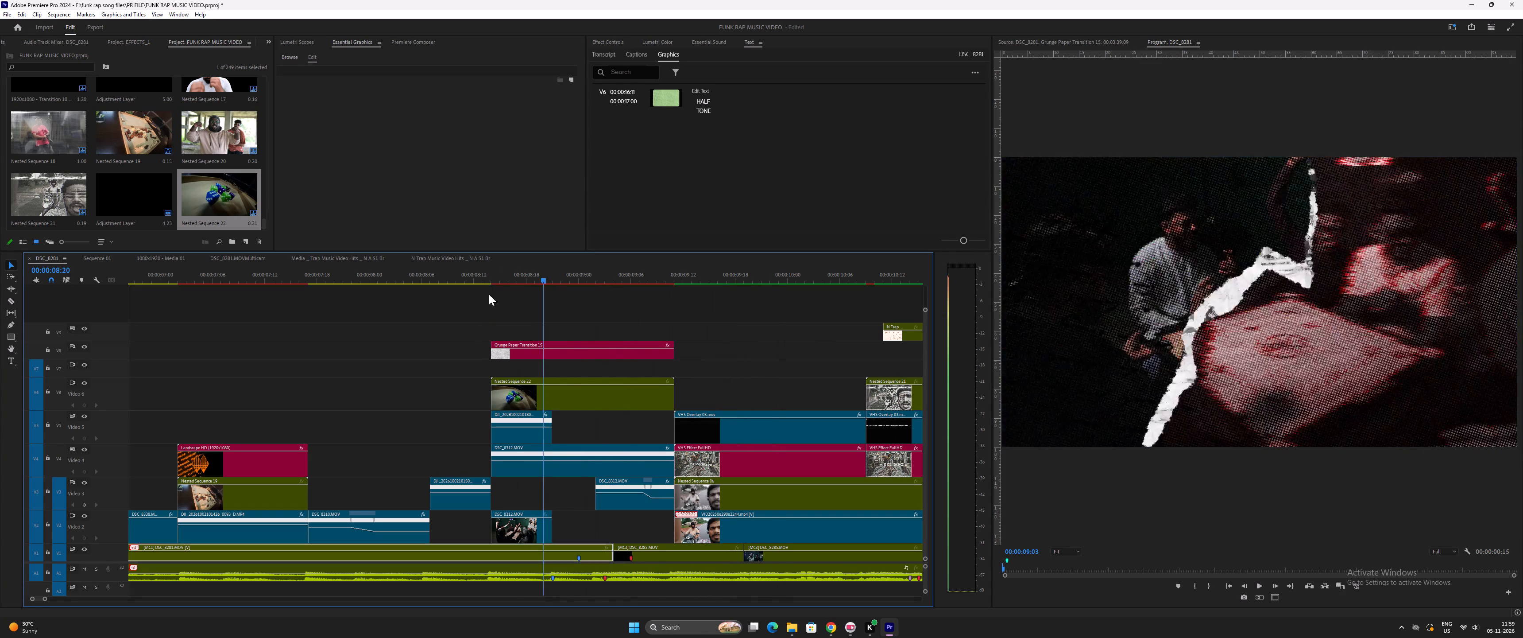
drag(489, 294, 489, 297)
drag(669, 354, 615, 349)
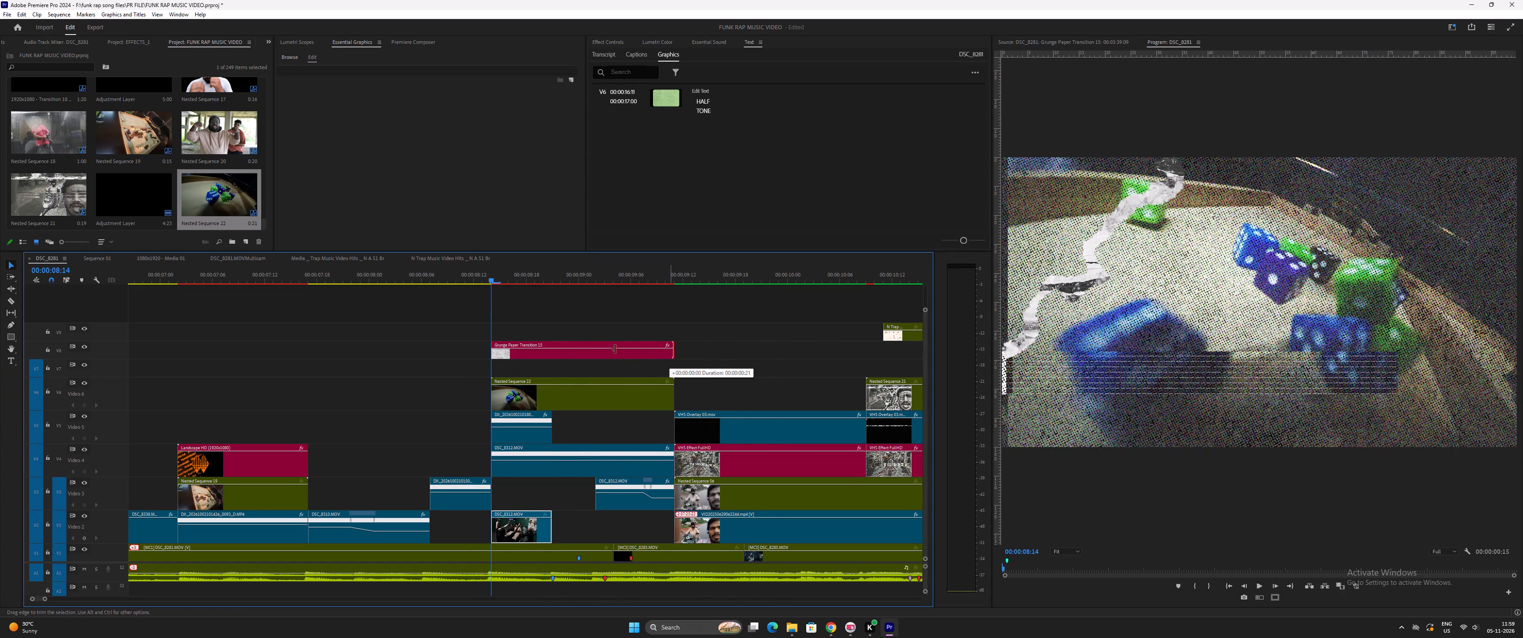
drag(615, 349, 549, 342)
key(space)
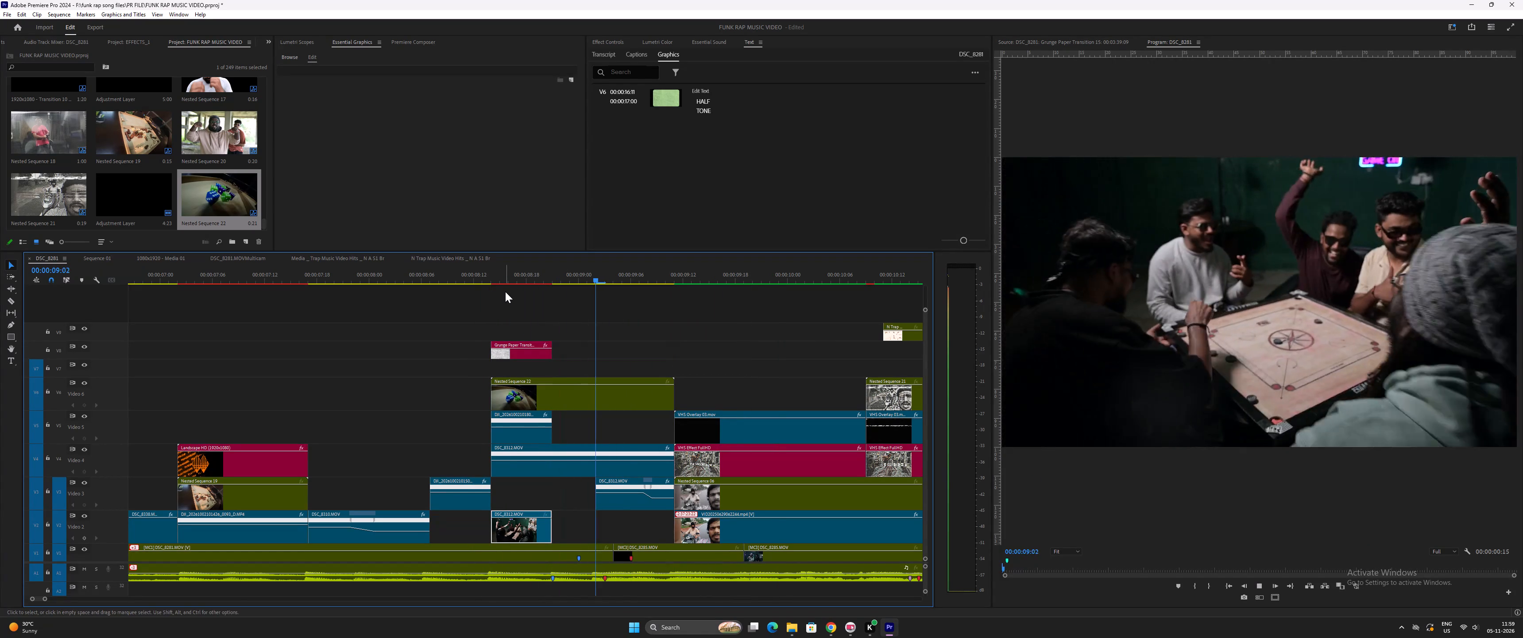
key(space)
drag(522, 276, 384, 280)
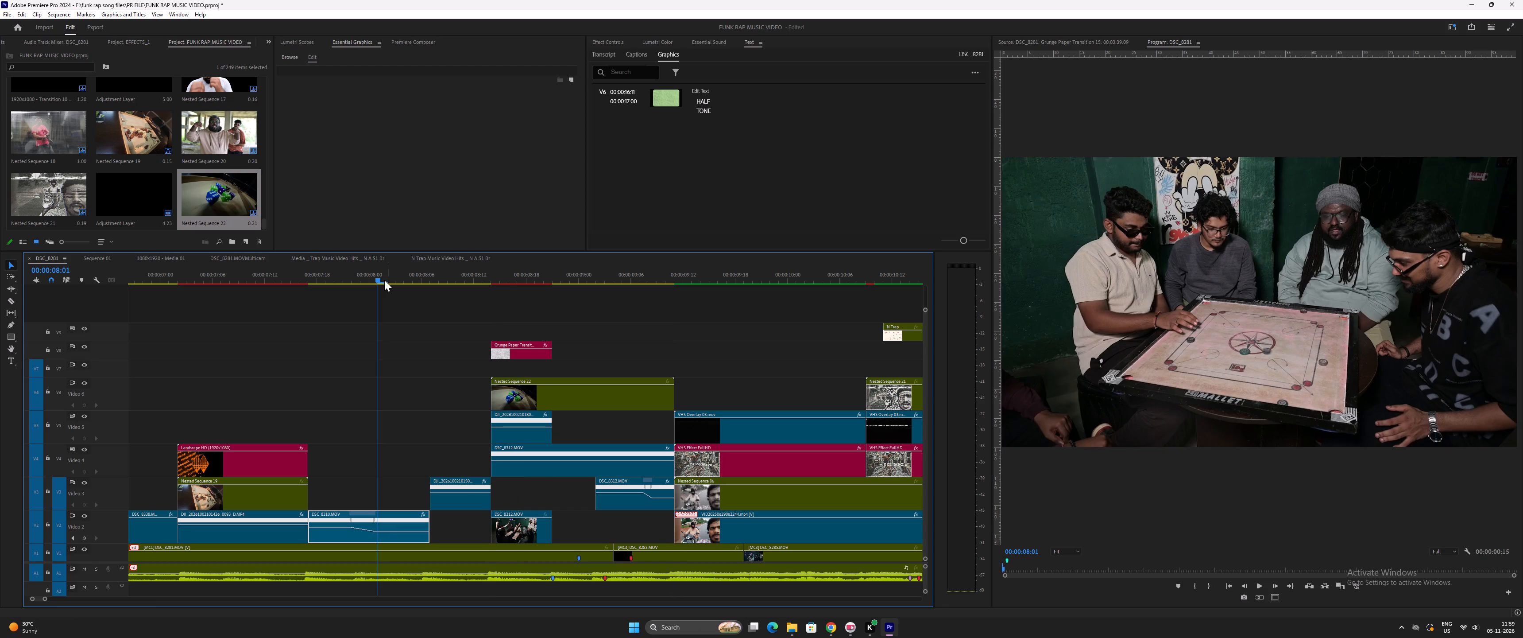
key(space)
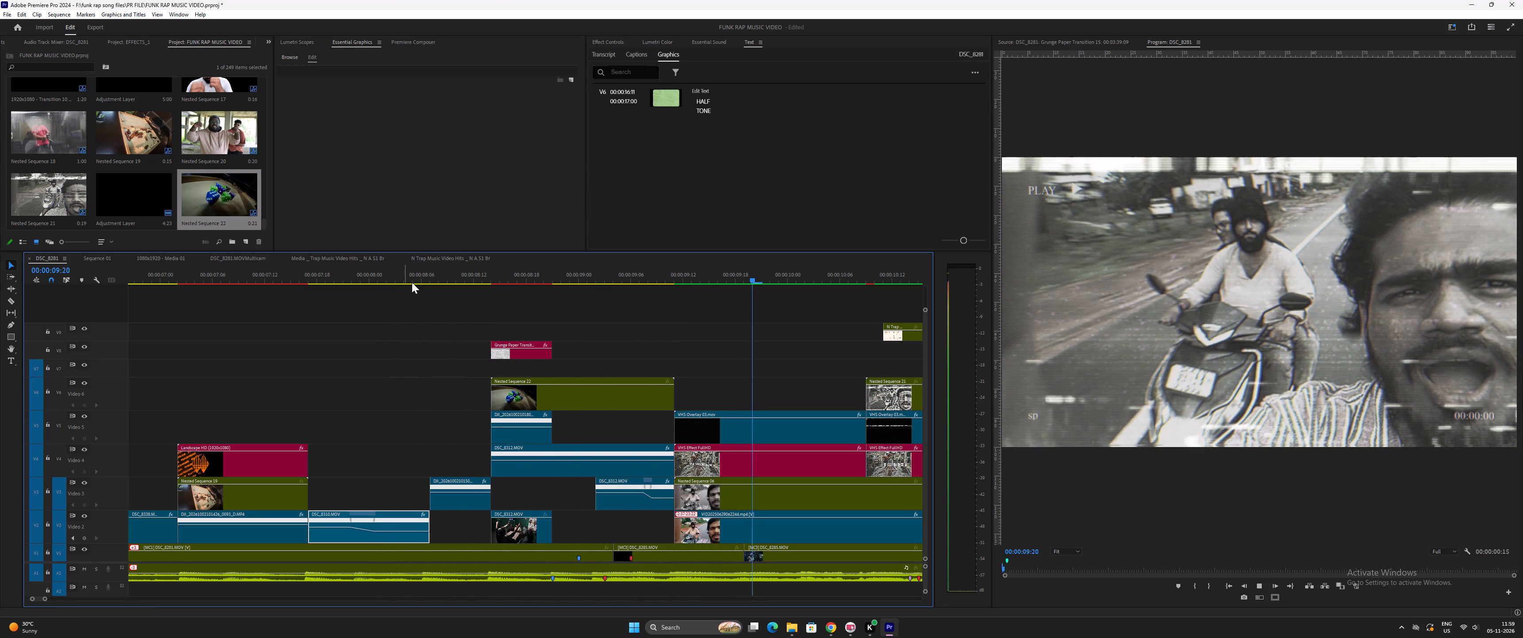
key(space)
click(540, 277)
key(space)
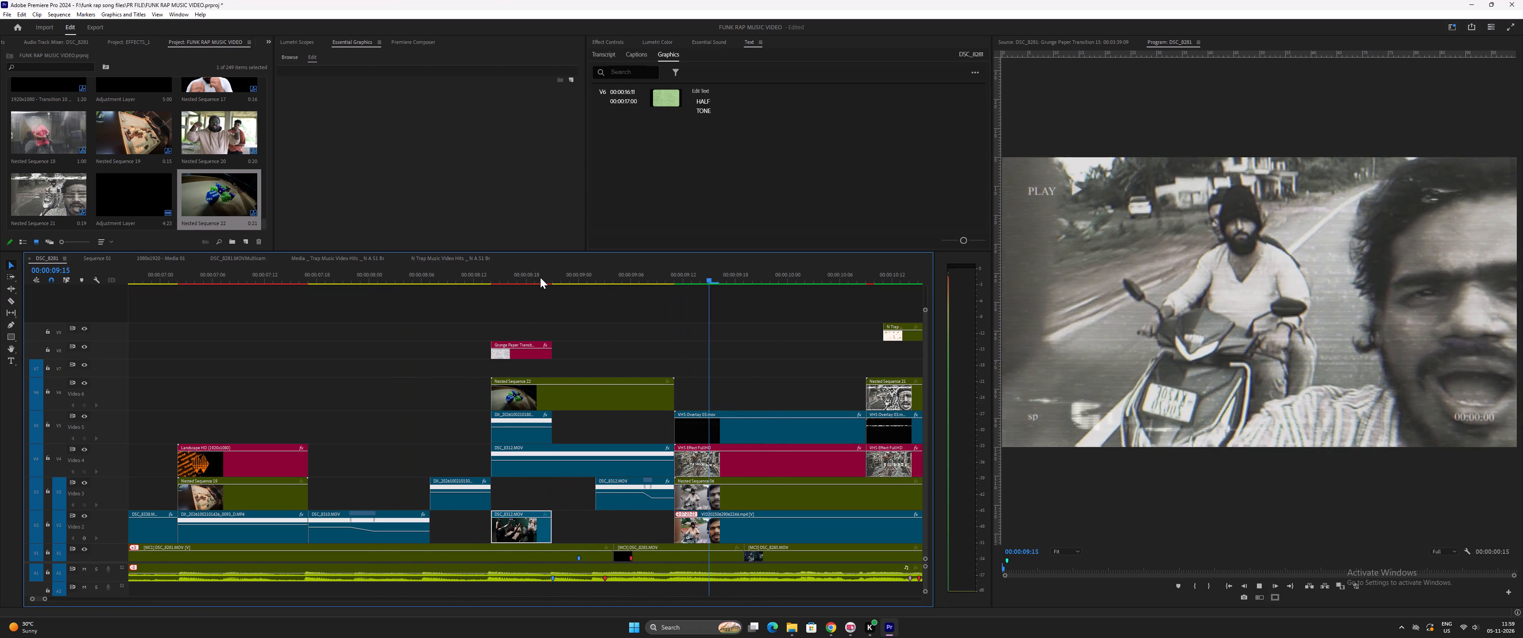
key(space)
Save the project.
key(ctrl+s)
key(ctrl+s)
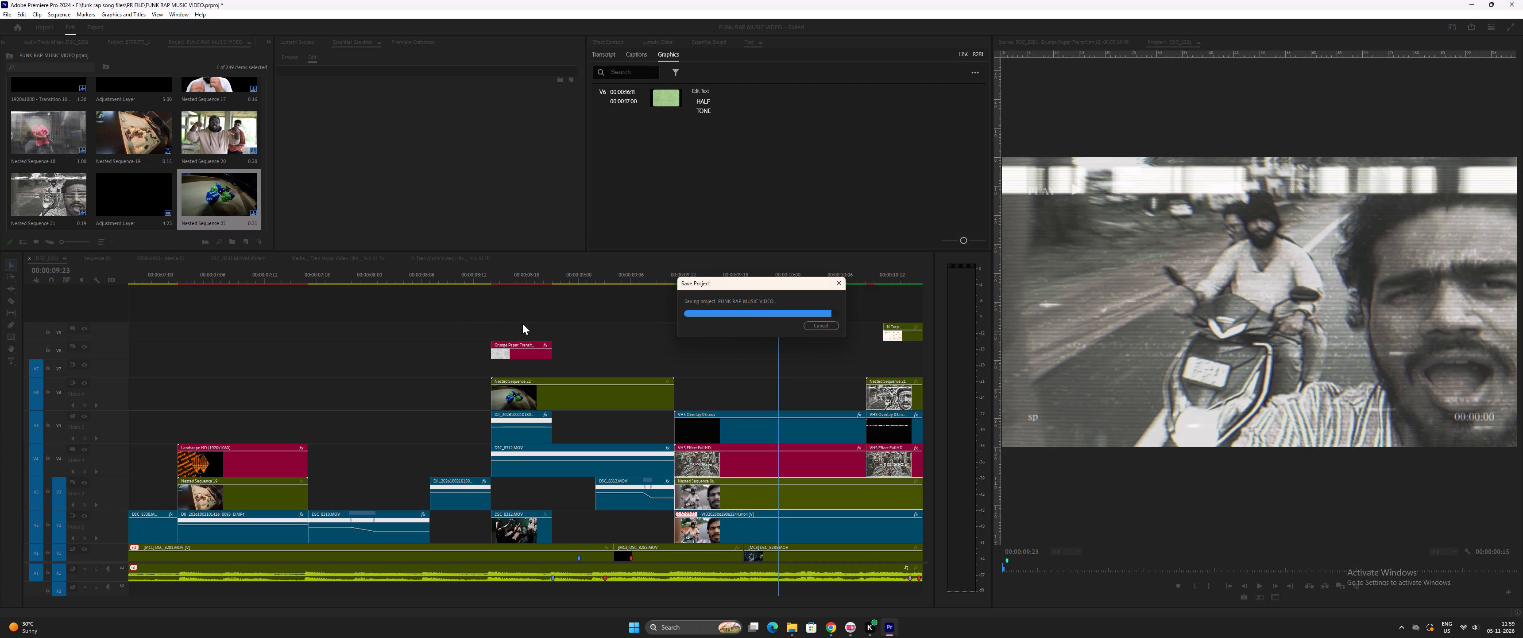
Play the edit onward from the scooter selfie shot to about 0:15:00 to review the following clips and effects.
key(minus)
key(minus)
key(space)
text(==)
text(=)
key(space)
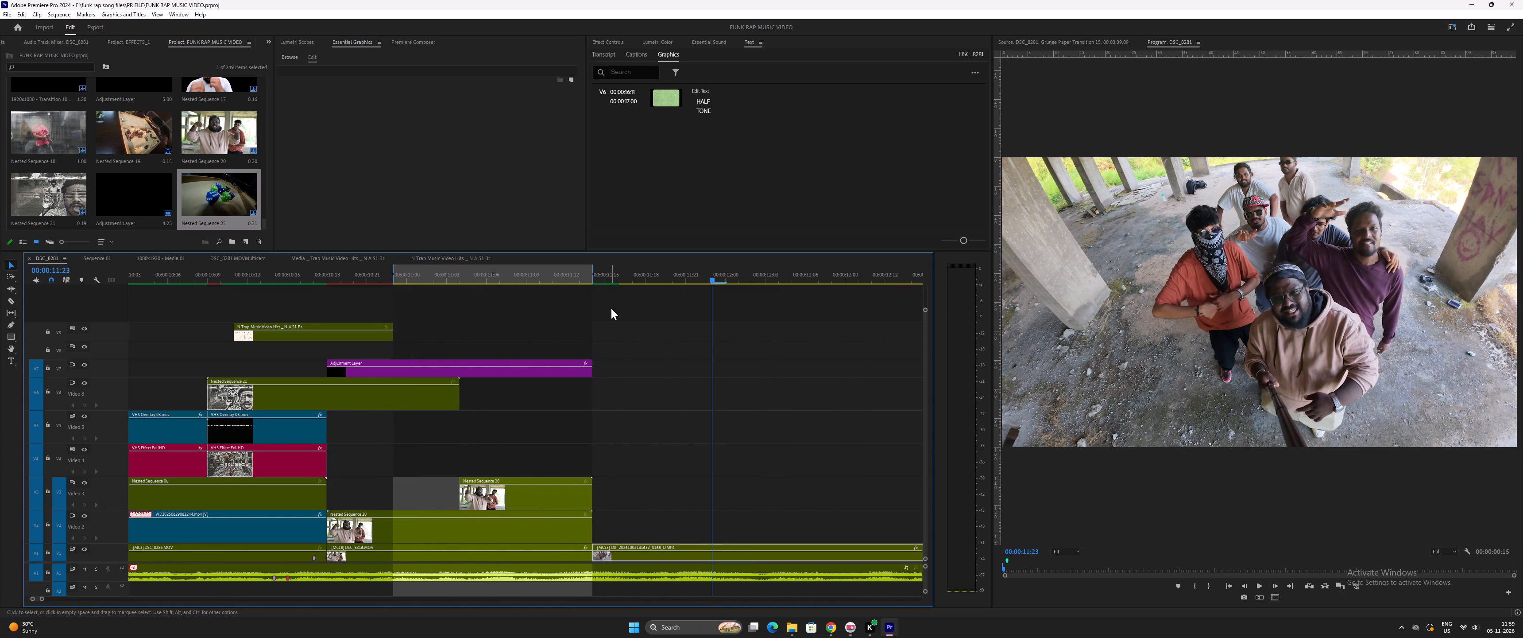
key(minus)
text(-)
key(space)
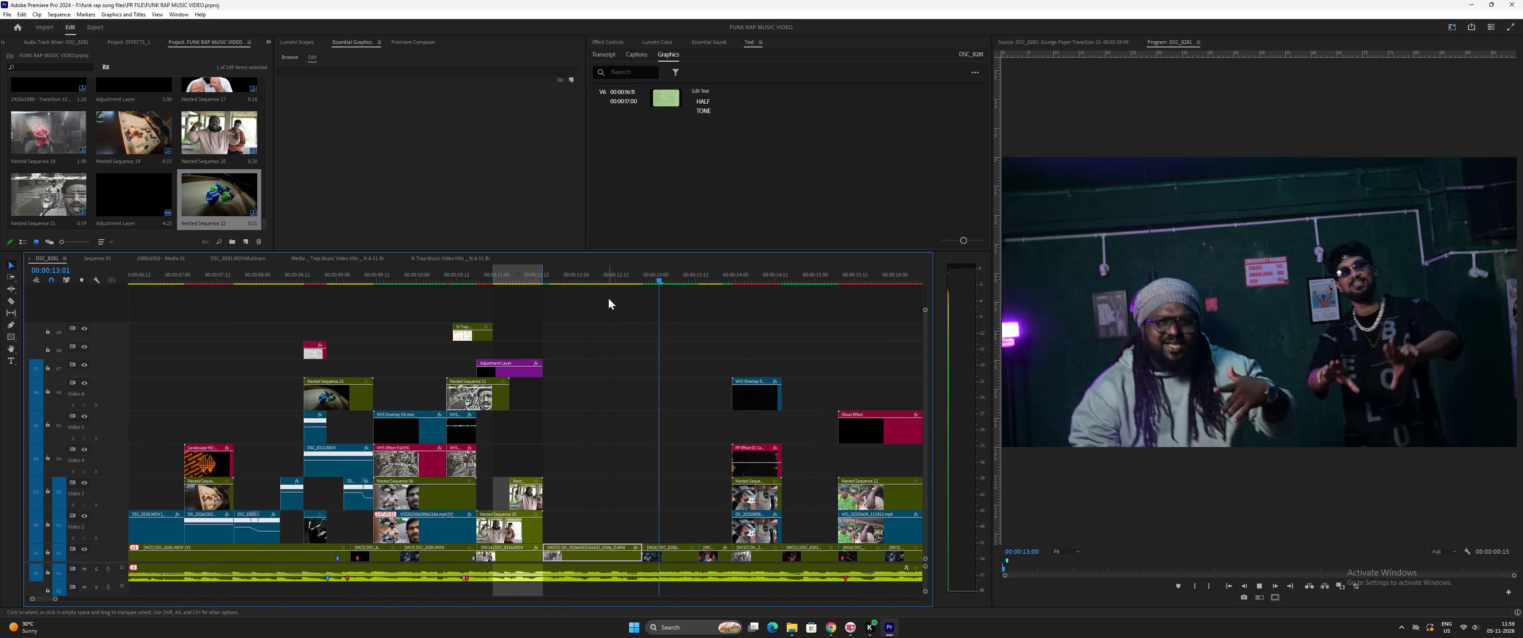
key(space)
key(space)
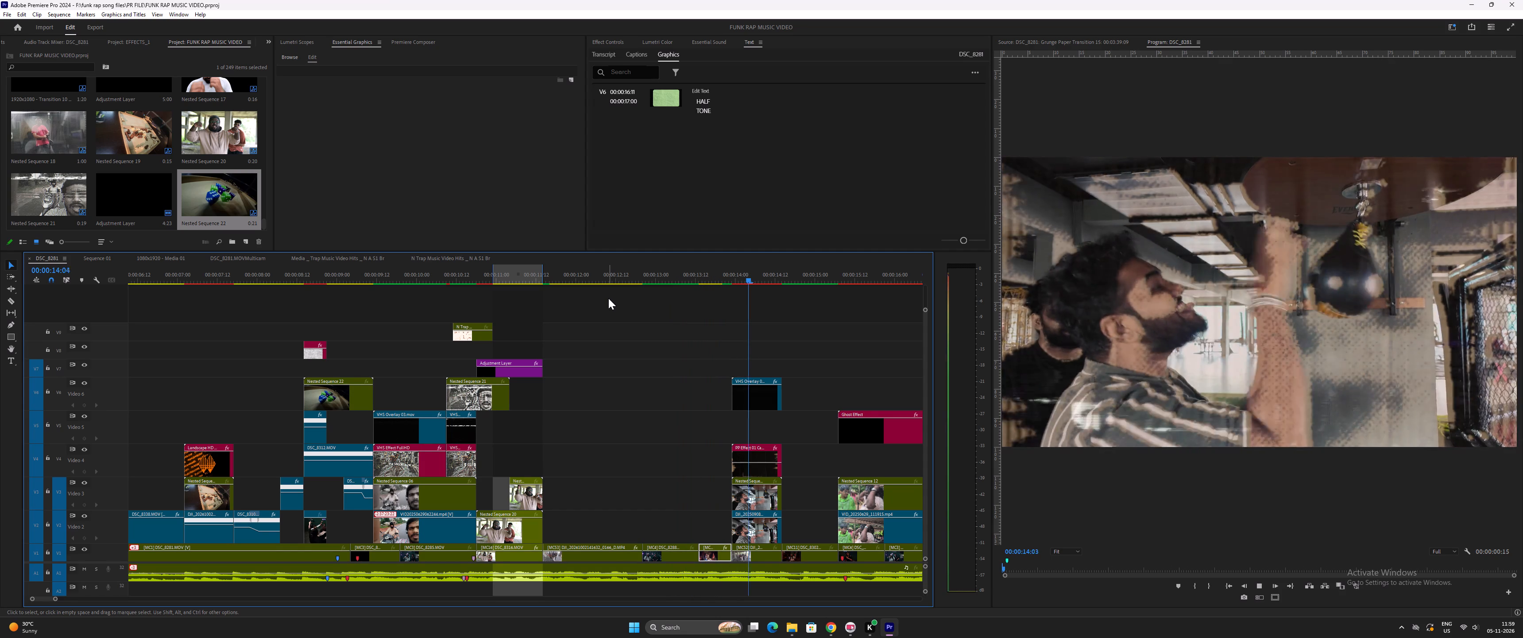
key(space)
key(minus)
key(minus)
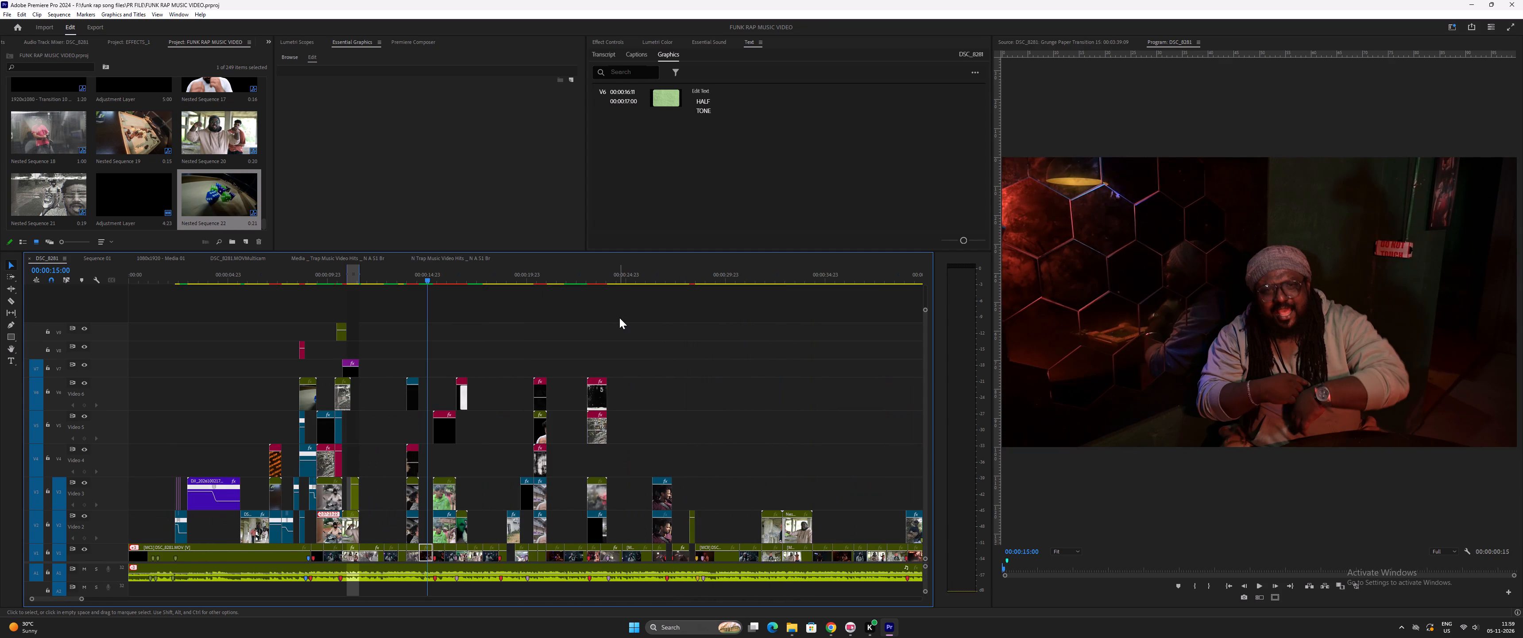
Save the project again after the playback review.
key(ctrl+s)
key(space)
Examine the spare clips and graphics templates parked after the main edit around 3:39, and return to the main edit.
key(minus)
key(minus)
key(minus)
key(minus)
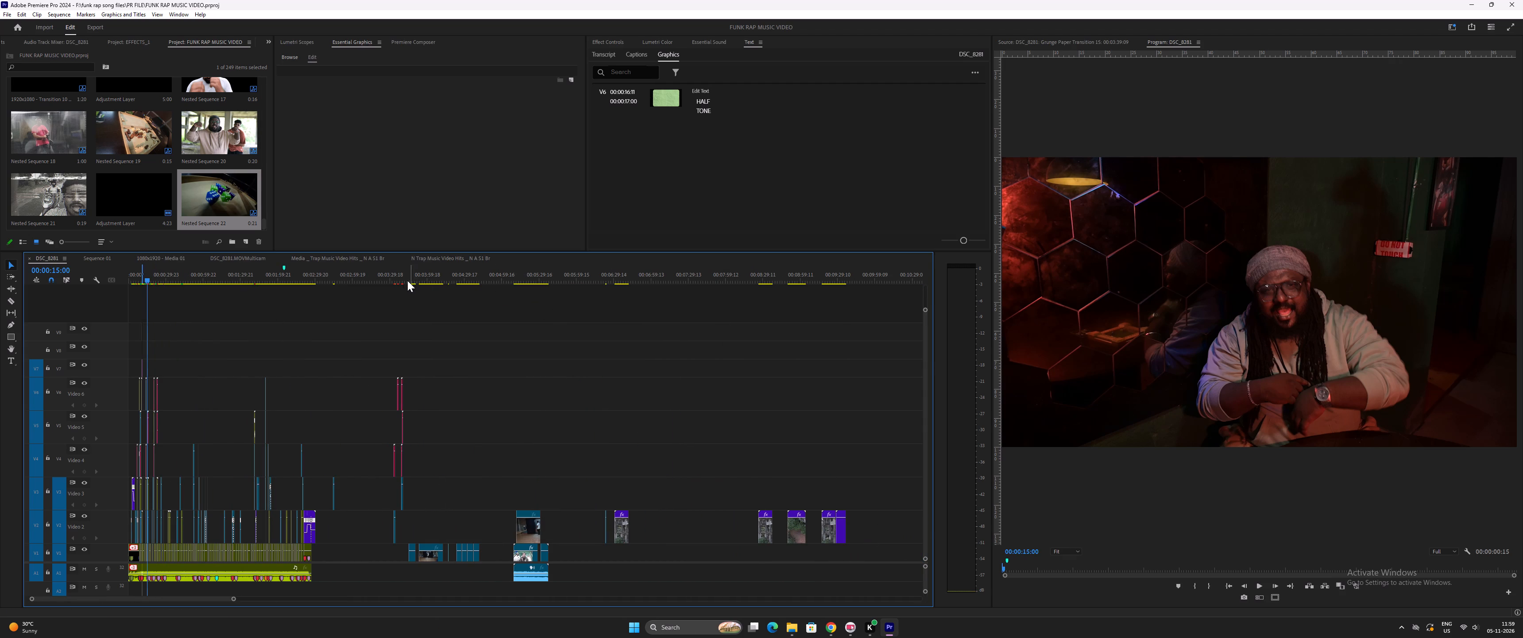
click(401, 276)
key(equal)
key(equal)
key(equal)
key(equal)
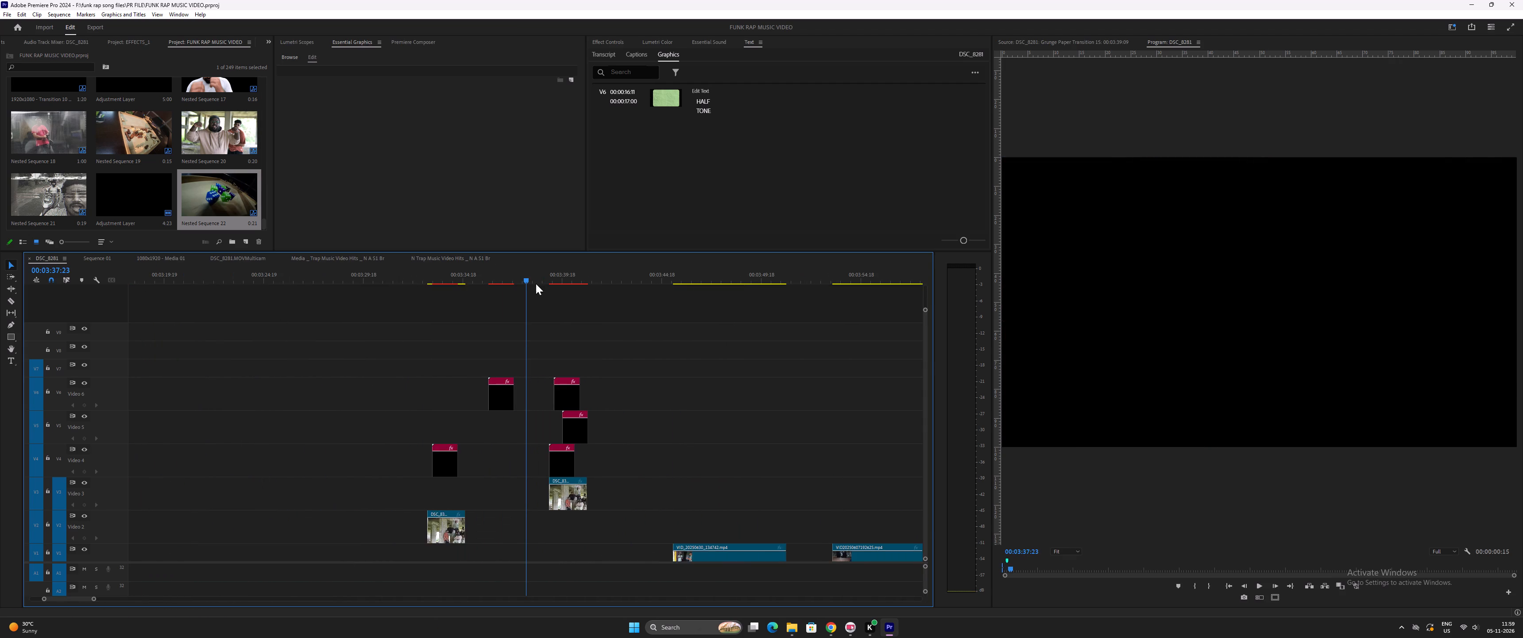
key(equal)
drag(559, 277, 571, 281)
key(minus)
key(minus)
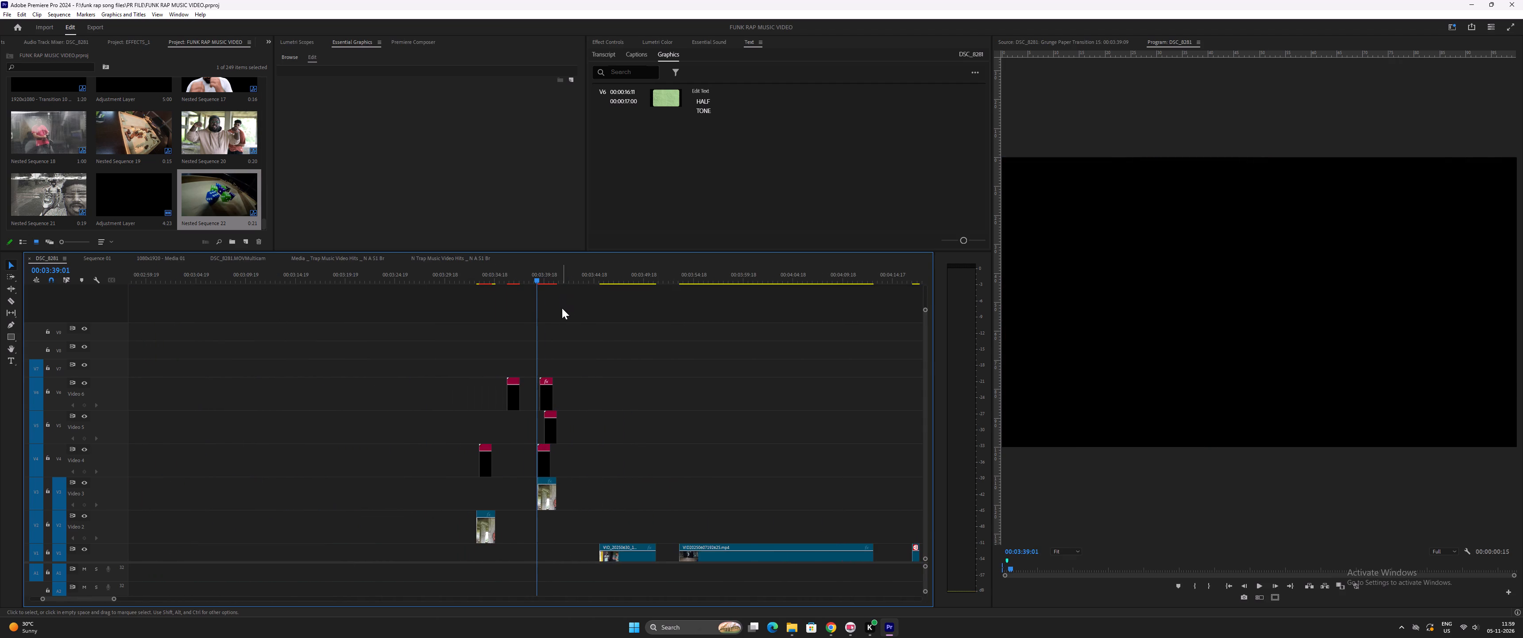
key(minus)
key(minus)
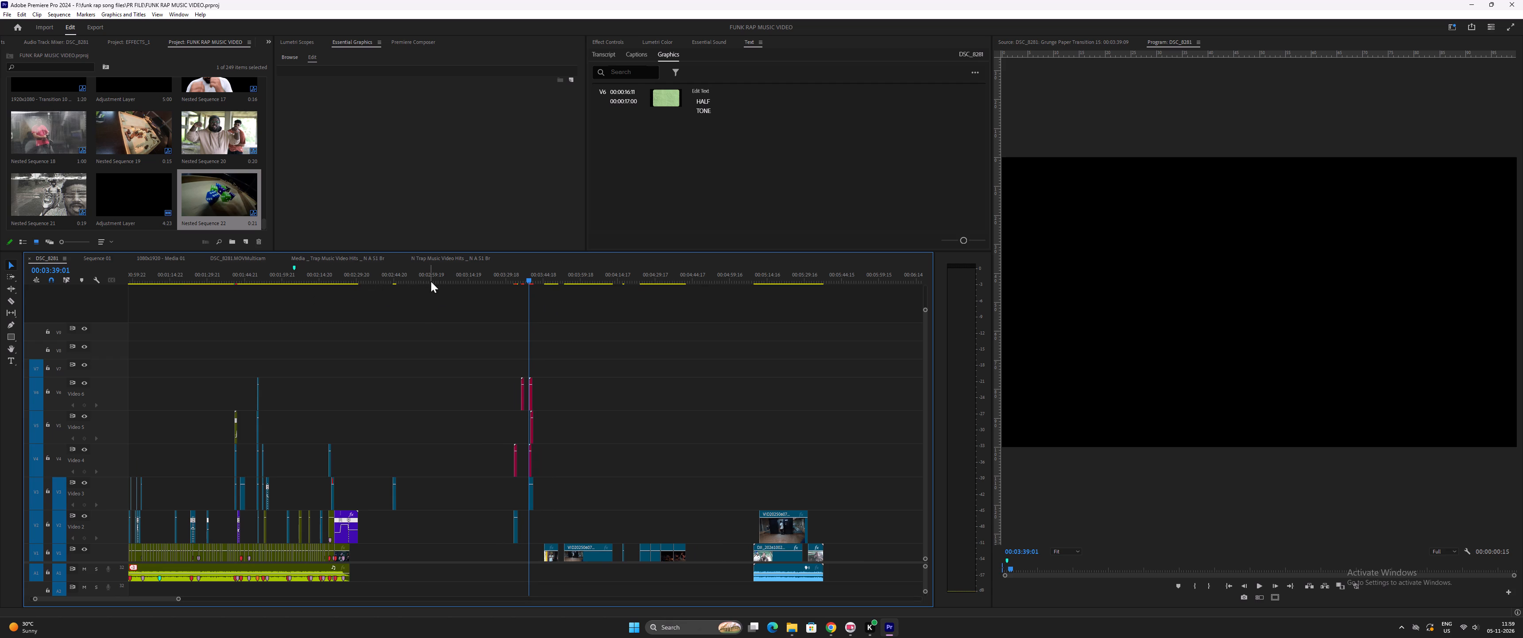
click(142, 273)
key(minus)
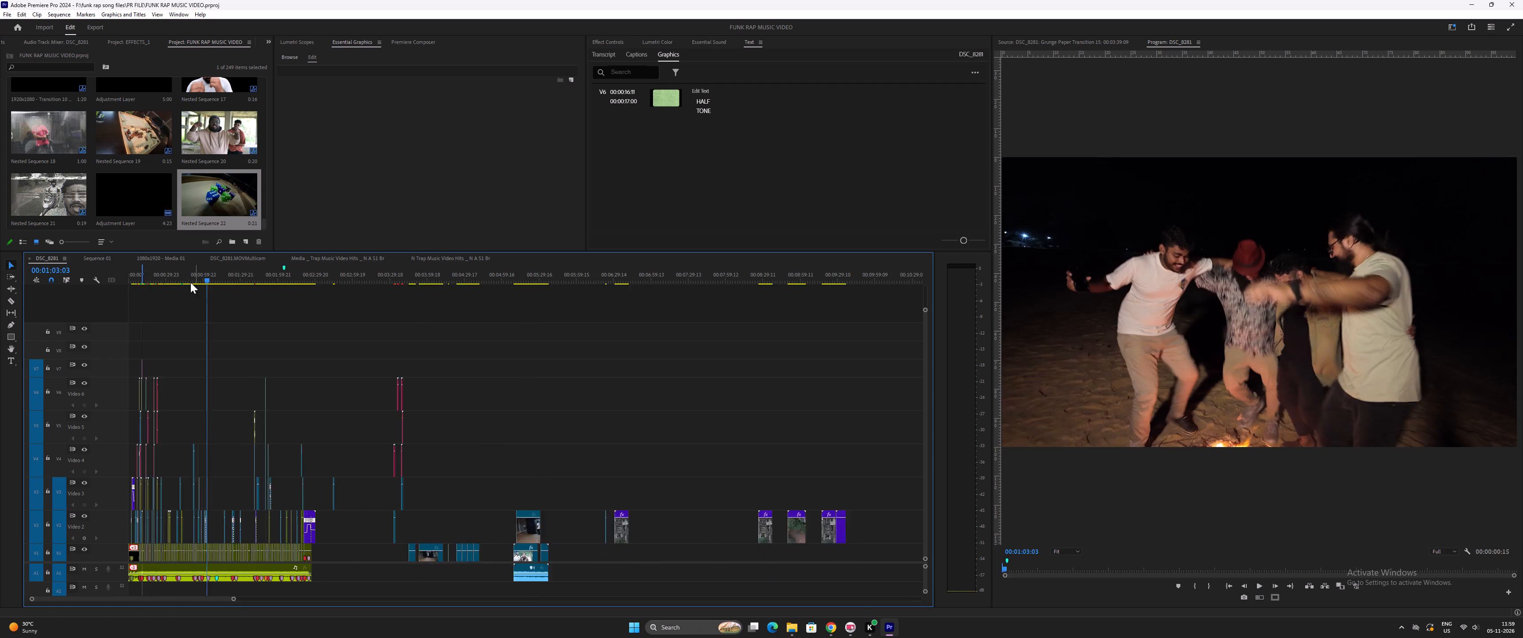
Go back to the black-and-white hoodie performance shot around 0:11 and play it to check the layers there.
key(minus)
key(minus)
click(138, 282)
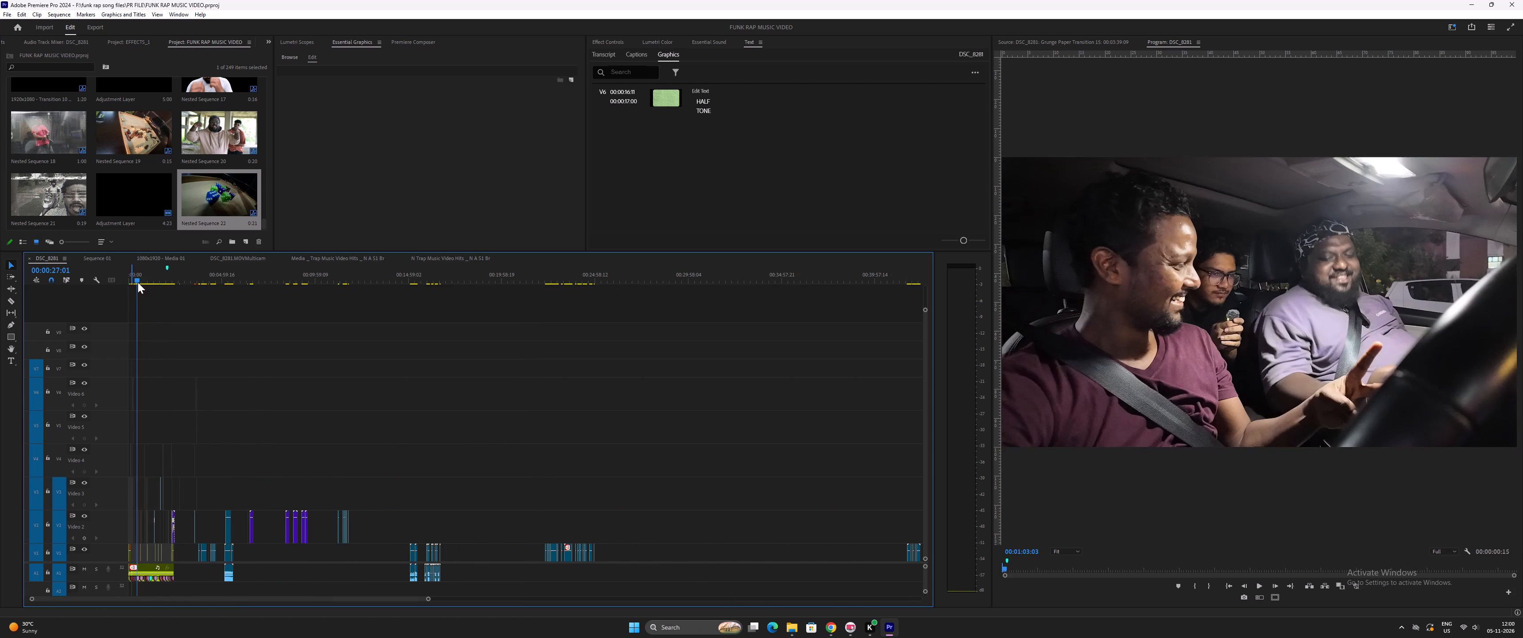
key(equal)
key(equal)
key(equal)
key(equal)
key(equal)
key(equal)
key(equal)
key(minus)
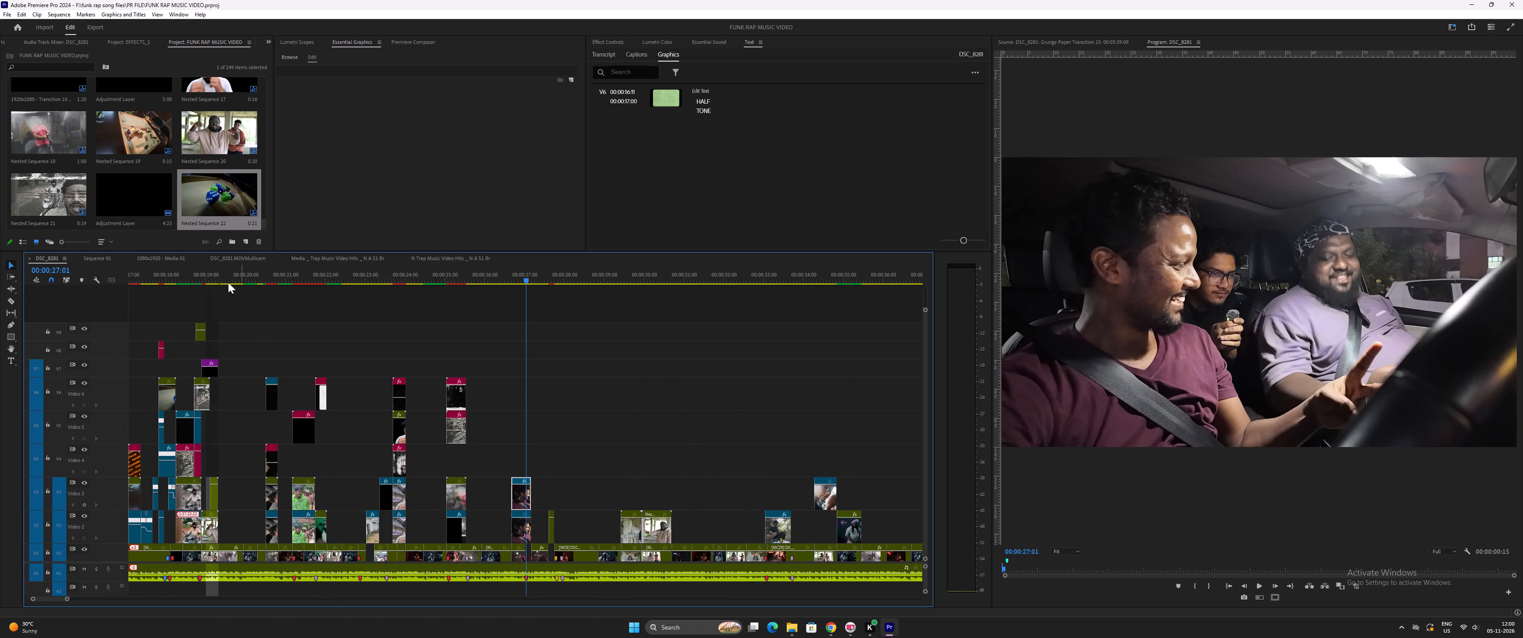
click(212, 278)
key(equal)
key(equal)
key(equal)
key(equal)
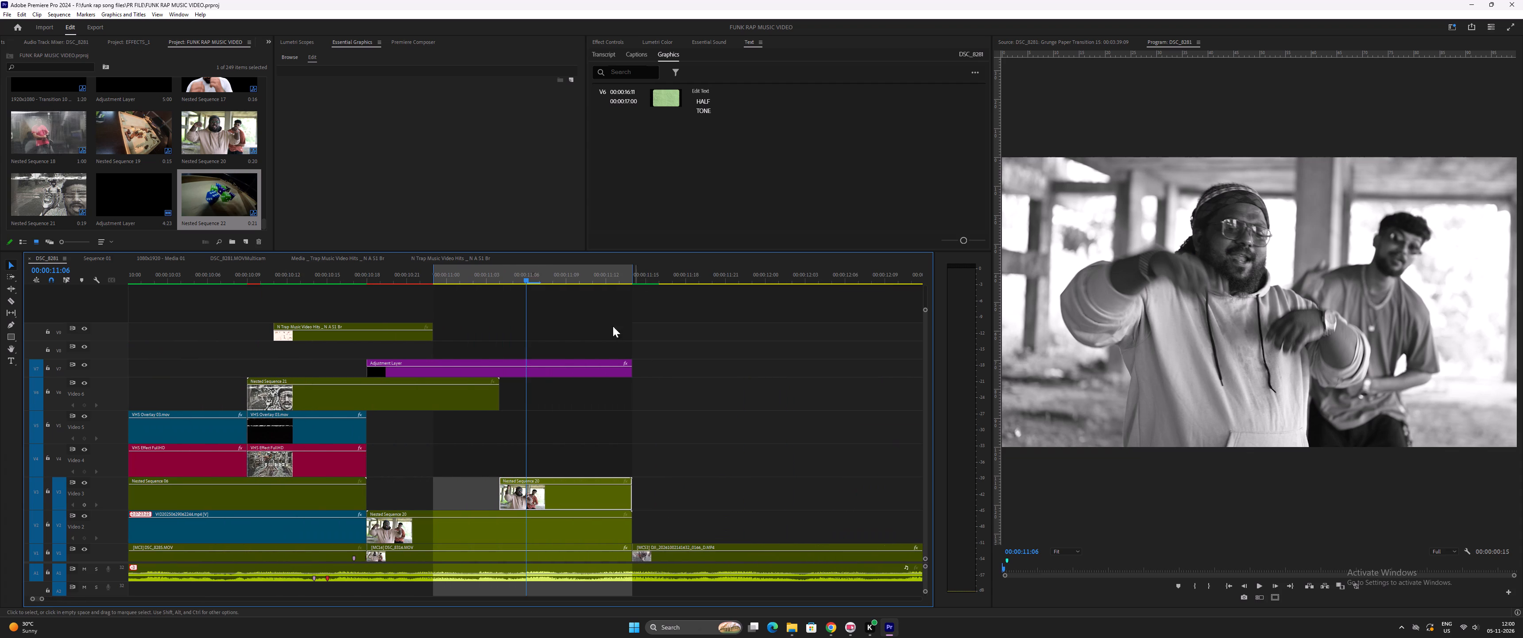
click(410, 277)
key(space)
text(=)
key(space)
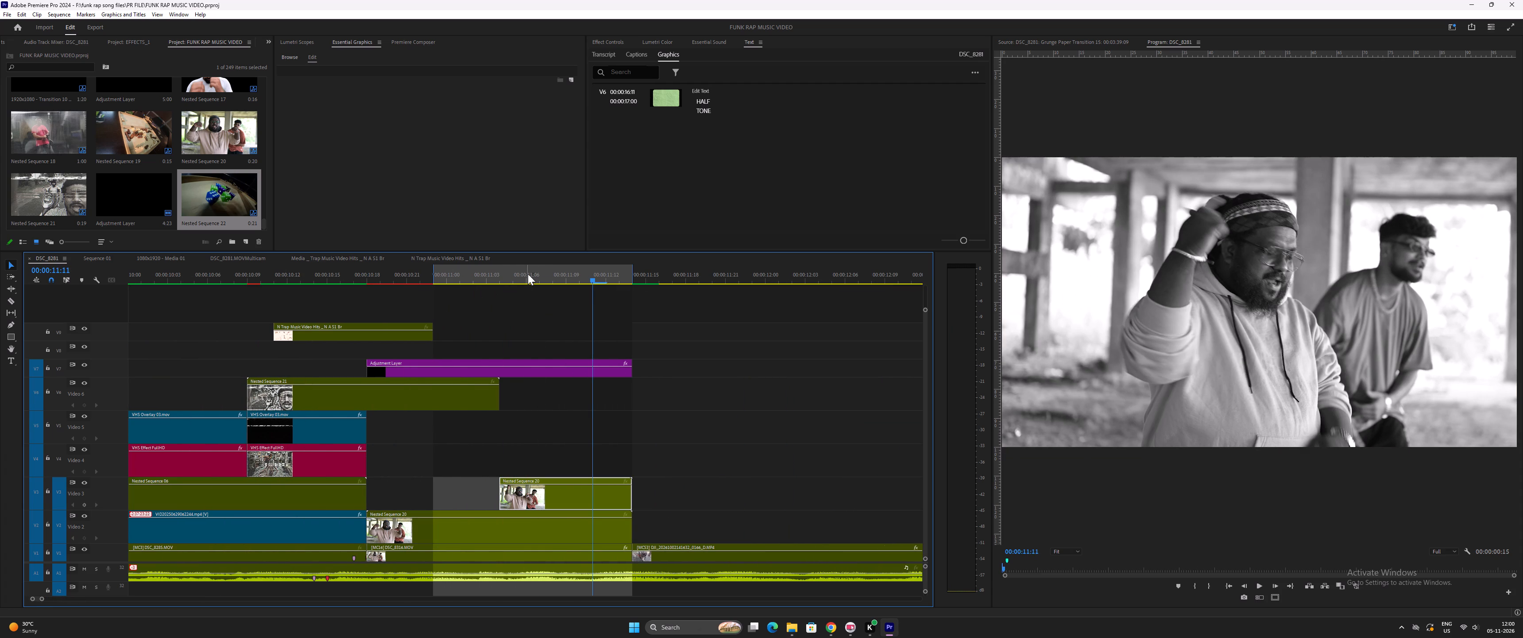
click(539, 272)
Switch to File Explorer and add the Remove_background_add_green_screen video from drive D's "effects for boys music video" folder above the adjustment layer, around 0:11:01.
click(793, 628)
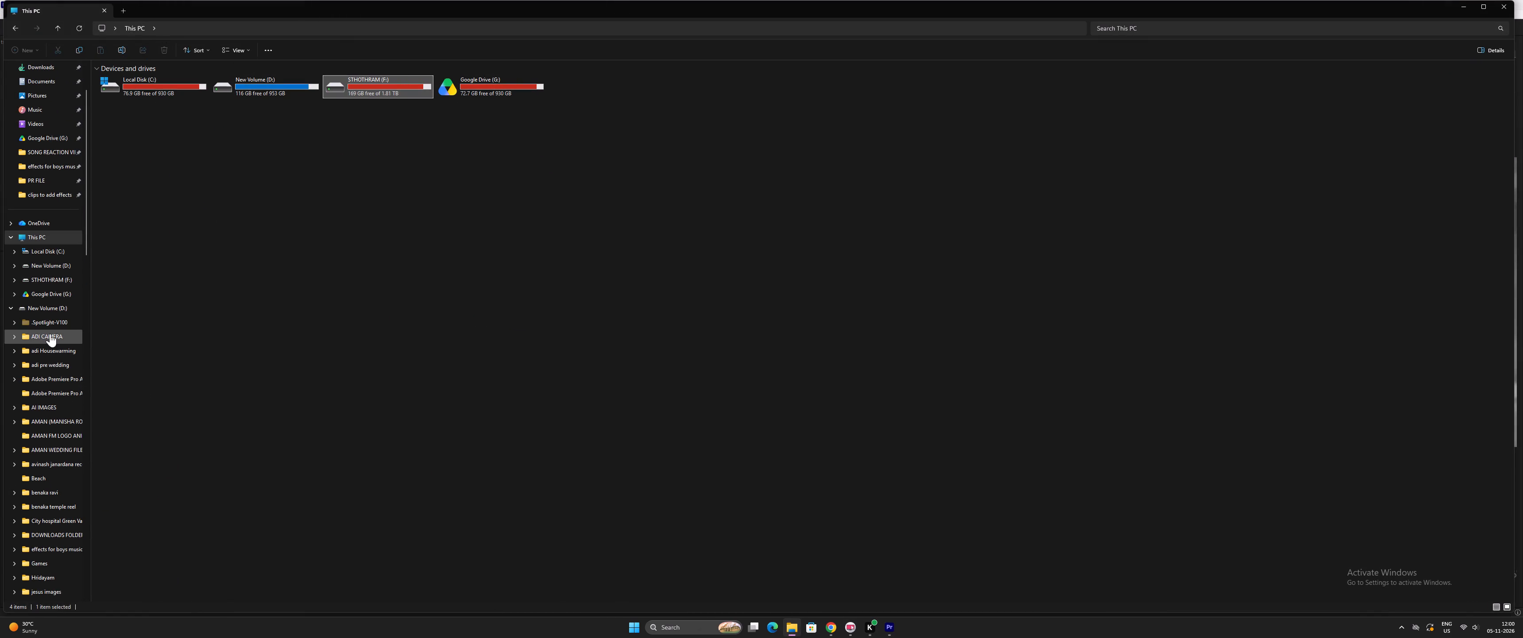
click(45, 307)
scroll(670, 269, down, 2)
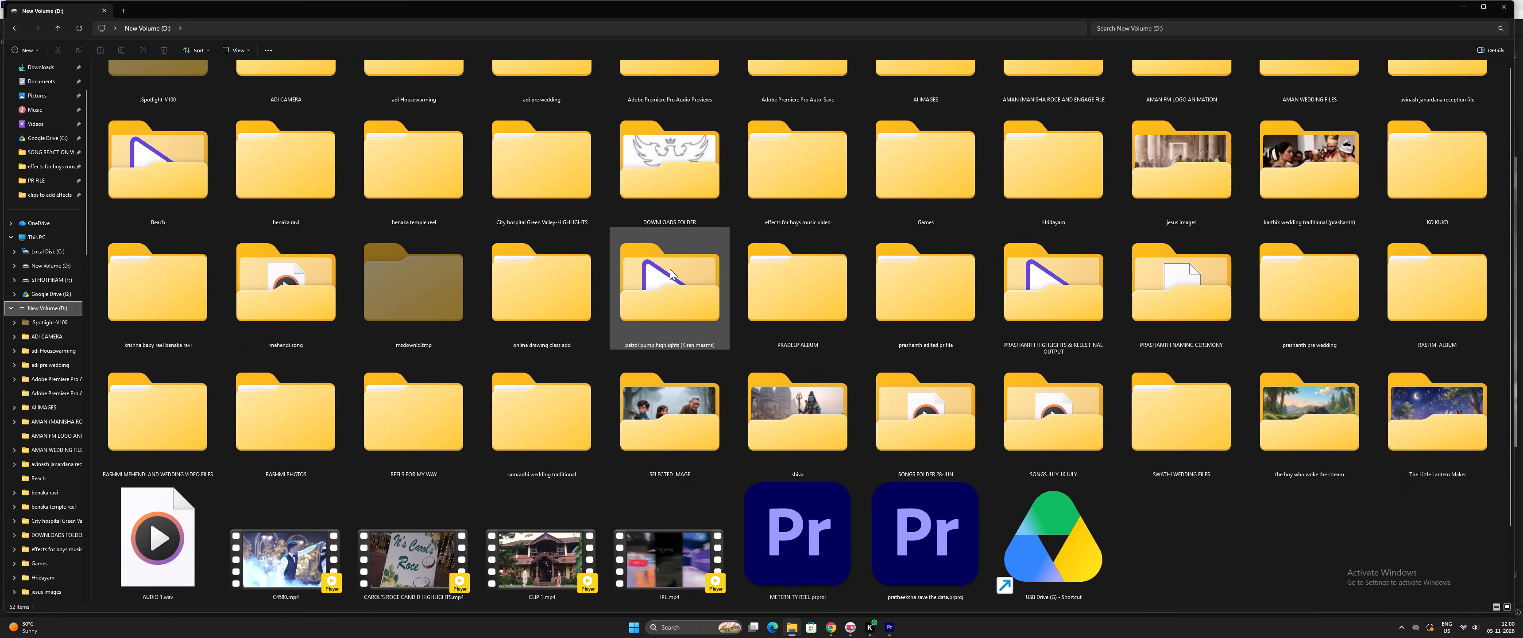
scroll(670, 269, down, 5)
scroll(690, 290, up, 3)
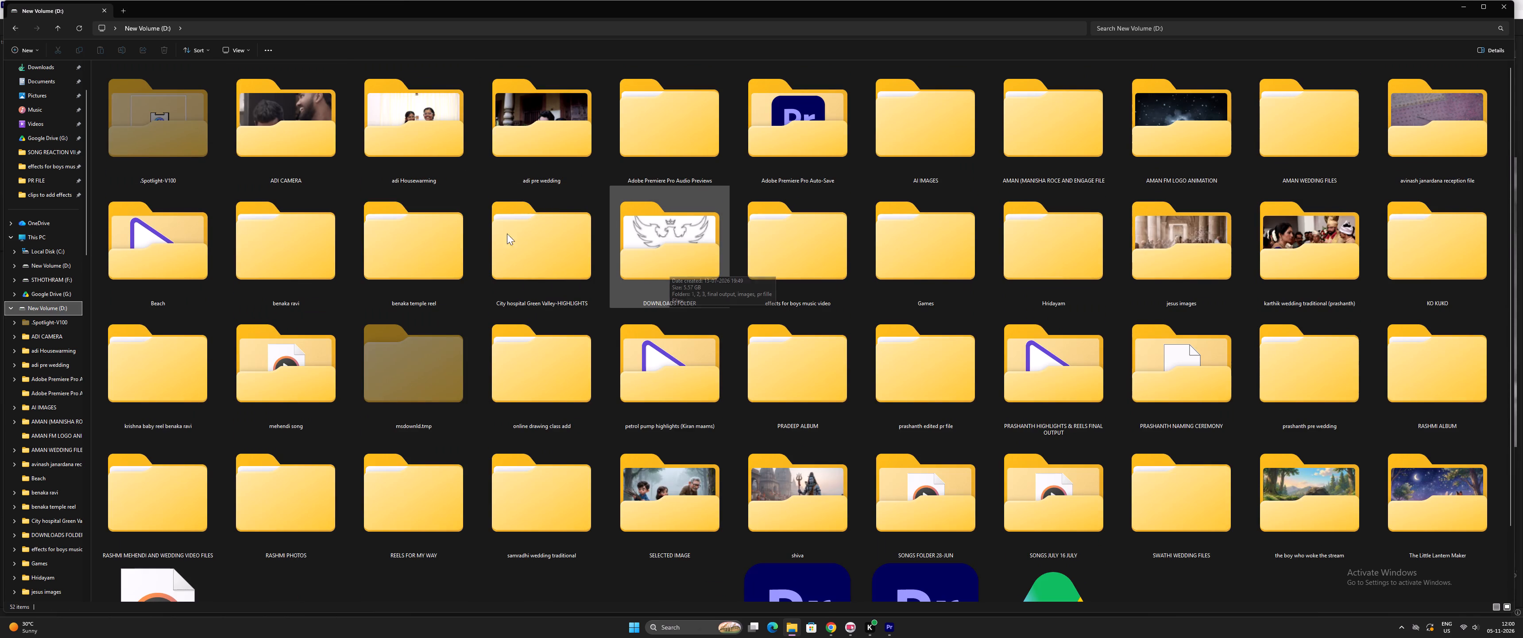
double_click(789, 248)
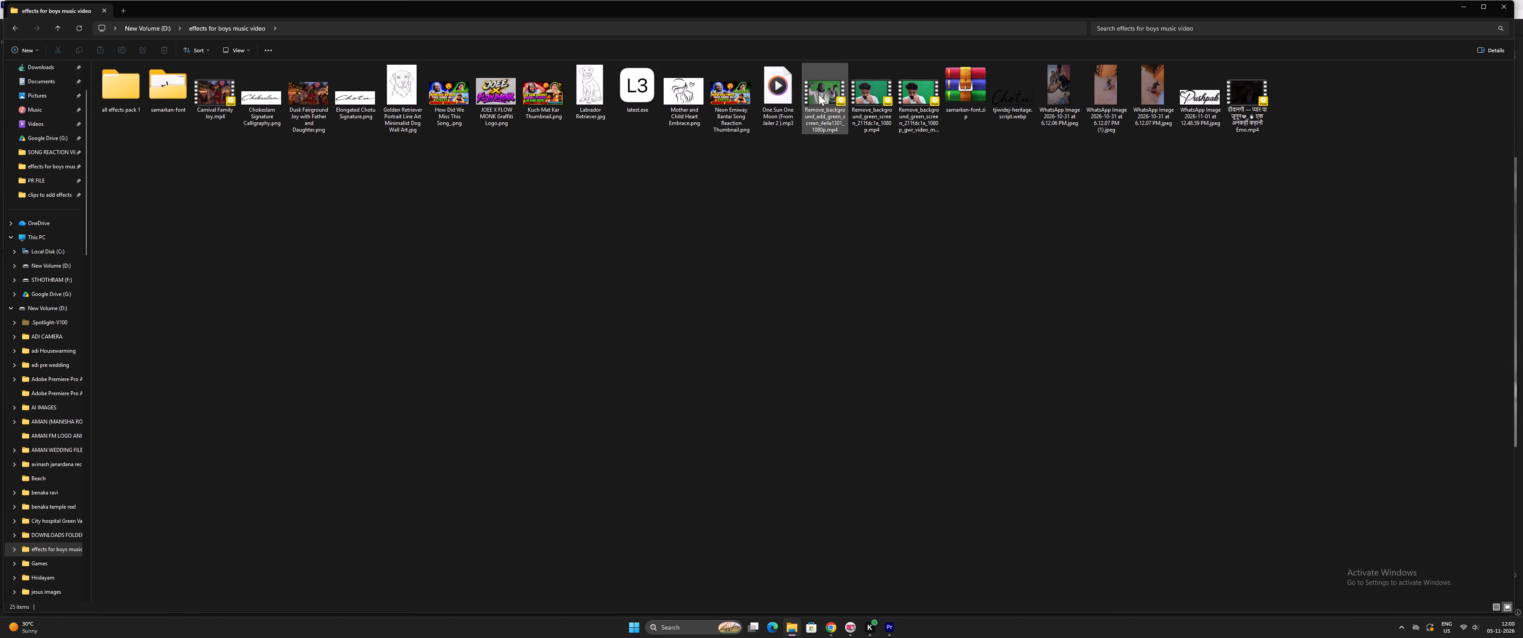
drag(820, 91, 470, 325)
key(alt+Tab)
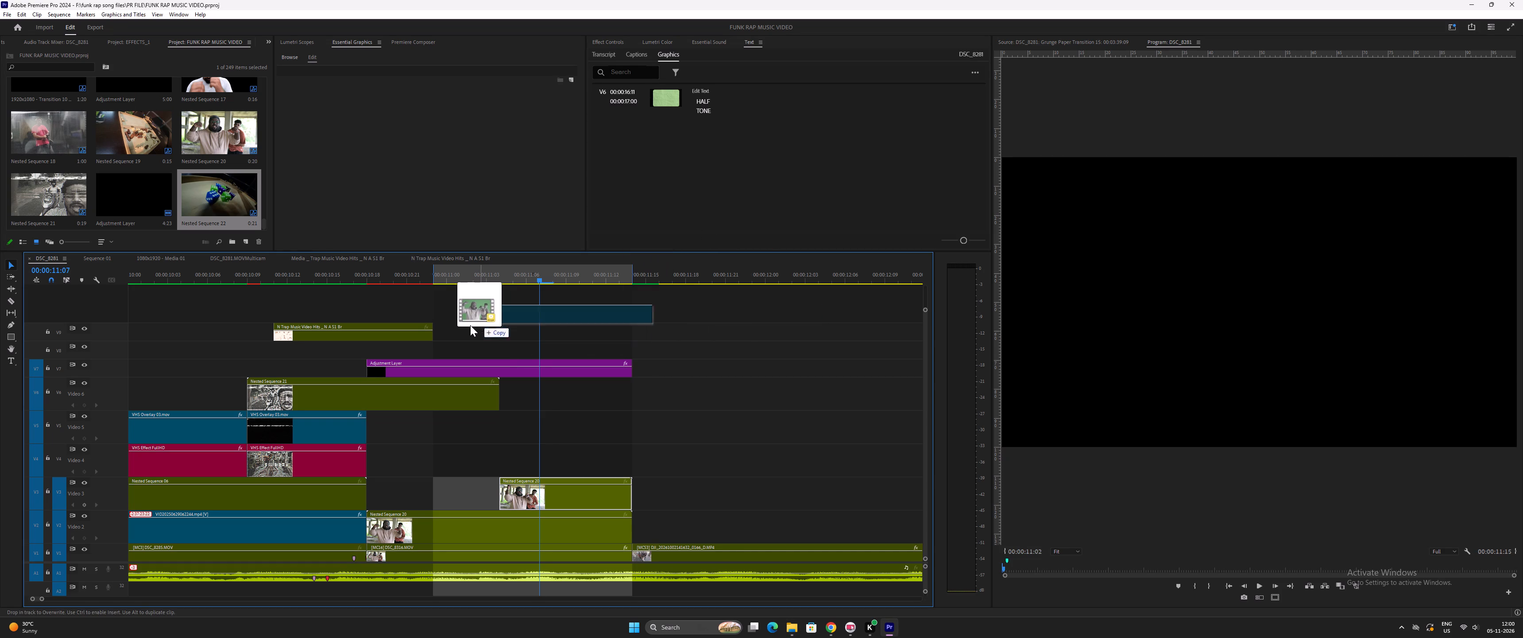
drag(470, 325, 468, 326)
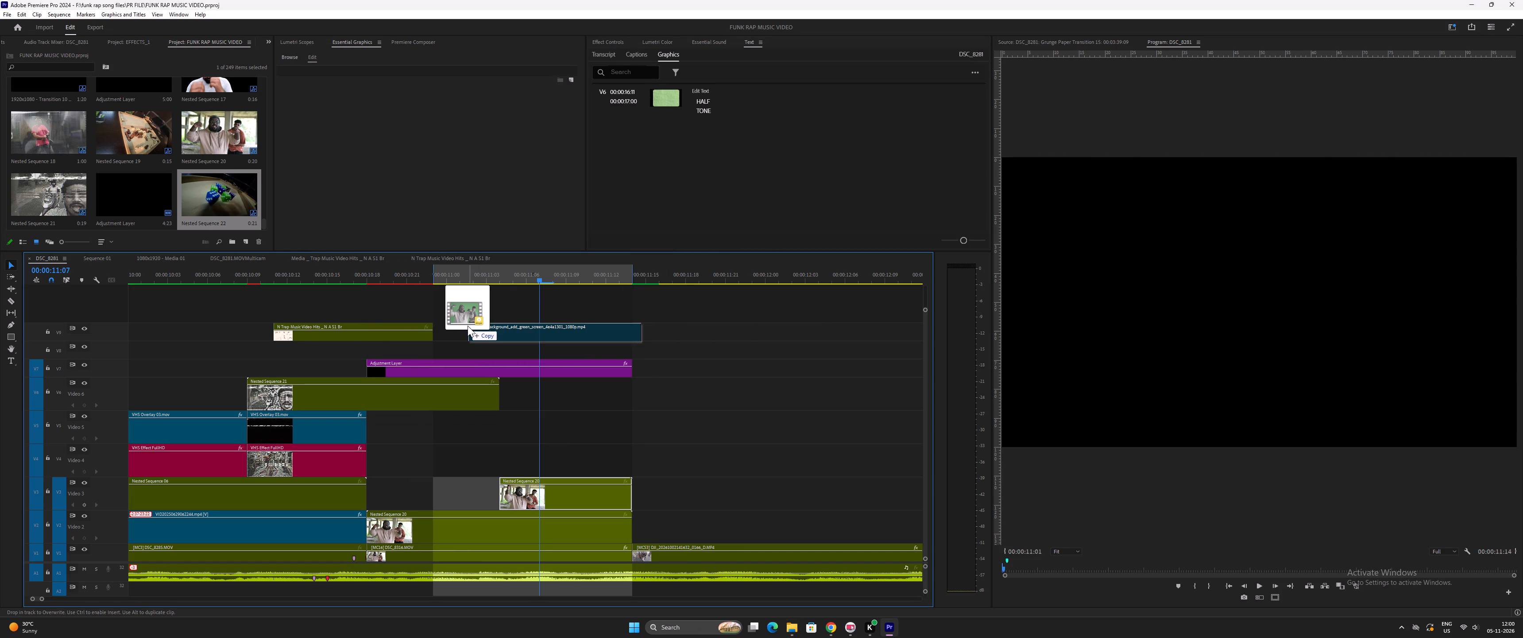
drag(468, 326, 461, 346)
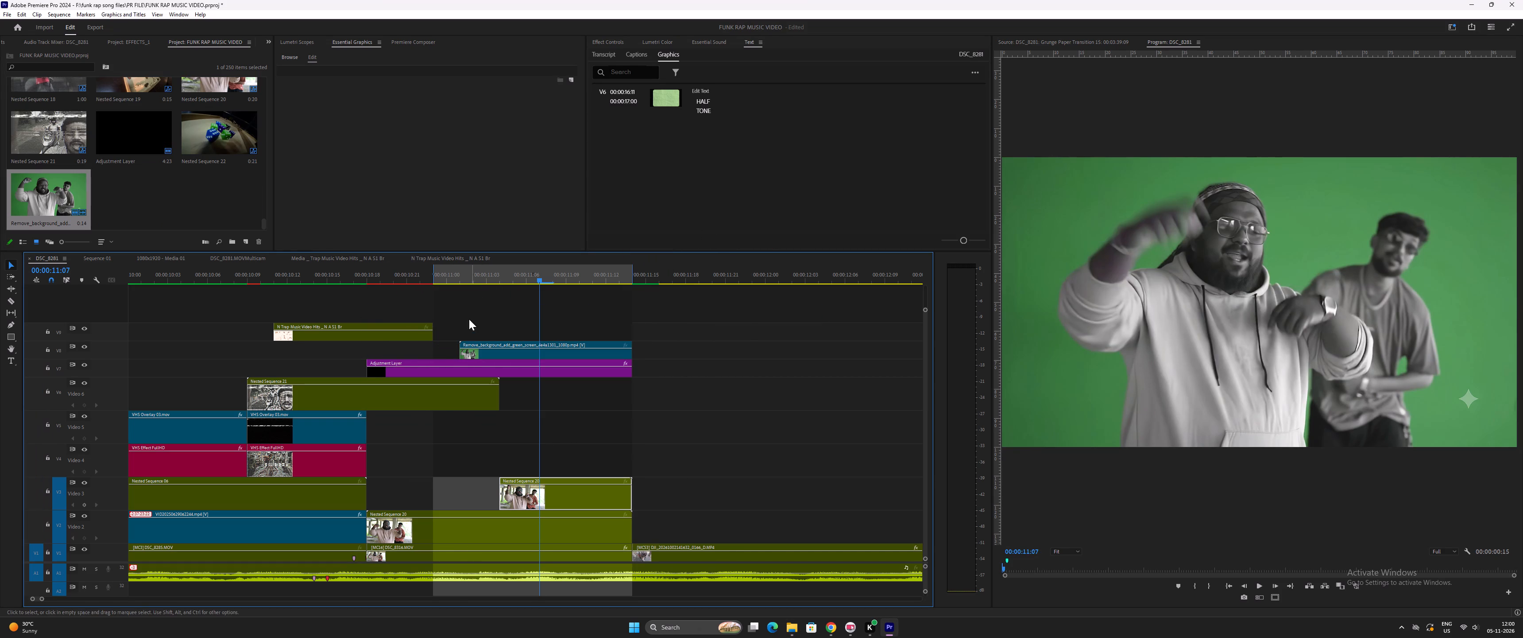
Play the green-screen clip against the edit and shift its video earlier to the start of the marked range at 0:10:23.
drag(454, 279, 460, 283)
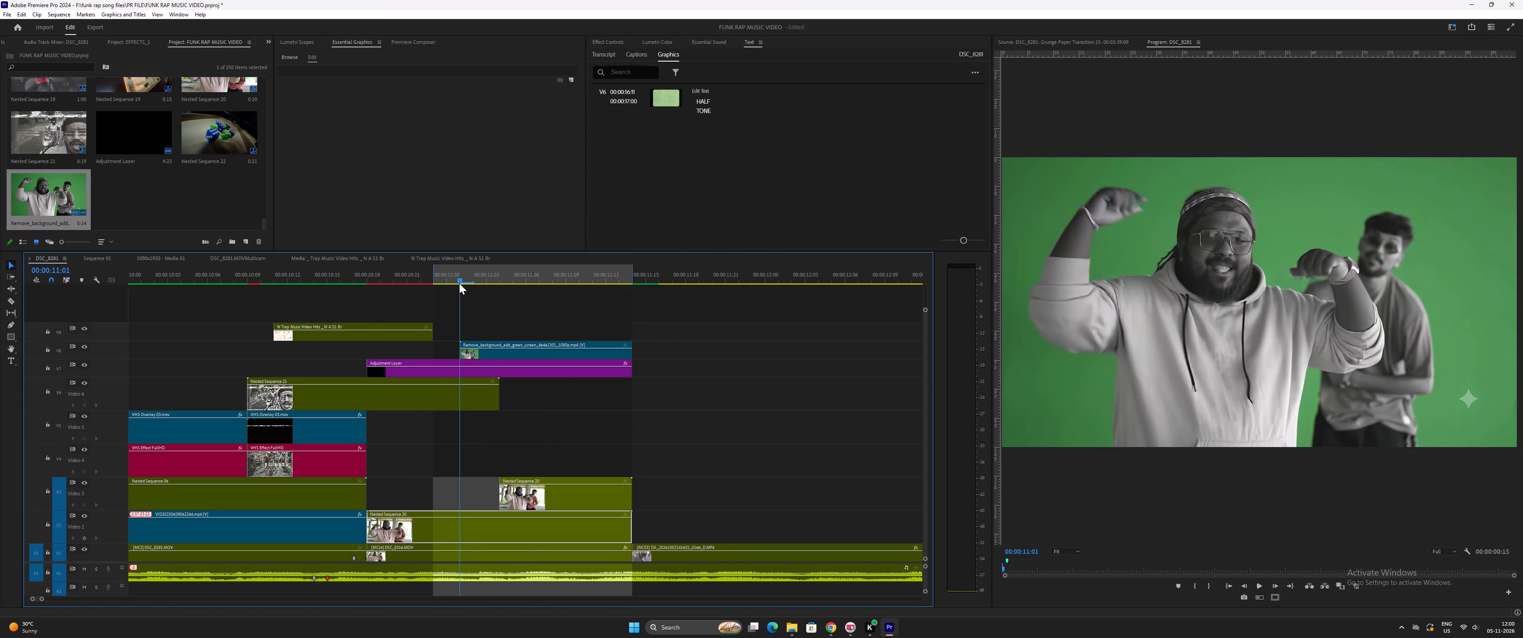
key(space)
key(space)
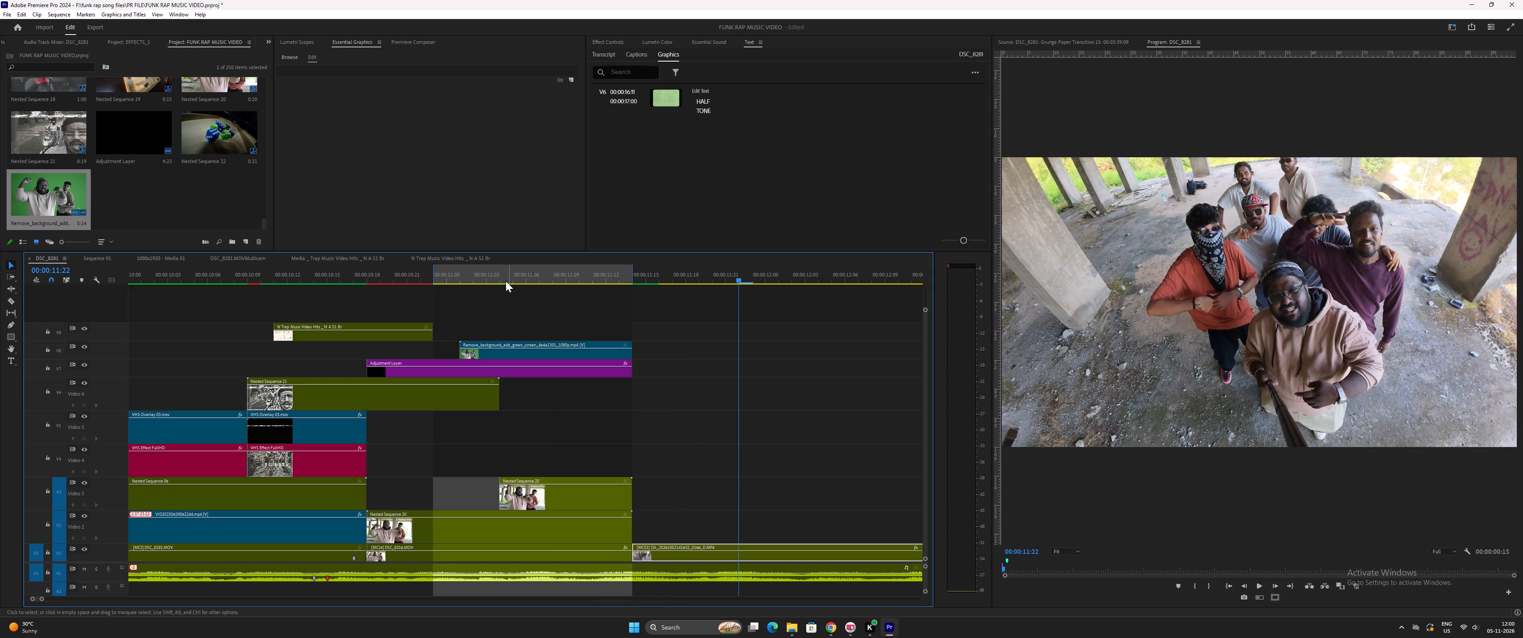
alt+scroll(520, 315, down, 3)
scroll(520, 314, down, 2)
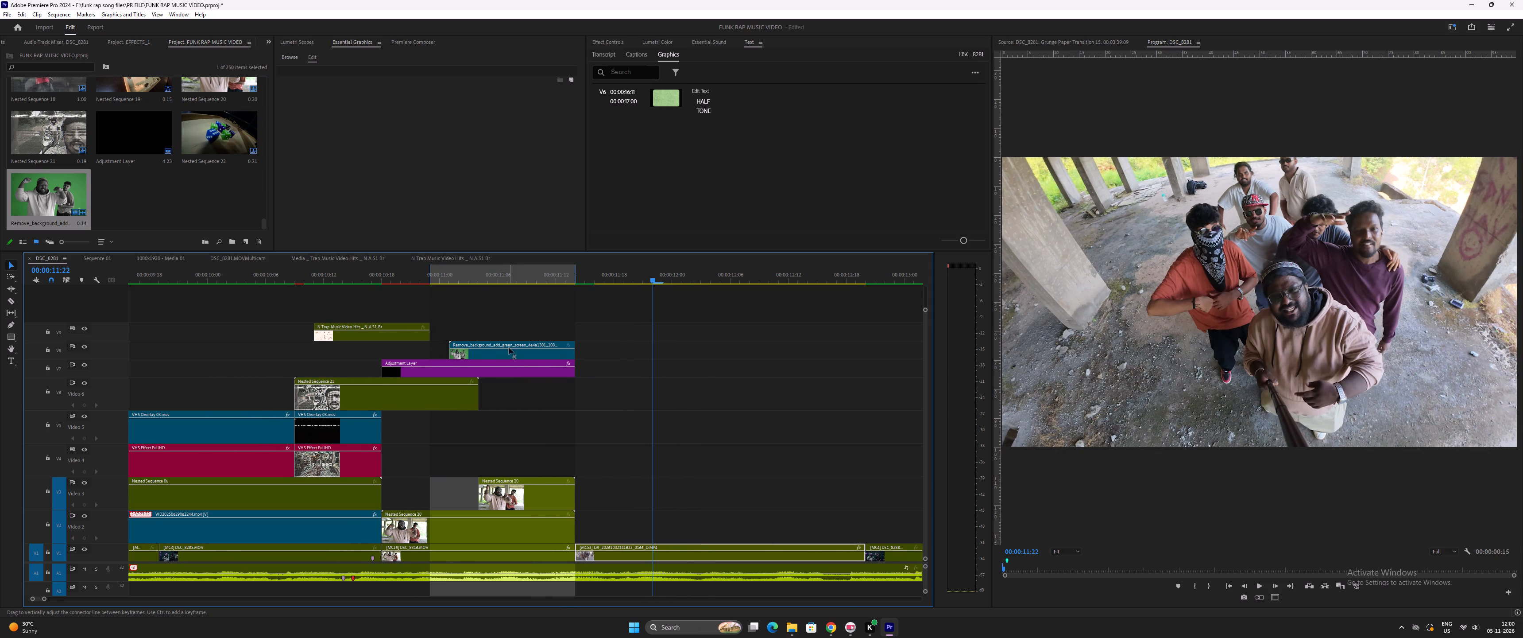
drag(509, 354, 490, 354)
Play and scrub through the shifted green-screen clip to compare its movement with the original black-and-white shot beneath.
click(407, 274)
key(space)
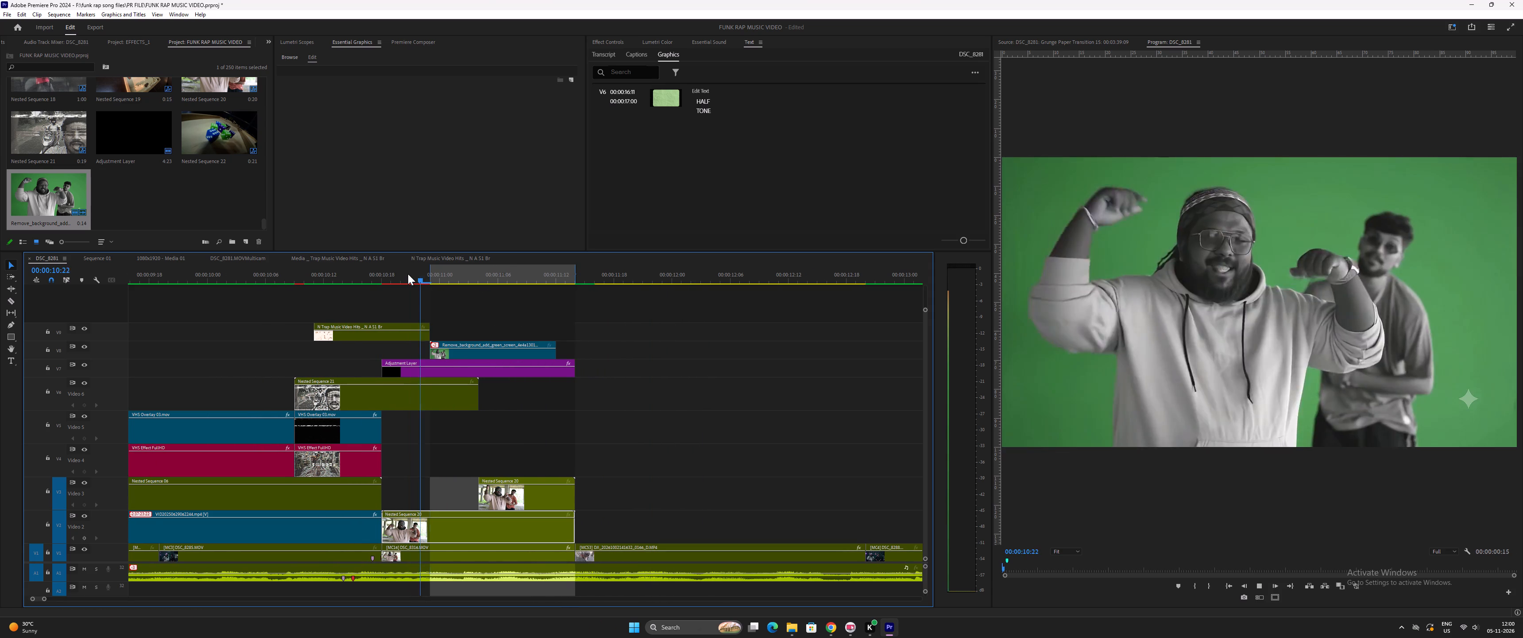
key(space)
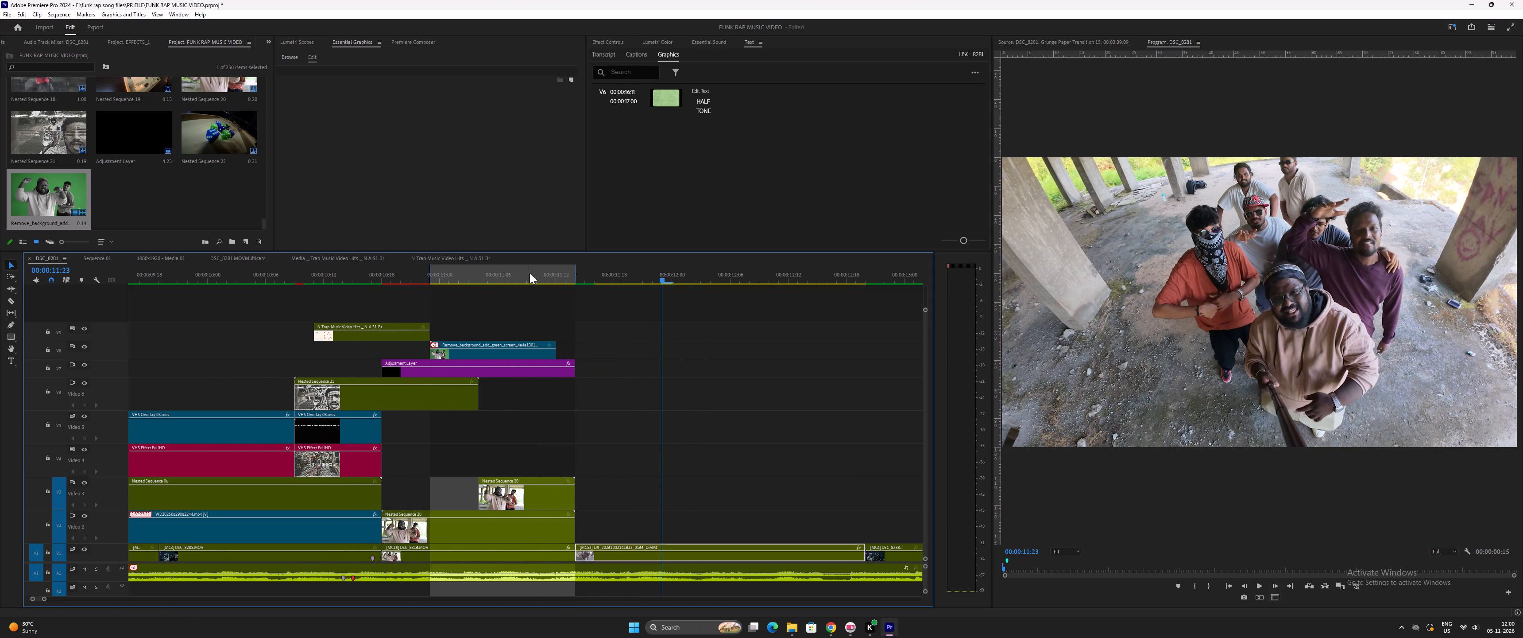
drag(535, 276, 544, 281)
key(space)
key(space)
click(544, 281)
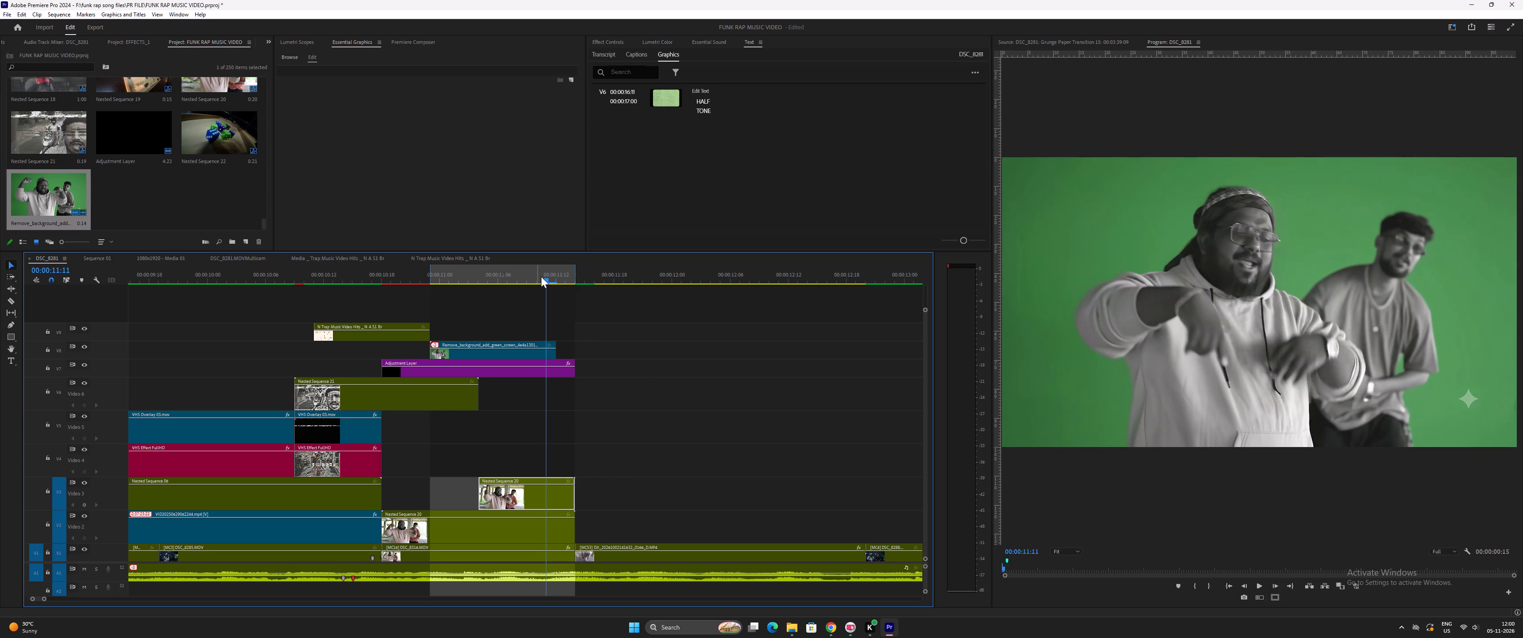
drag(549, 277, 565, 286)
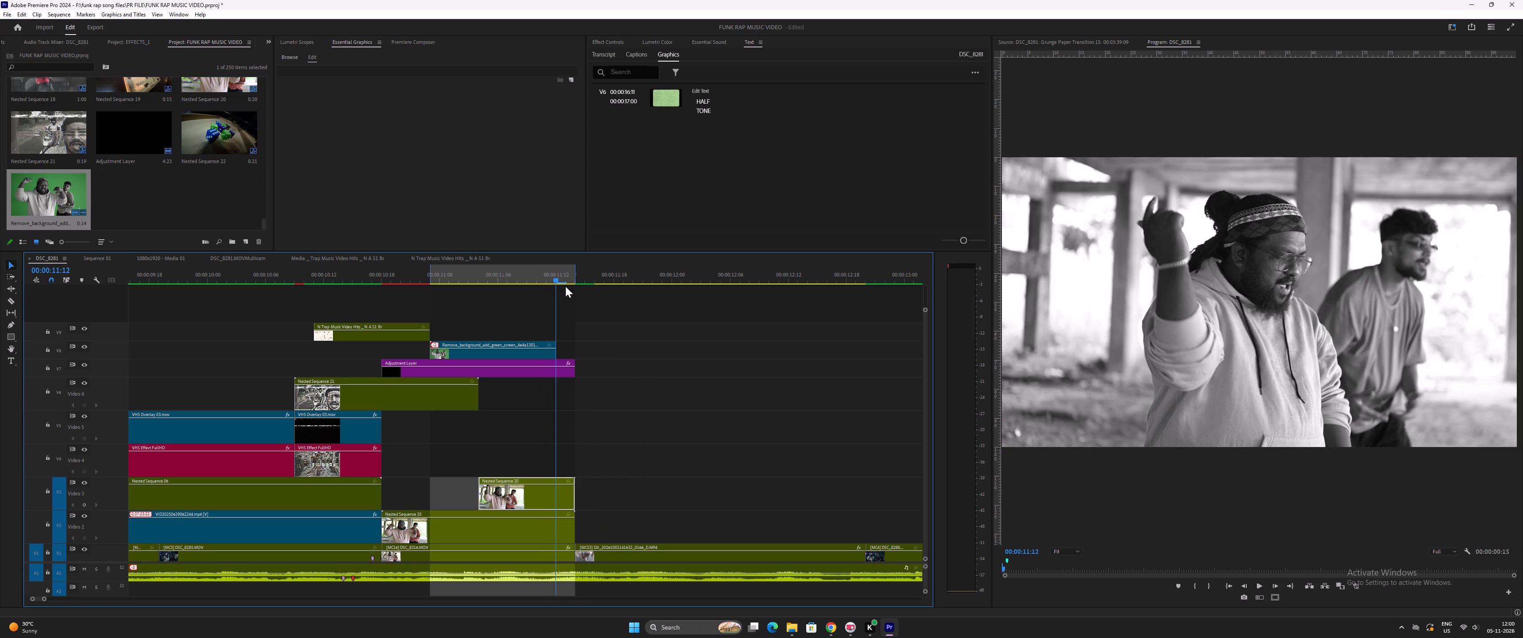
drag(565, 286, 472, 287)
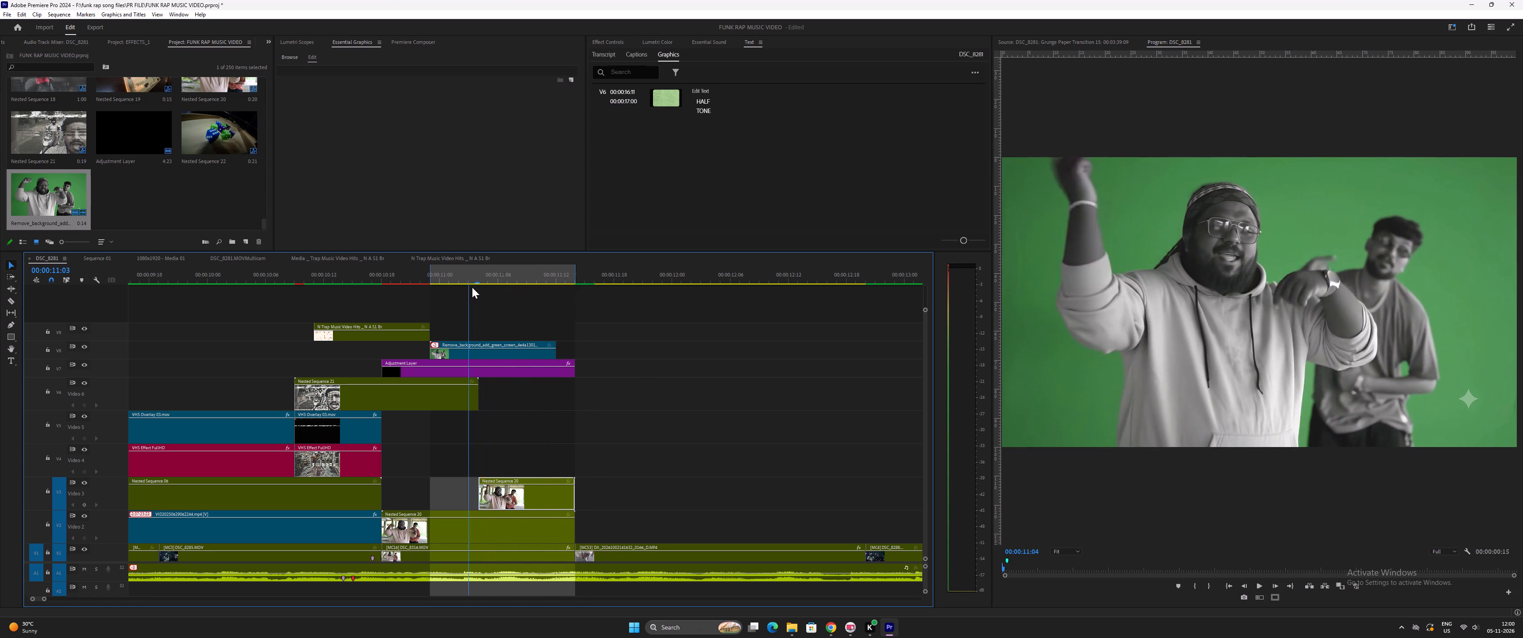
drag(472, 287, 433, 287)
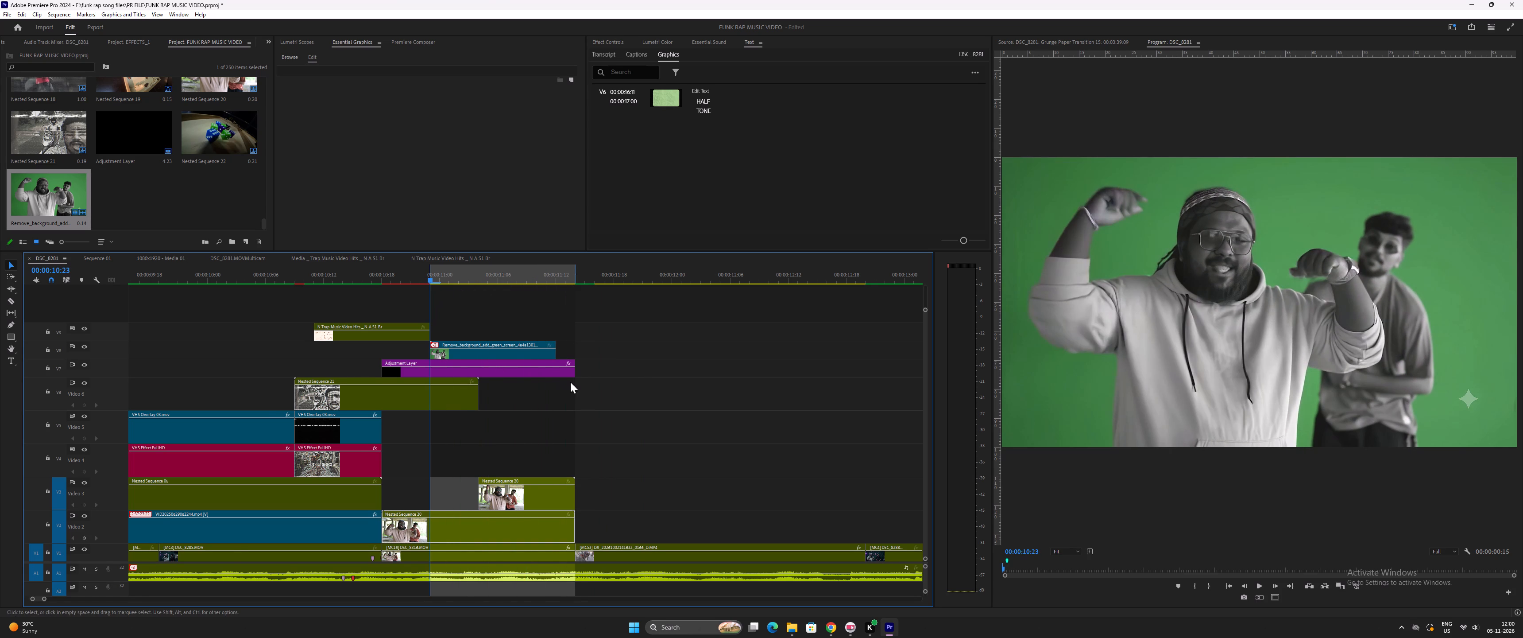
Enlarge the timeline's audio track area and locate the green-screen clip's audio under the marked range.
alt+scroll(571, 382, down, 3)
scroll(566, 382, down, 4)
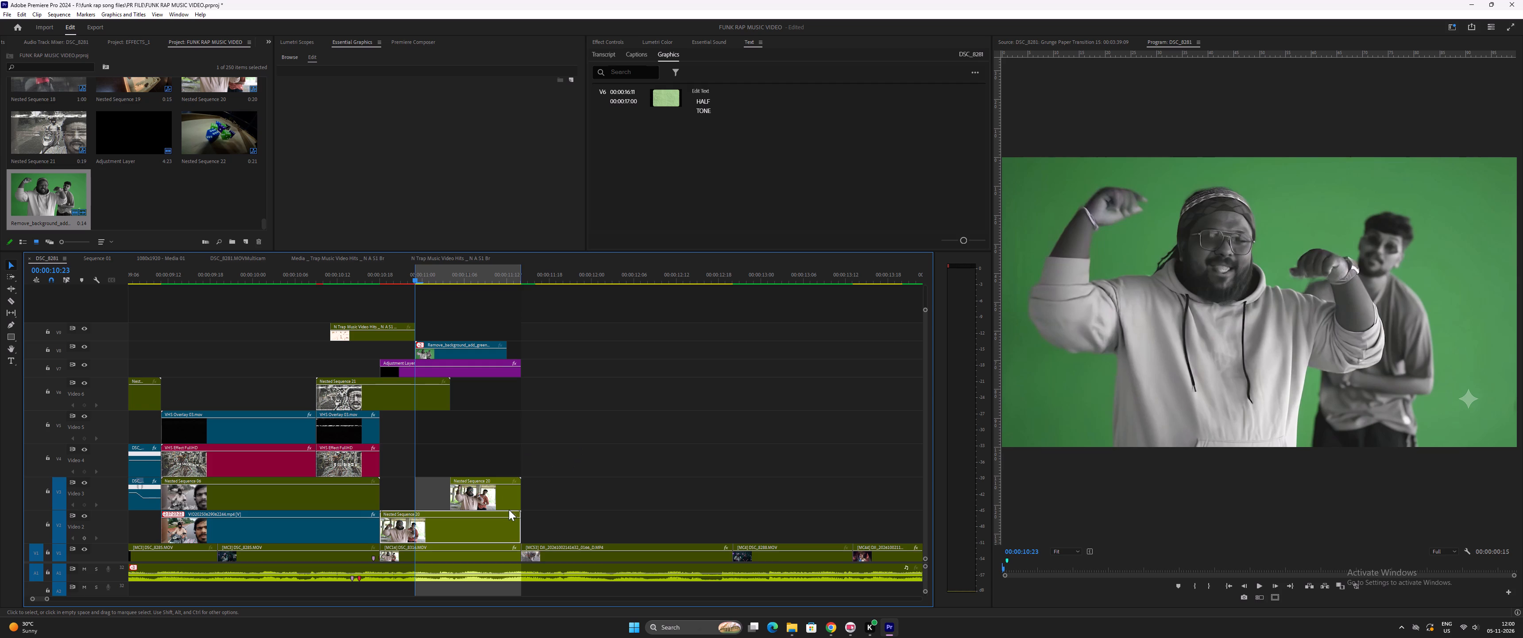
scroll(491, 521, down, 5)
alt+scroll(489, 518, down, 14)
scroll(510, 506, down, 3)
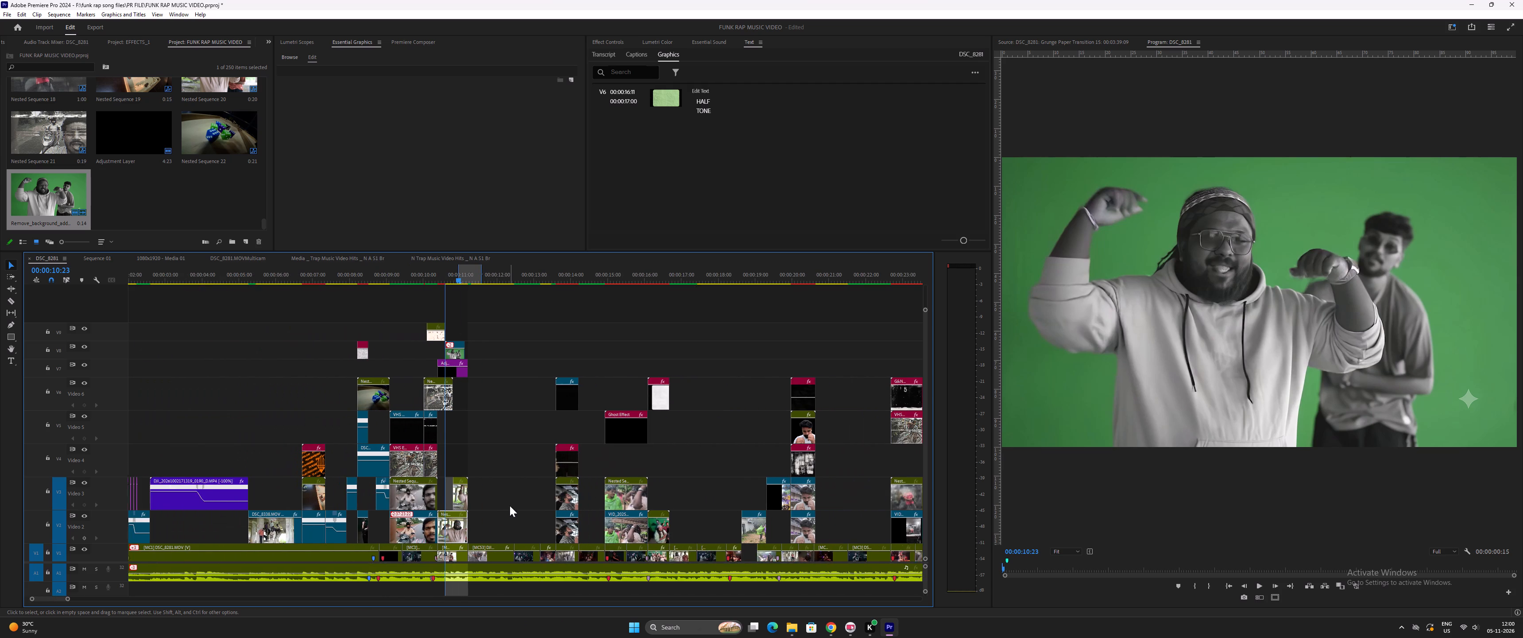
scroll(510, 506, down, 3)
ctrl+scroll(438, 473, down, 8)
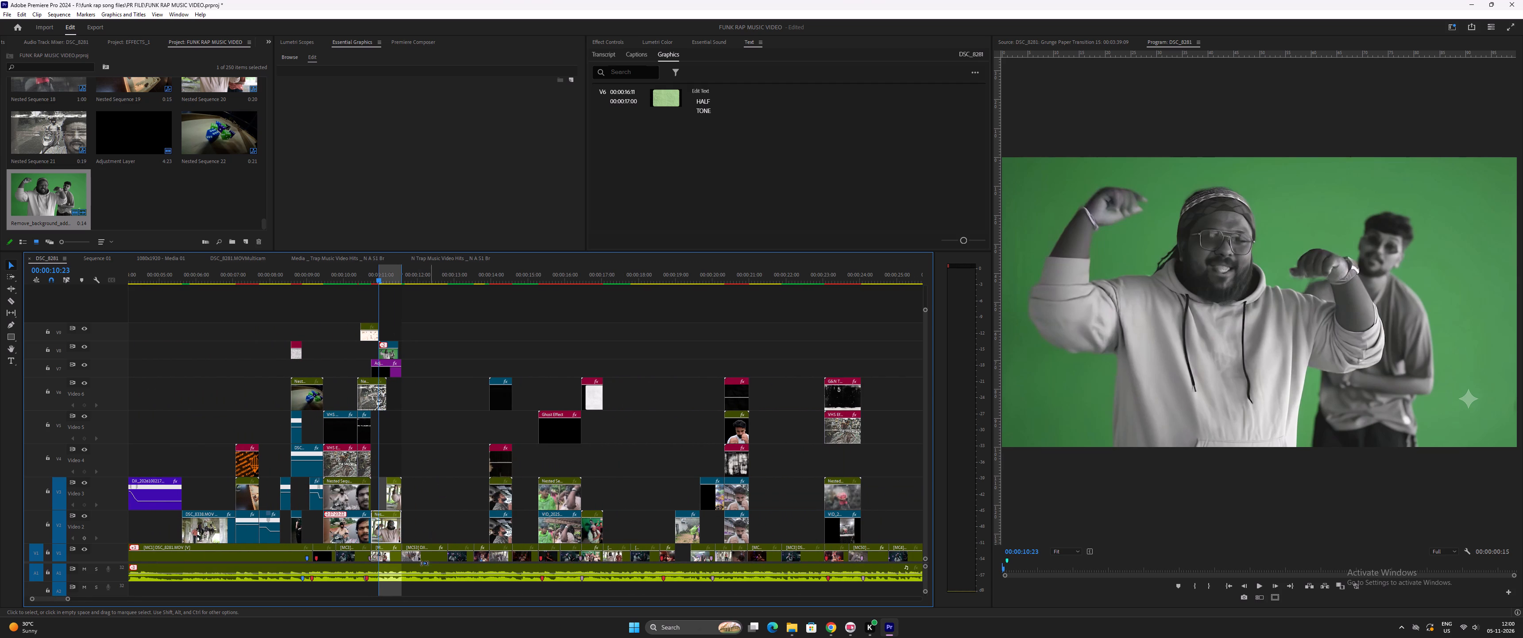
ctrl+scroll(418, 558, down, 9)
ctrl+scroll(415, 575, up, 7)
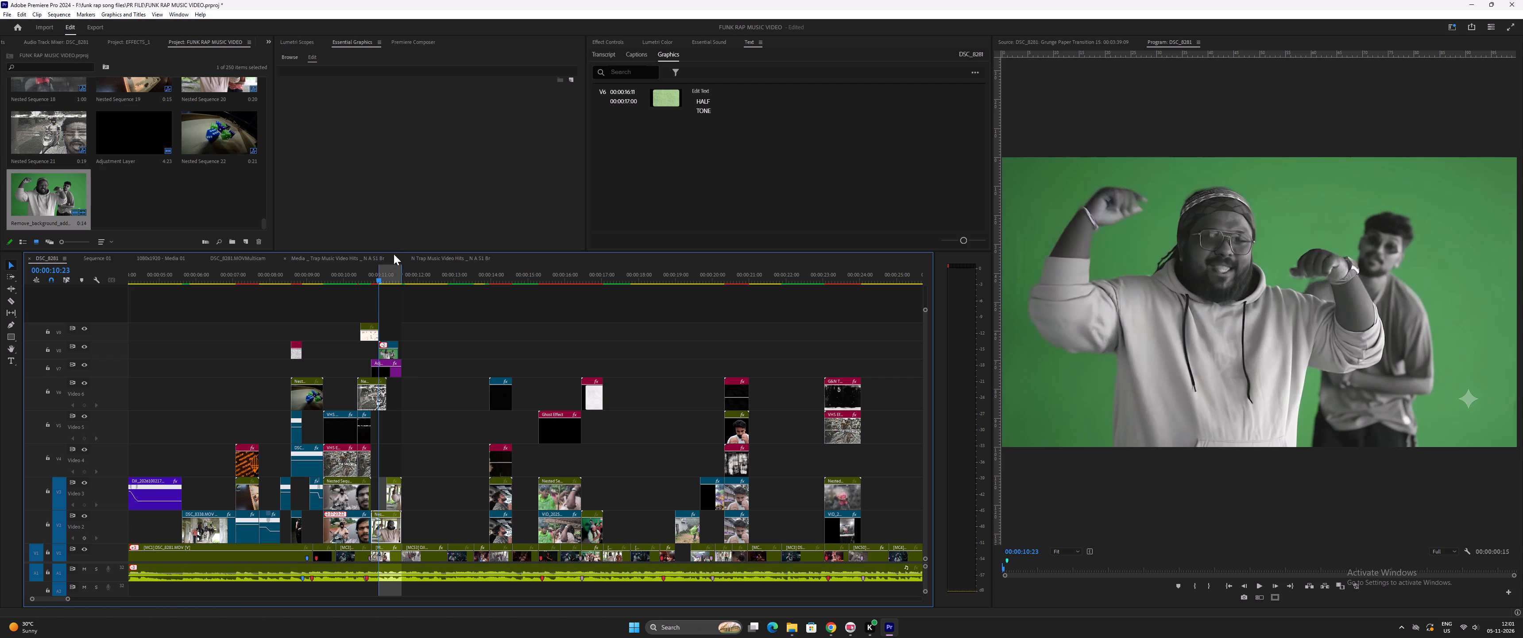
click(98, 564)
click(94, 571)
drag(95, 563, 95, 560)
drag(95, 560, 120, 438)
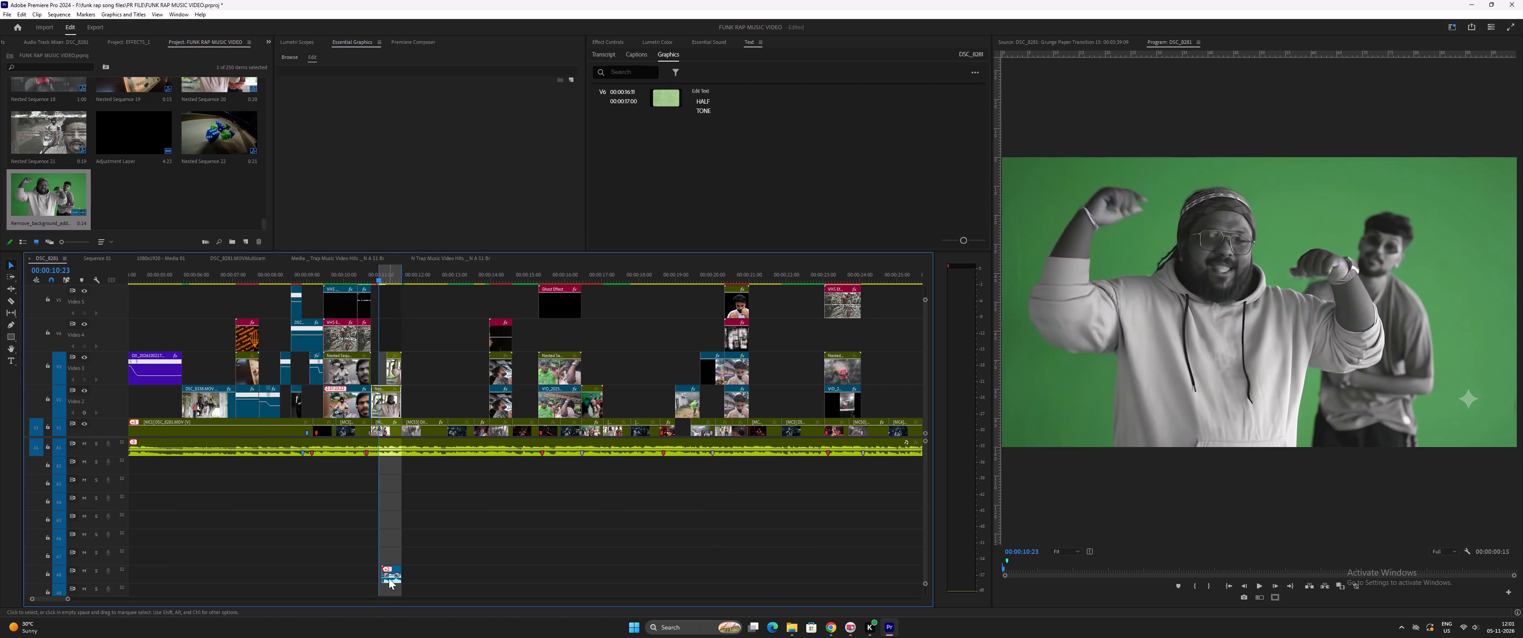
key(equal)
key(equal)
key(equal)
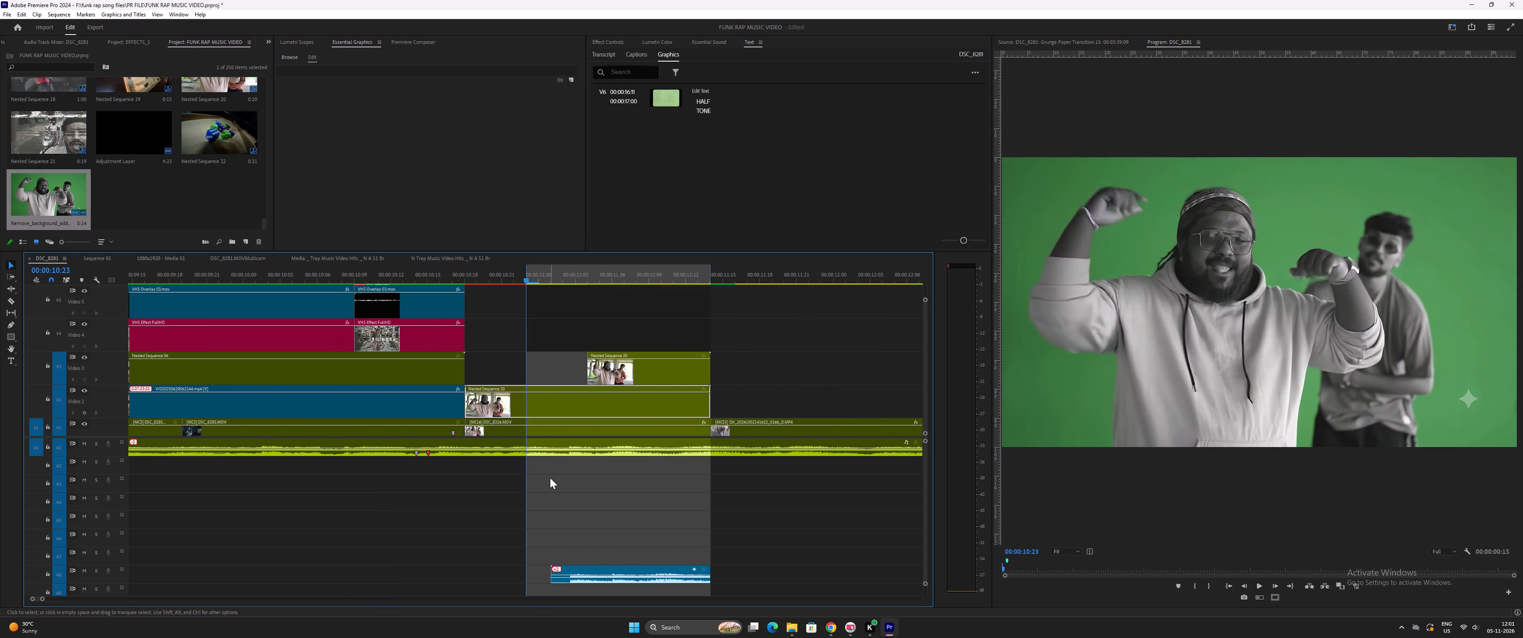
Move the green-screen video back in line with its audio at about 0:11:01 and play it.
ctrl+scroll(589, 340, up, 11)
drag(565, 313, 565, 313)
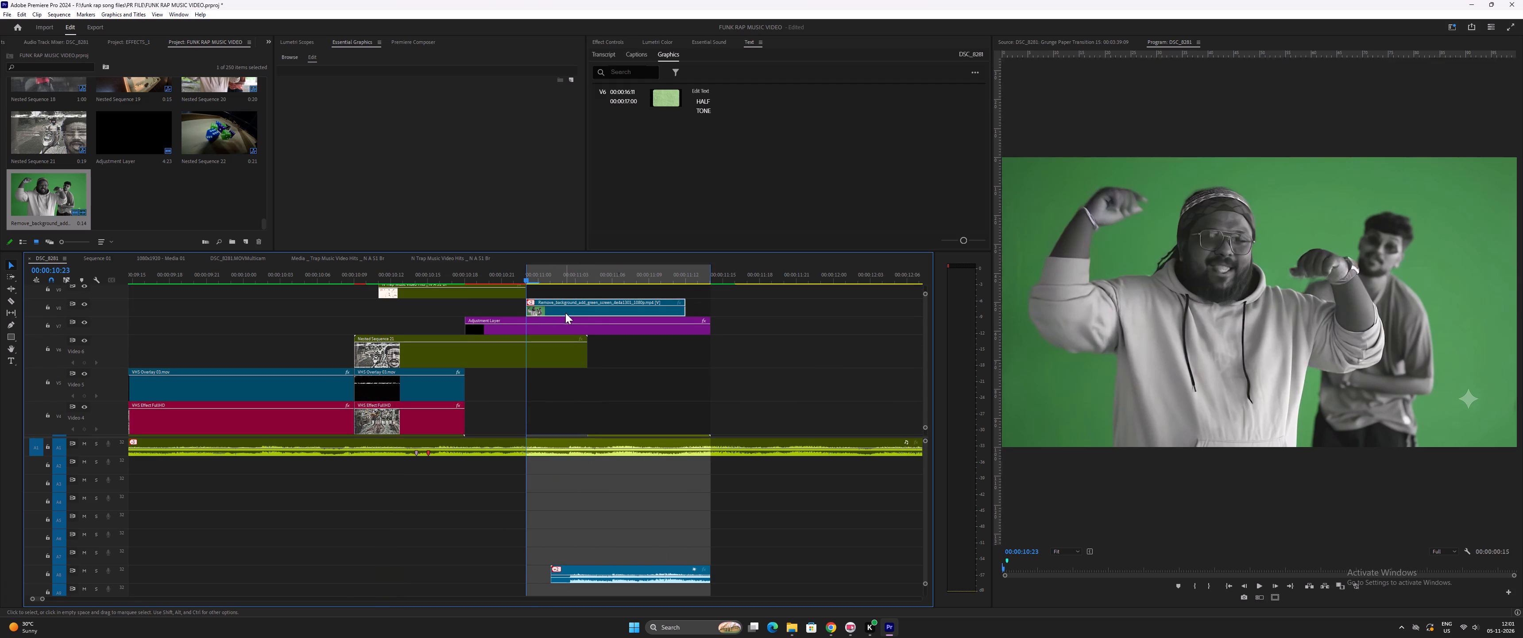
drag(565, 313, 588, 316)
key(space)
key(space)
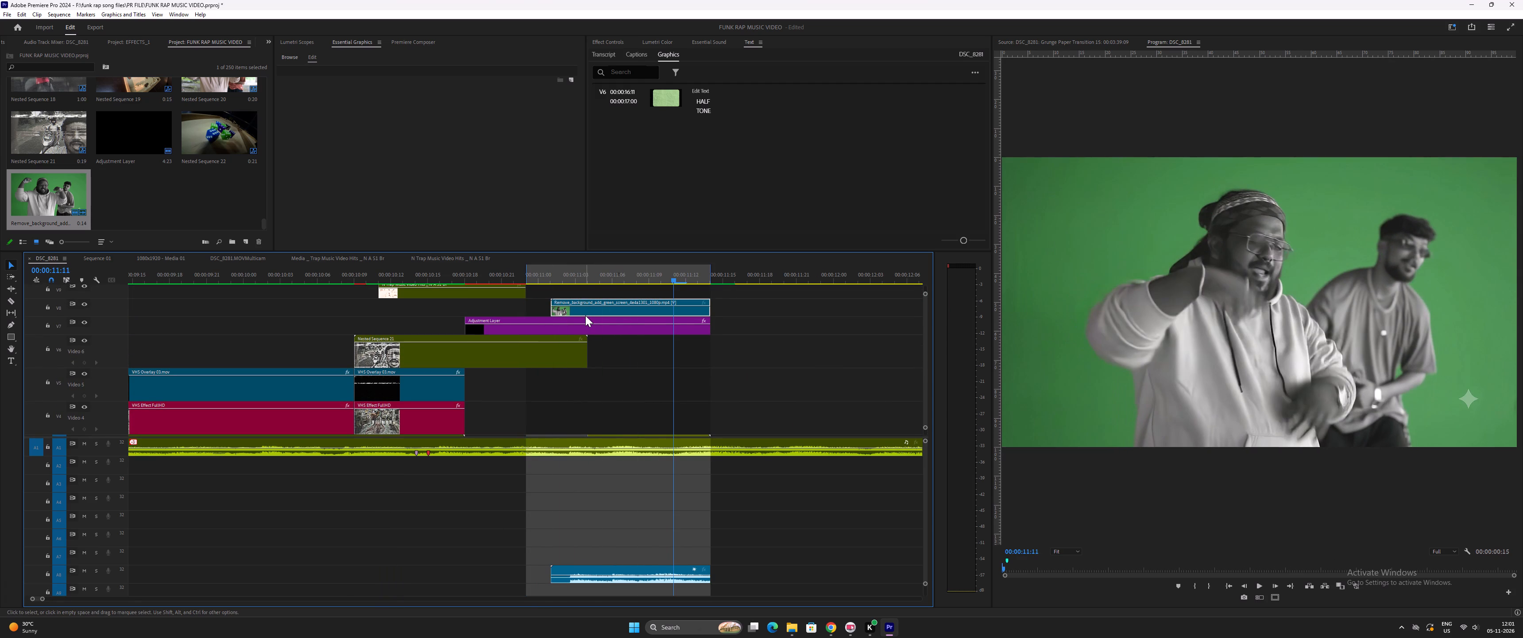
Move the green-screen clip's video and audio together to start at 0:10:23, and play the section to check the sync.
click(648, 311)
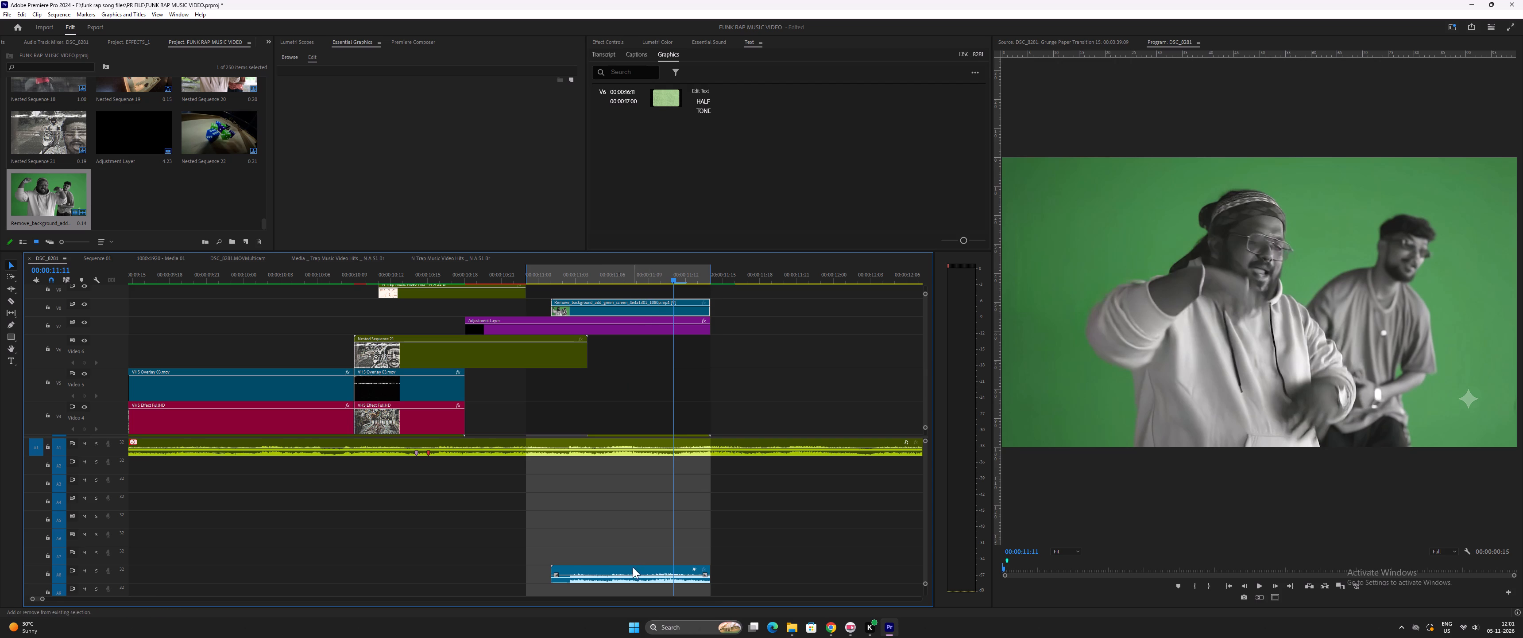
shift+click(634, 569)
drag(612, 311, 584, 312)
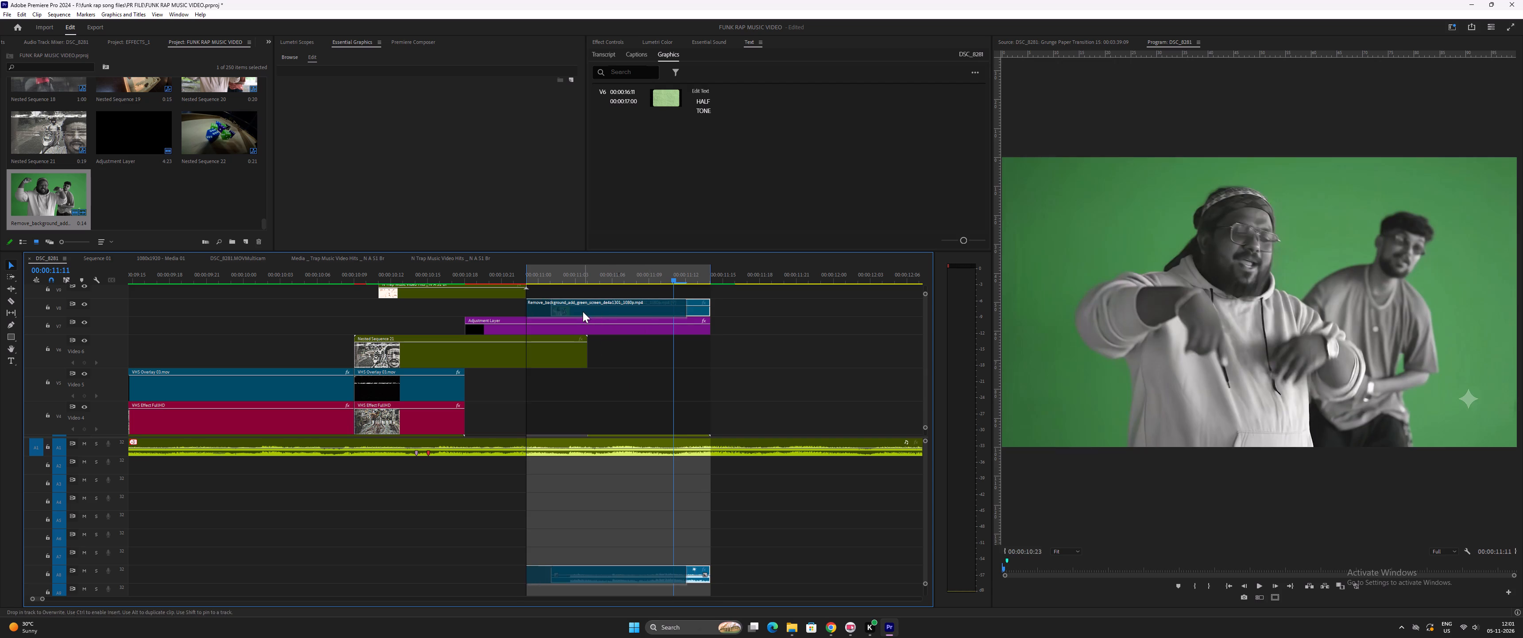
click(493, 272)
key(space)
key(space)
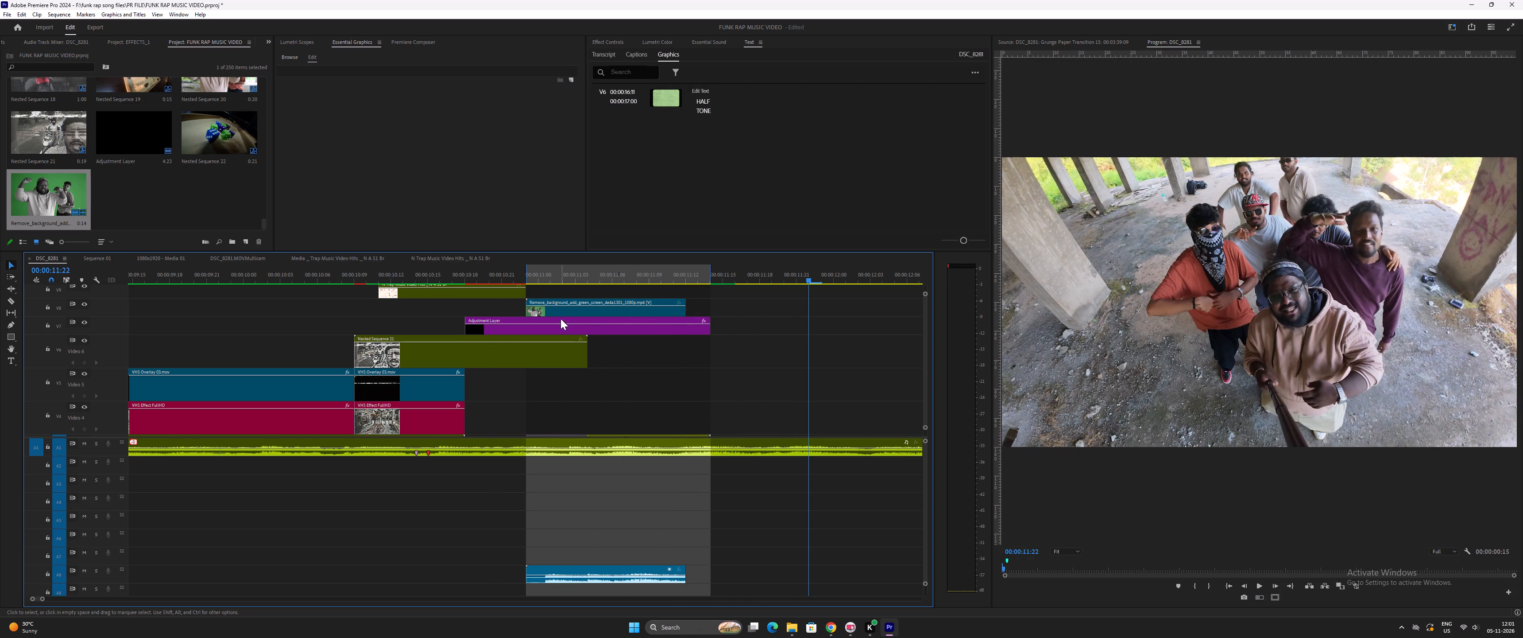
Delete the green-screen clip's audio, keeping only its video above the adjustment layer.
click(626, 573)
key(Delete)
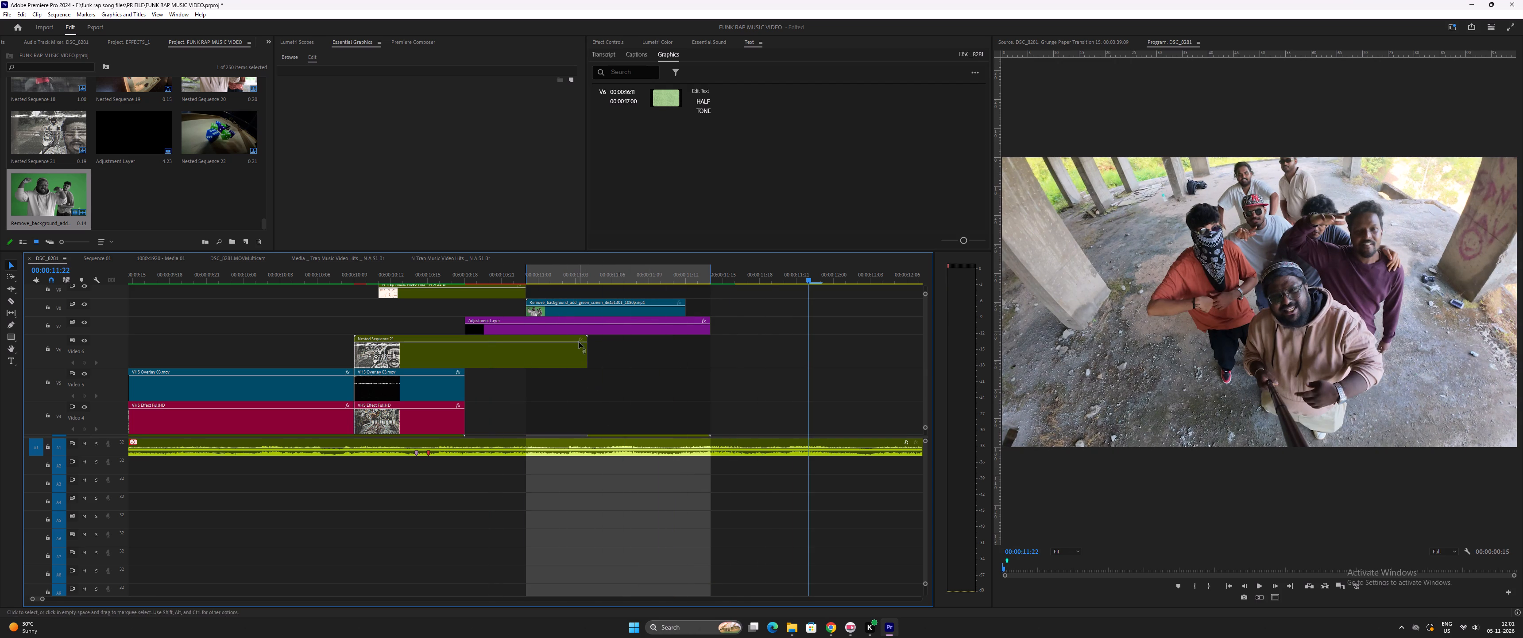
click(545, 274)
key(equal)
key(minus)
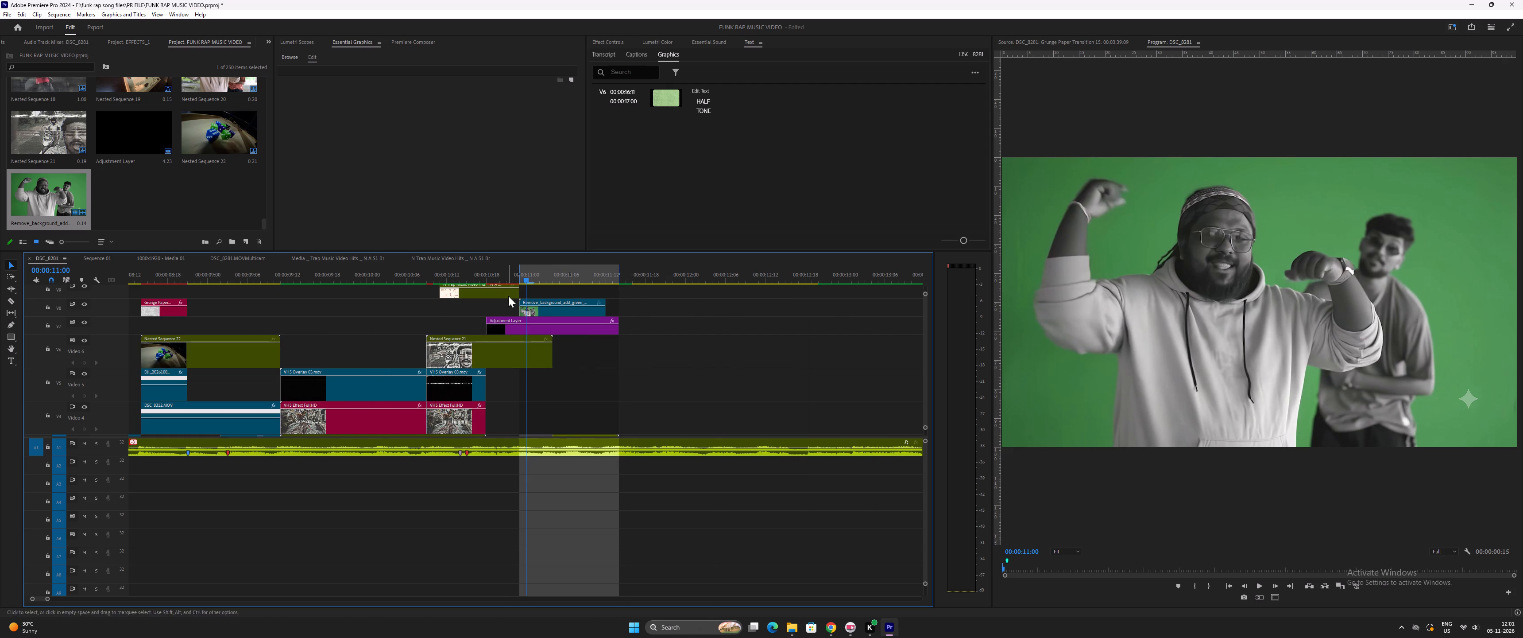
Move the green-screen clip to start at about 0:11:01, with its end aligned to the adjustment layer's end.
text(==)
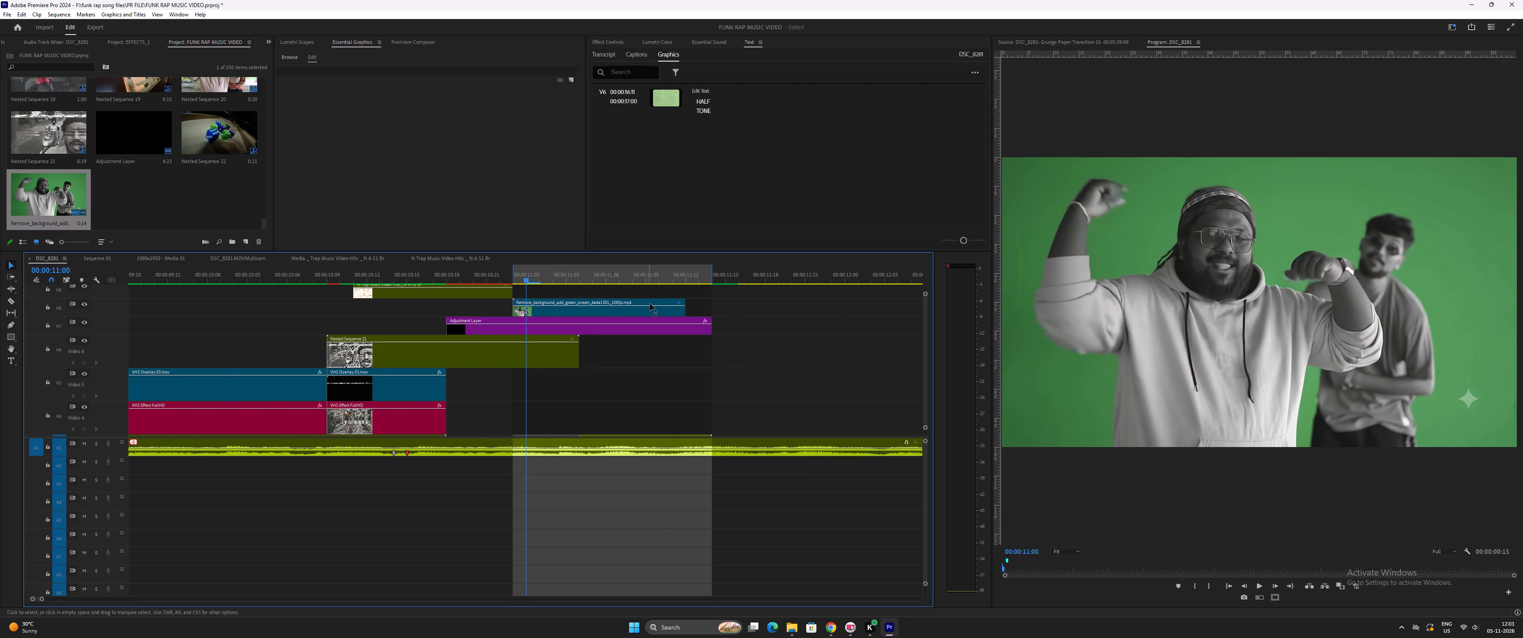
click(646, 301)
key(equal)
drag(546, 276, 586, 286)
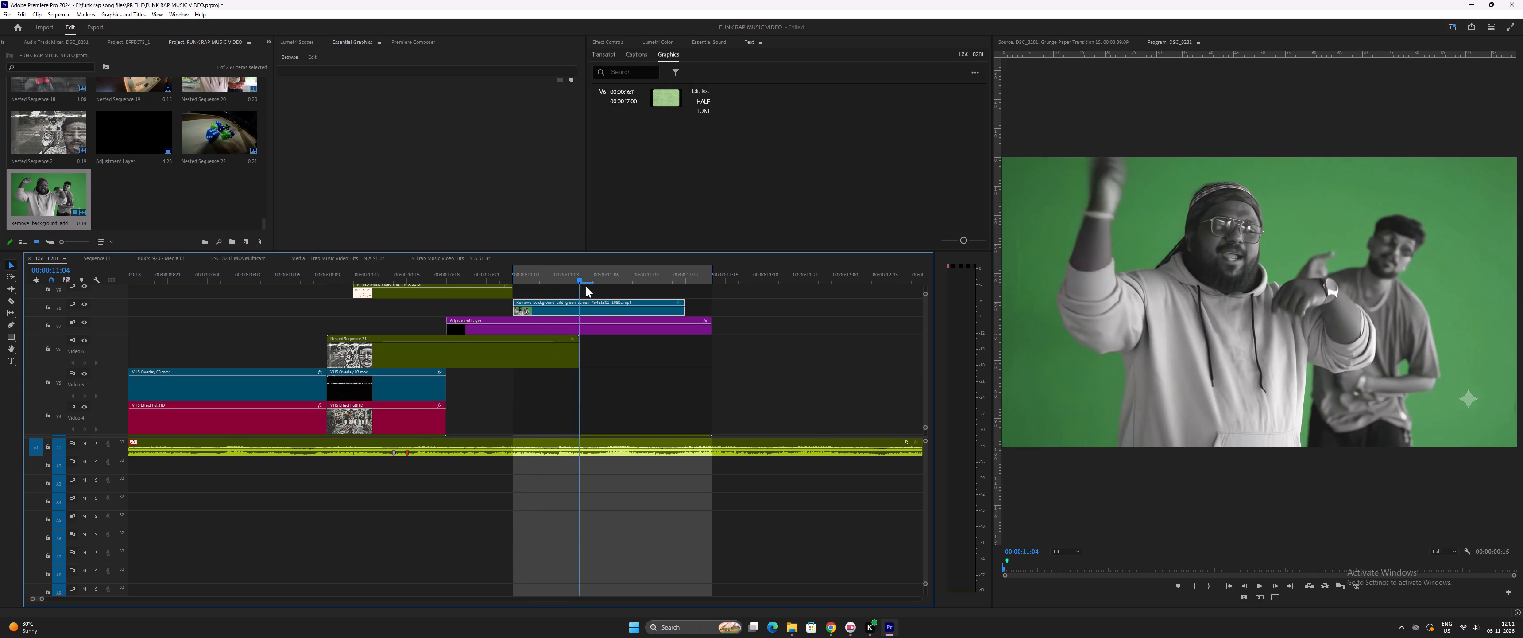
drag(586, 286, 612, 292)
drag(611, 302, 634, 306)
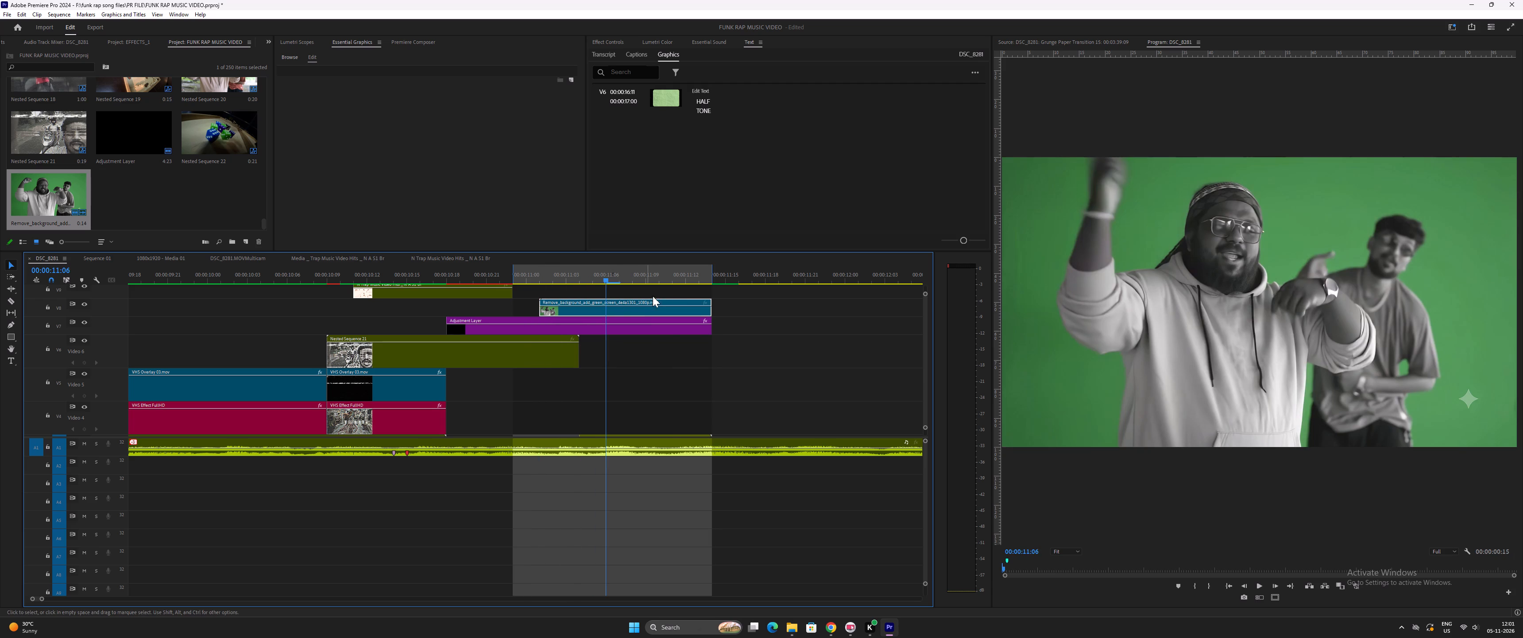
Scrub and play the section around 0:11:00 to check how the green-screen clip syncs with the shot beneath.
drag(668, 281, 559, 291)
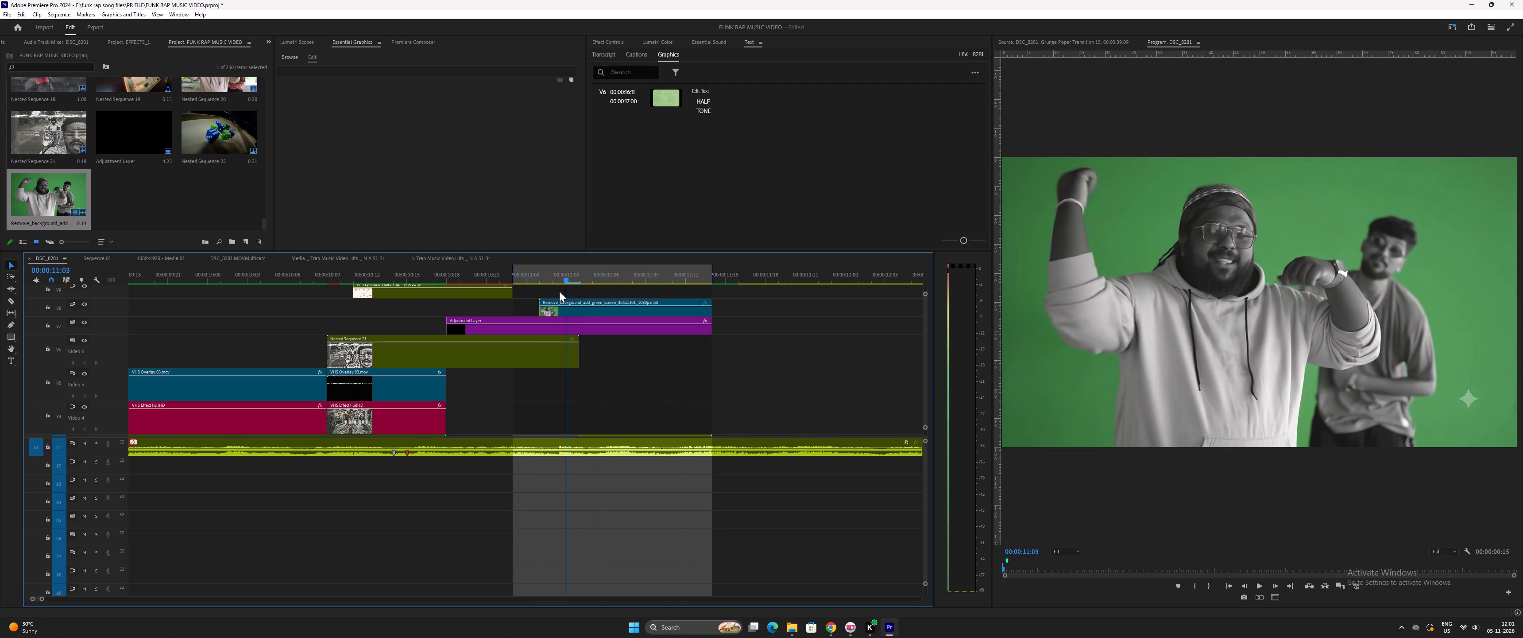
drag(559, 291, 529, 291)
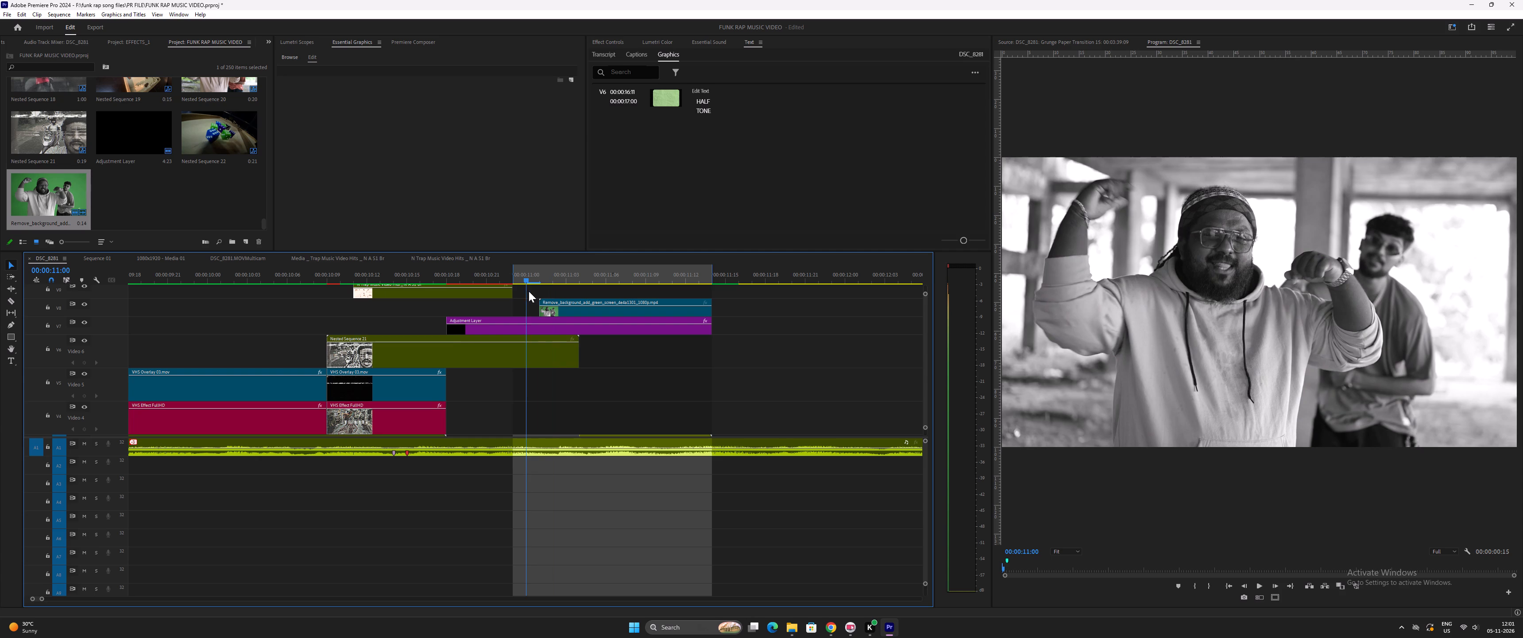
drag(529, 291, 526, 294)
drag(526, 294, 522, 297)
key(space)
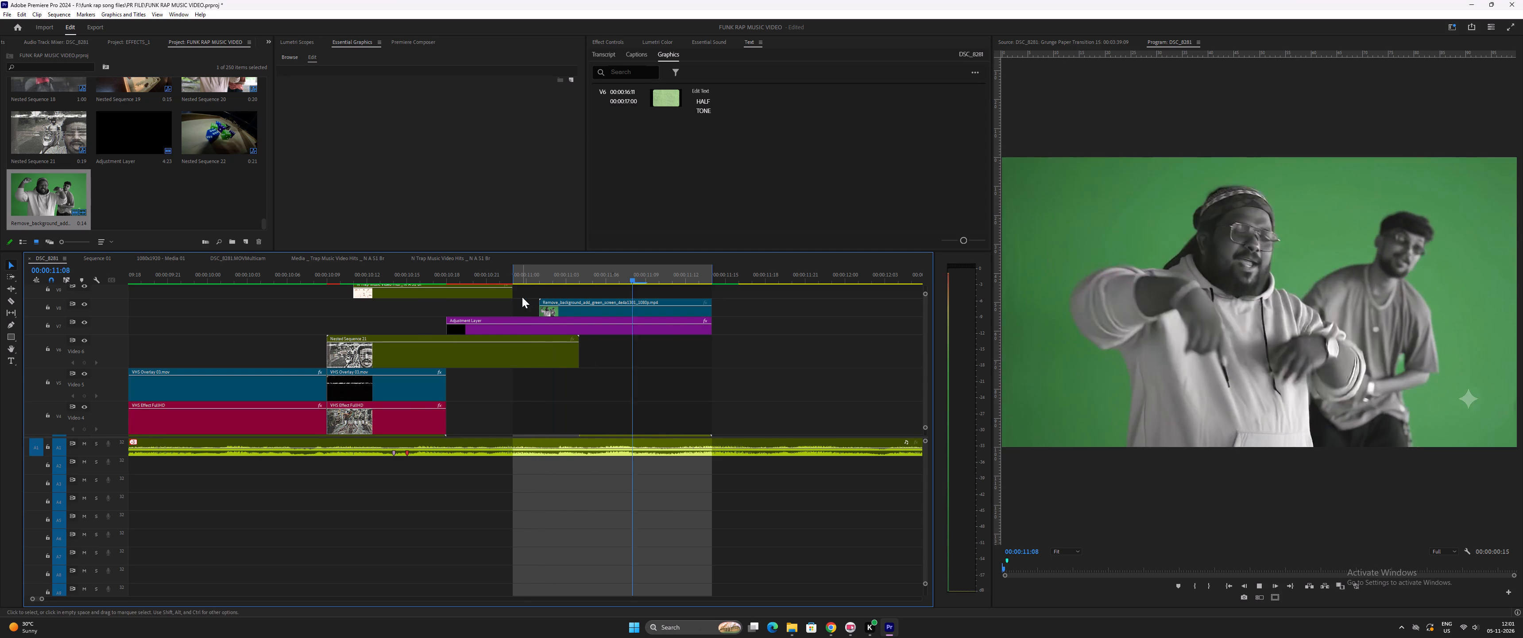
text(-)
key(space)
click(469, 274)
key(space)
key(equal)
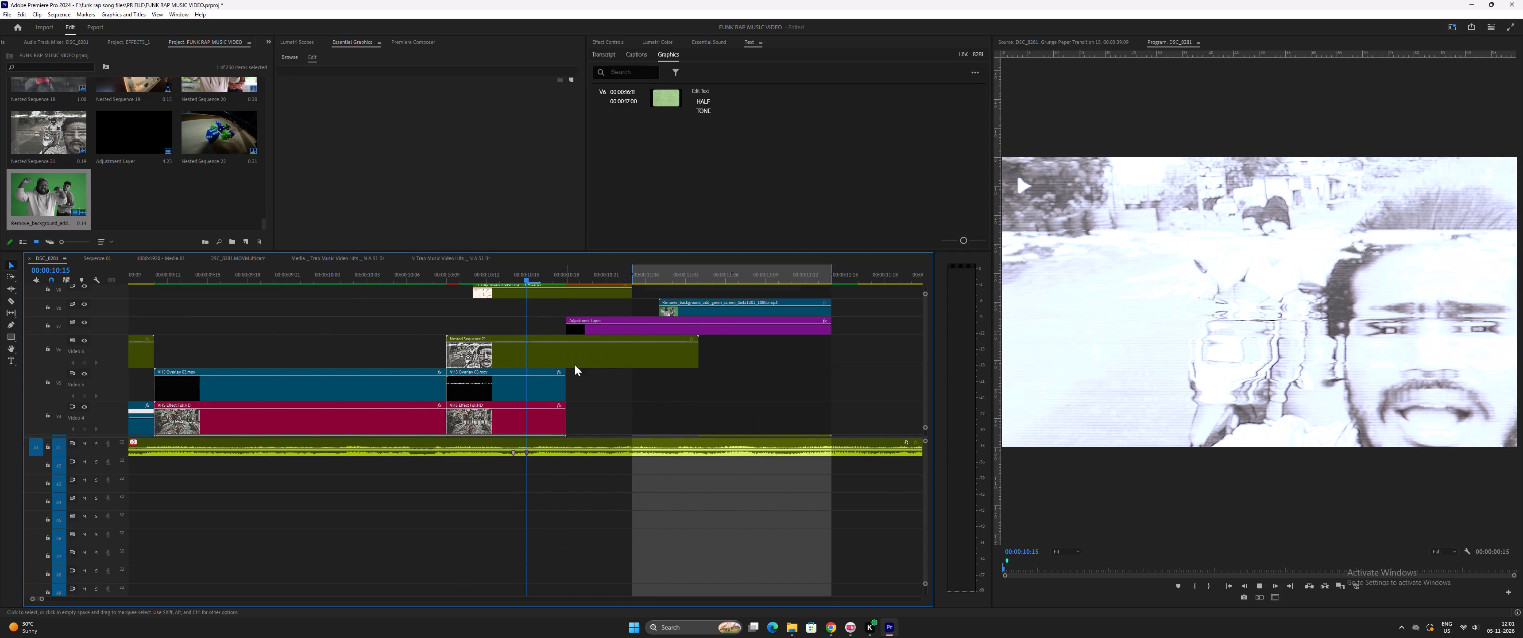
key(space)
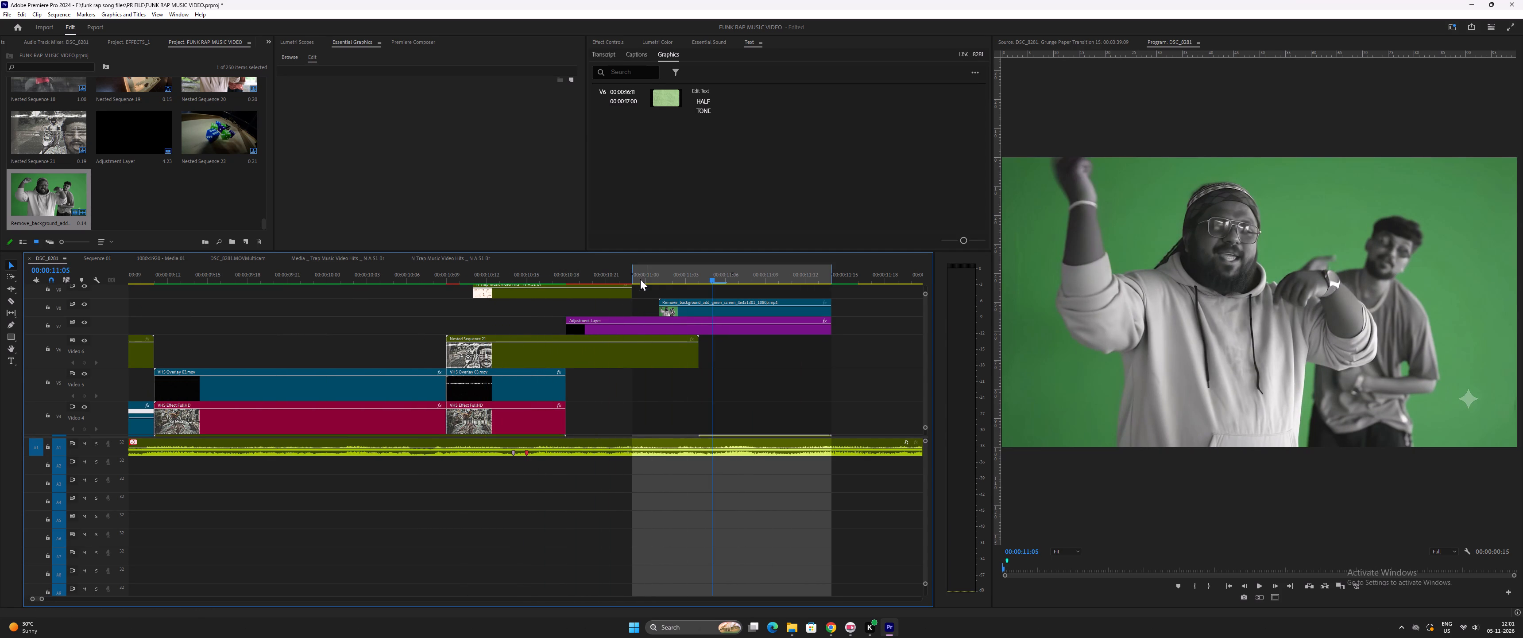
Move the green-screen clip up one video track, keeping its start time.
drag(656, 312, 613, 311)
key(minus)
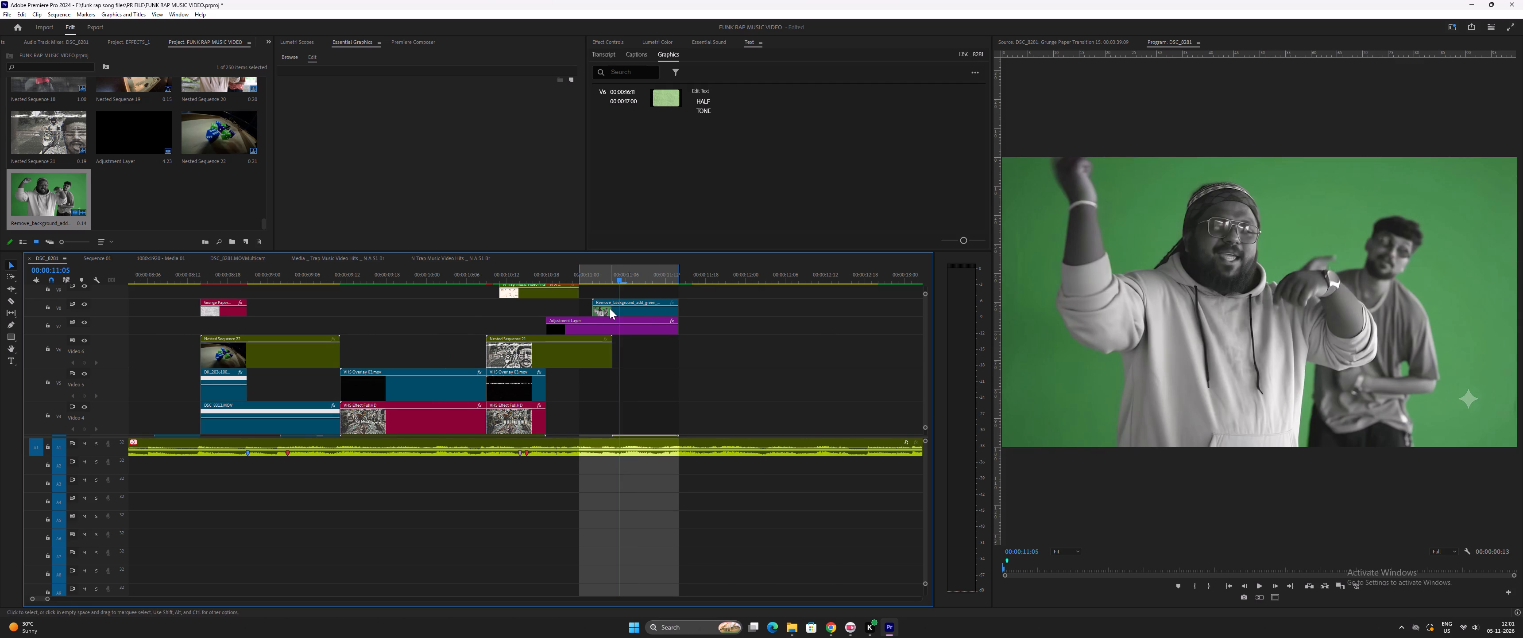
click(610, 308)
key(equal)
key(minus)
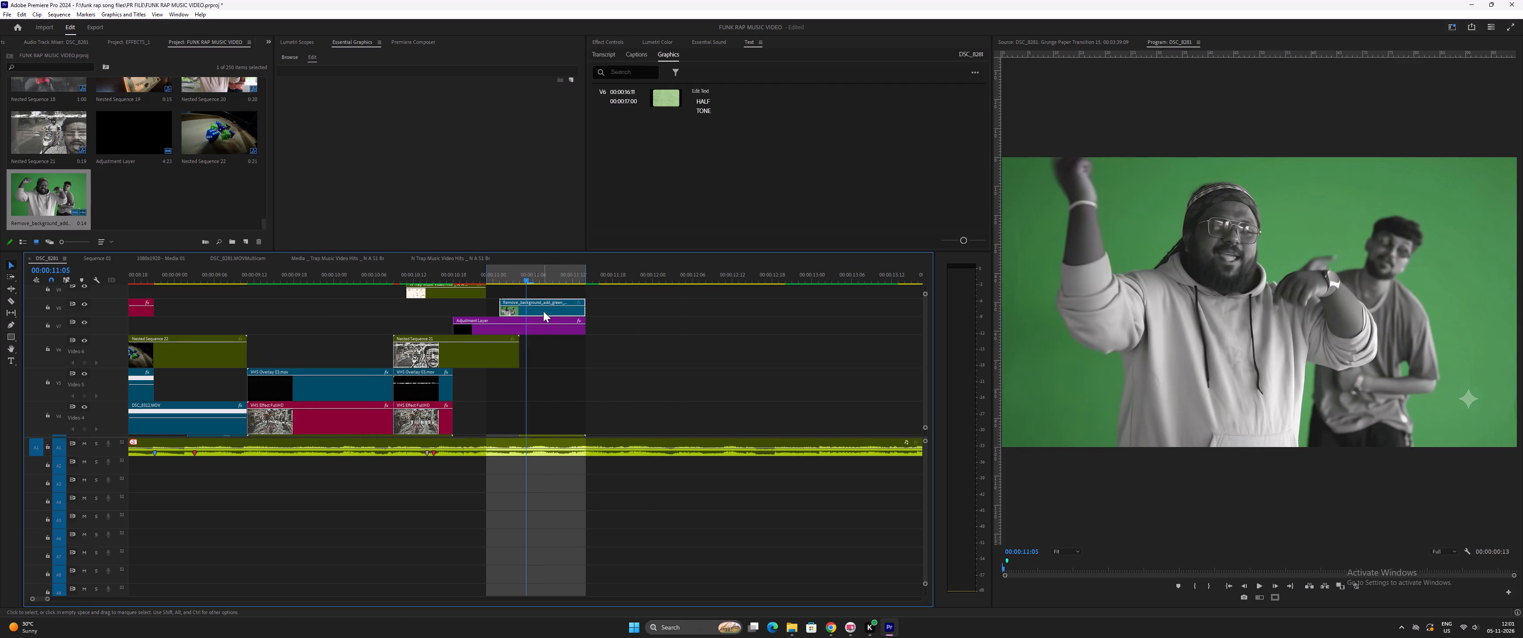
drag(543, 311, 543, 308)
drag(543, 308, 544, 295)
click(544, 293)
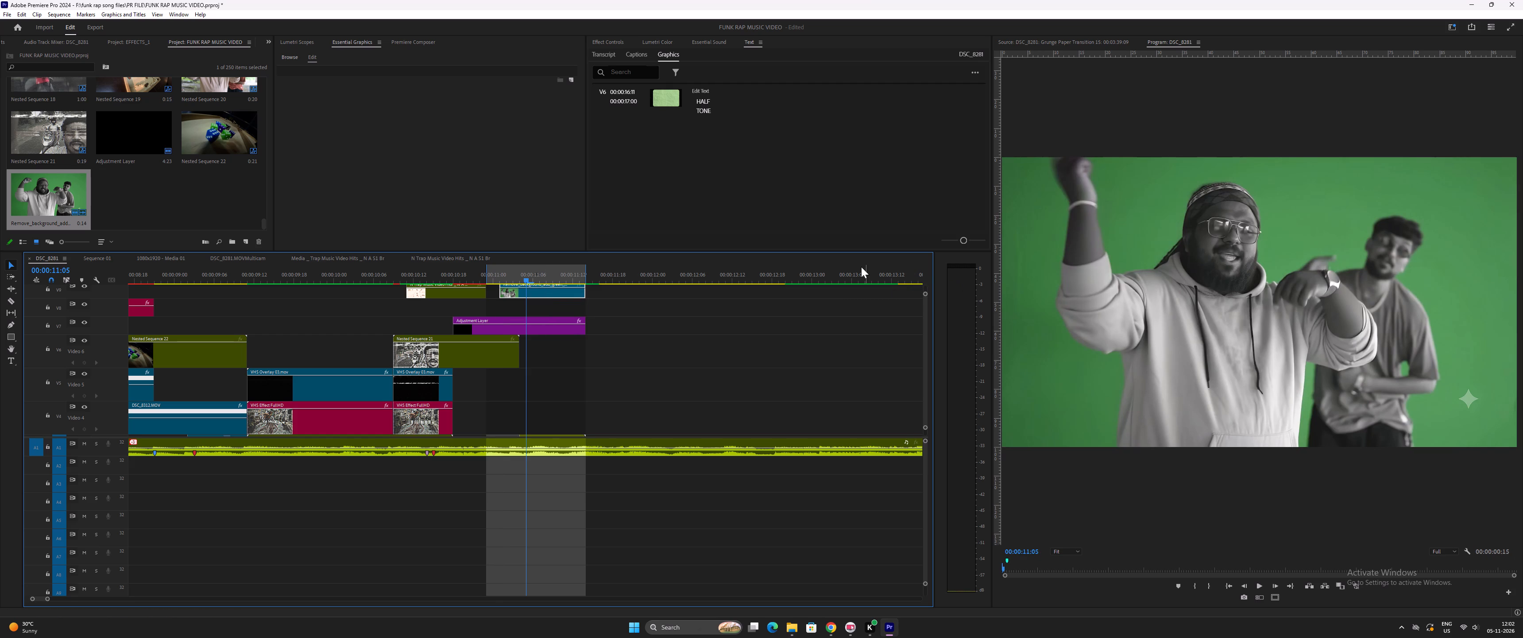
Draw a closed freeform opacity mask on the green-screen clip around both men, leaving the sparkle watermark outside it.
click(564, 295)
click(610, 39)
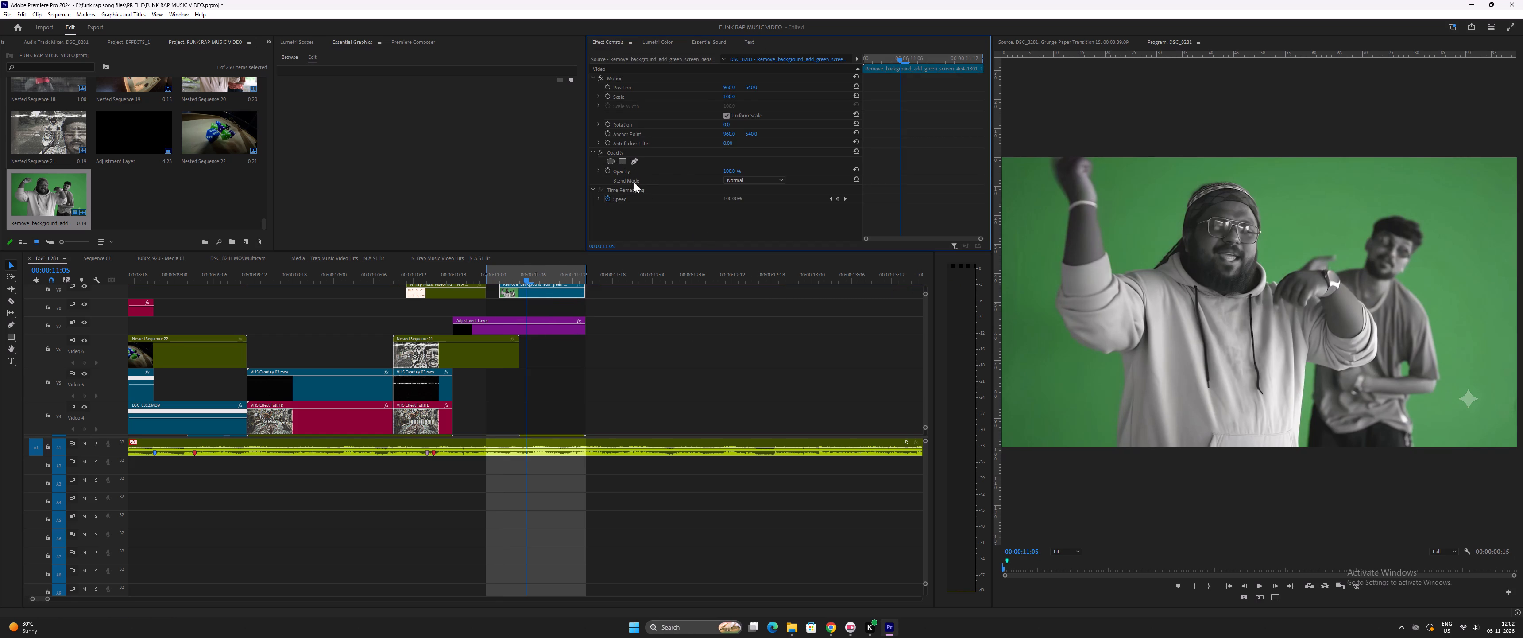
click(633, 162)
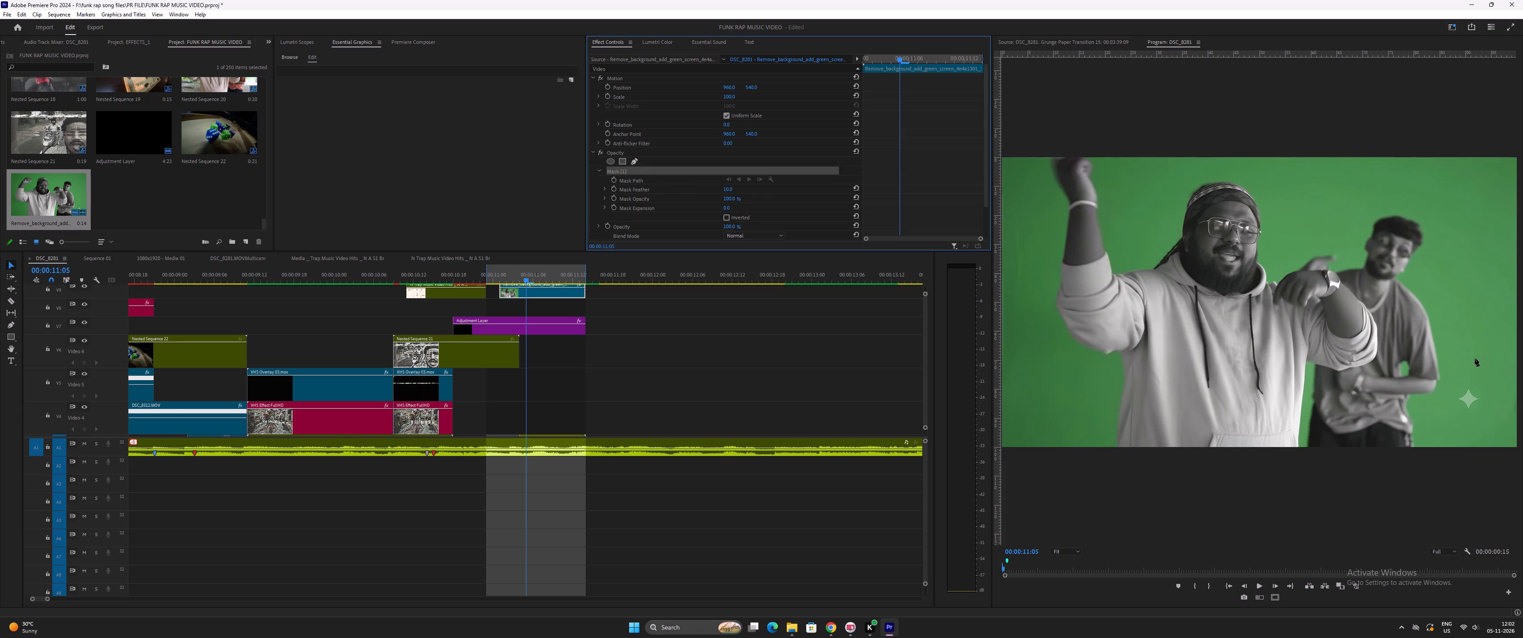
click(1454, 379)
click(1472, 311)
click(1493, 156)
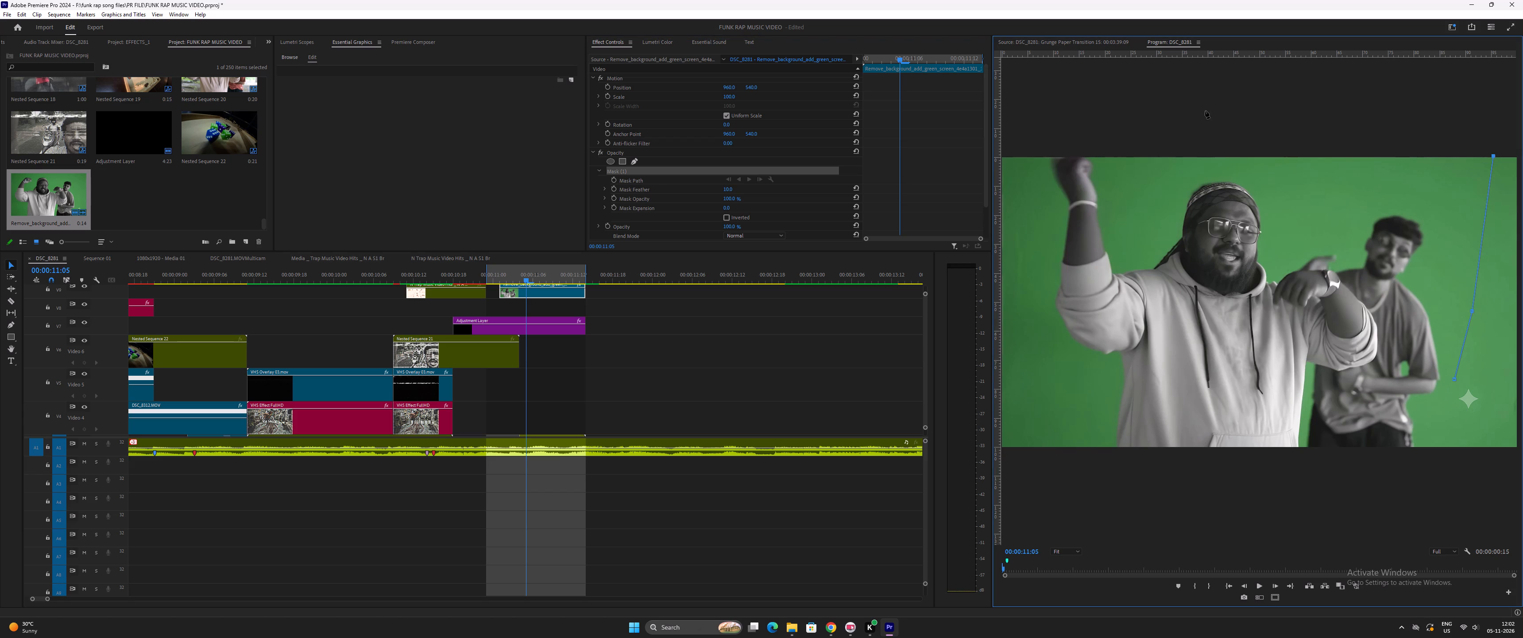
click(1060, 113)
click(1021, 146)
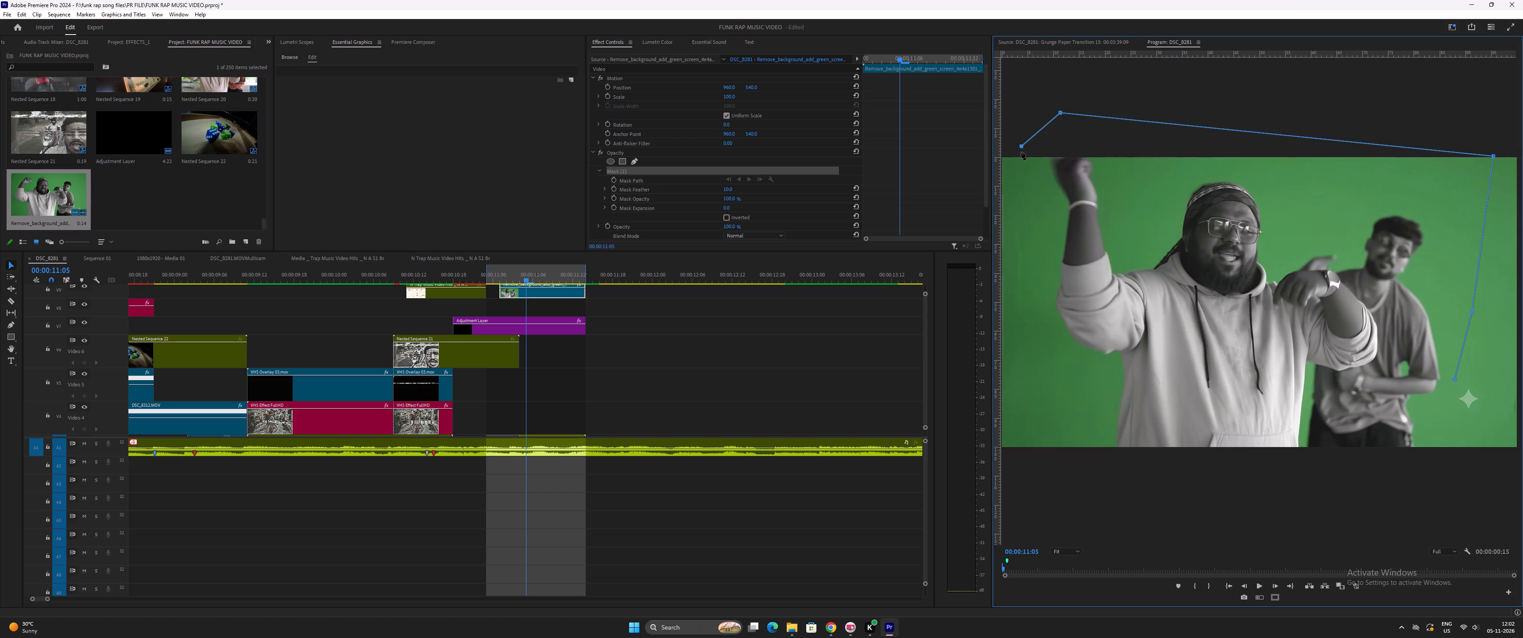
click(1014, 440)
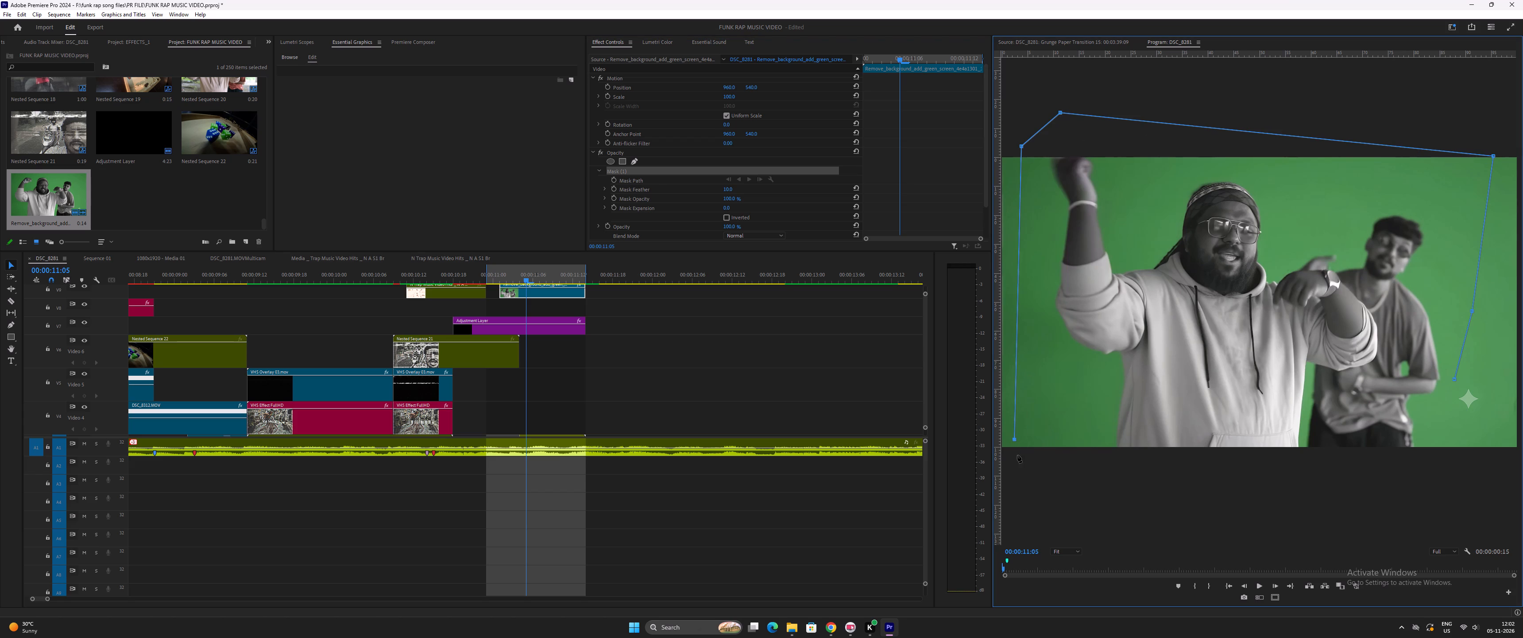
click(1019, 461)
click(1413, 490)
click(1459, 455)
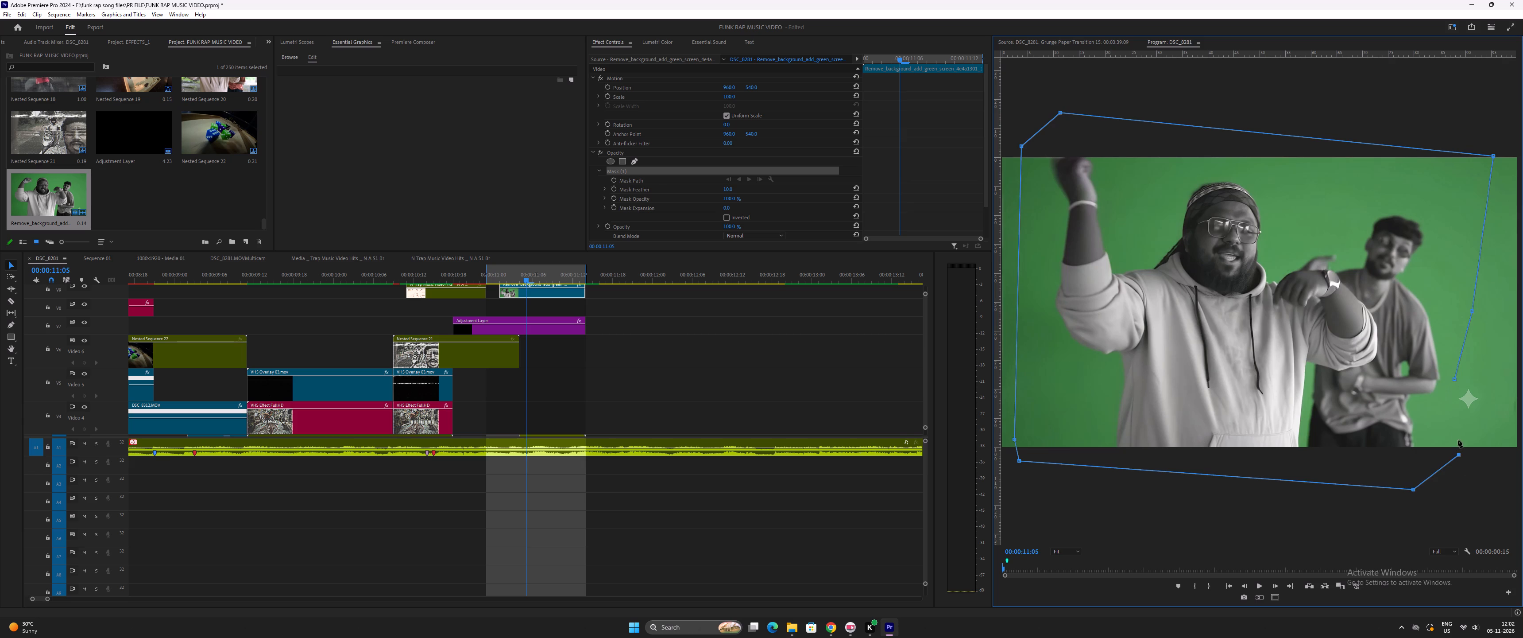
click(1454, 419)
click(1455, 380)
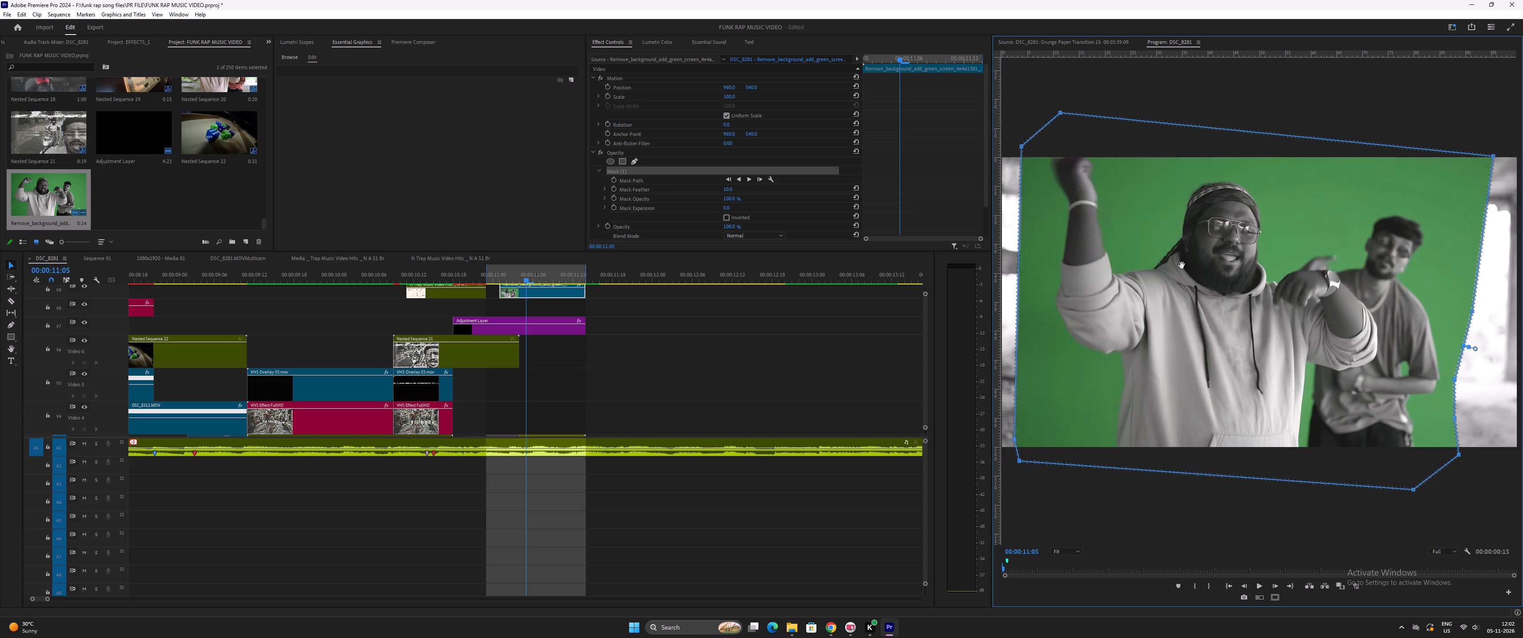
At the green-screen clip's first frame, adjust the opacity mask's feather and bring it down to 0.
alt+scroll(887, 149, down, 5)
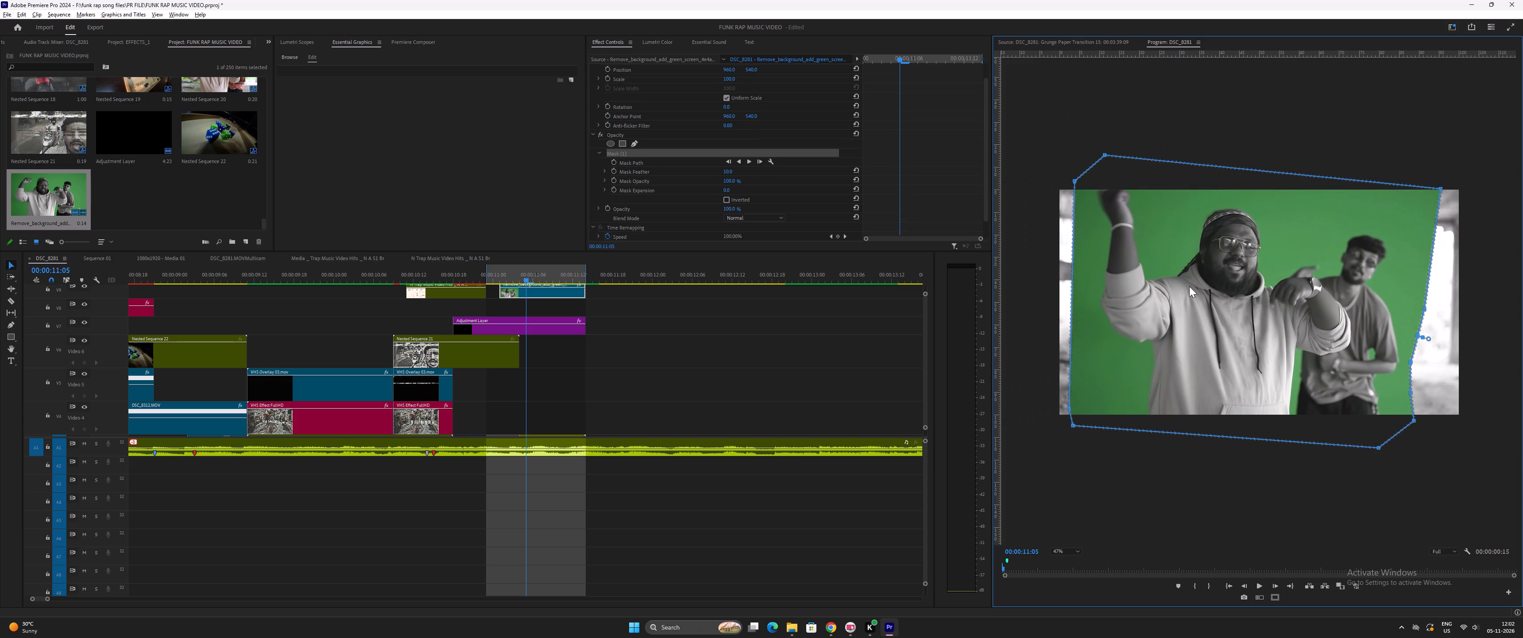
click(503, 277)
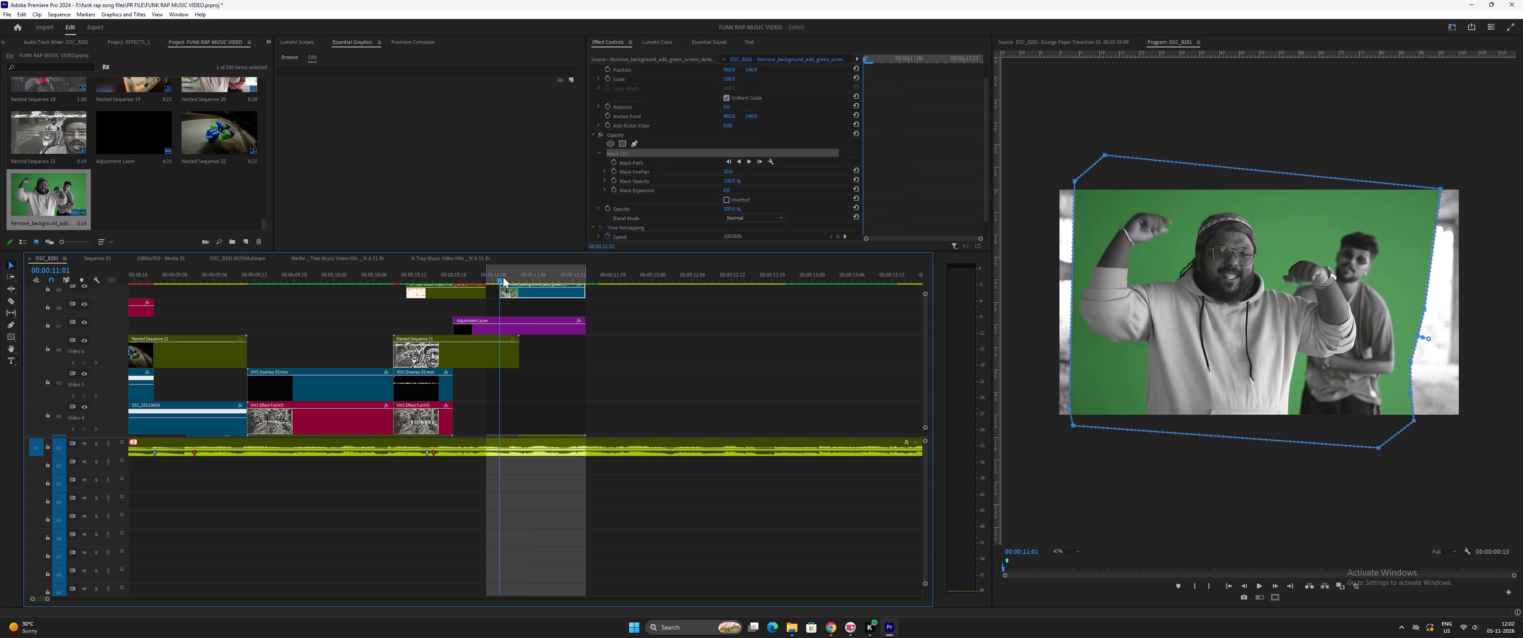
key(equal)
key(equal)
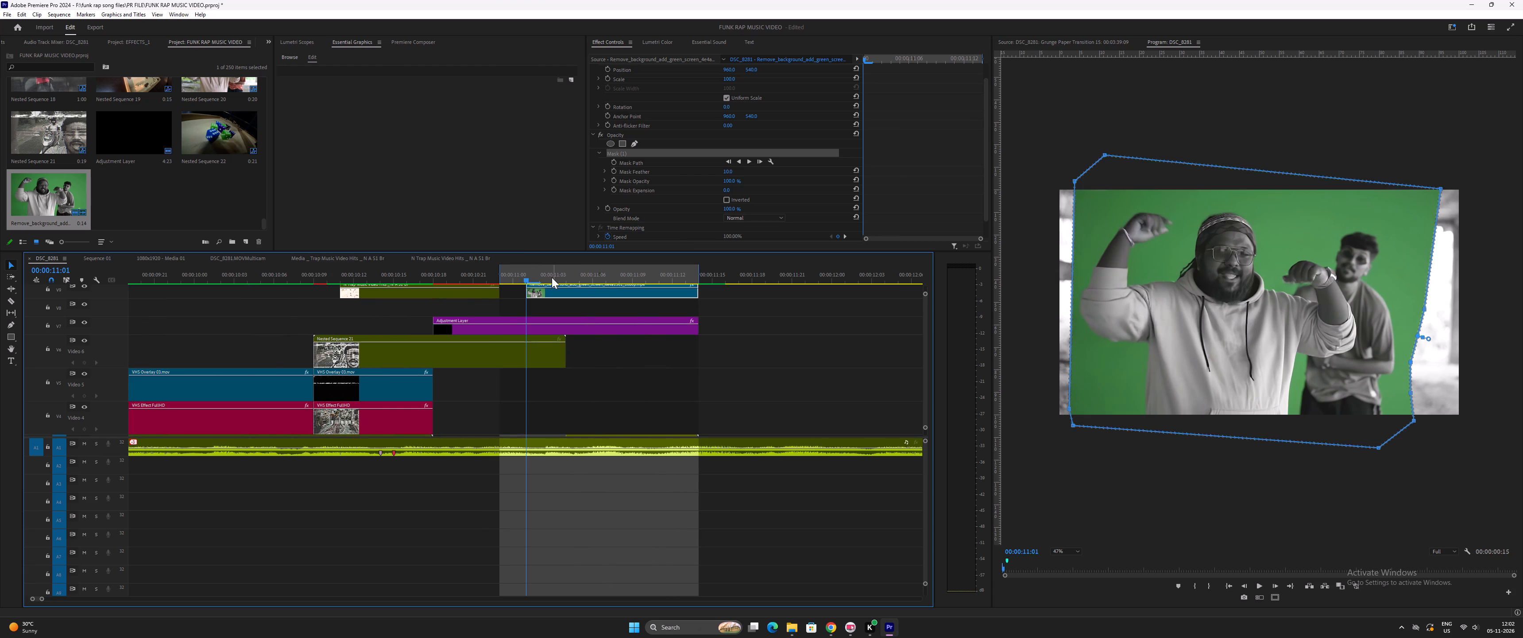
key(equal)
drag(1428, 340, 1487, 352)
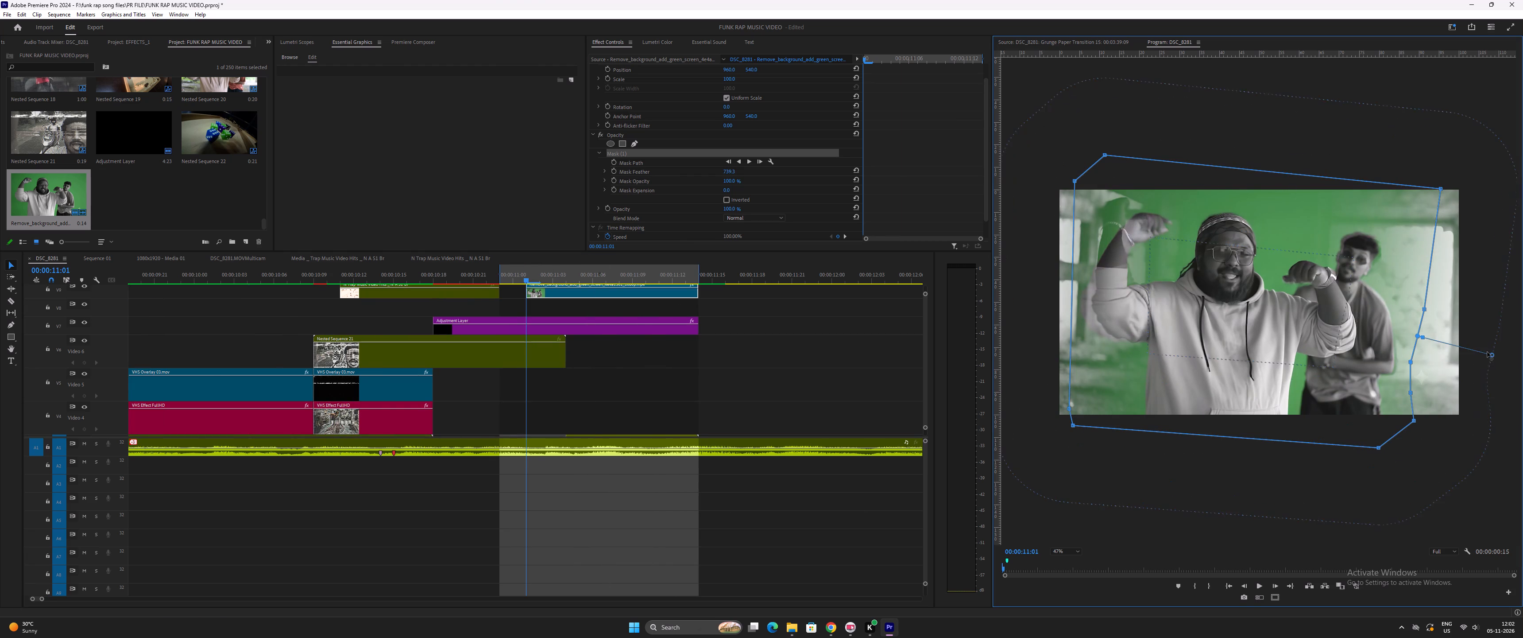
drag(1487, 352, 1268, 329)
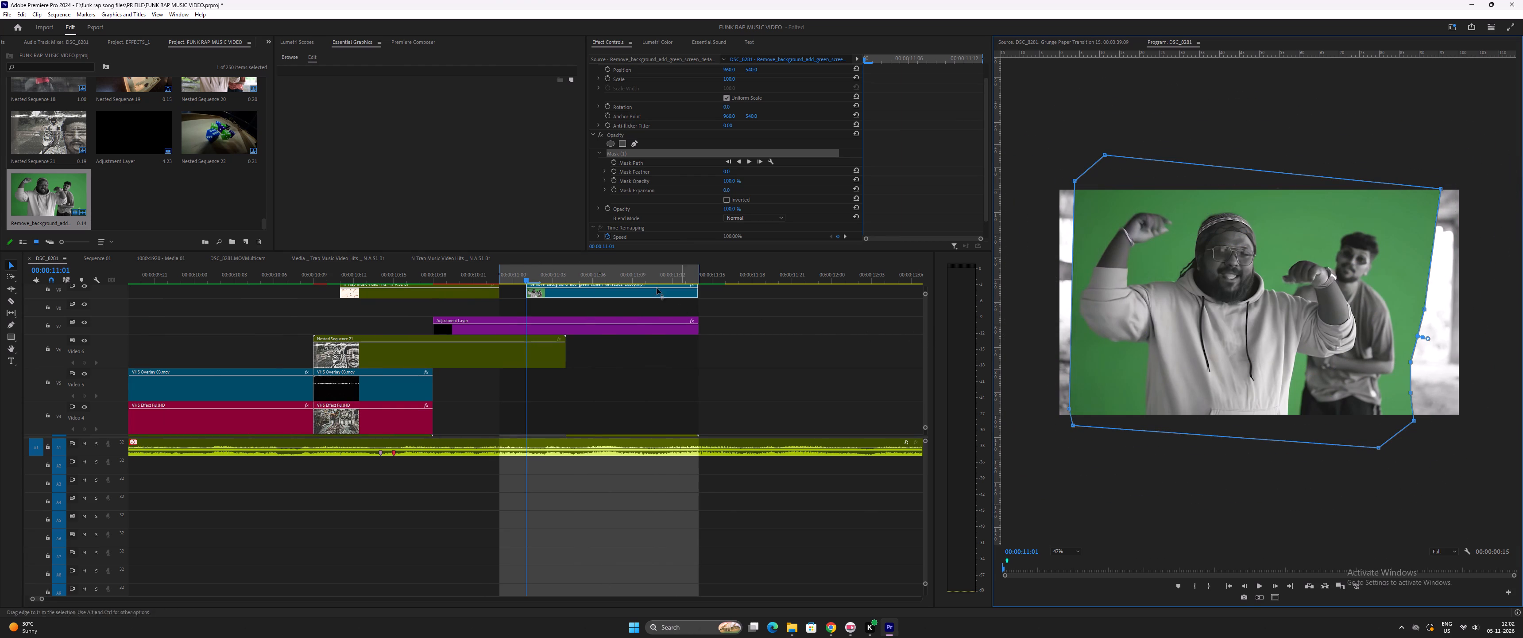
Step through the masked green-screen clip from 0:11:01 to its end at 0:11:14, checking the mask against both men's movement.
key(equal)
key(equal)
click(541, 279)
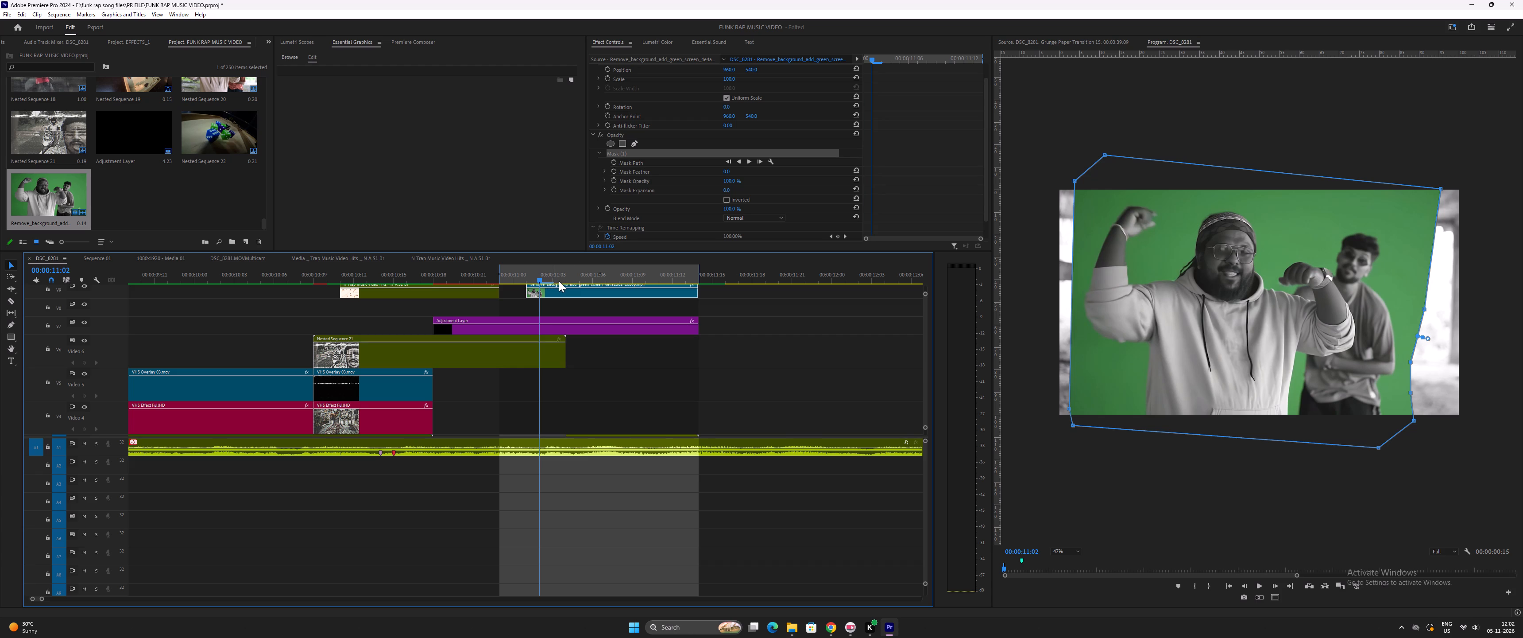
click(555, 280)
click(567, 280)
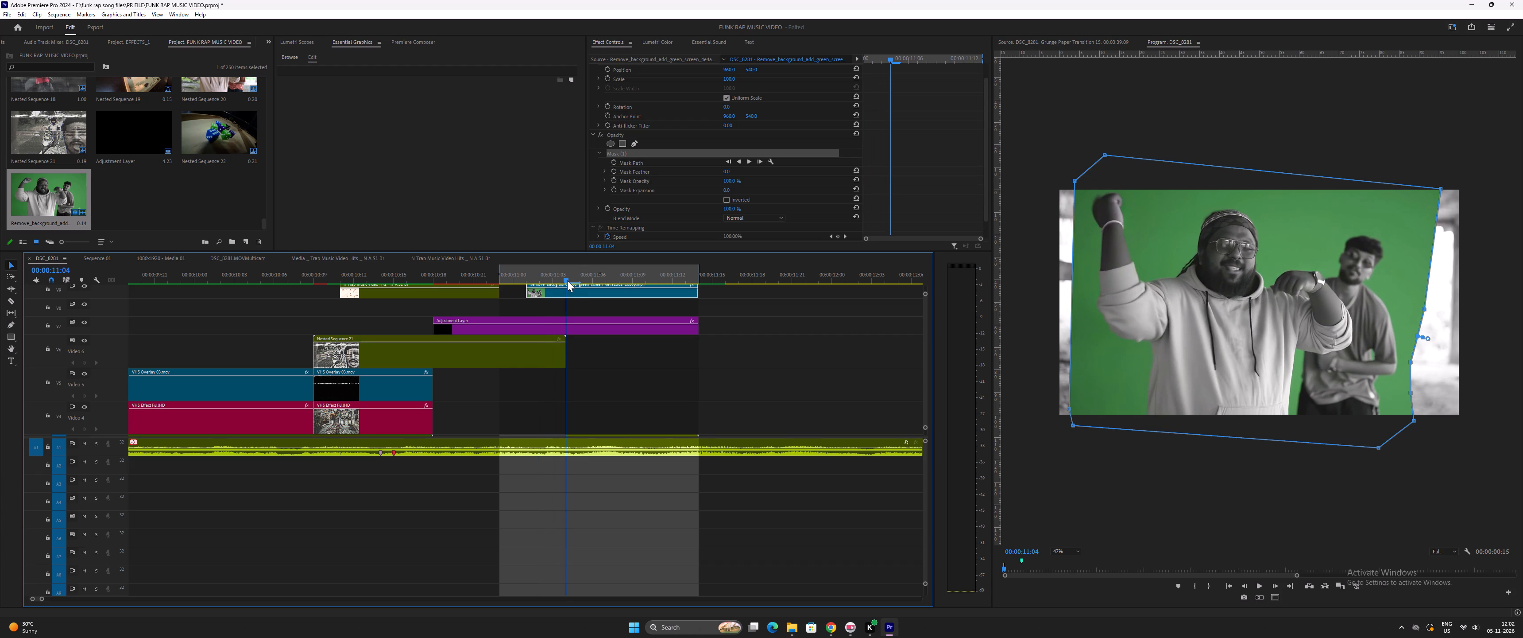
click(578, 280)
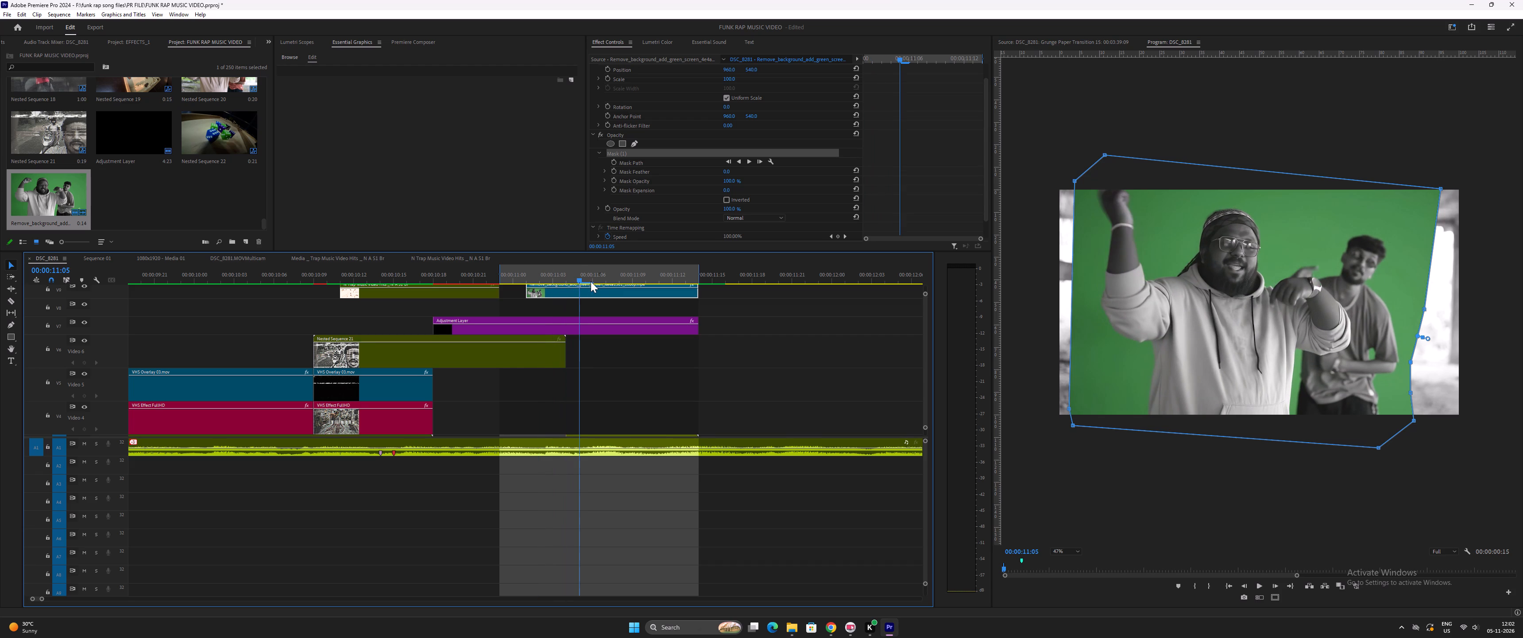
click(592, 281)
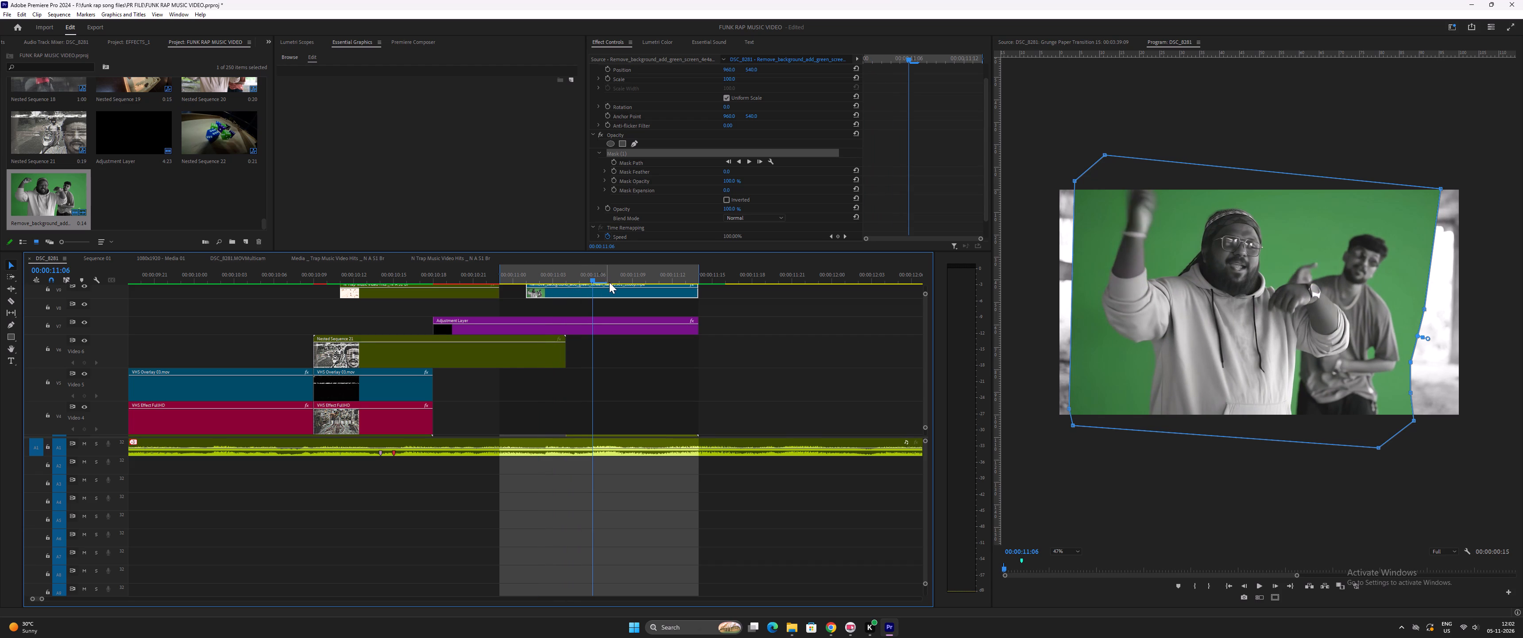
click(606, 282)
click(622, 279)
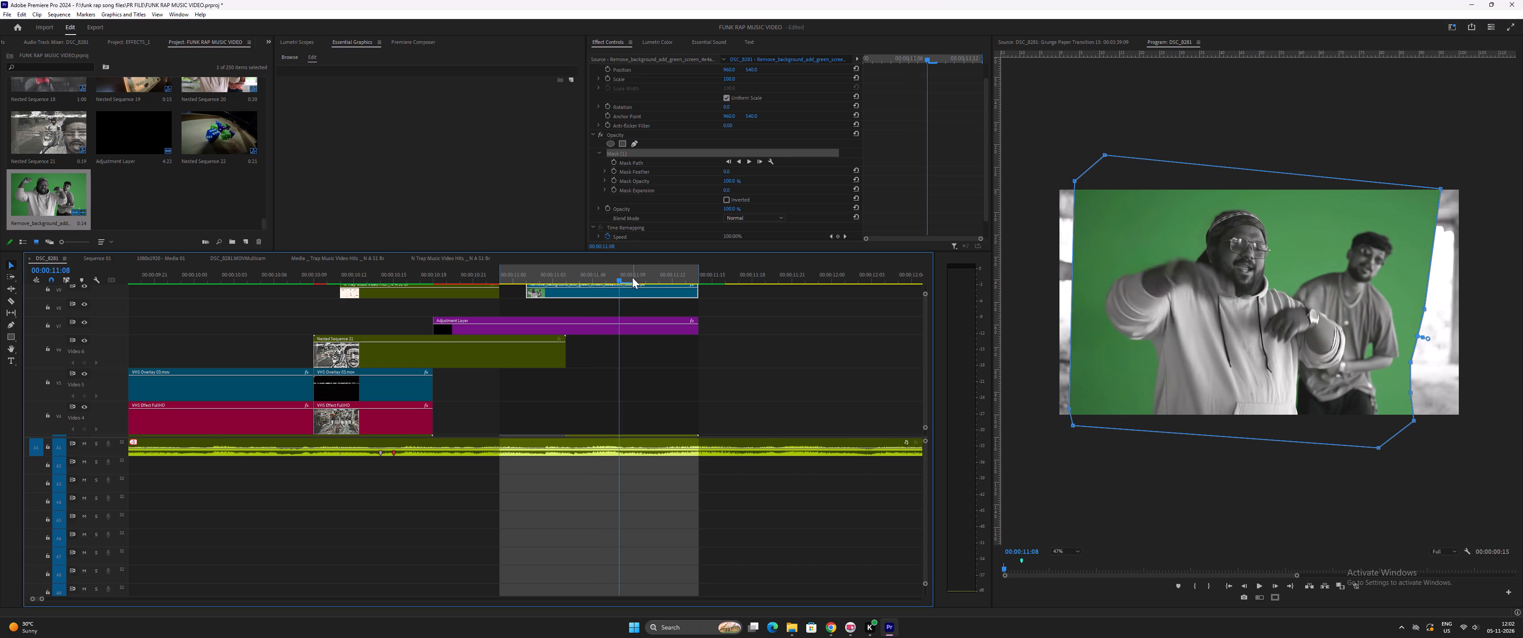
click(632, 277)
click(653, 278)
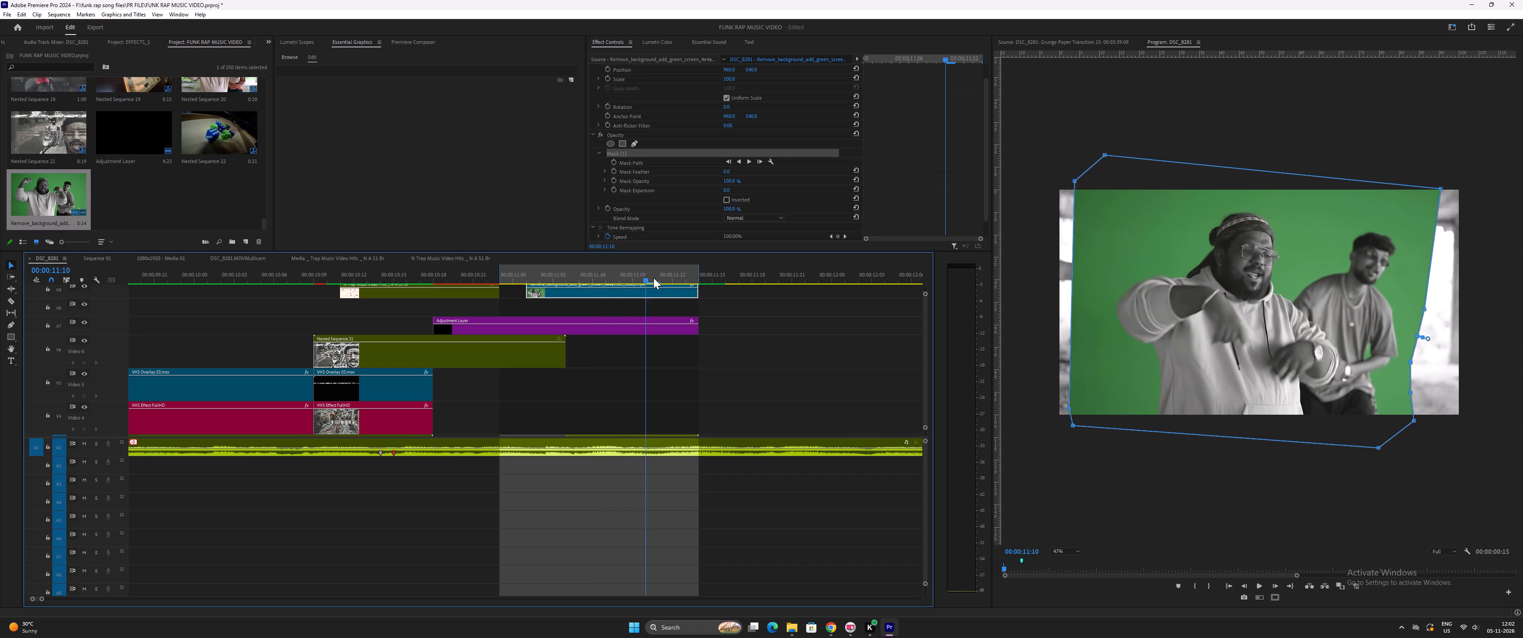
click(661, 278)
click(674, 280)
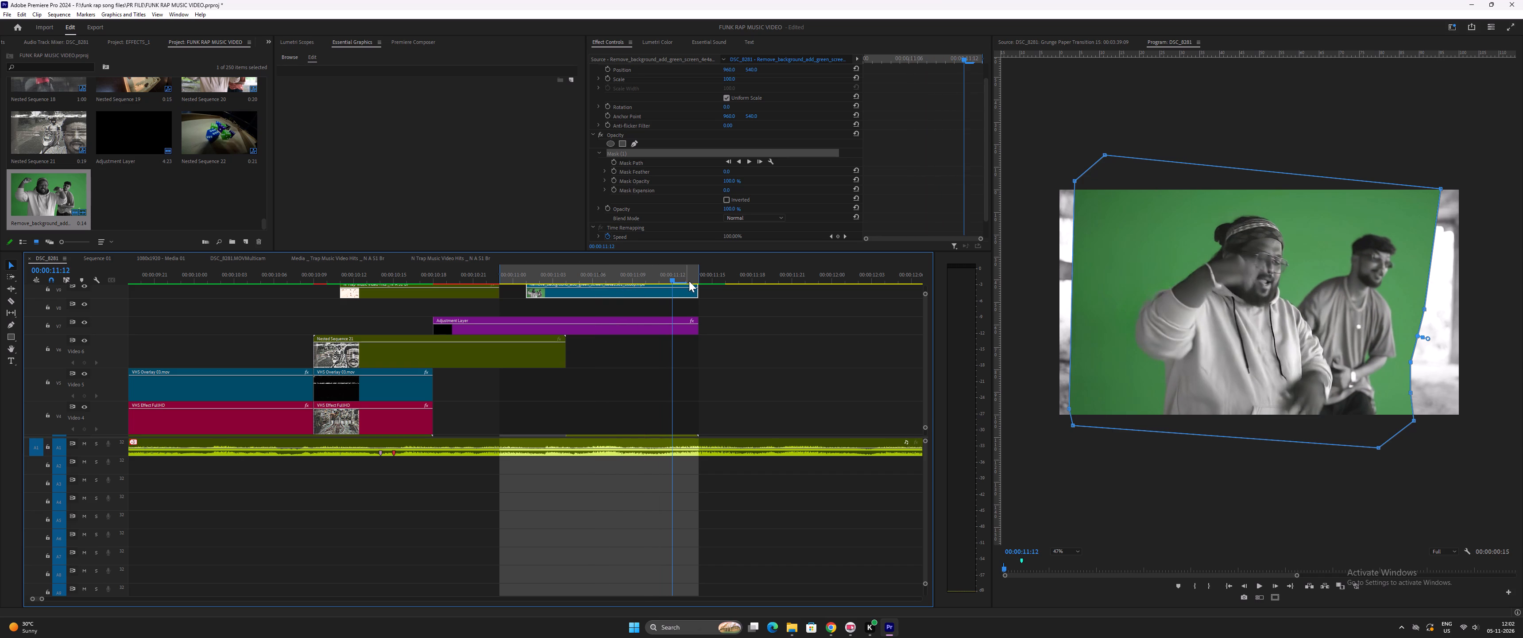
click(685, 280)
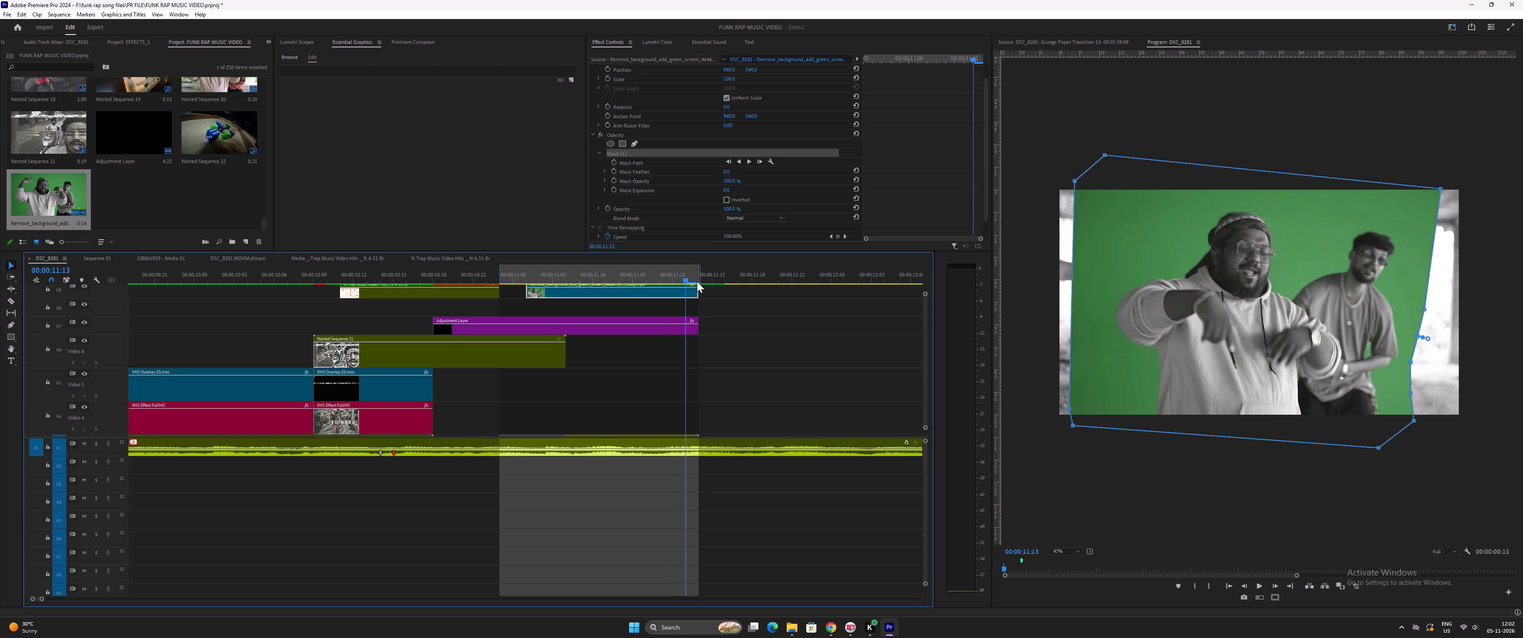
click(697, 281)
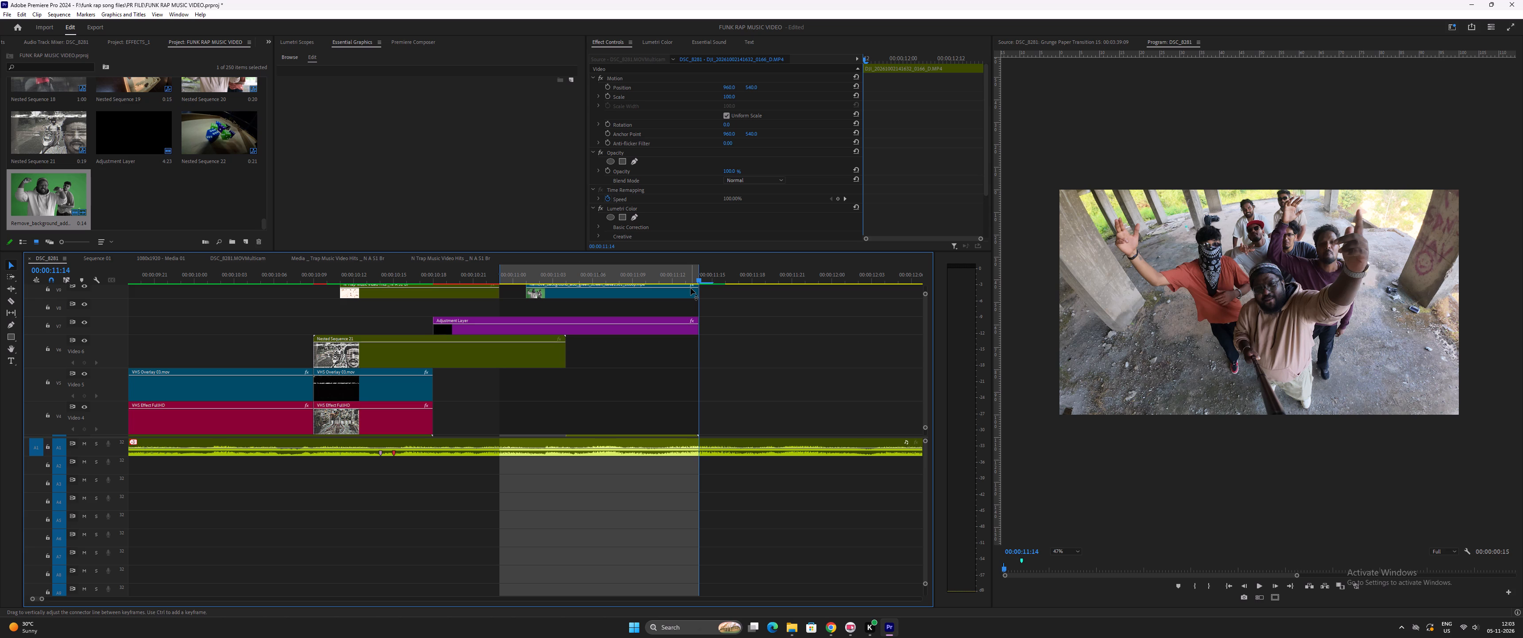
Play the section from 0:11:00 past the end of the green-screen clip to review the masked overlay.
key(minus)
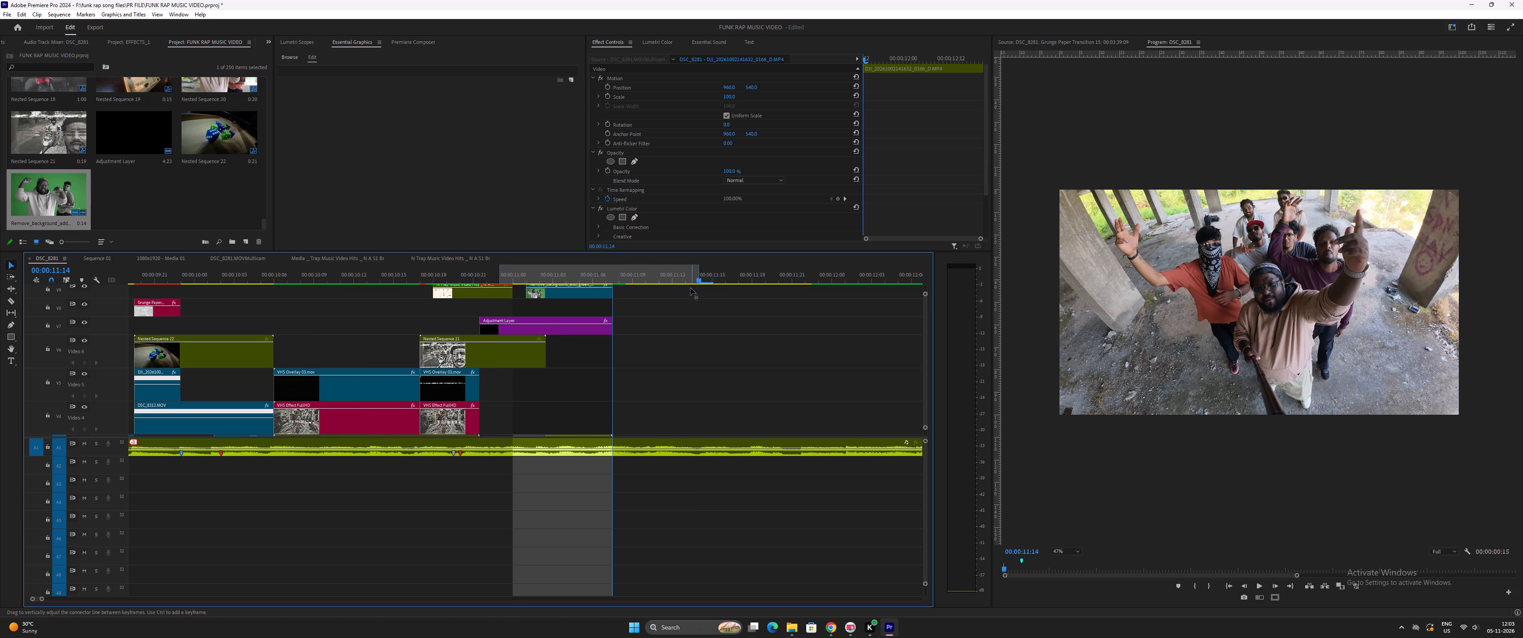
key(minus)
key(equal)
key(equal)
click(334, 276)
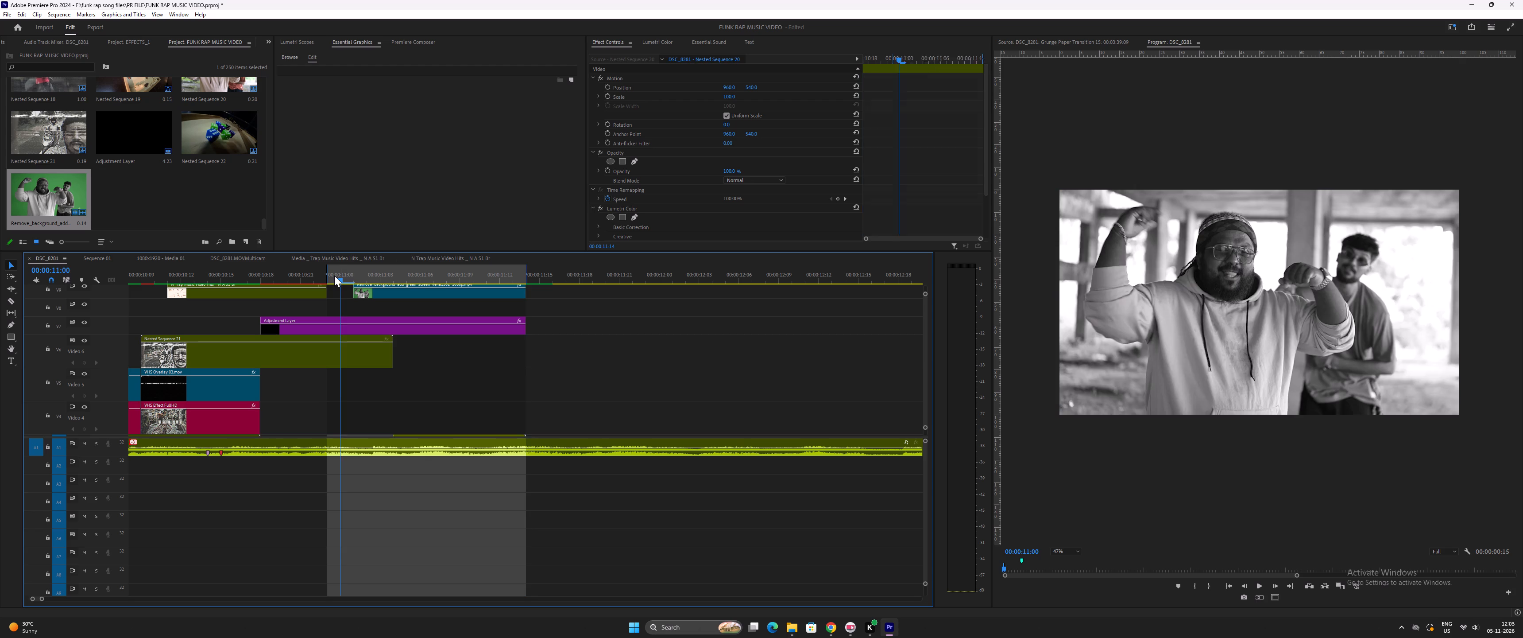
key(space)
key(equal)
key(space)
key(minus)
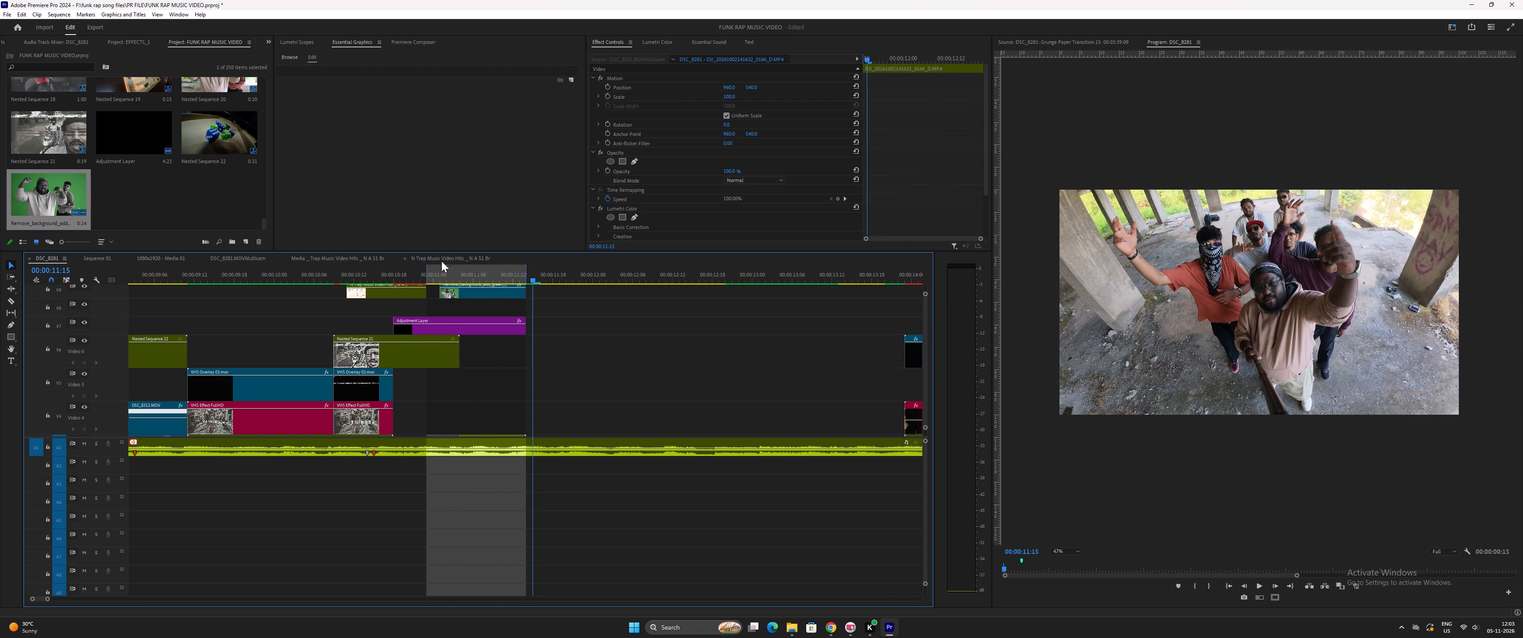
At 0:11:04, find the Ultra Key effect and apply it to the green-screen clip.
click(462, 274)
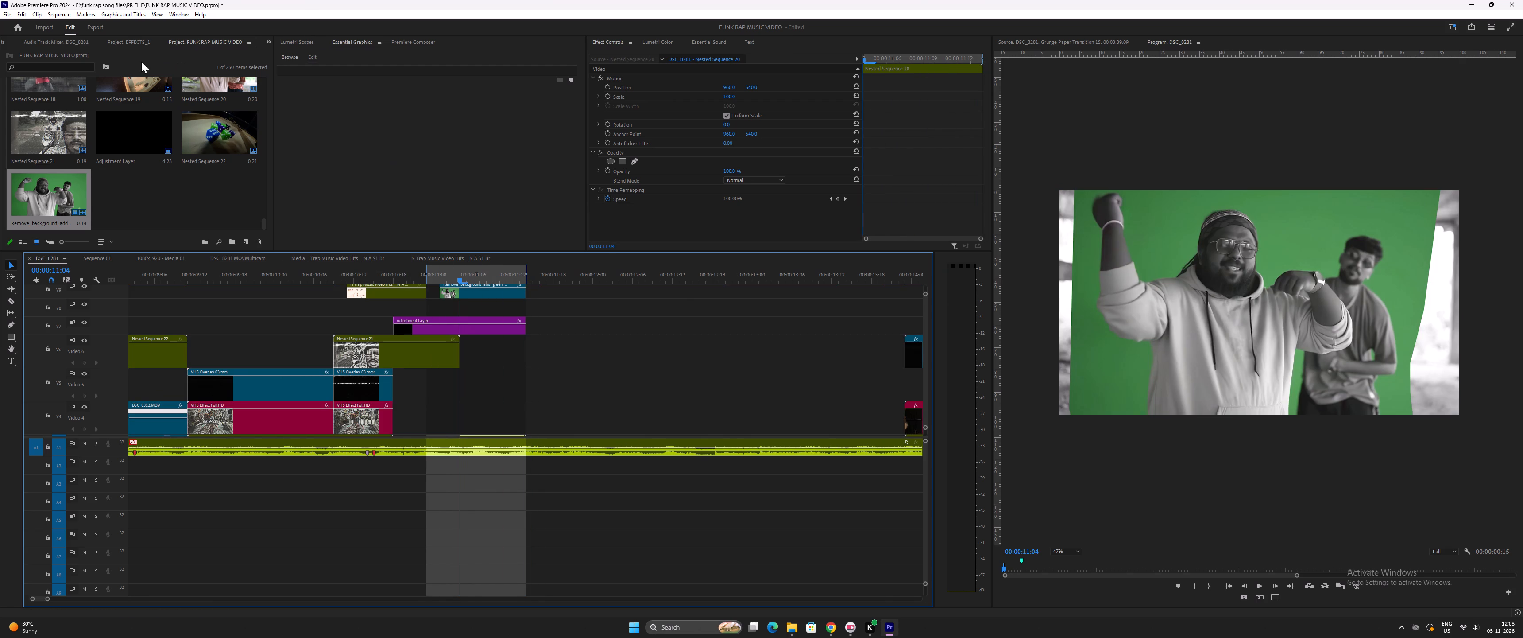
click(70, 70)
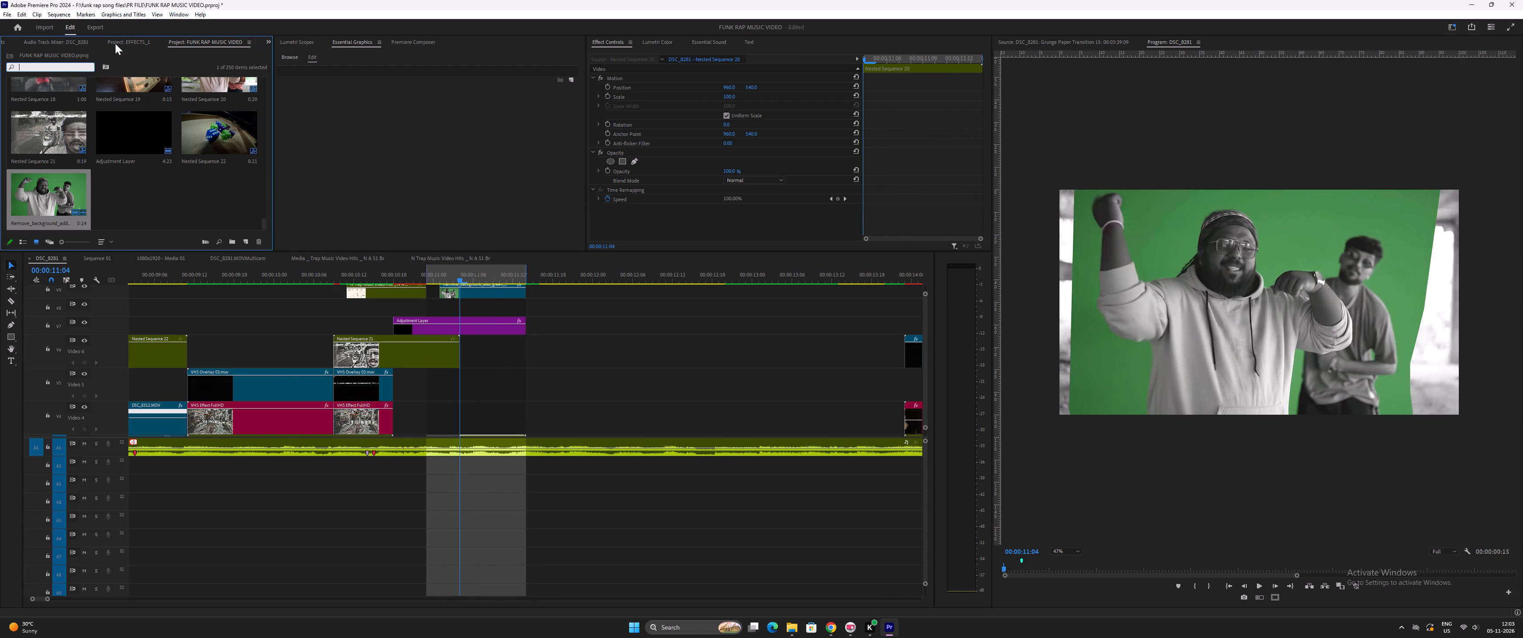
scroll(132, 46, up, 6)
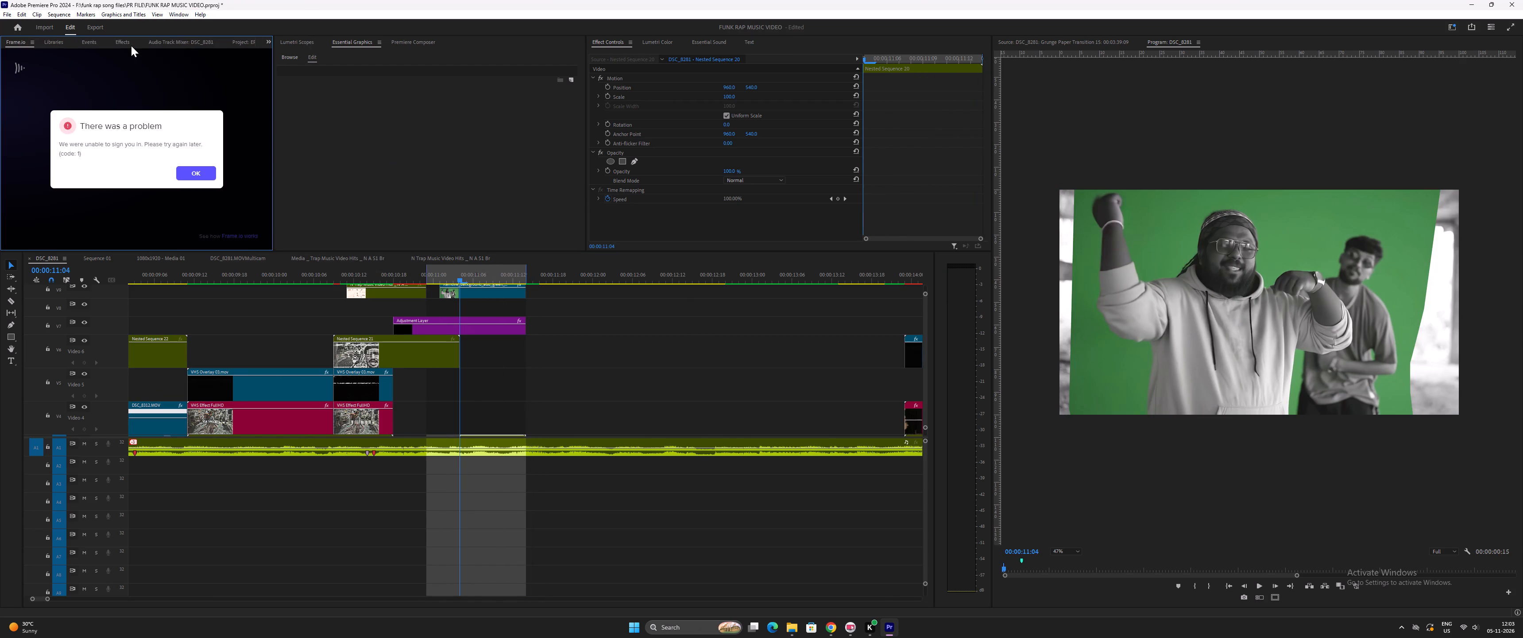
click(97, 40)
click(121, 40)
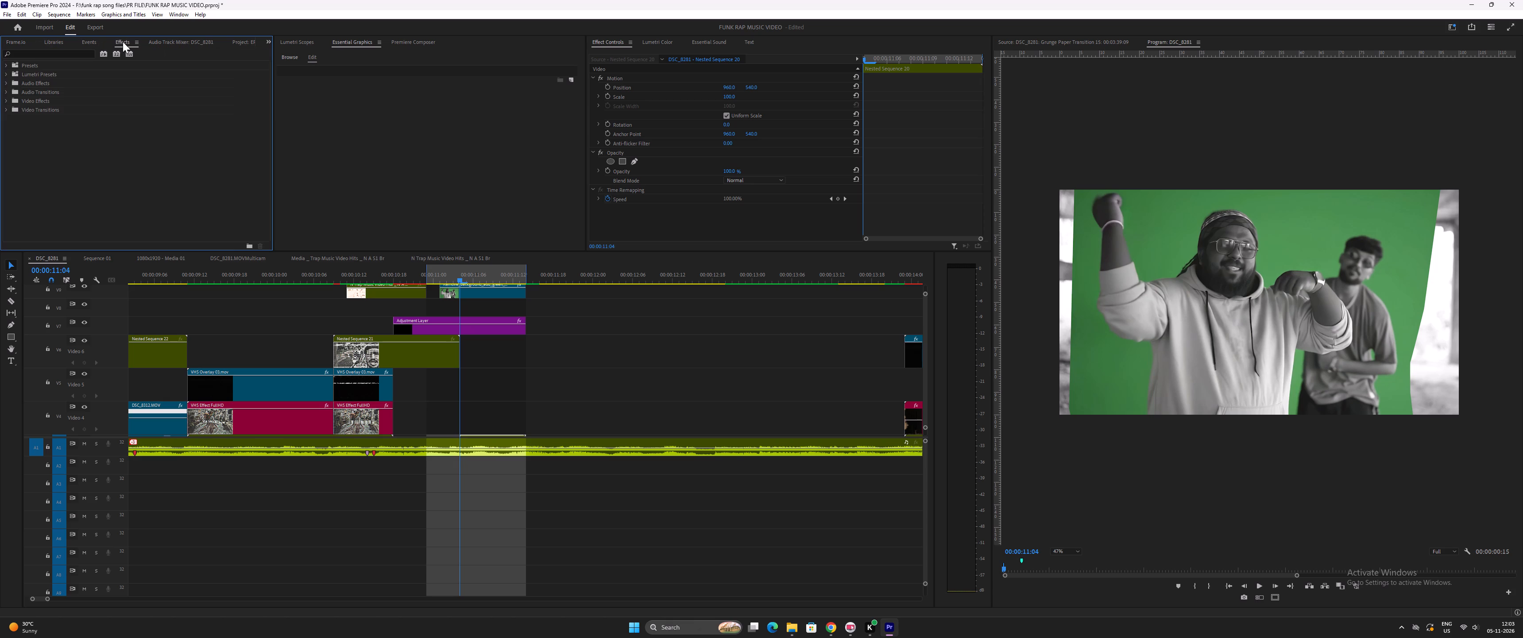
click(58, 53)
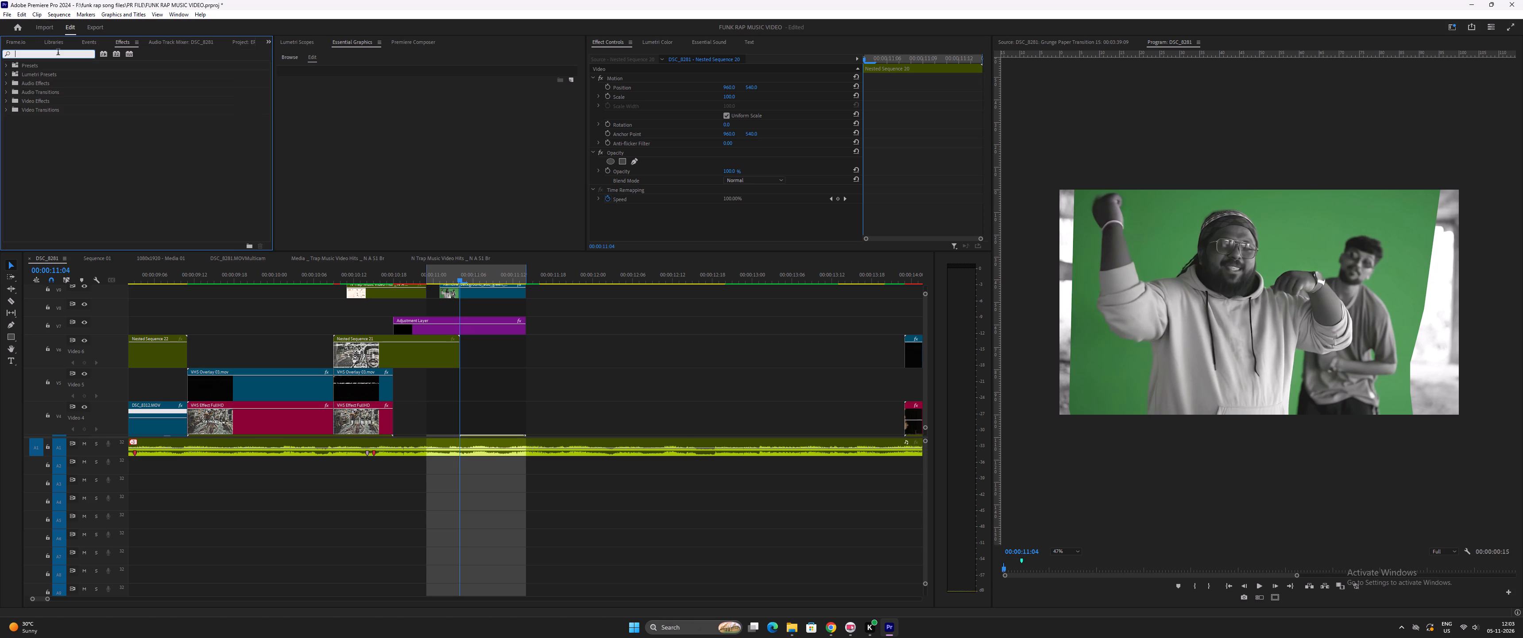
text(ultra key)
drag(36, 117, 576, 364)
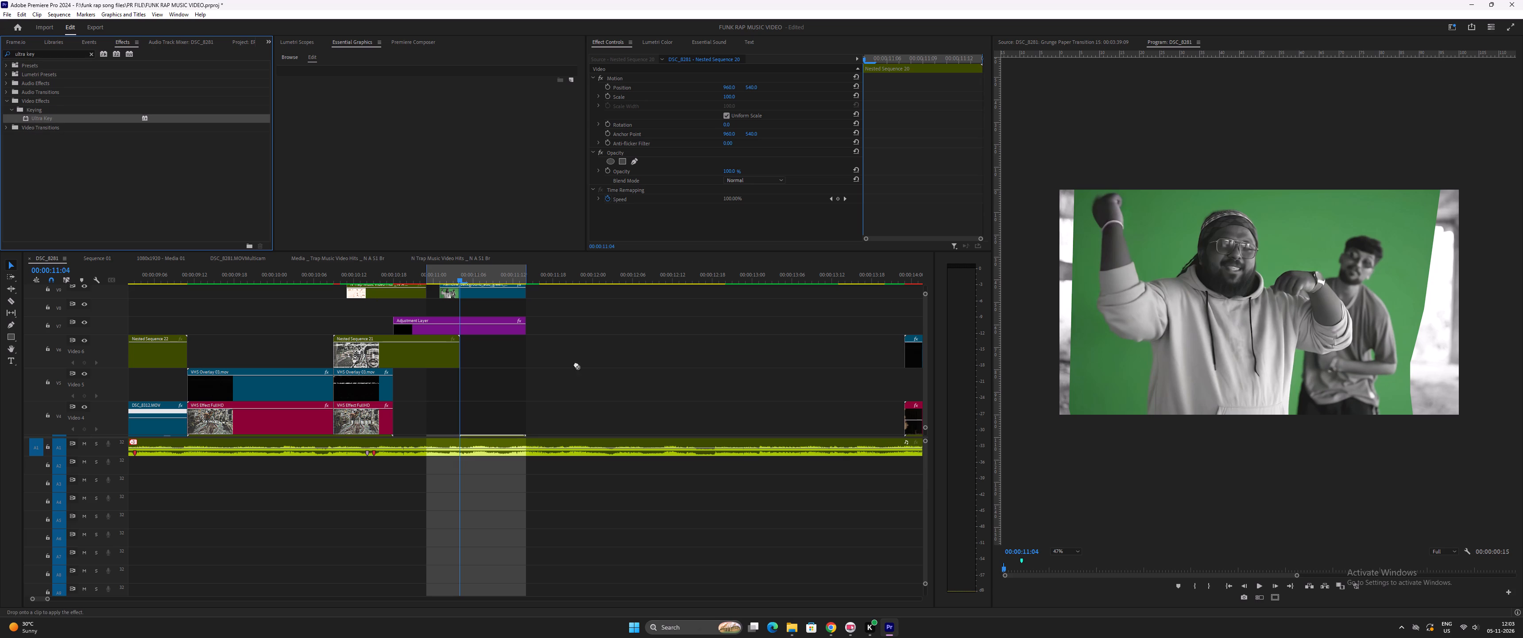
drag(576, 364, 487, 293)
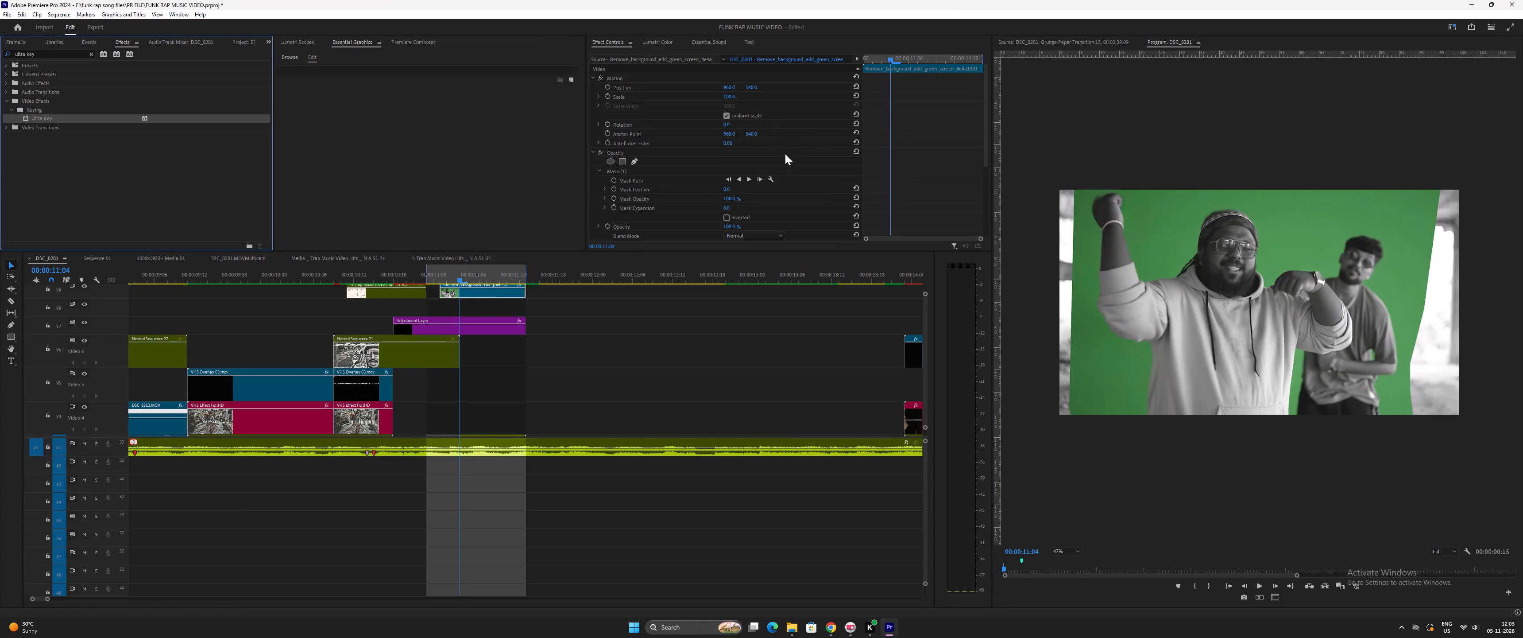
Set the Ultra Key's key color by sampling the green background beside the front man in the frame.
scroll(778, 154, down, 19)
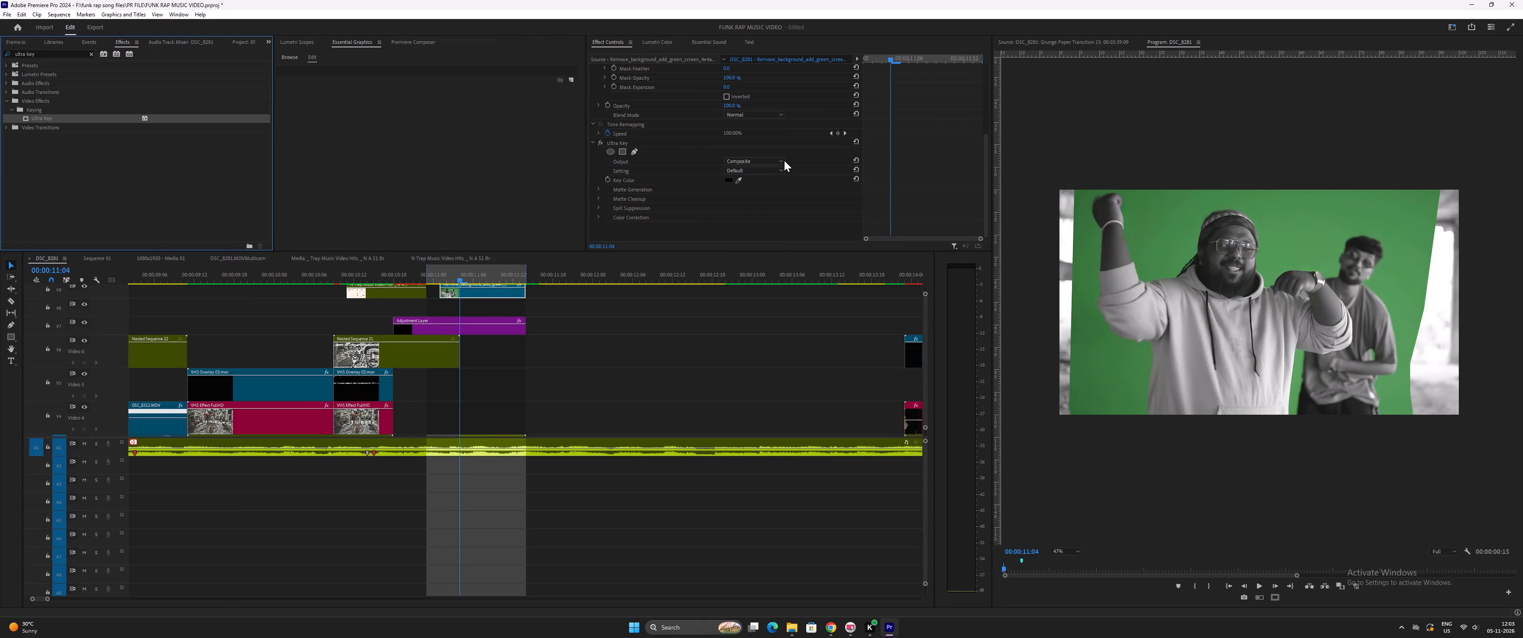
click(741, 177)
click(1110, 353)
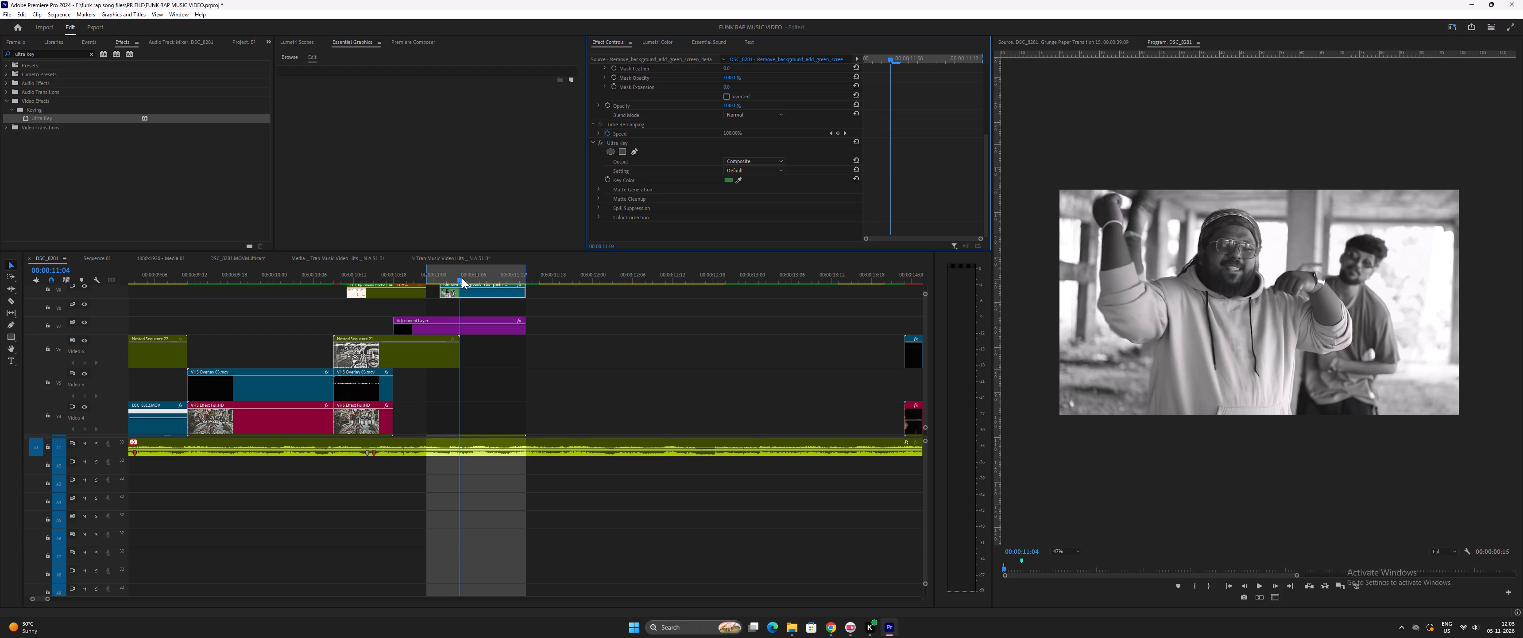
Move the keyed green-screen clip two frames earlier on its track so it starts at 0:10:23.
drag(464, 278, 463, 280)
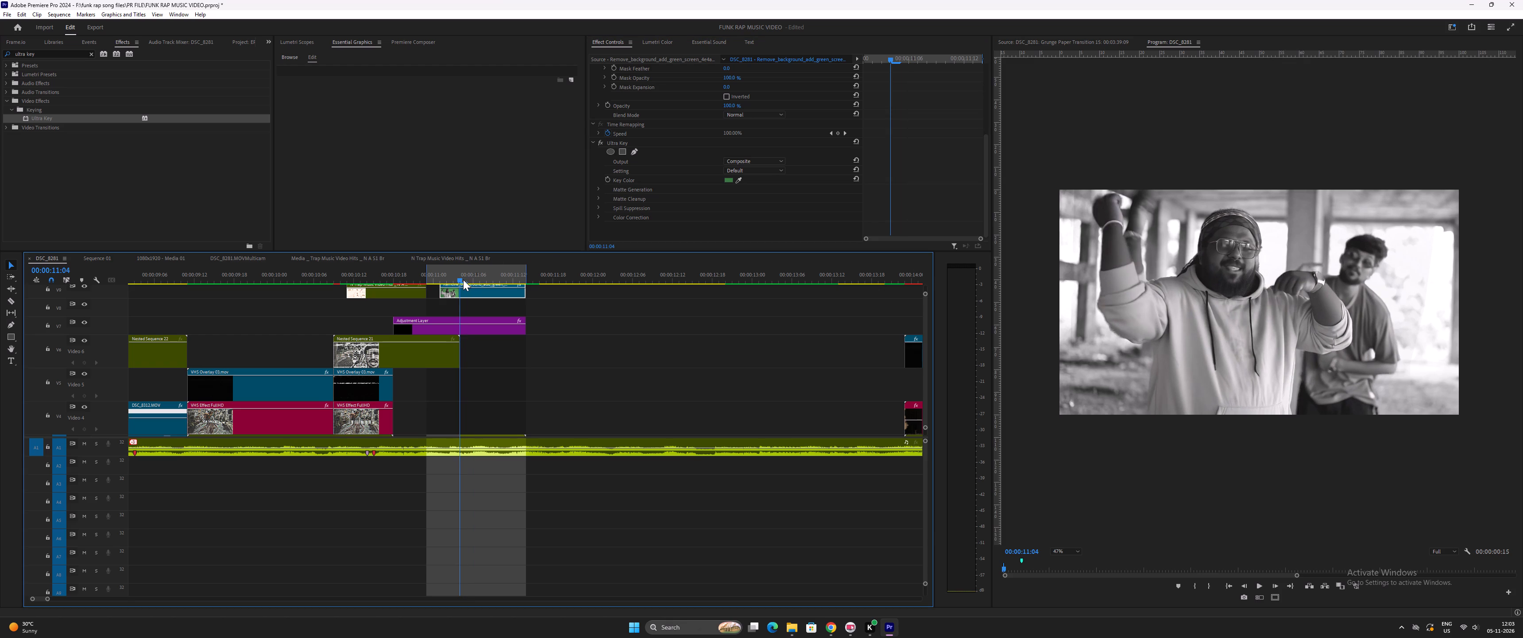
drag(463, 280, 444, 280)
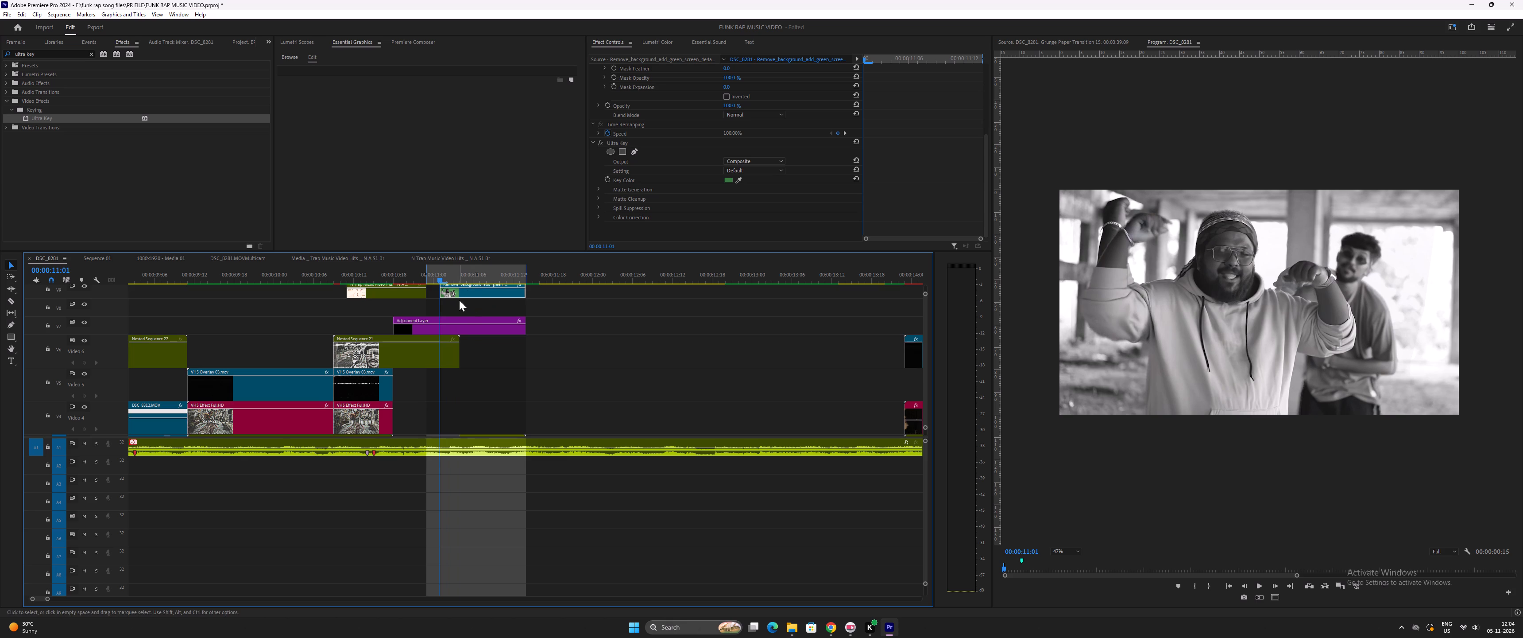
drag(458, 295, 450, 295)
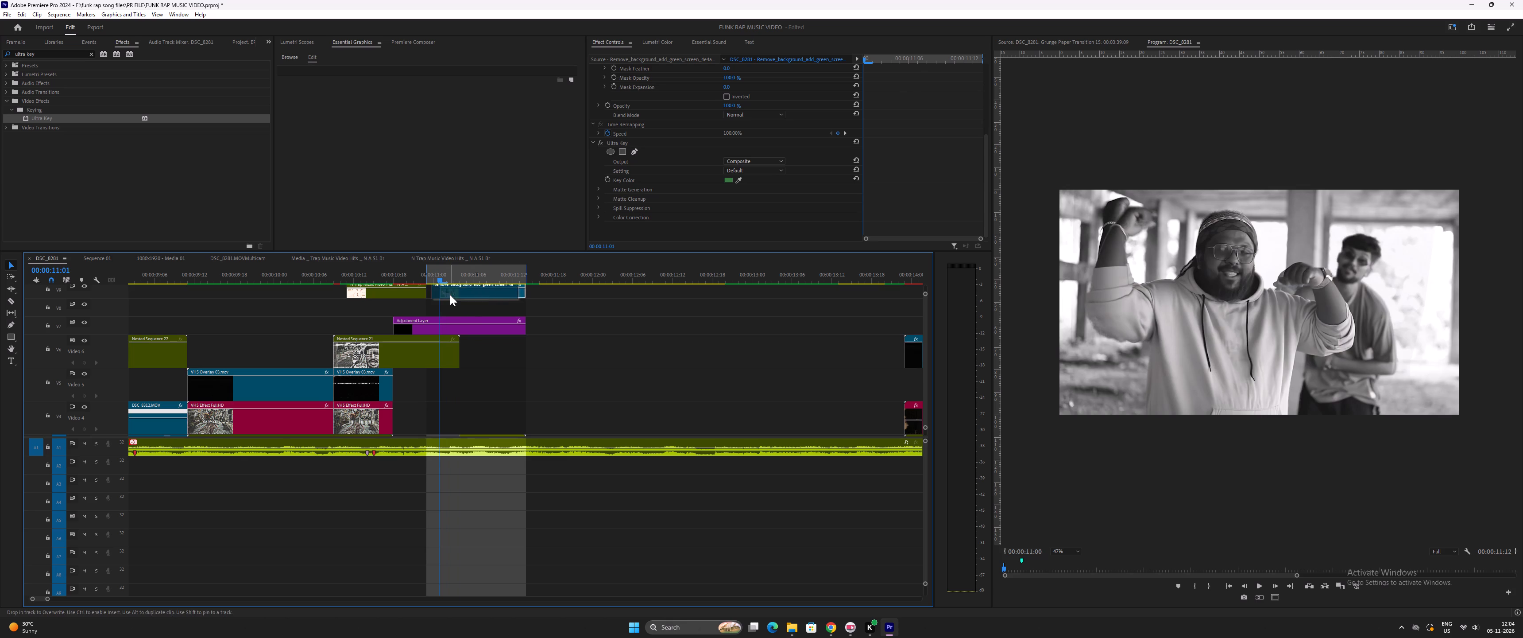
drag(450, 295, 443, 295)
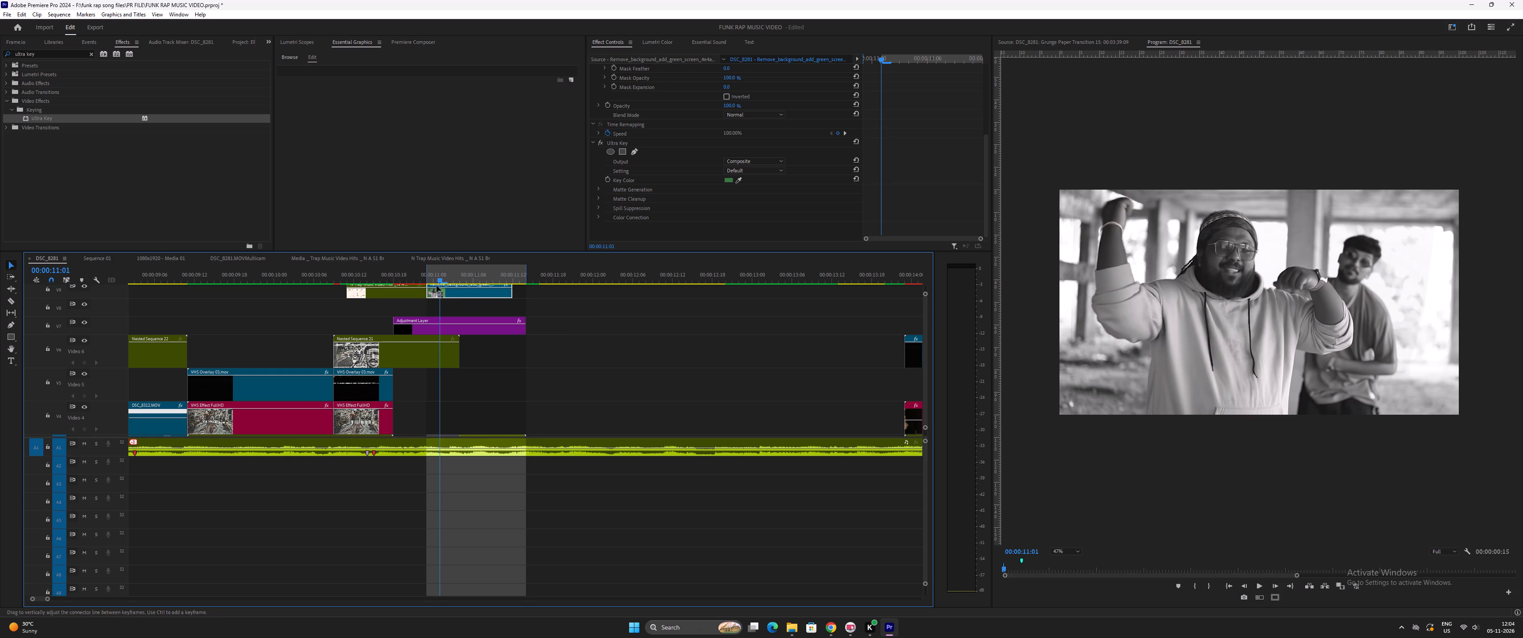
Scrub the keyed clip from 0:10:23 and play past its end to check its sync with the shot beneath.
drag(438, 279, 427, 279)
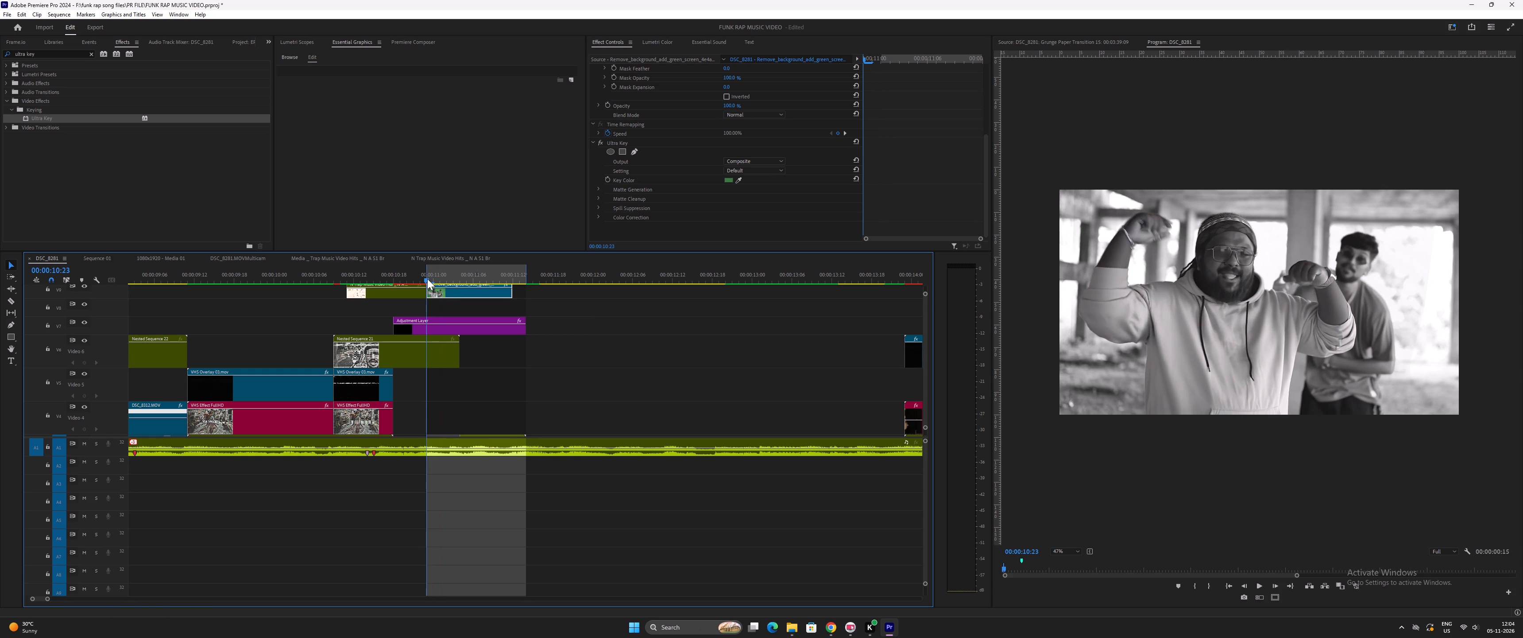
drag(427, 279, 476, 288)
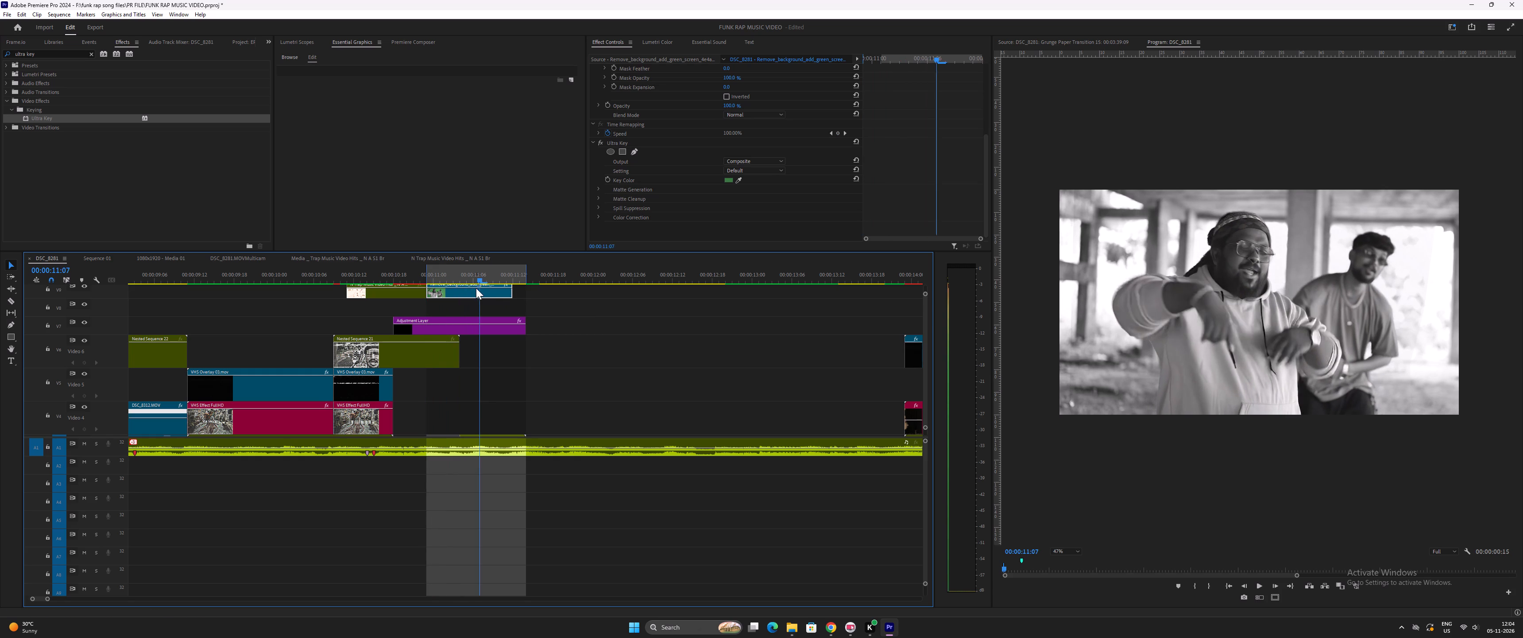
drag(476, 288, 510, 290)
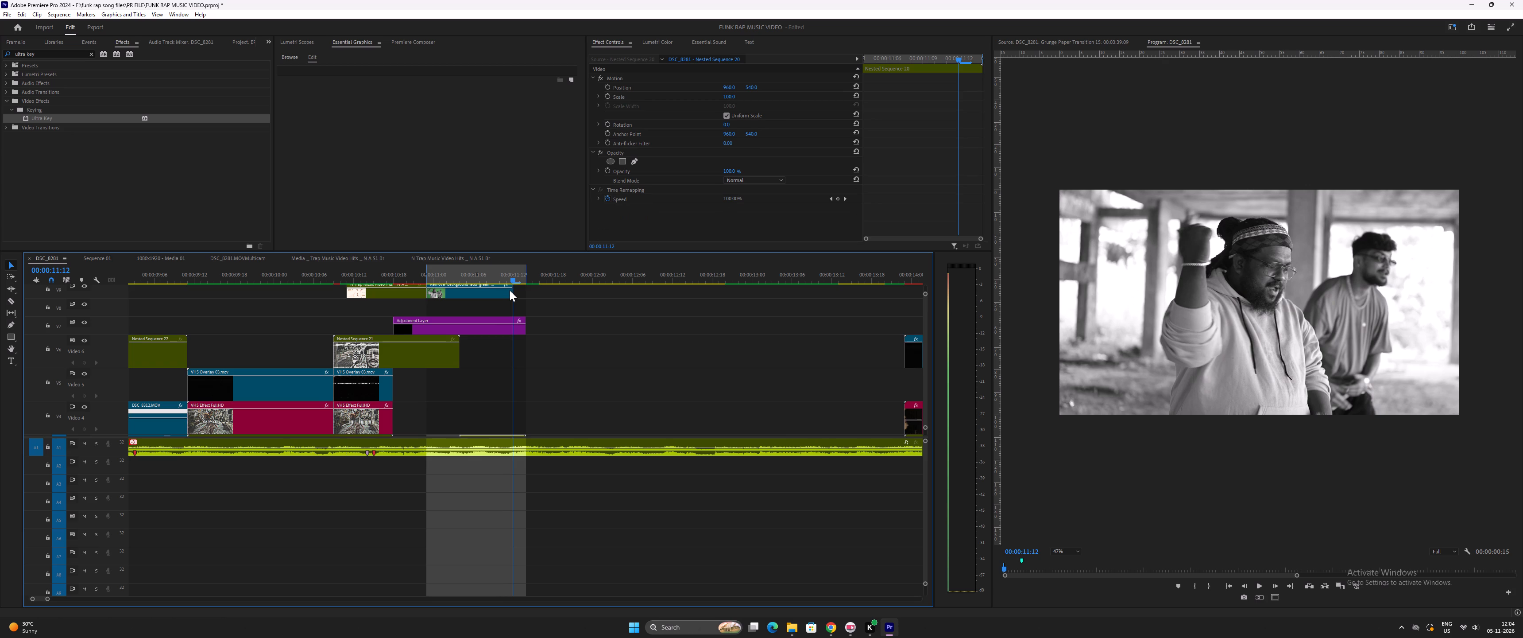
drag(510, 290, 513, 291)
key(space)
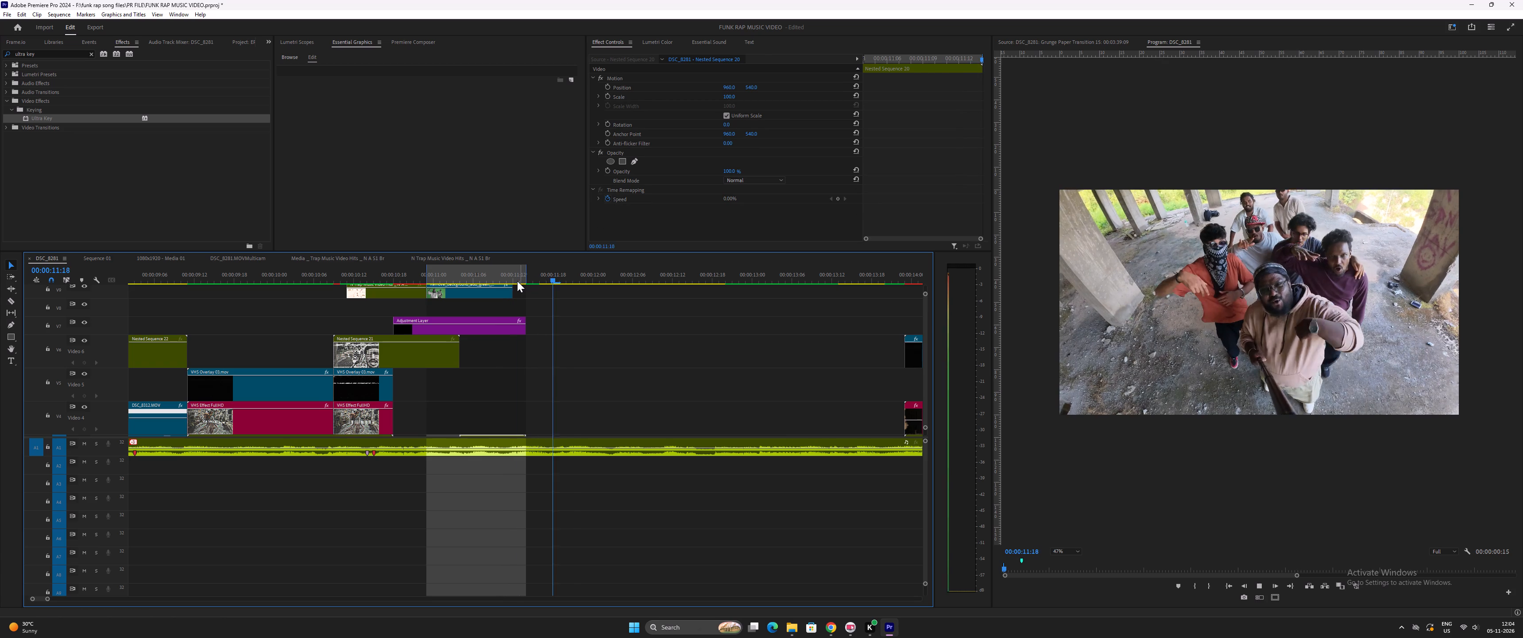
key(space)
Extend the keyed clip's end by one frame, up to its media limit.
click(513, 279)
drag(513, 291, 532, 292)
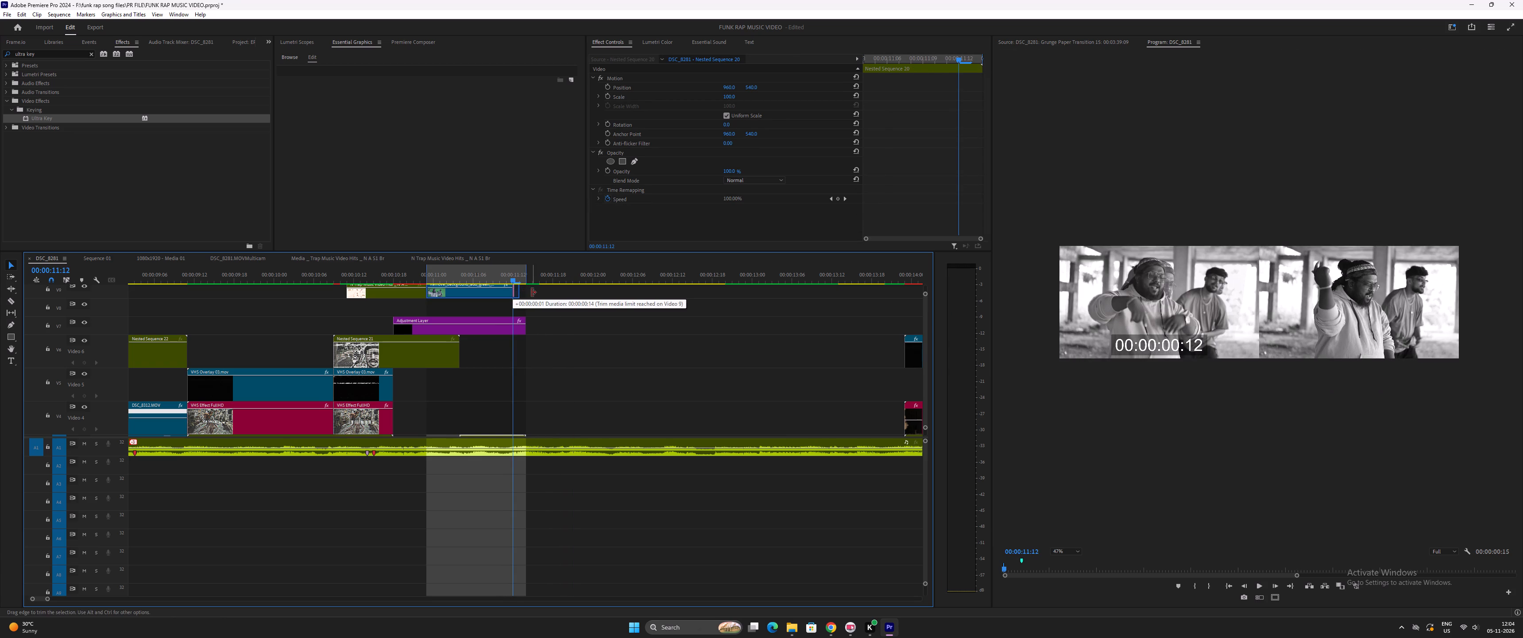
drag(532, 292, 540, 292)
Scrub back and forth between 0:11:13 and 0:11:01 to check the keyed men's alignment with the black-and-white shot.
drag(512, 283, 517, 283)
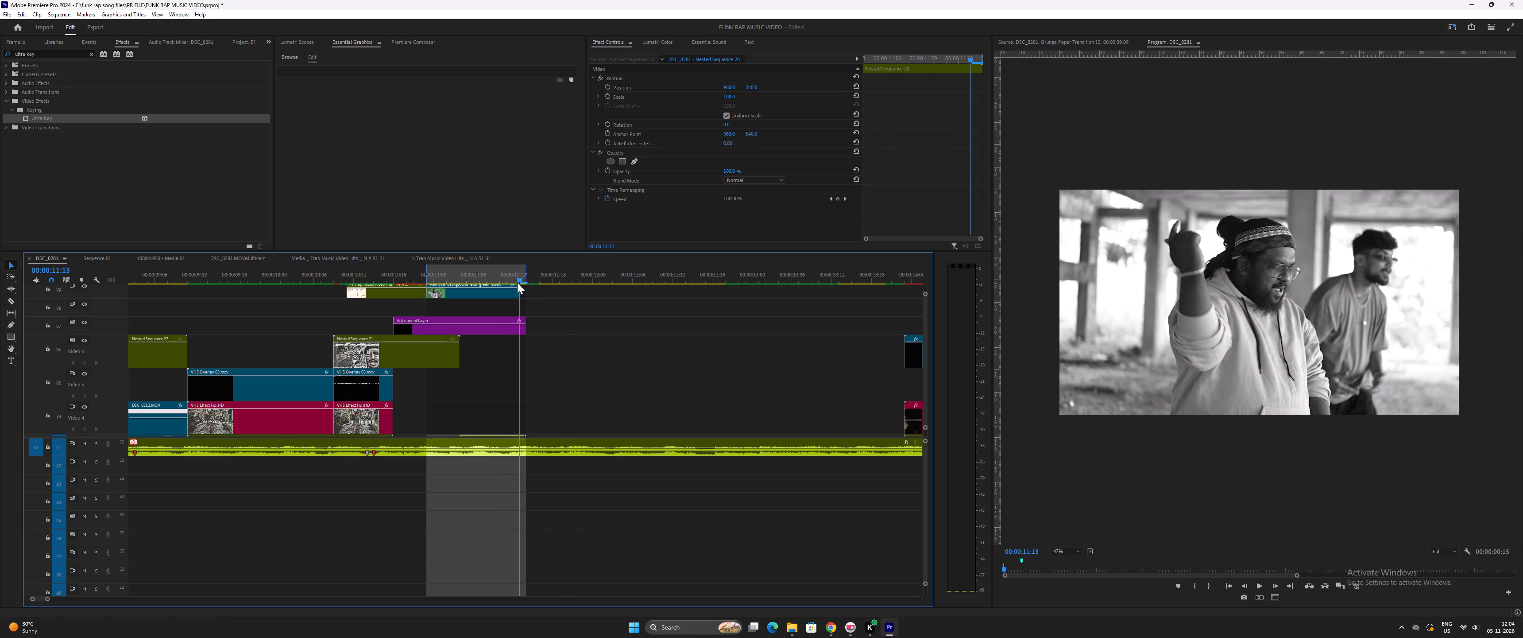
drag(517, 283, 476, 283)
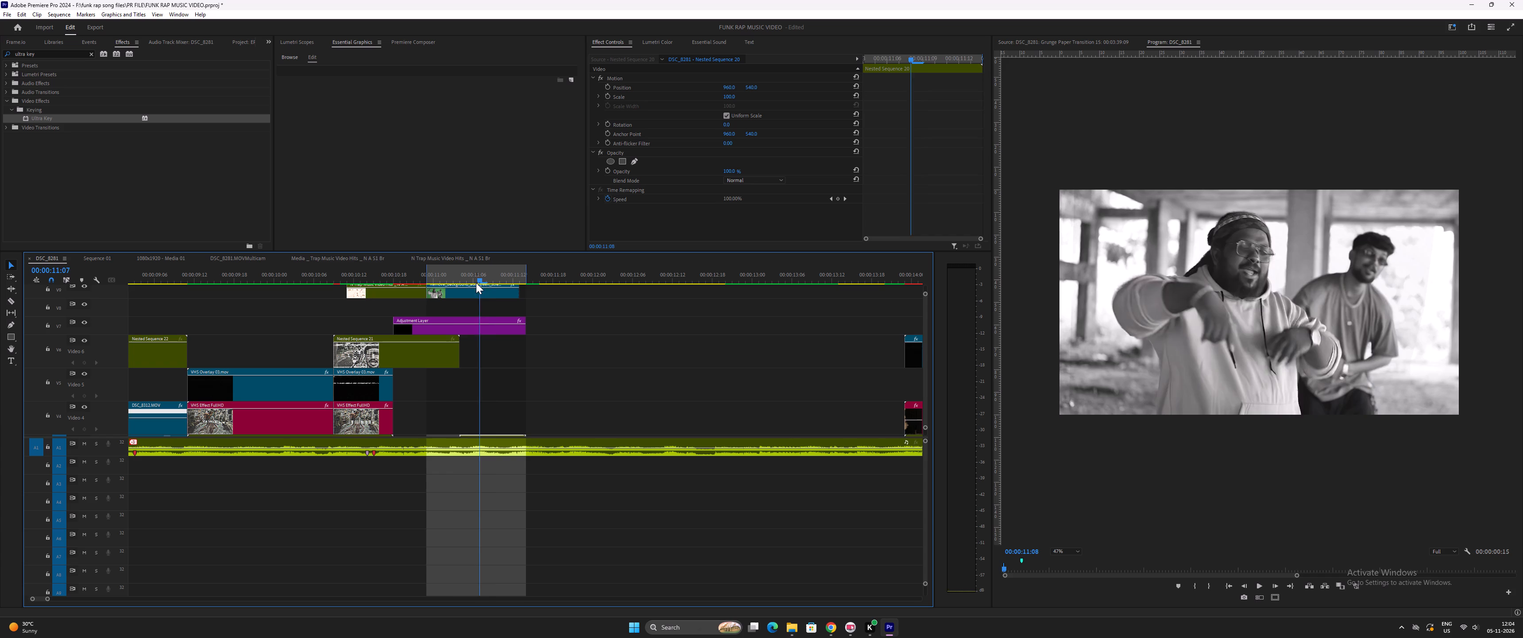
drag(476, 283, 437, 284)
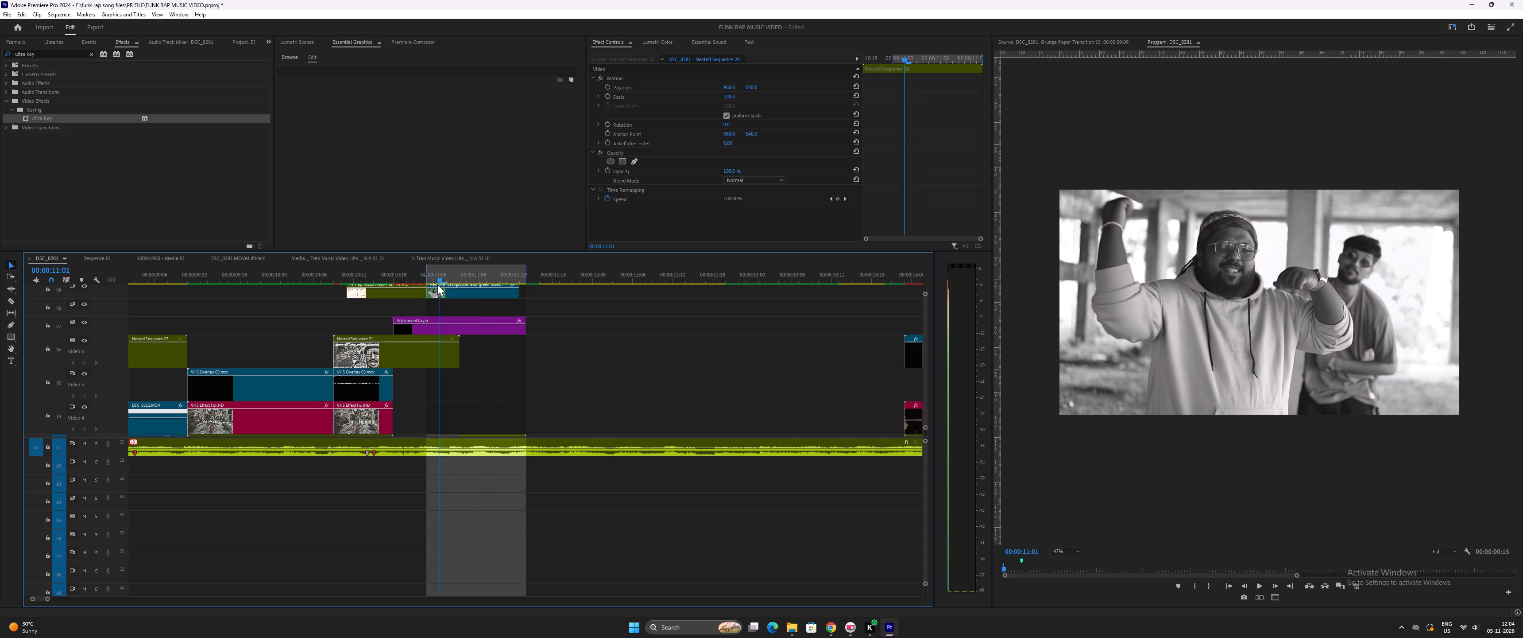
drag(437, 284, 473, 292)
key(equal)
key(equal)
key(equal)
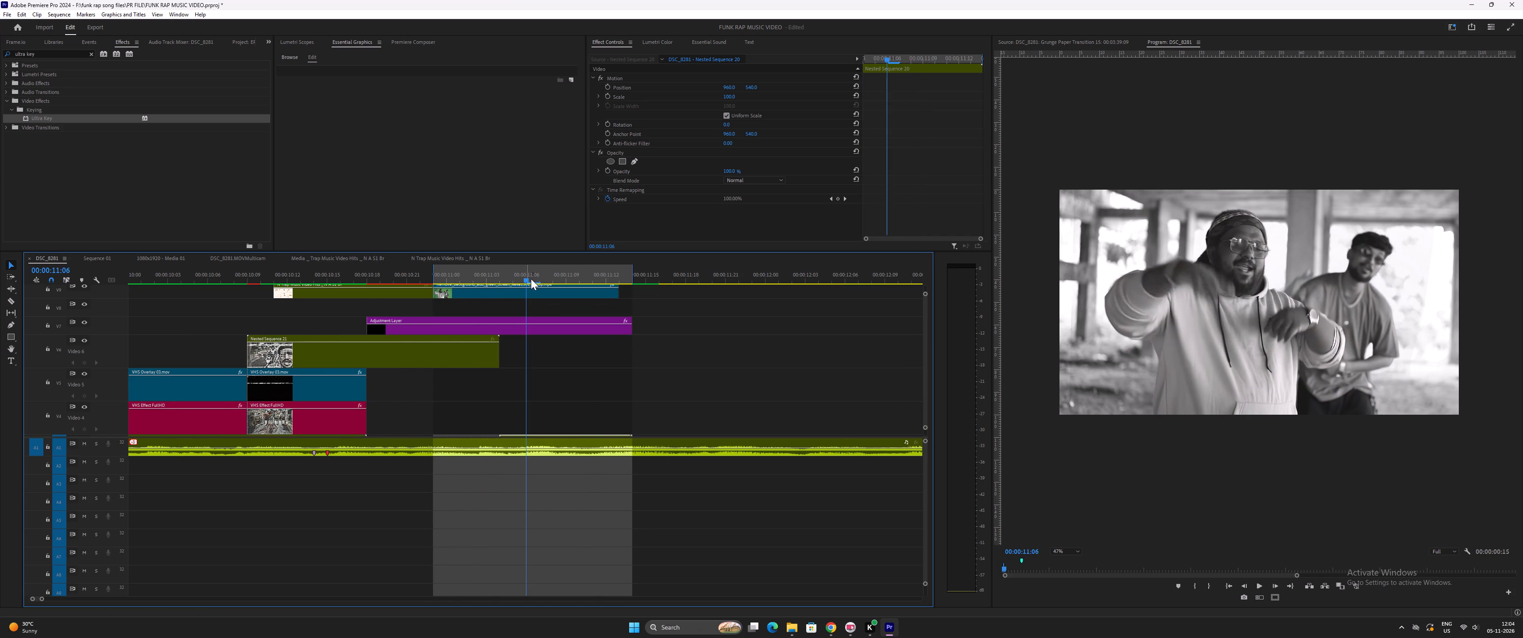
Scrub between 0:11:05 and 0:11:13 to compare the keyed men's movement with the black-and-white shot beneath.
drag(528, 279, 572, 287)
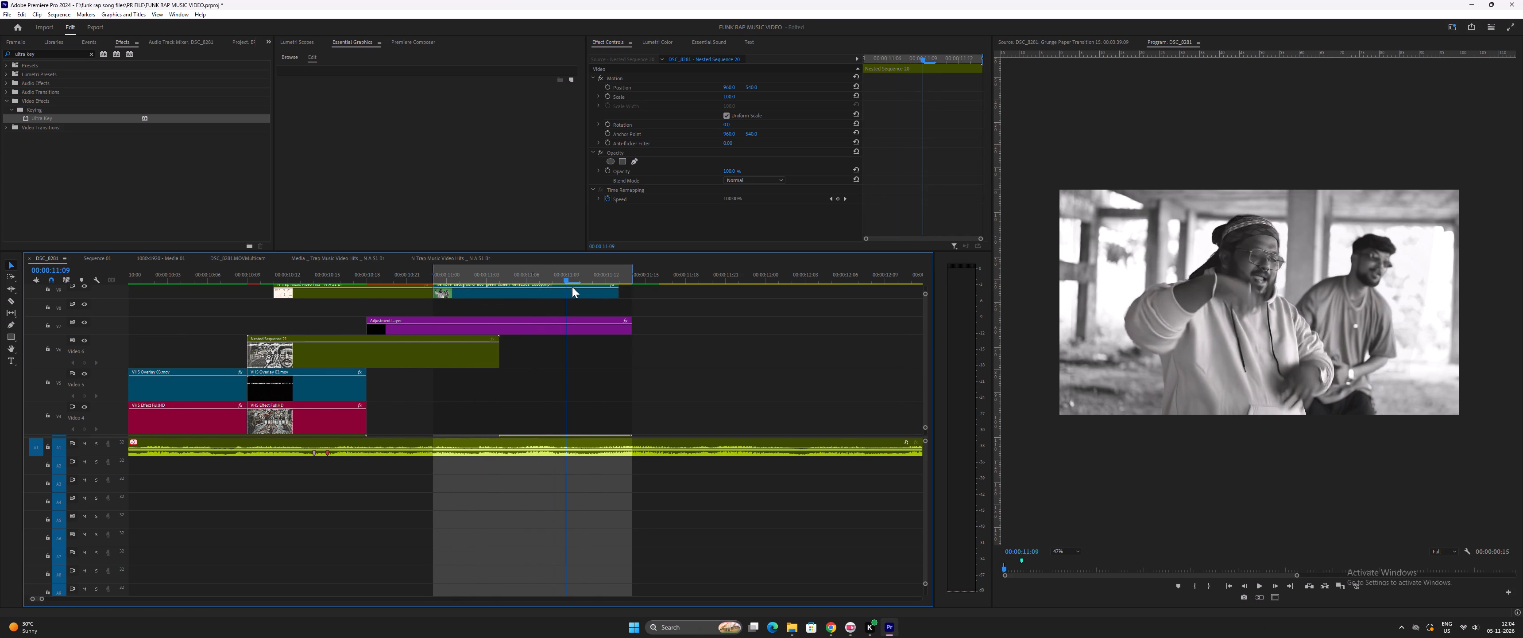
drag(572, 287, 606, 293)
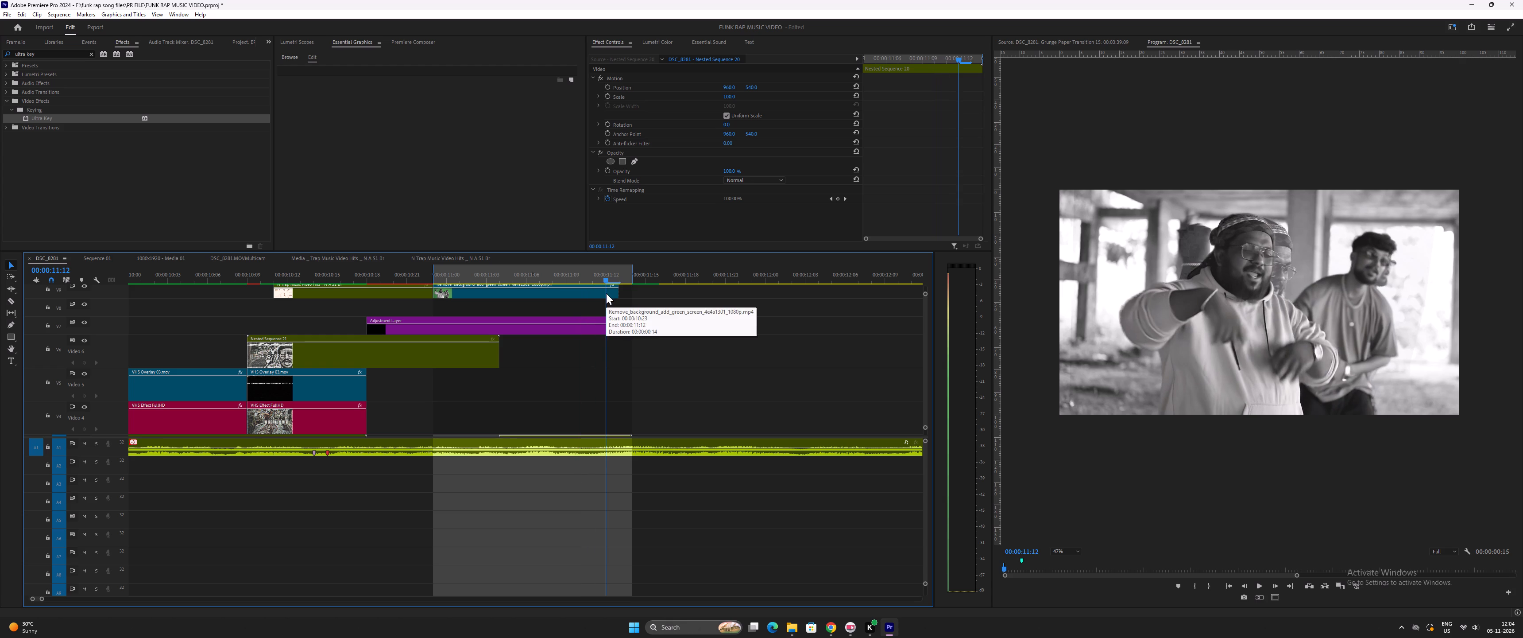
drag(606, 293, 574, 293)
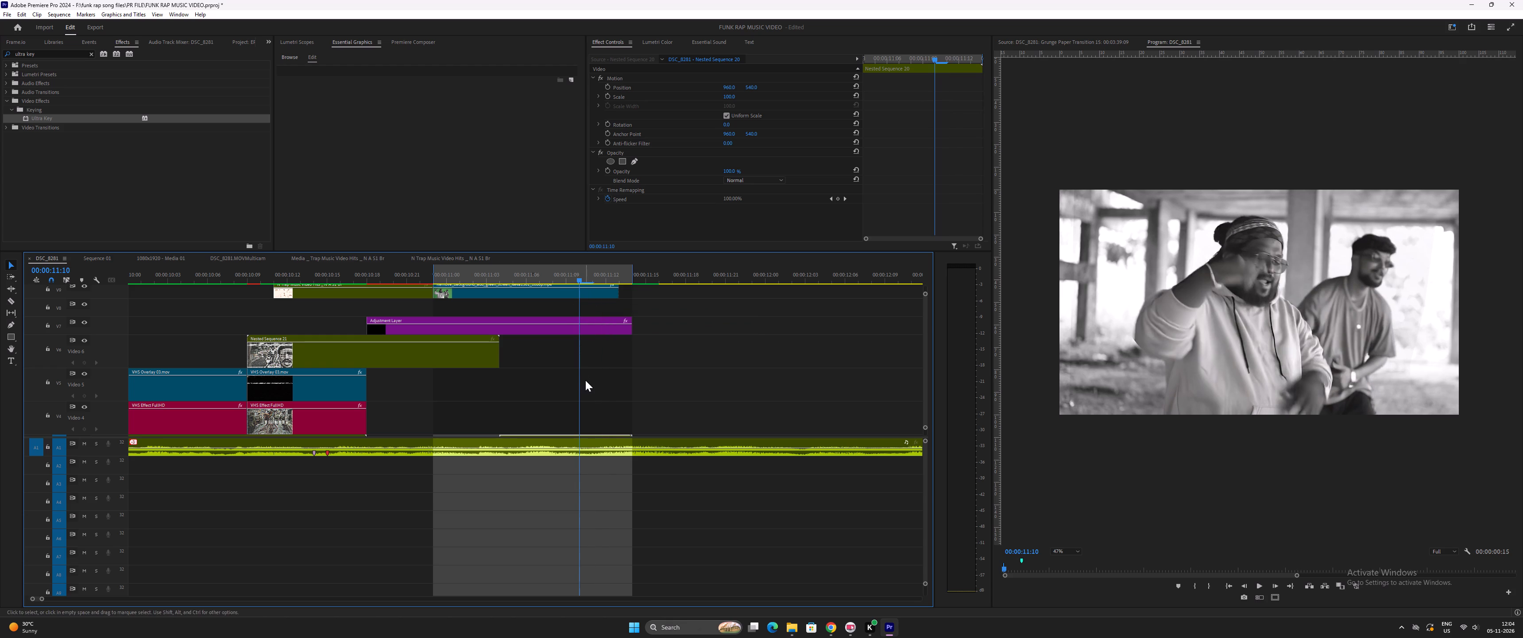
ctrl+scroll(586, 378, down, 6)
ctrl+scroll(586, 378, up, 9)
drag(577, 279, 578, 279)
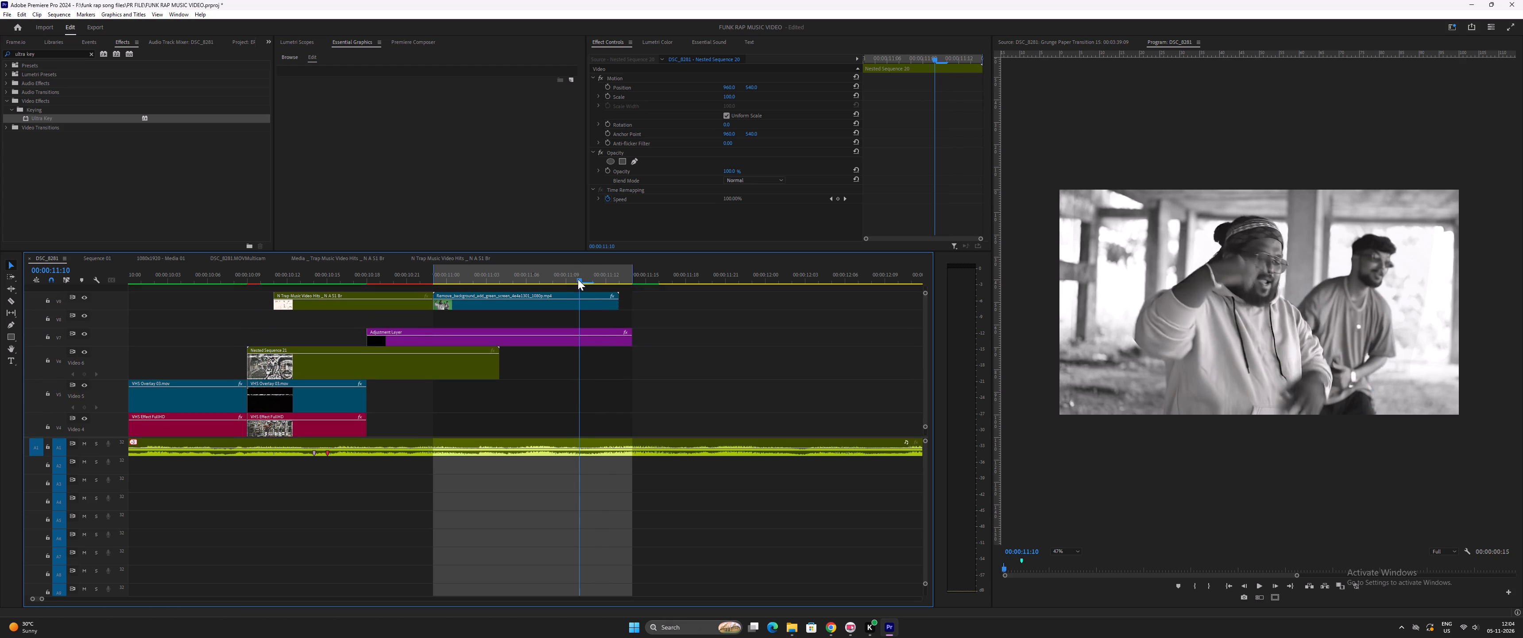
drag(578, 279, 618, 287)
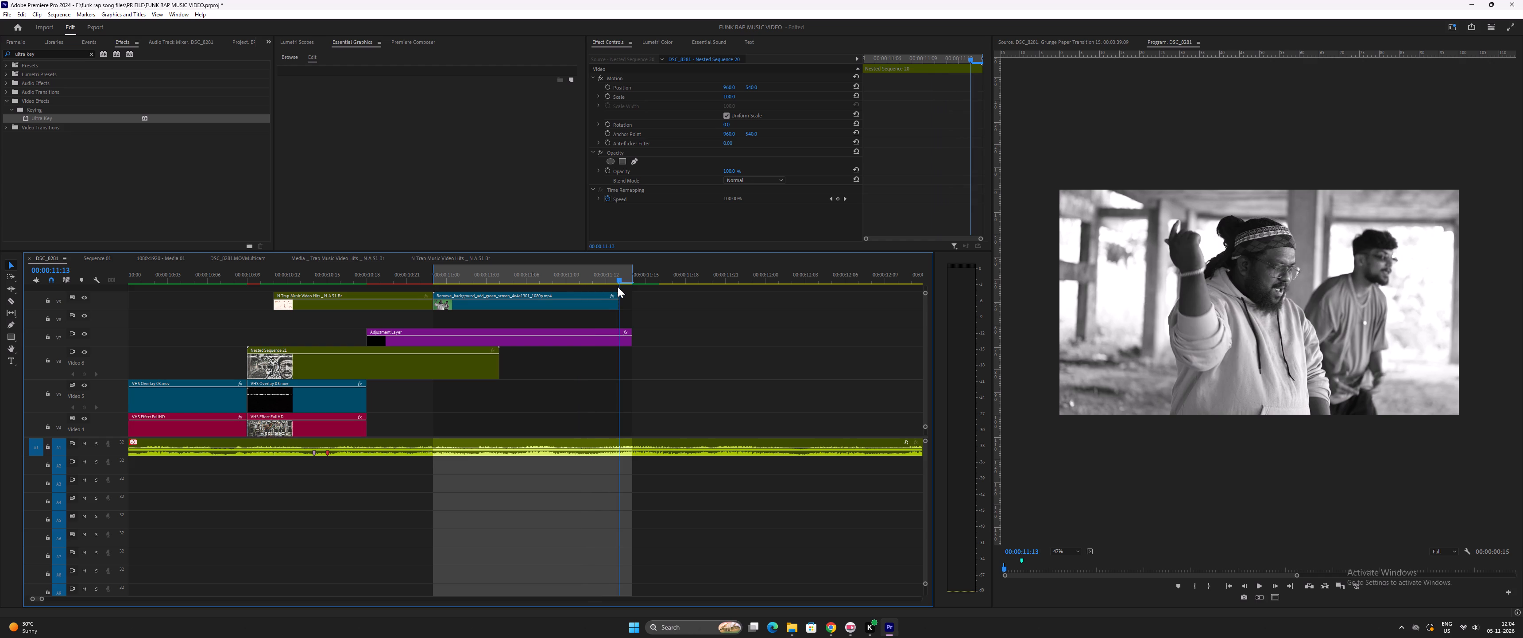
drag(618, 287, 512, 289)
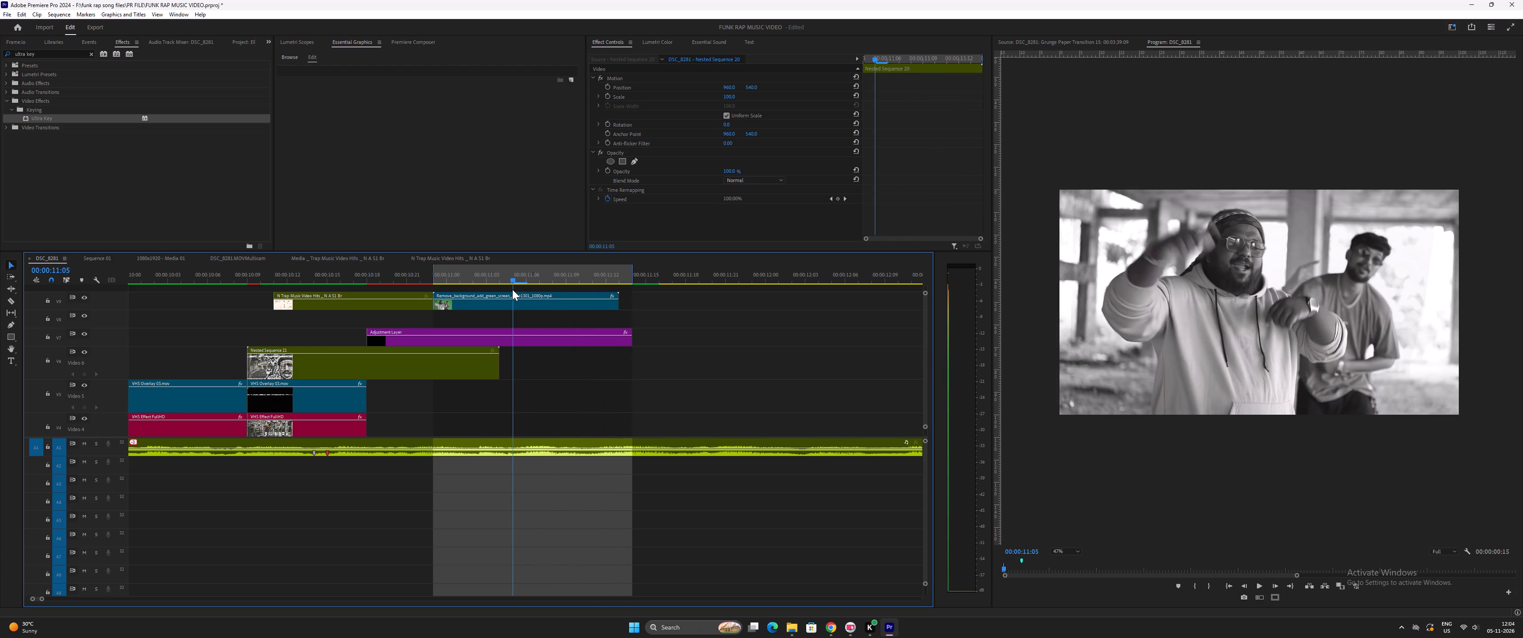
drag(512, 289, 588, 297)
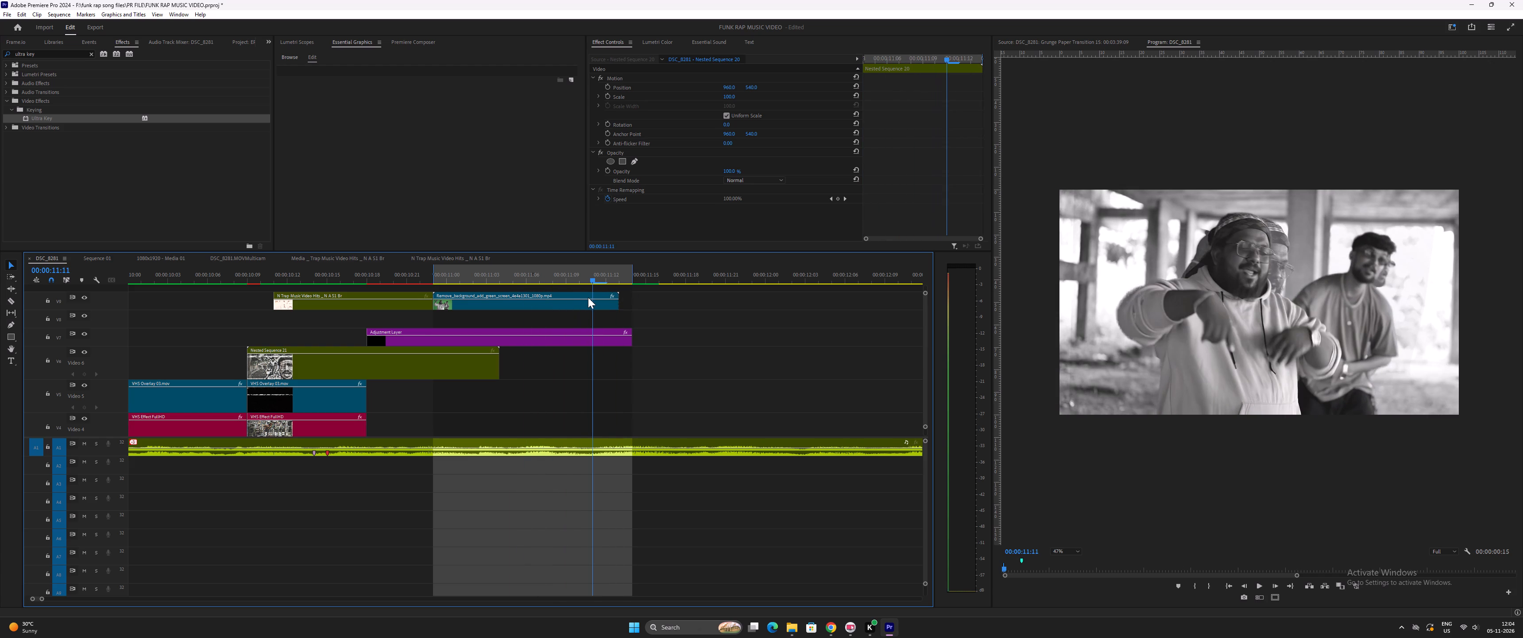
drag(588, 297, 581, 297)
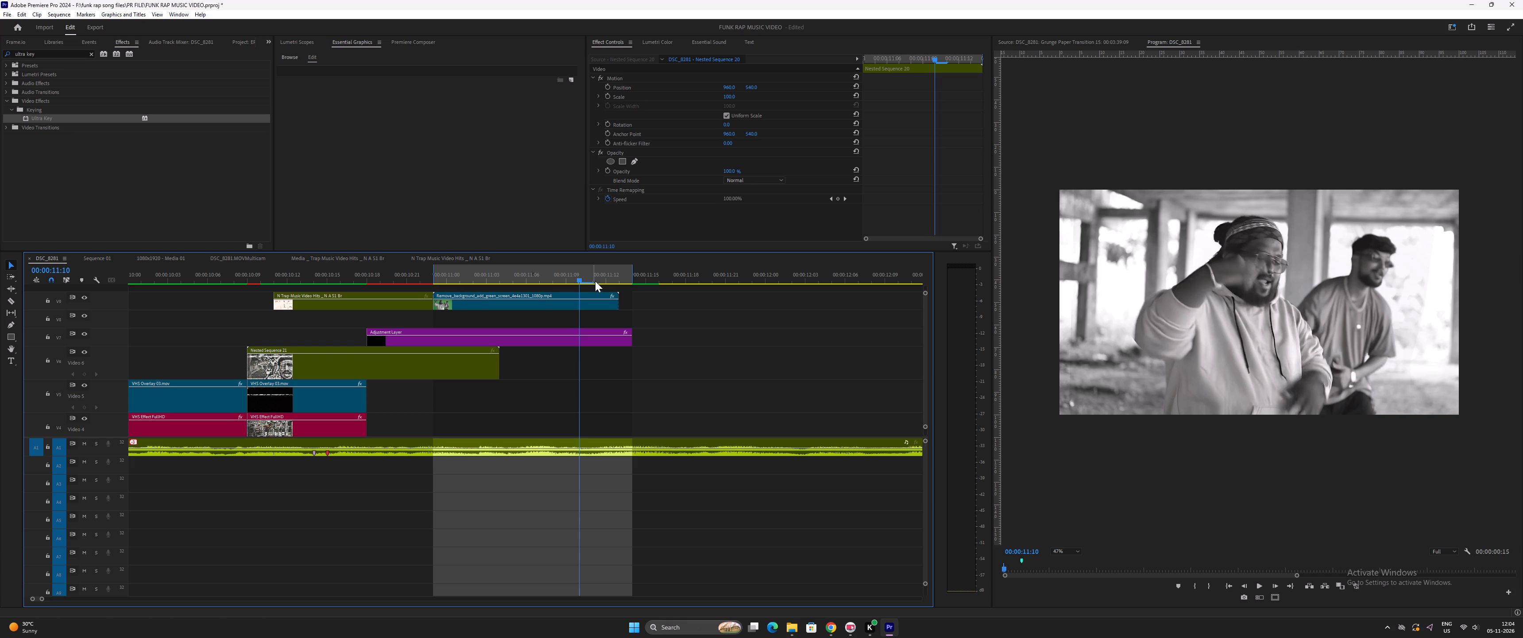
drag(598, 276, 625, 284)
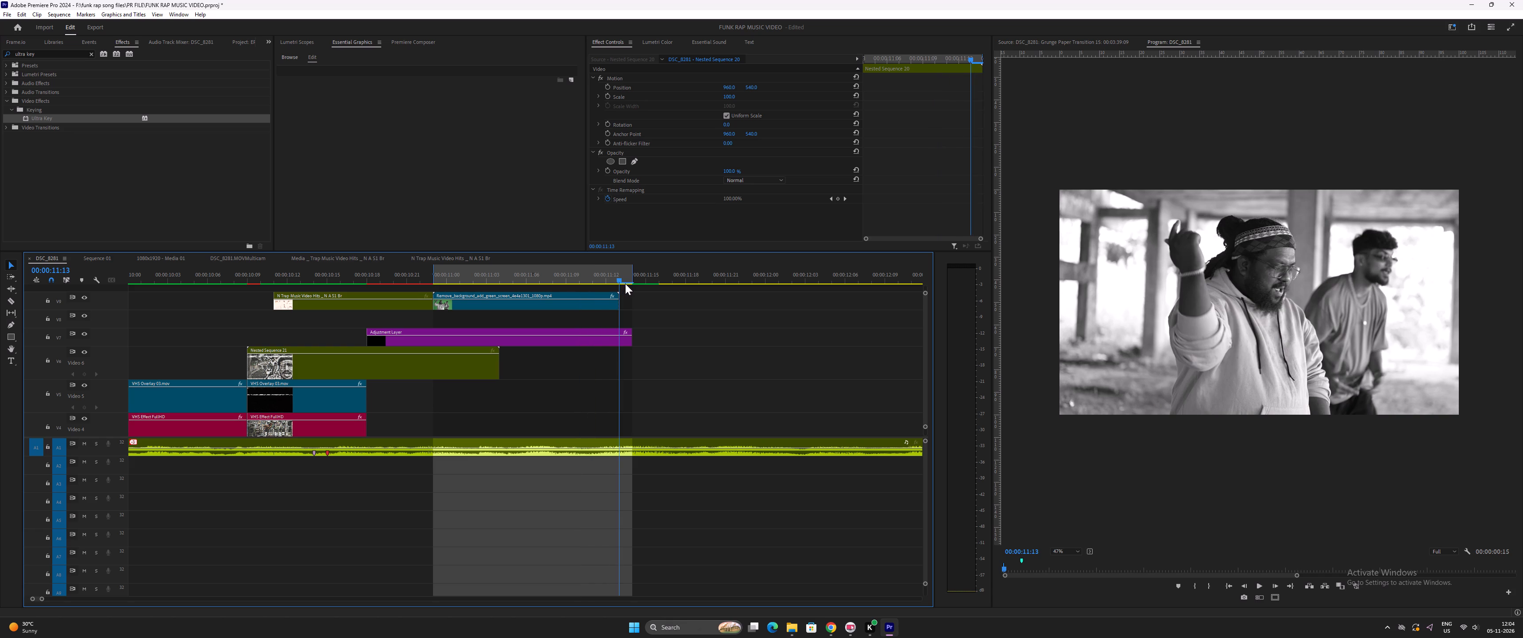
drag(625, 284, 621, 286)
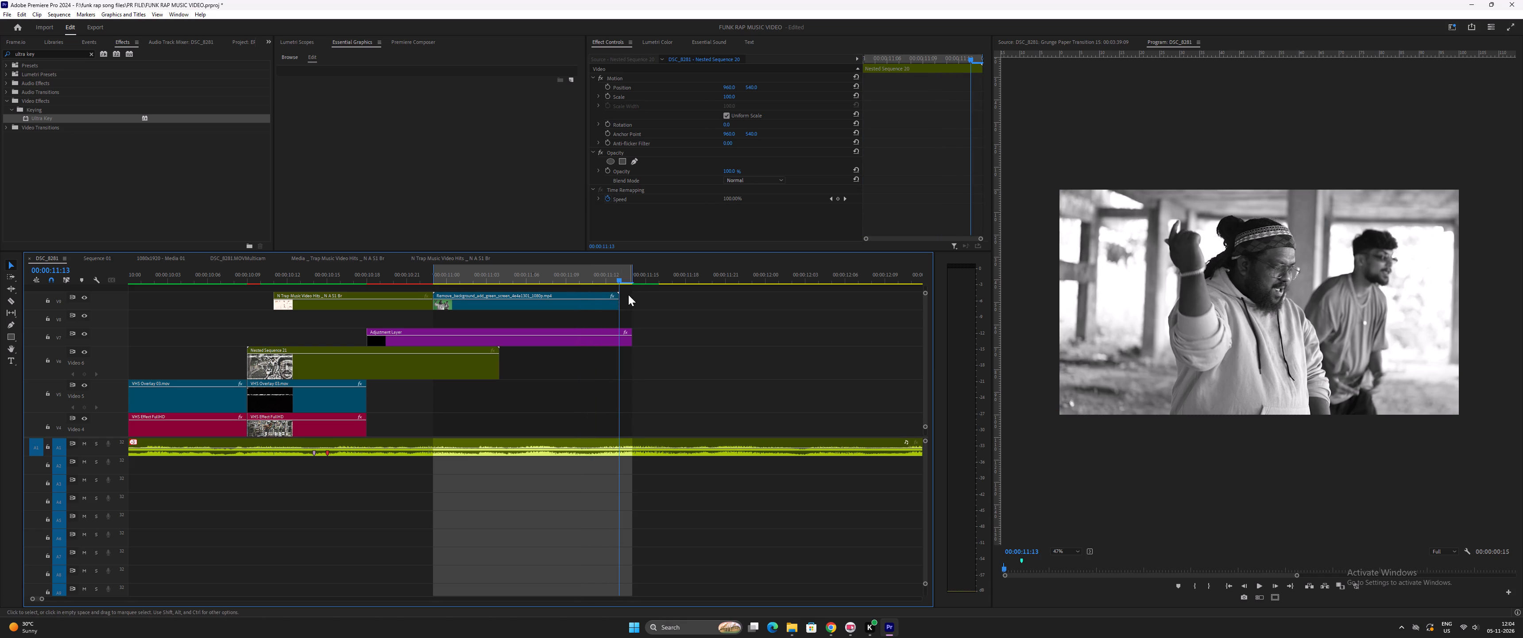
At 0:11:08, adjust the Shadow amount in the keyed green-screen clip's Ultra Key Matte Generation settings.
click(542, 283)
drag(553, 280, 559, 280)
click(568, 307)
scroll(648, 201, down, 18)
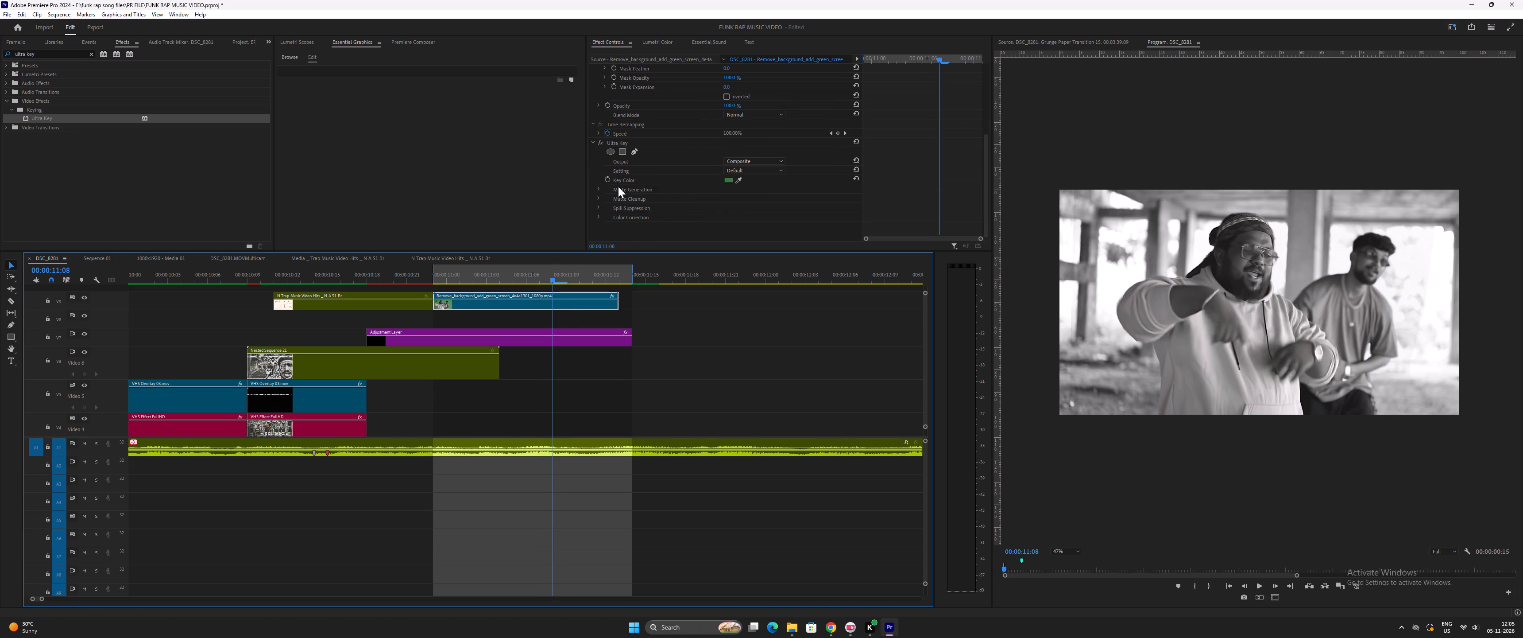
click(595, 189)
click(601, 188)
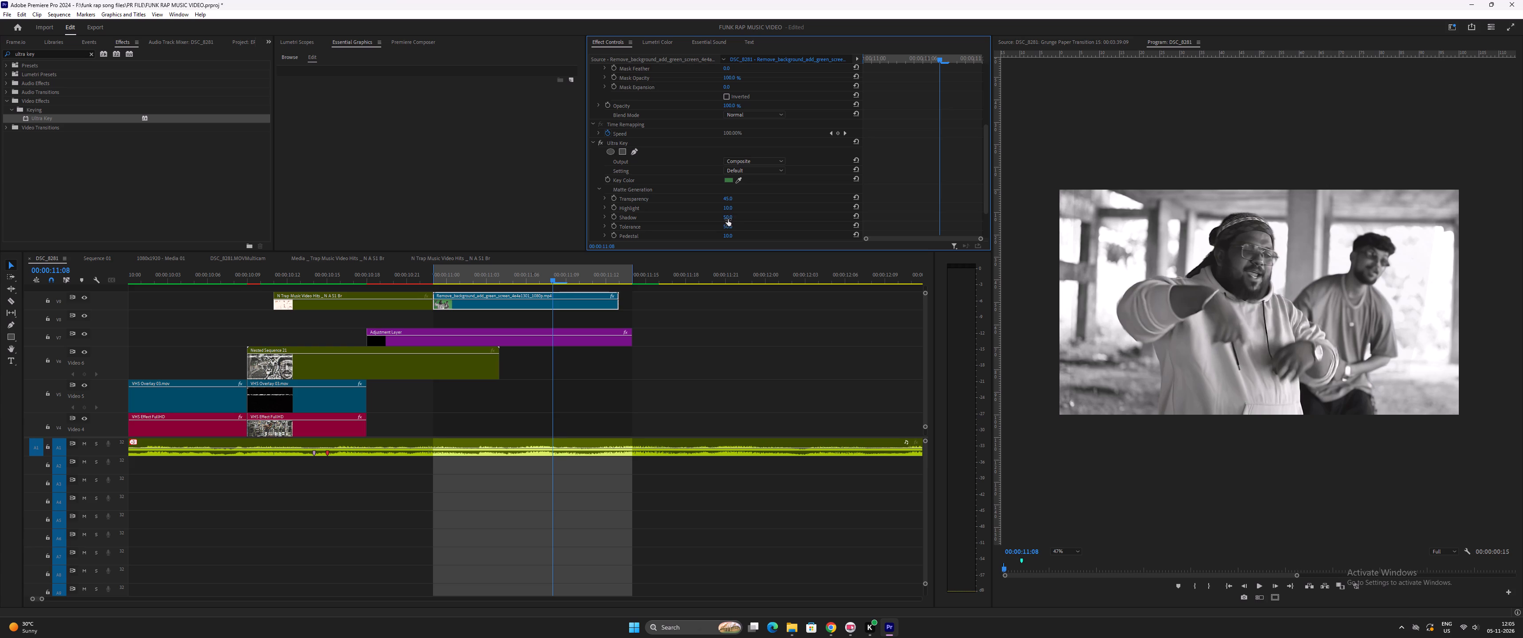
drag(729, 218, 726, 231)
drag(726, 231, 707, 232)
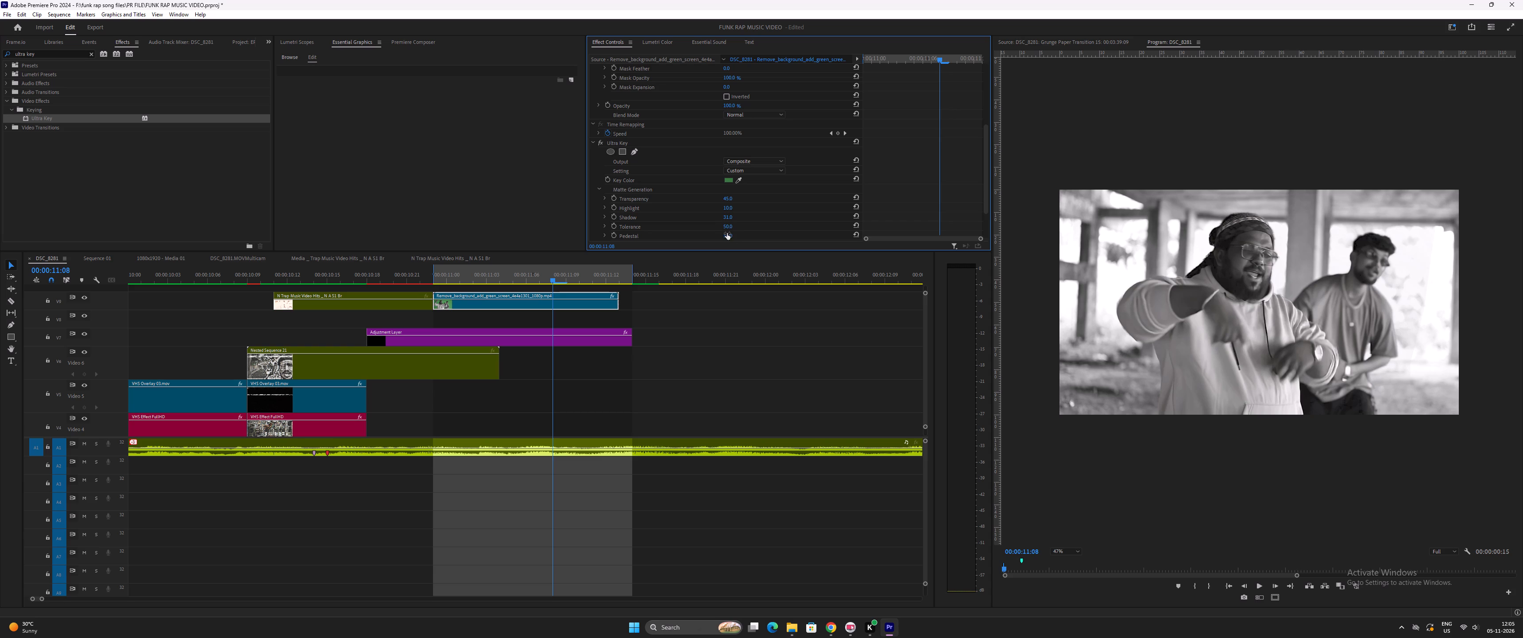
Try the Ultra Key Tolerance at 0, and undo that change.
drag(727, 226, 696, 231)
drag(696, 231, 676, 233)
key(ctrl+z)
Raise the Pedestal in the green-screen clip's Ultra Key Matte Generation settings.
scroll(729, 229, down, 3)
drag(726, 209, 731, 209)
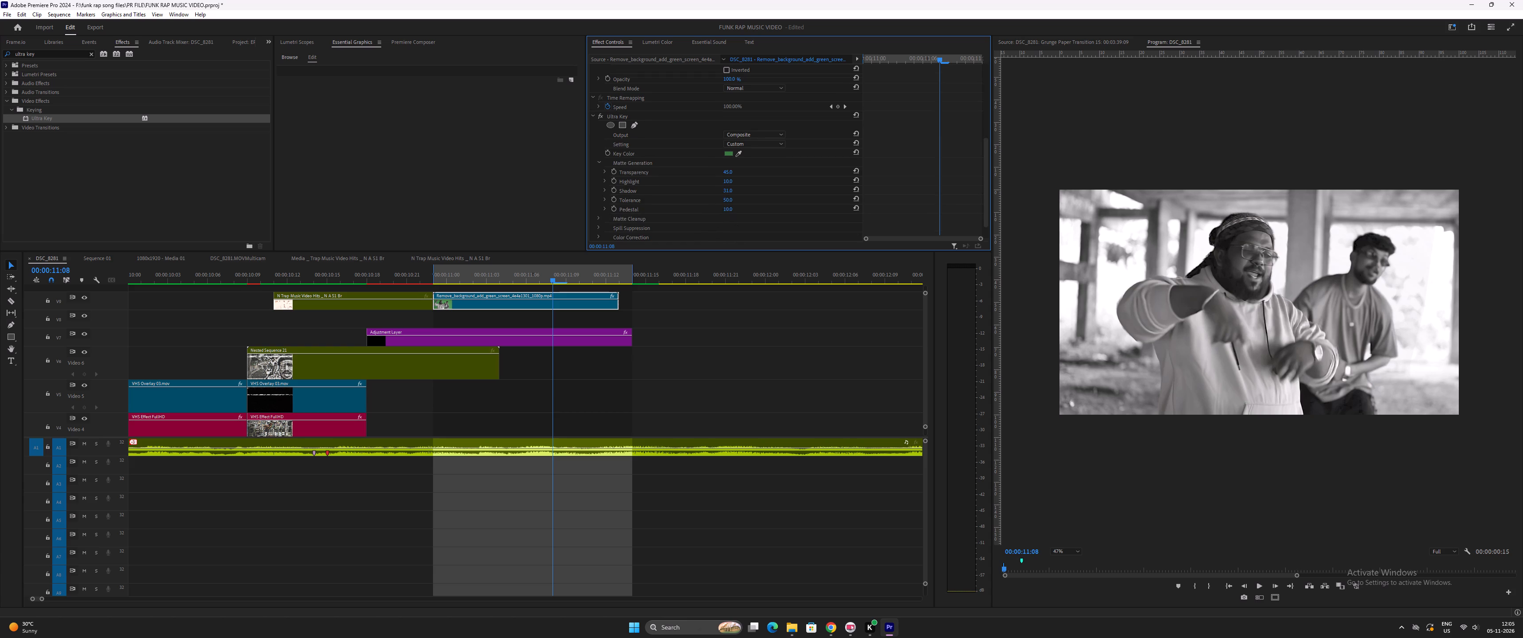
drag(731, 209, 734, 220)
Play and scrub the transition from about 0:10:21 through the keyed clip to check the adjusted key in motion.
click(414, 280)
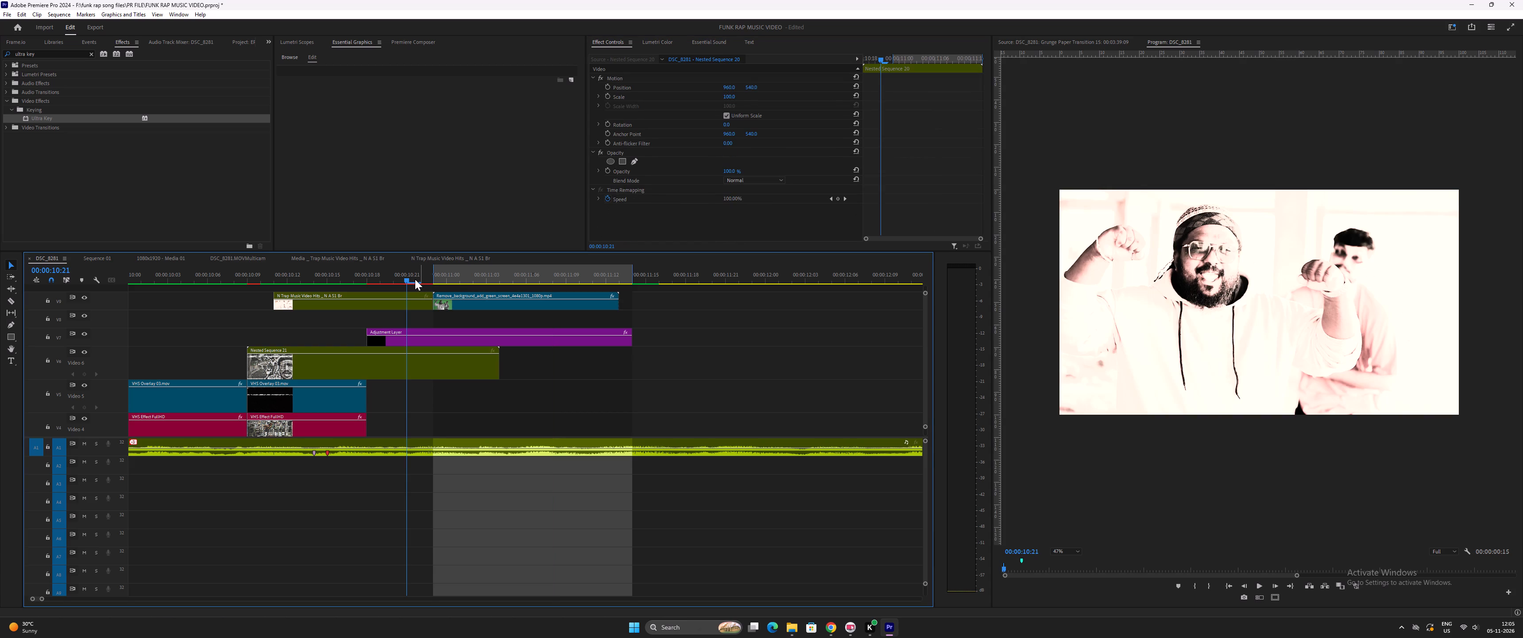
key(space)
key(space)
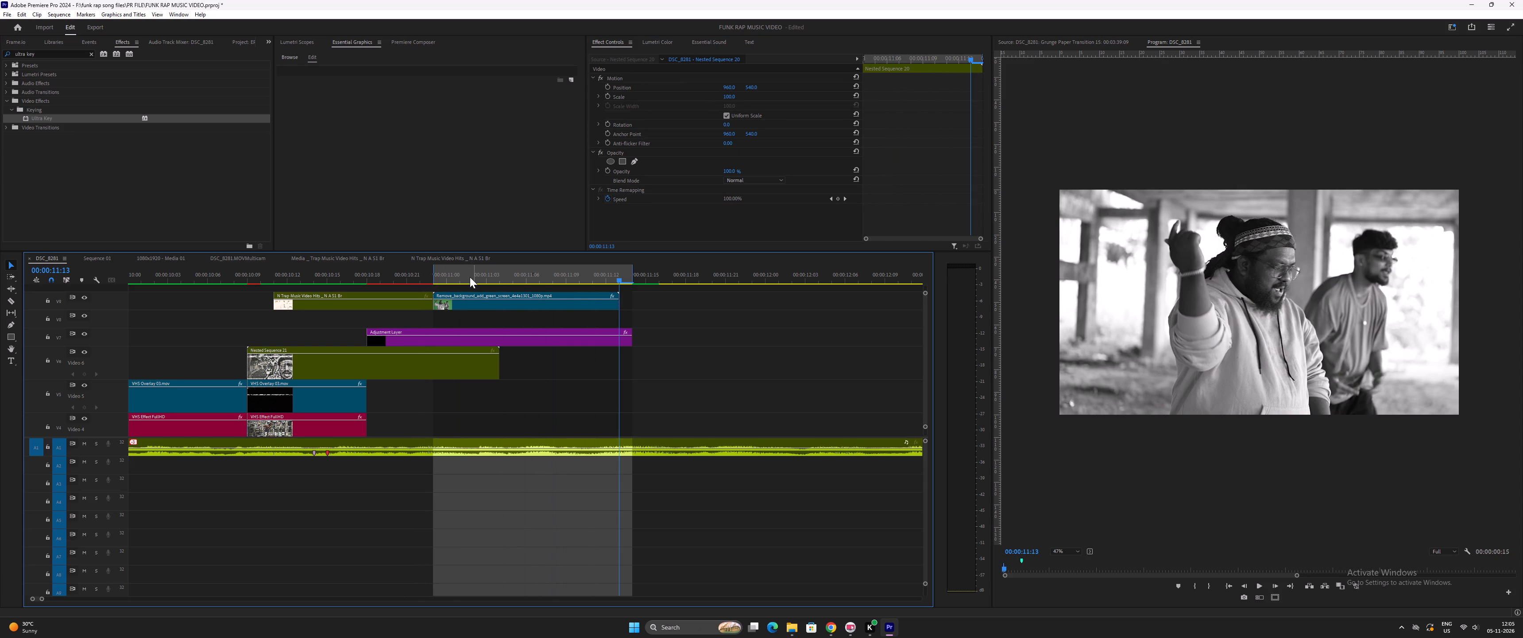
drag(470, 277, 567, 294)
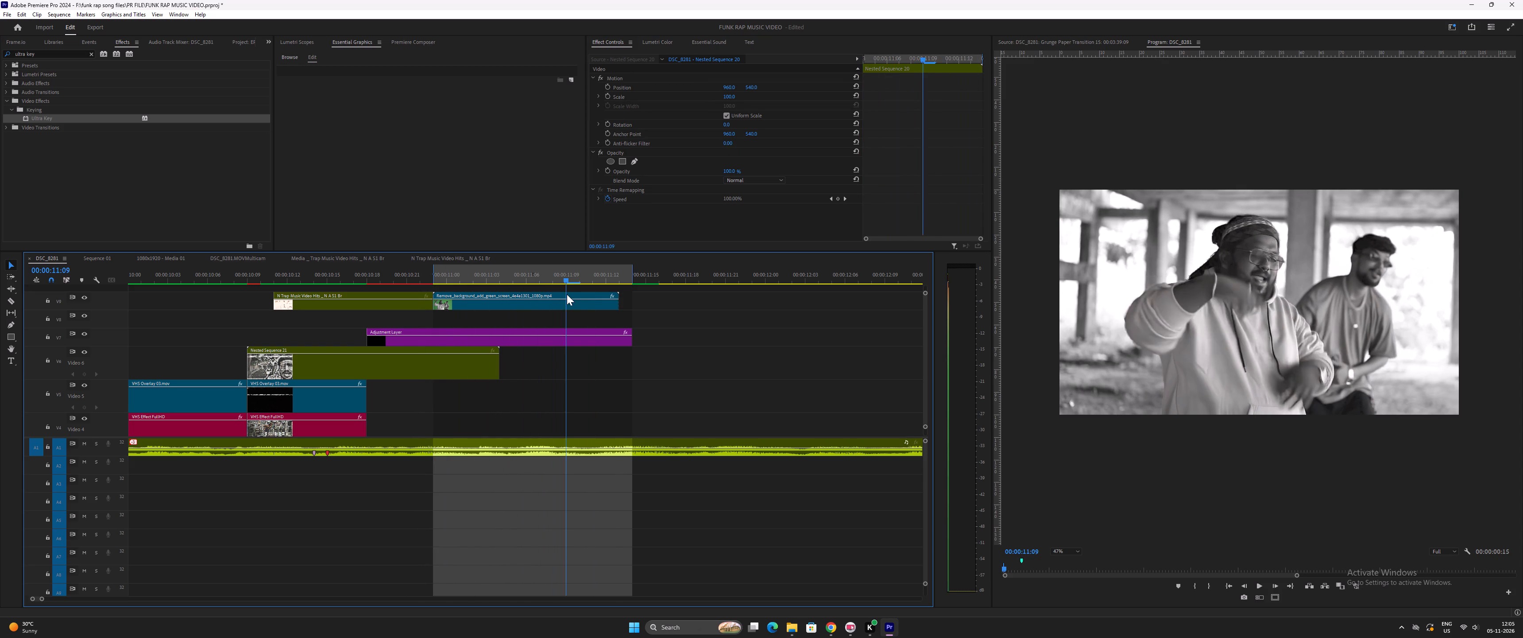
drag(567, 294, 398, 295)
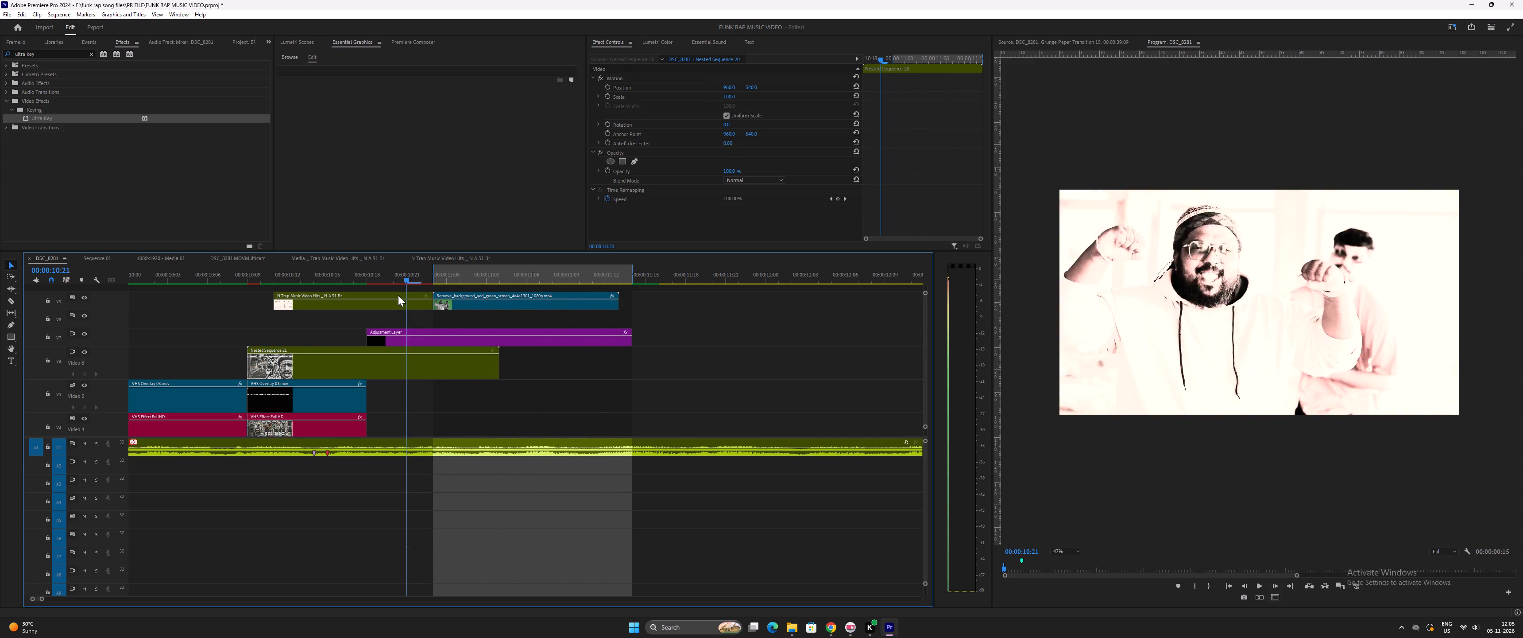
drag(398, 295, 396, 295)
key(space)
key(space)
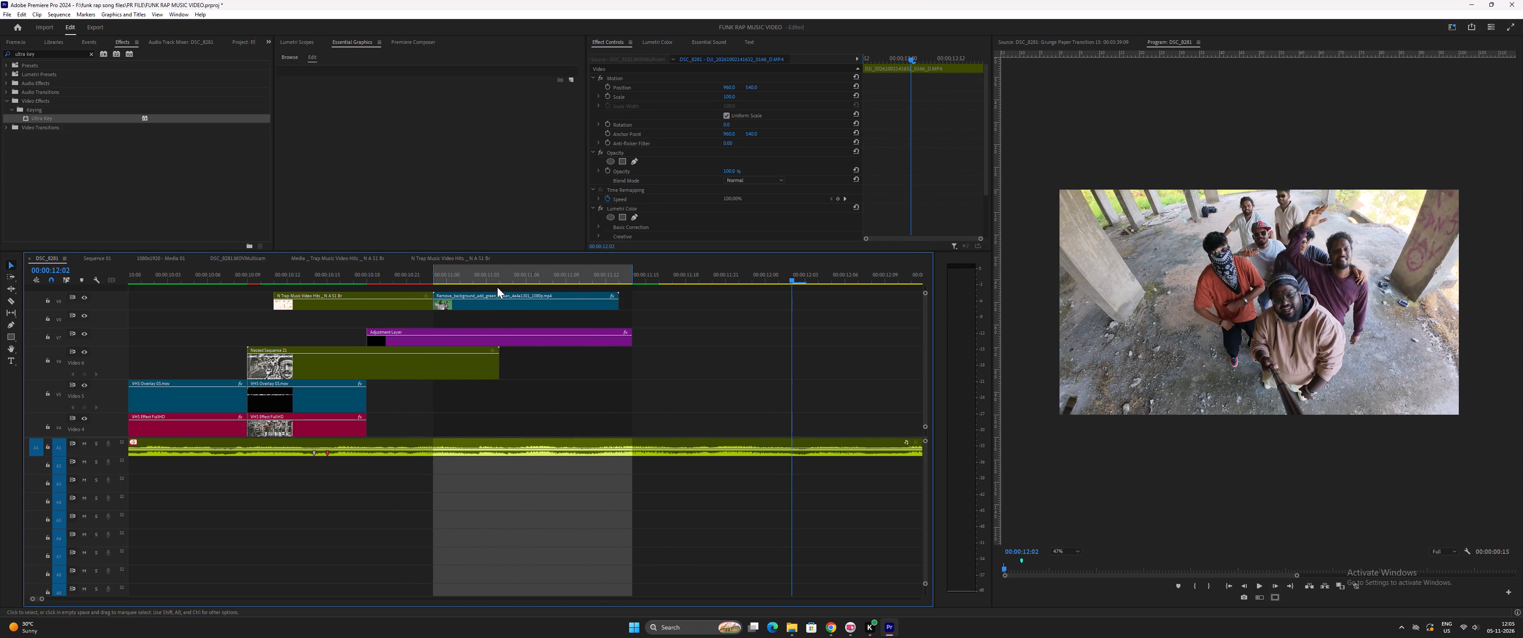
Return to 0:11:06 in the sequence and save the project.
click(525, 278)
key(minus)
key(minus)
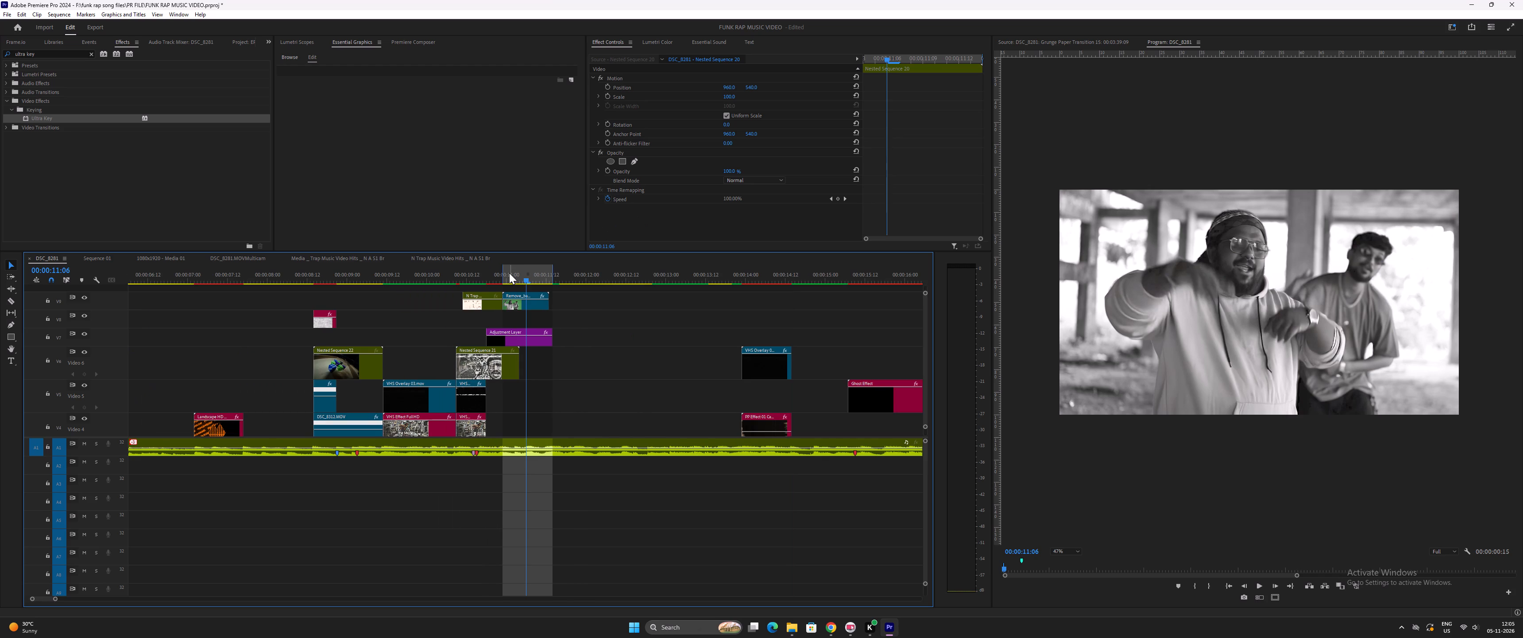
key(ctrl+s)
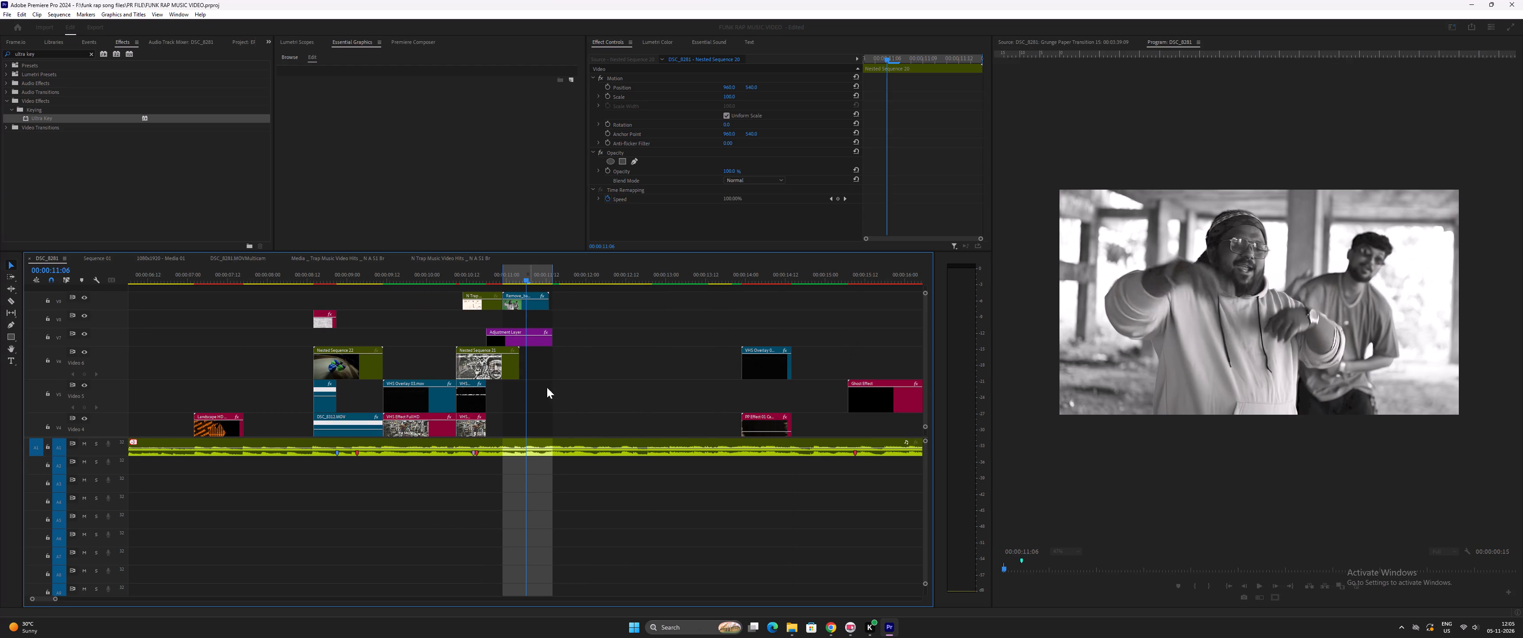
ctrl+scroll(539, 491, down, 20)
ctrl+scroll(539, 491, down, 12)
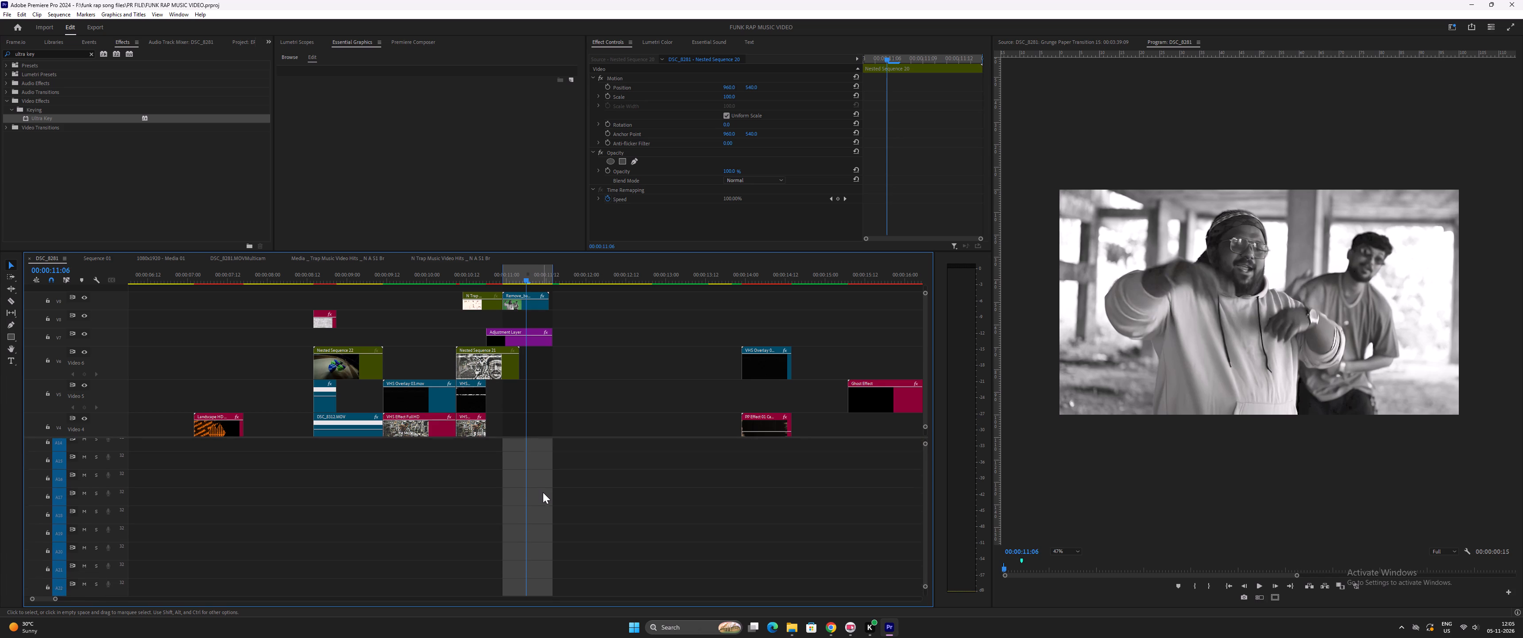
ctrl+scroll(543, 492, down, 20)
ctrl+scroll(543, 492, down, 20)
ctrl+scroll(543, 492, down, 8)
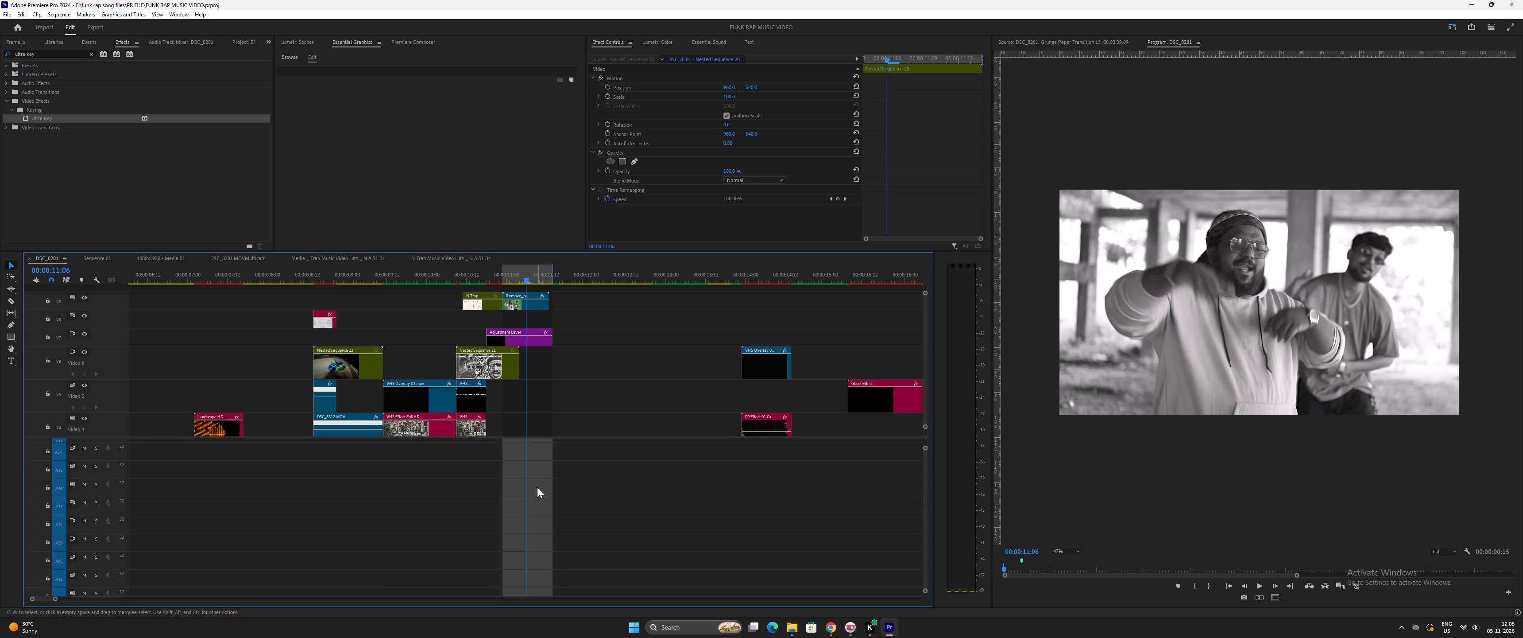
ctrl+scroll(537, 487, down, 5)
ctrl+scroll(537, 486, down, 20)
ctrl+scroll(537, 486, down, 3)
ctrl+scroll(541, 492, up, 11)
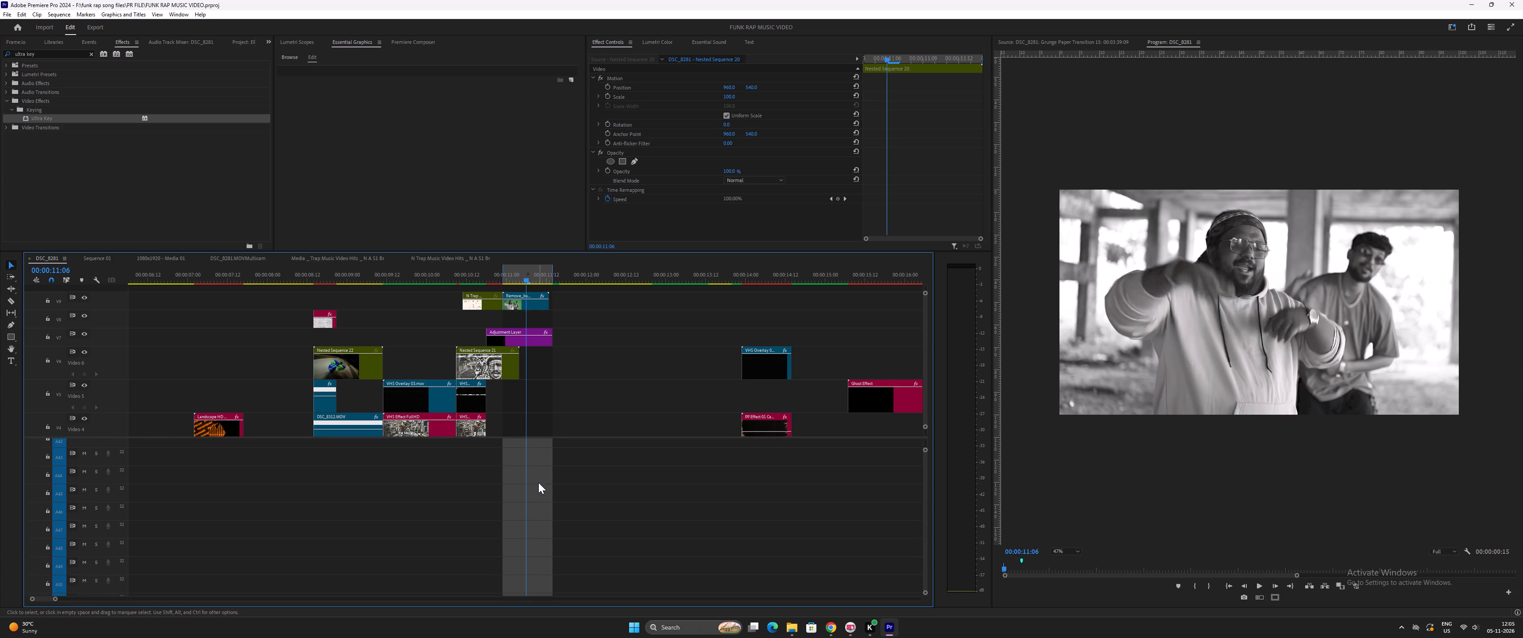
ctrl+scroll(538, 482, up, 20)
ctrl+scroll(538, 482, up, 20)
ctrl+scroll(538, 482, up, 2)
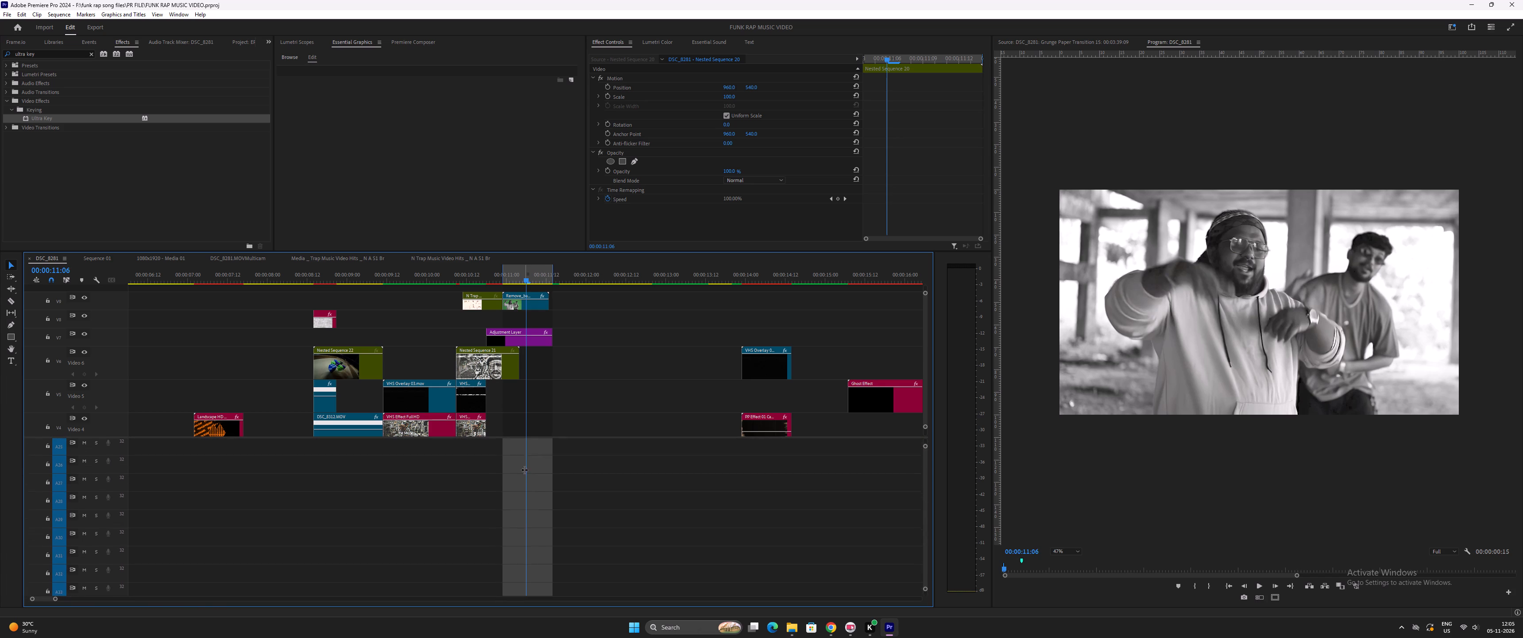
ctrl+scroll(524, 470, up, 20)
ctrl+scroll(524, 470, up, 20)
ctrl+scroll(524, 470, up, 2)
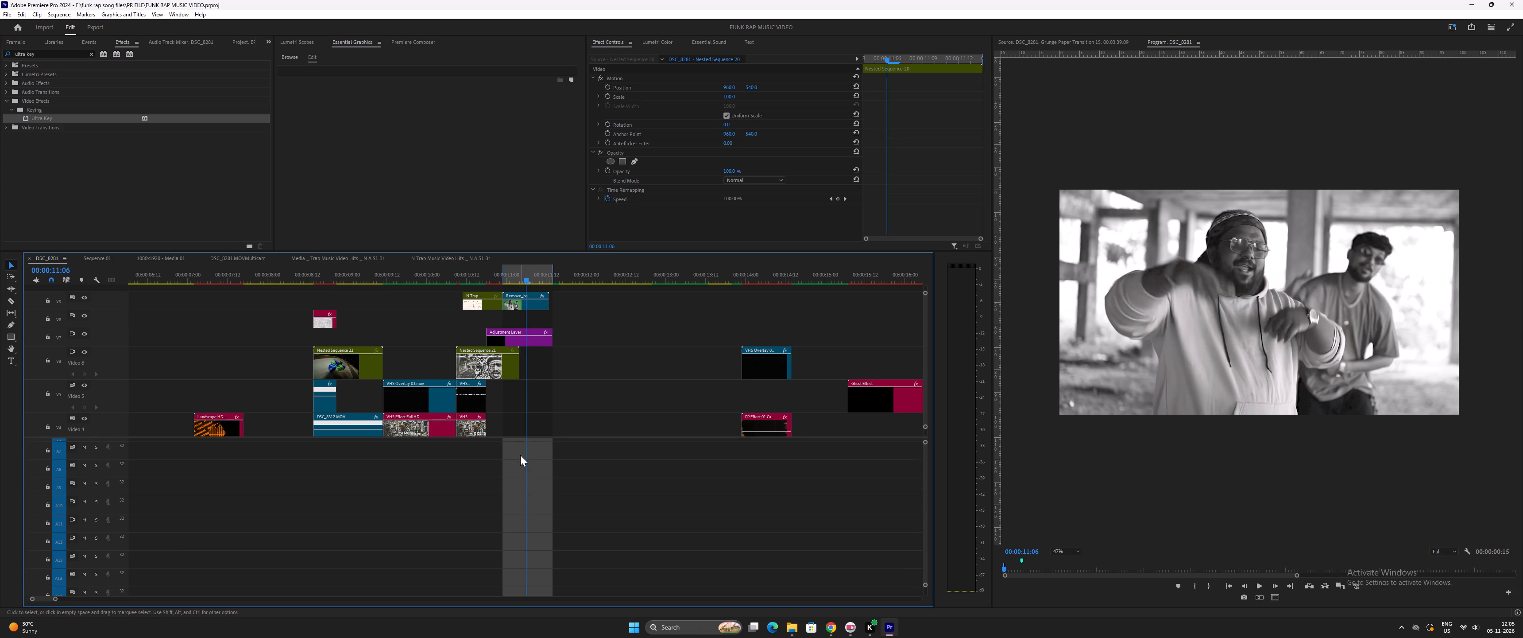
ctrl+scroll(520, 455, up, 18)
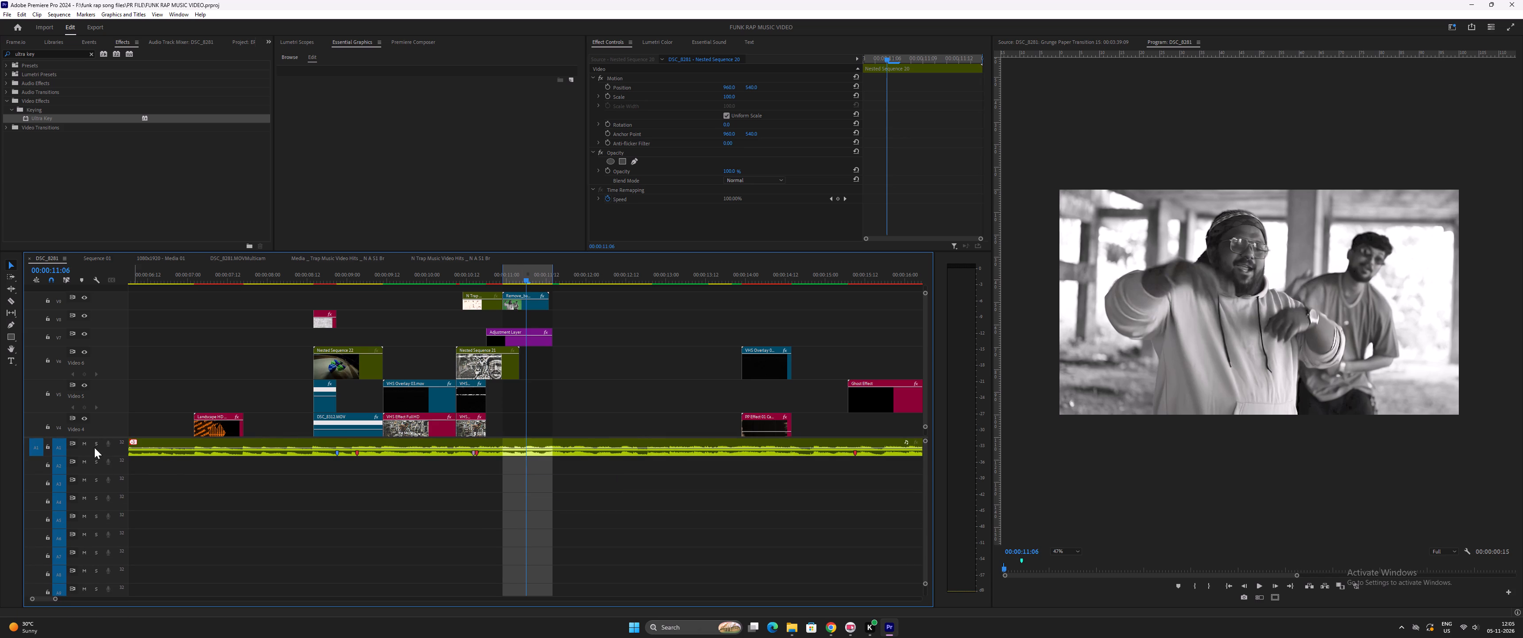
Enlarge the timeline's video track area by shrinking the audio area, so the lowest video tracks are shown.
drag(96, 438, 99, 481)
drag(99, 481, 100, 564)
key(minus)
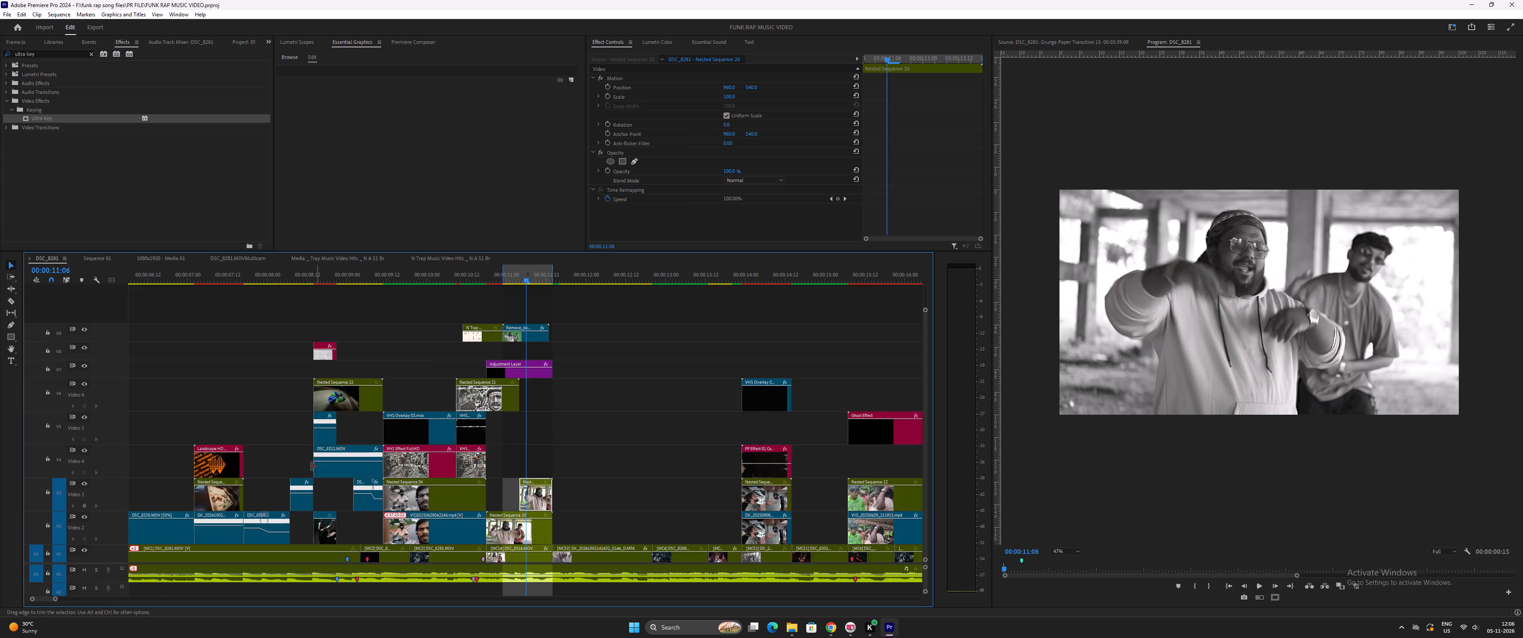
Play the keyed green-screen shot from about 0:11:00 to 0:12:00 to check the composite in motion.
click(503, 275)
key(space)
text(==)
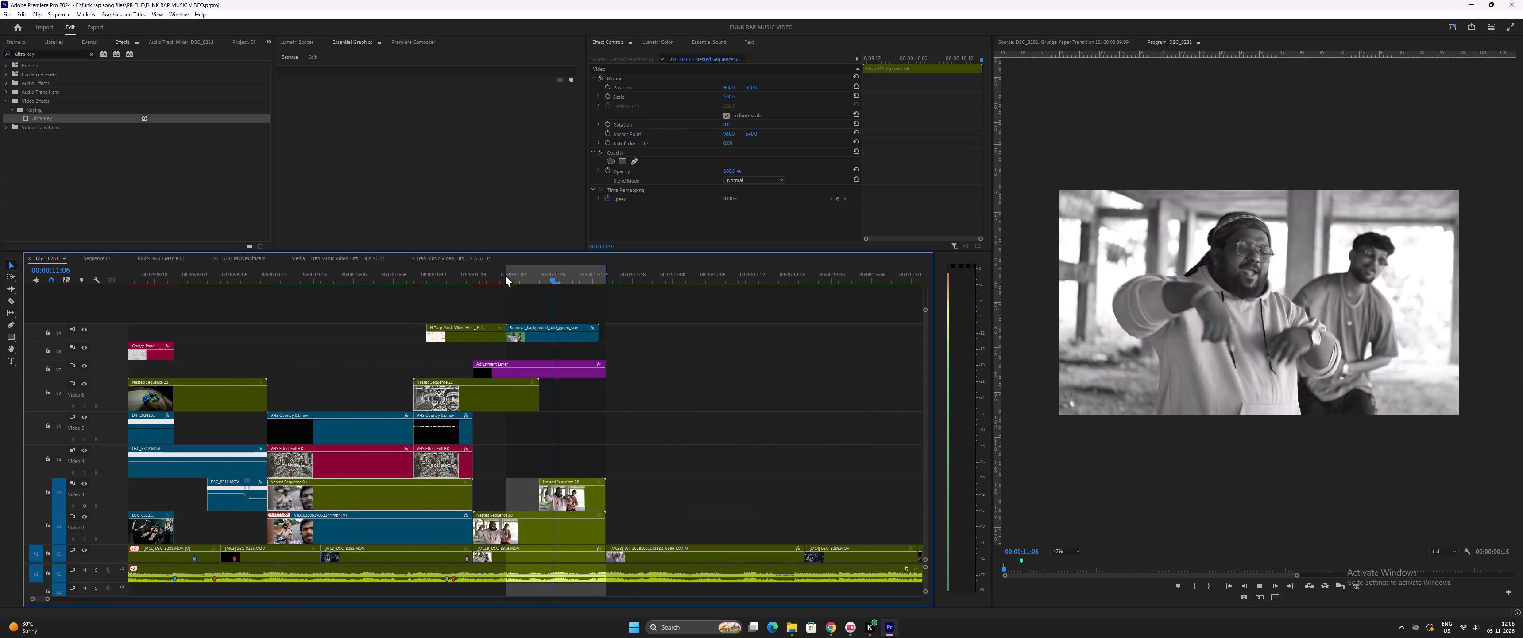
key(space)
key(minus)
key(minus)
key(minus)
key(minus)
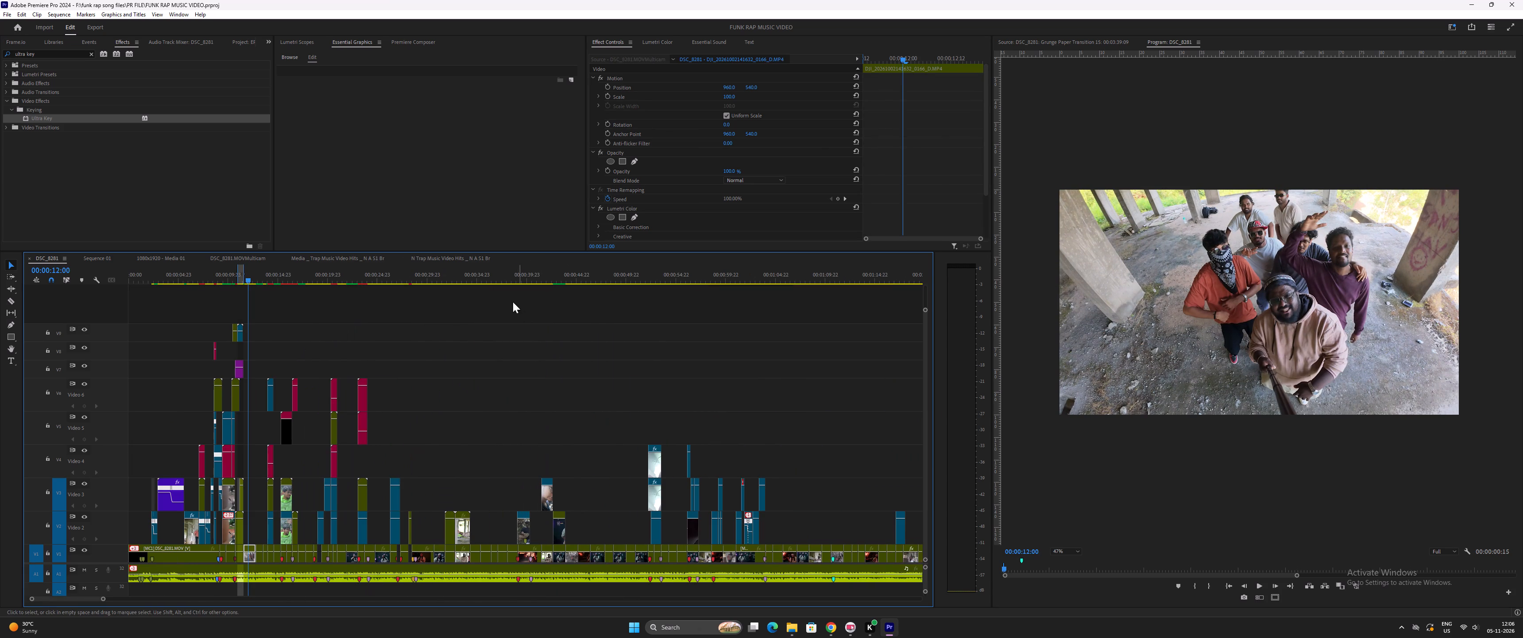
Play the following section from about 0:14 to 0:21 to review its existing overlays and transitions.
click(270, 279)
key(equal)
key(equal)
key(space)
key(equal)
key(equal)
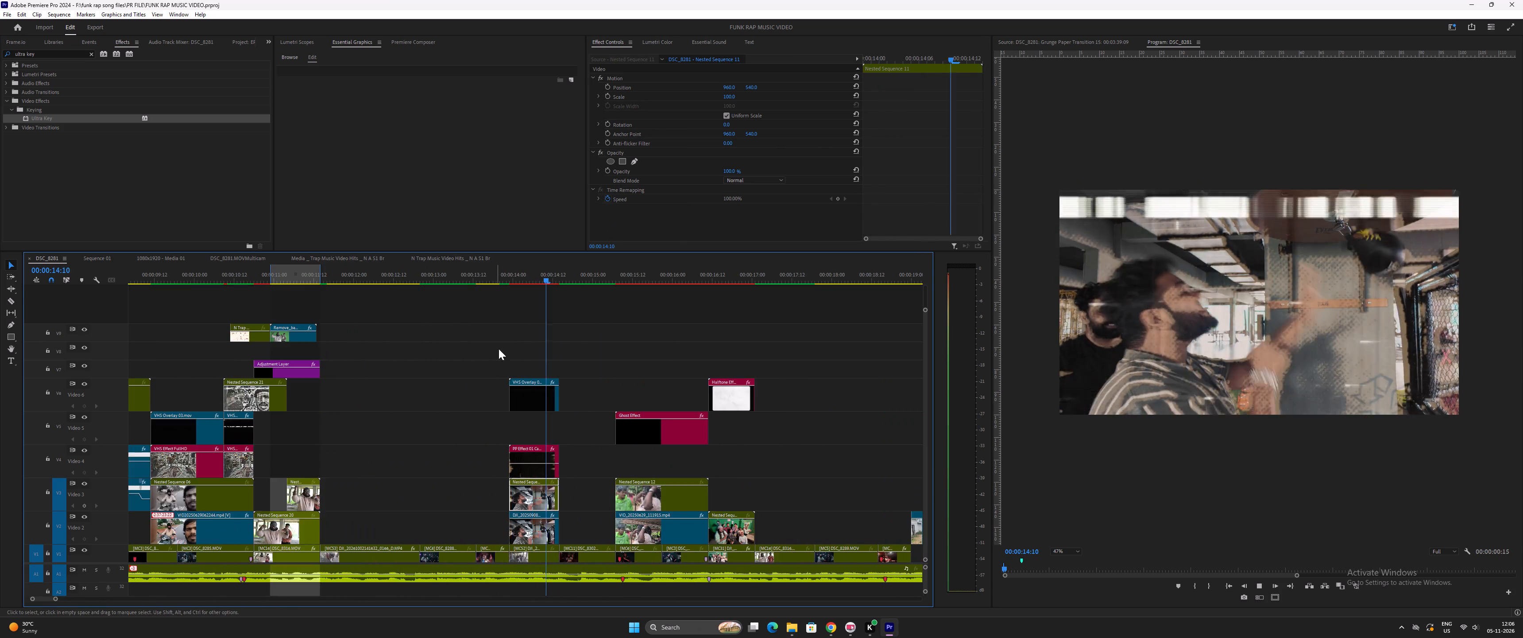
key(minus)
key(minus)
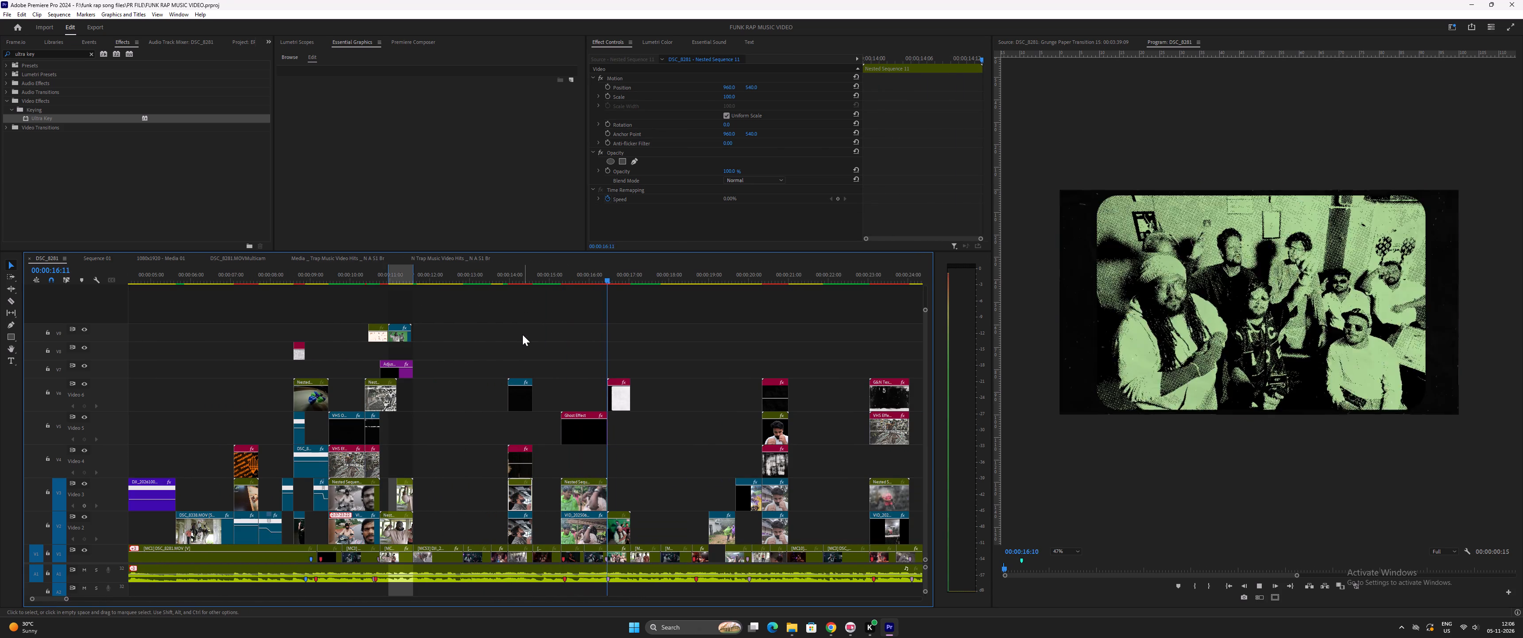
key(minus)
key(equal)
key(equal)
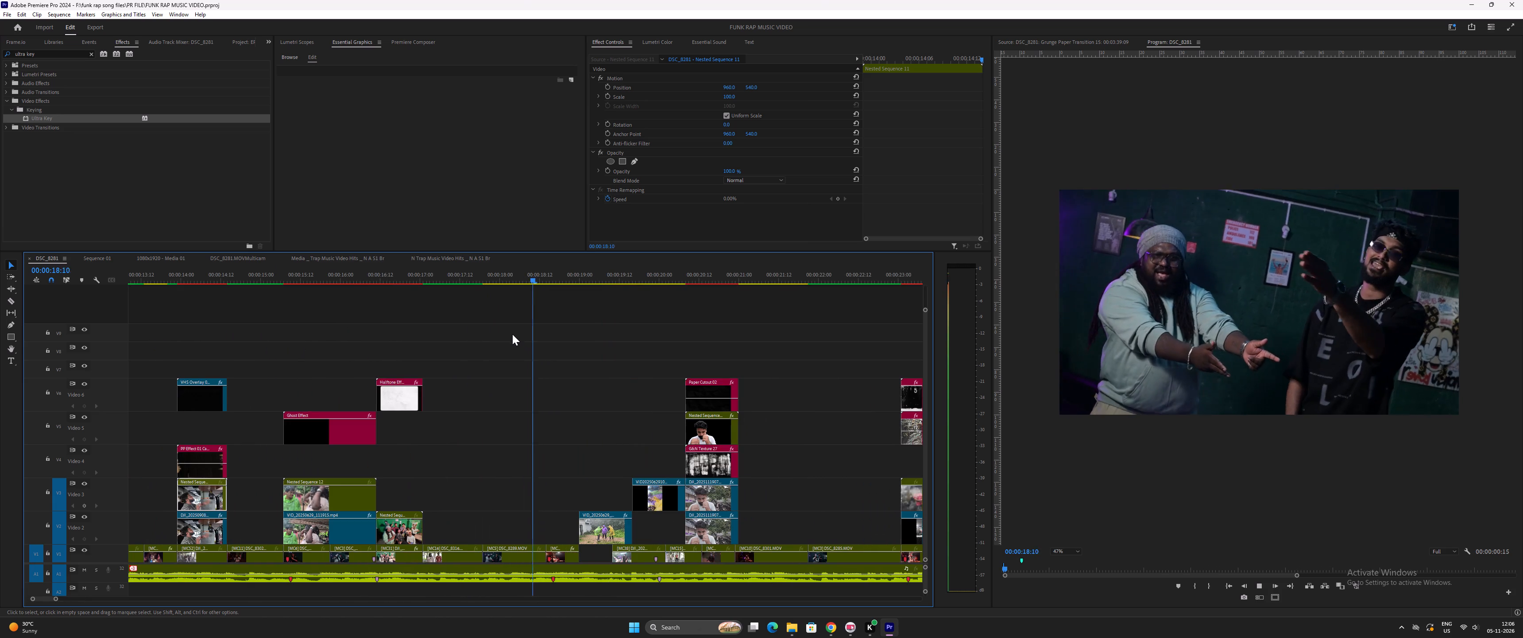
key(minus)
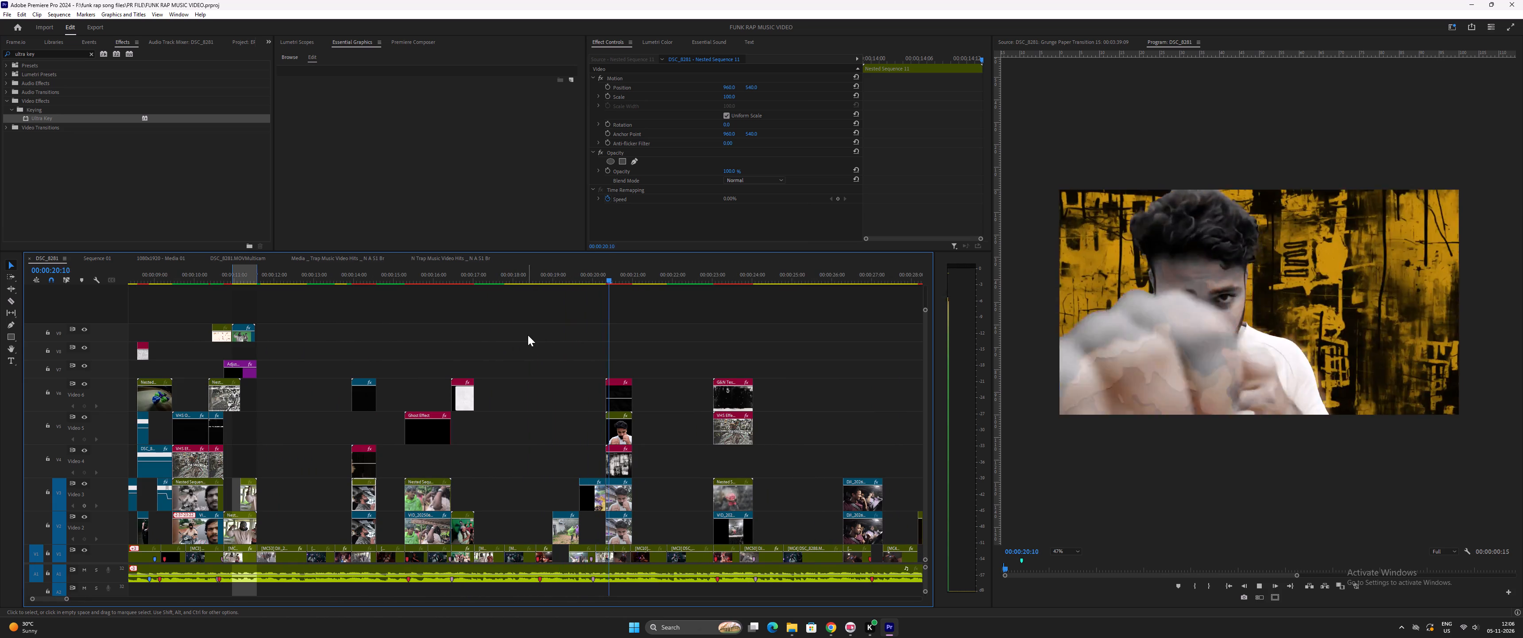
key(space)
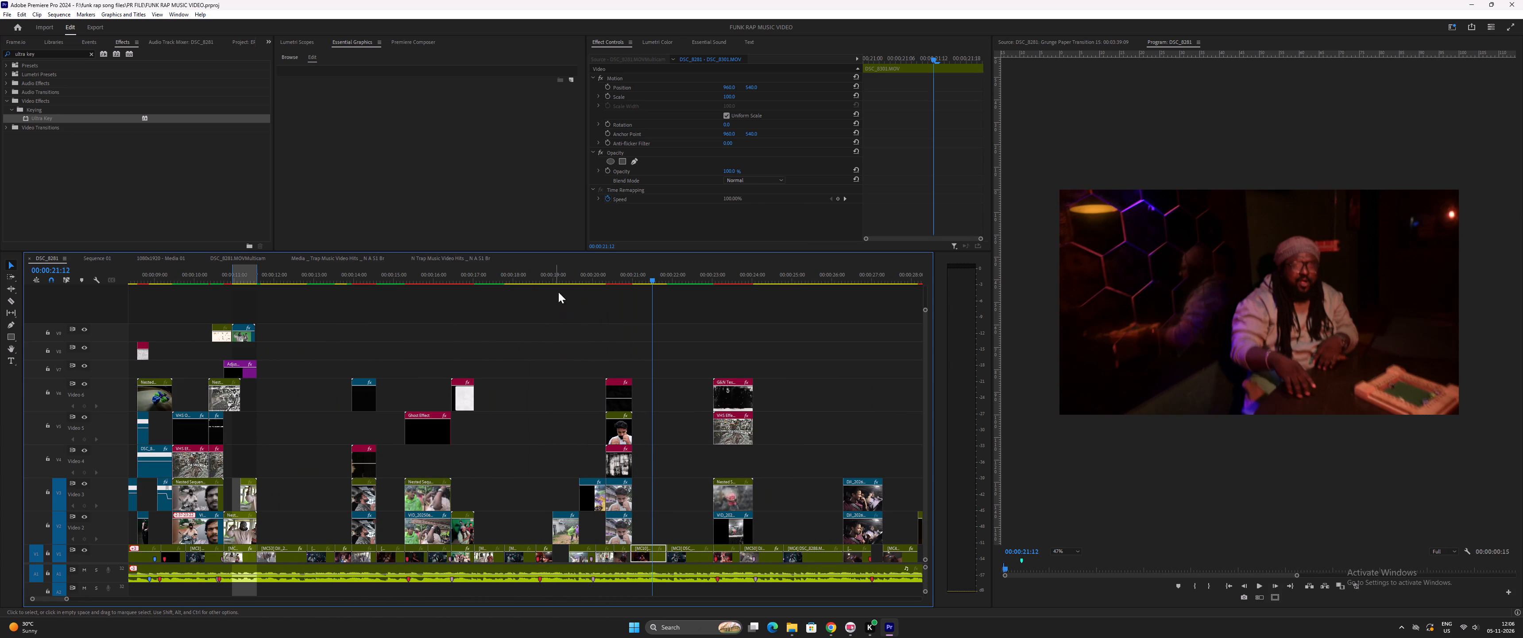
Replay the punching shot with the paper cutout layers around 0:20 to examine its layered effect.
drag(573, 277, 580, 280)
key(space)
key(equal)
key(equal)
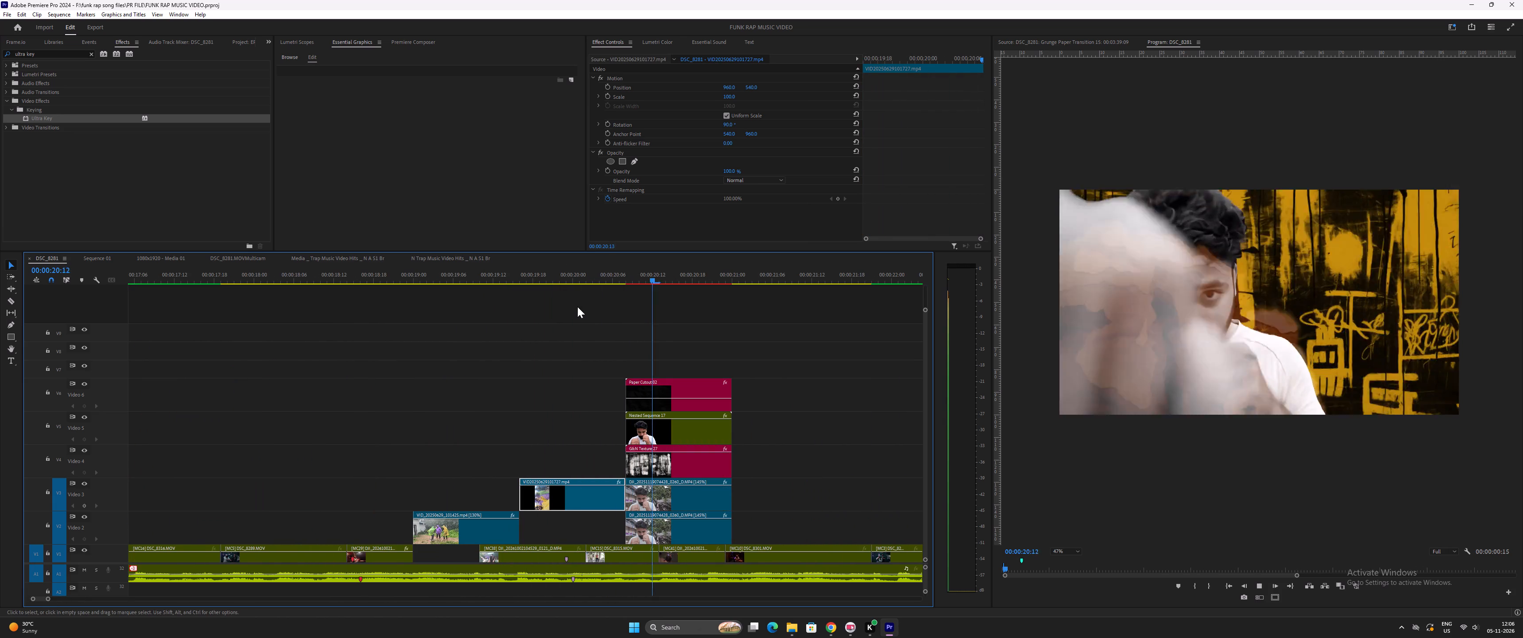
key(space)
key(minus)
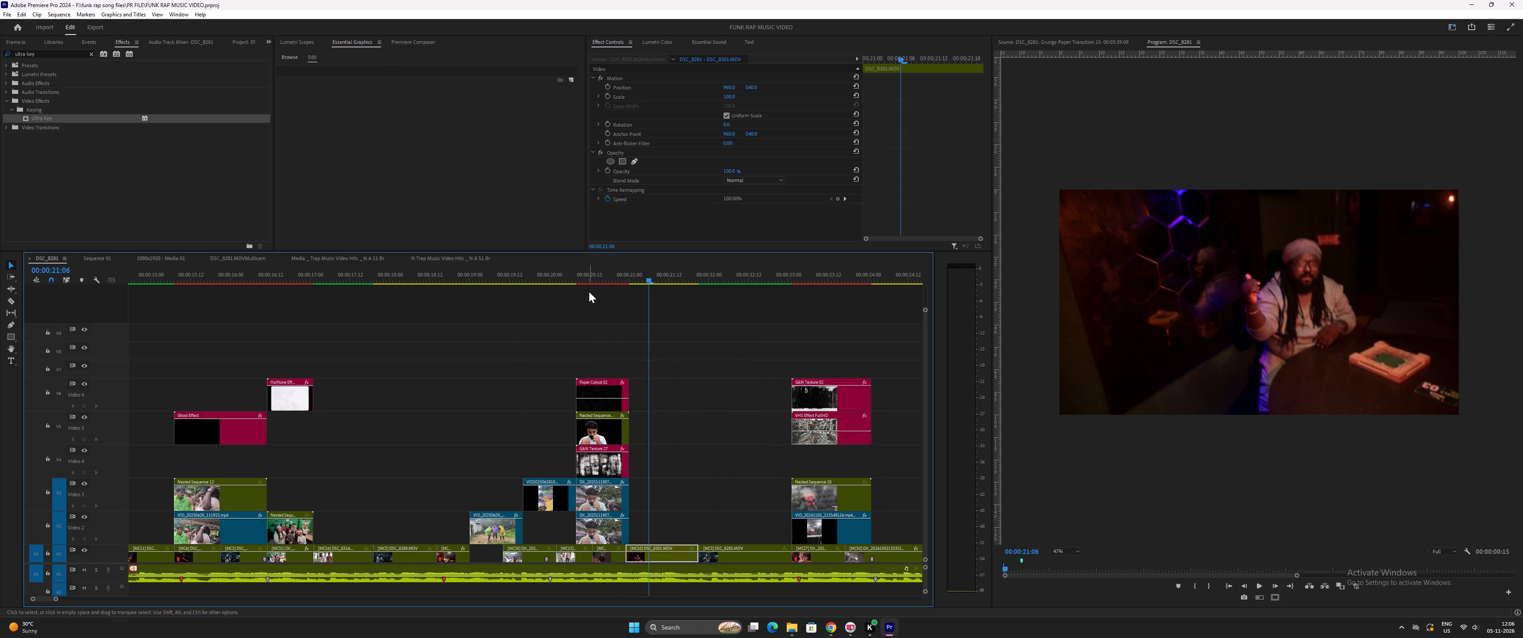
click(574, 274)
key(minus)
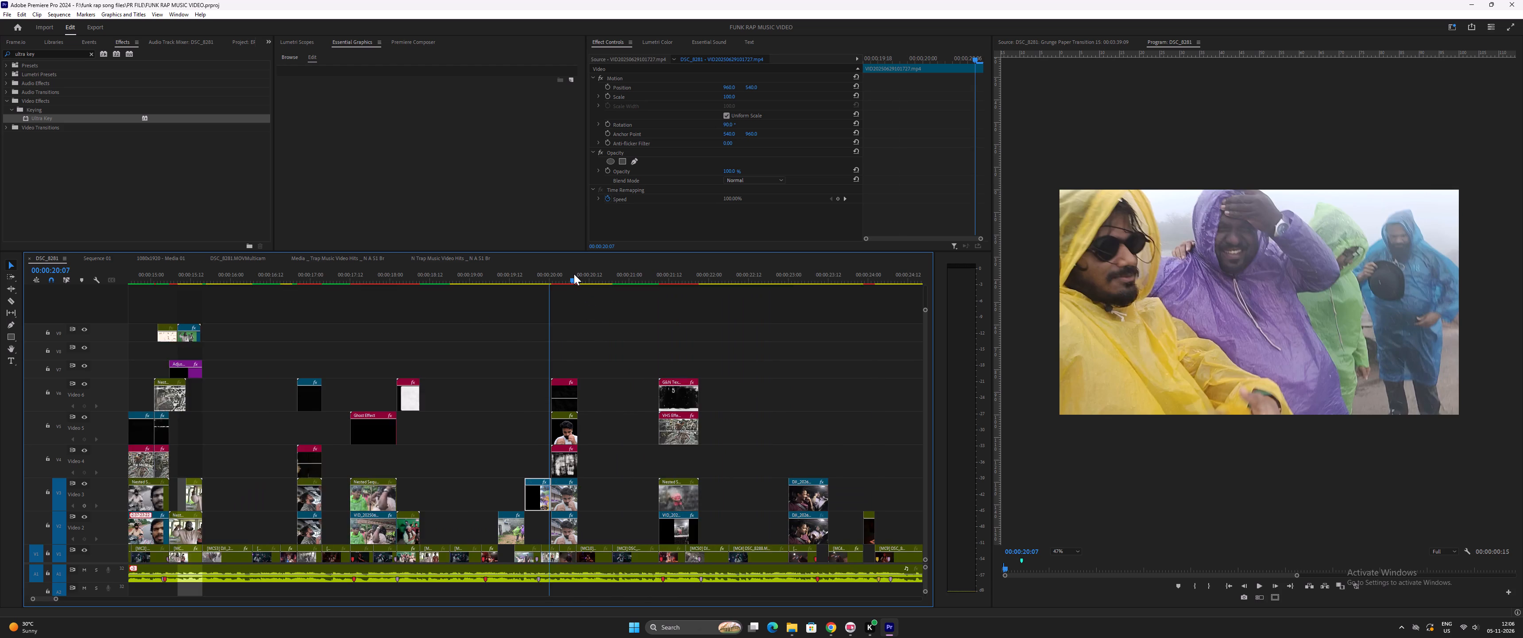
Find the spare stacked Grunge Paper Transition clips past the end of the edit and play them from about 3:39.
key(minus)
key(minus)
key(minus)
key(minus)
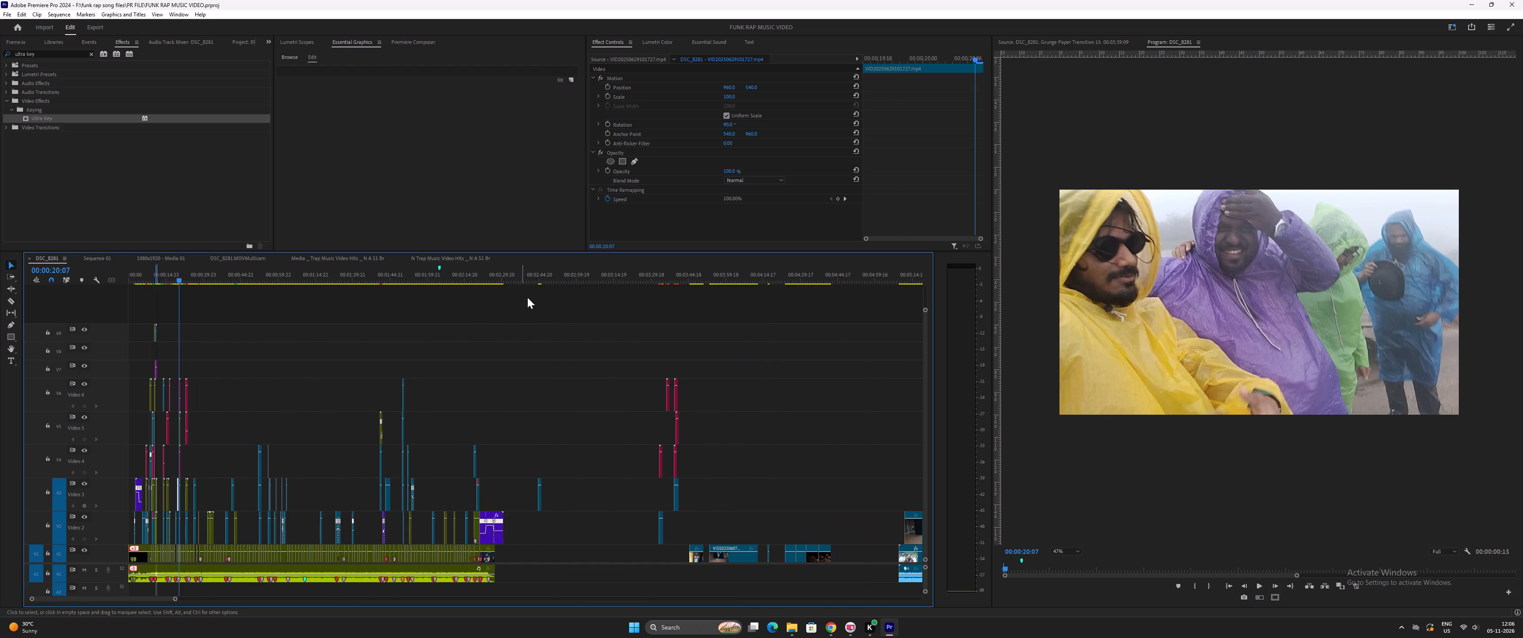
drag(651, 273, 606, 289)
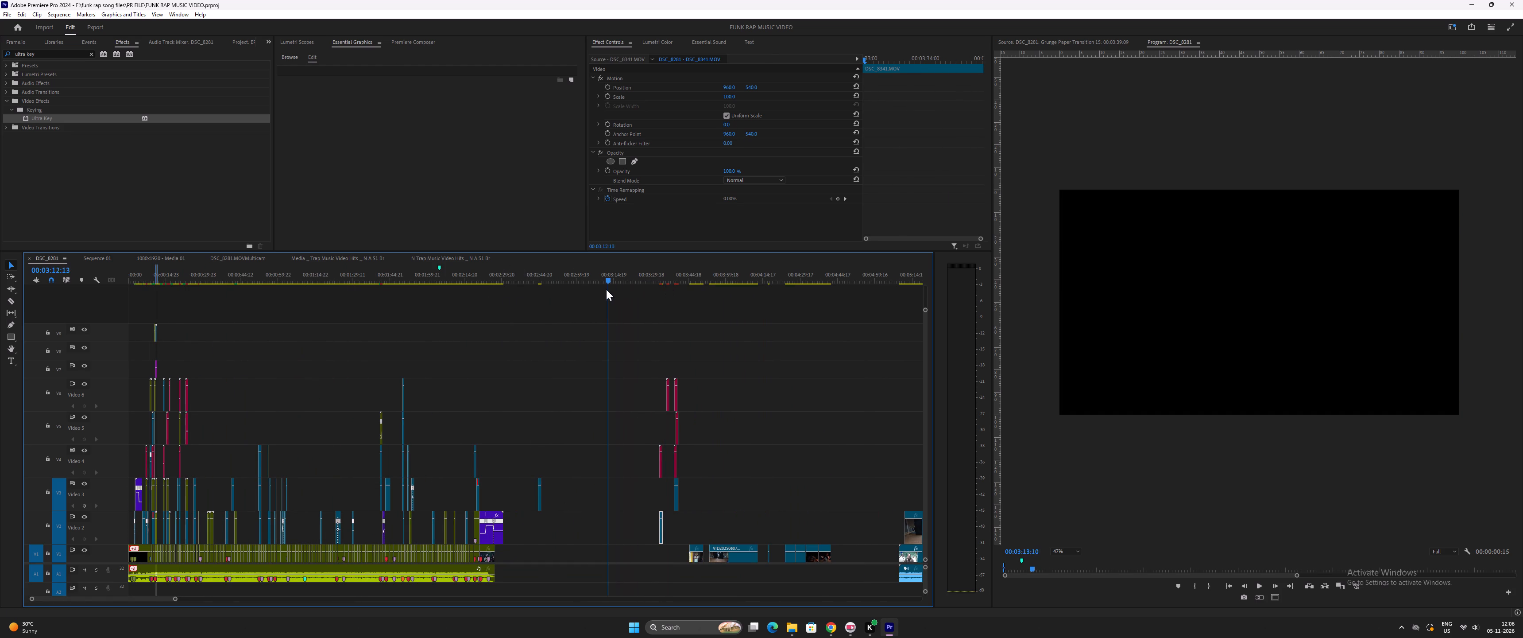
drag(606, 289, 582, 291)
click(669, 274)
key(equal)
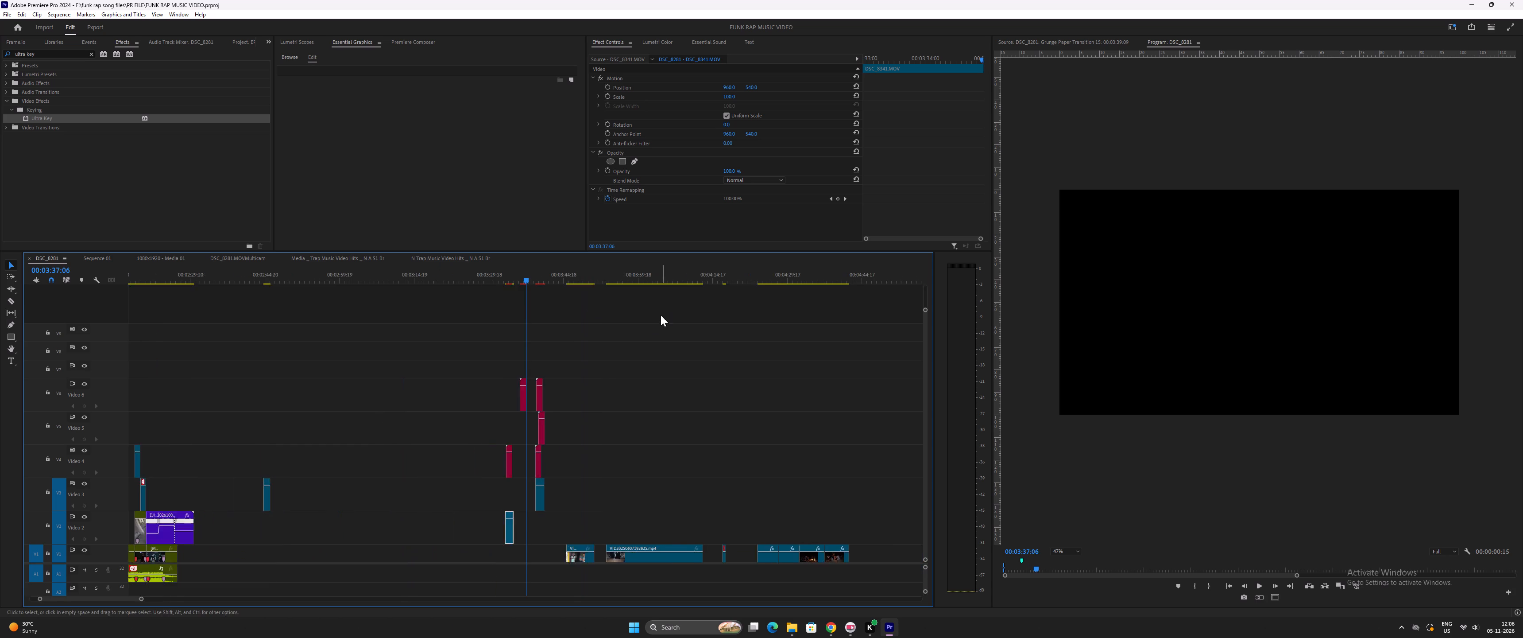
key(equal)
key(equal)
key(equal)
click(607, 272)
key(space)
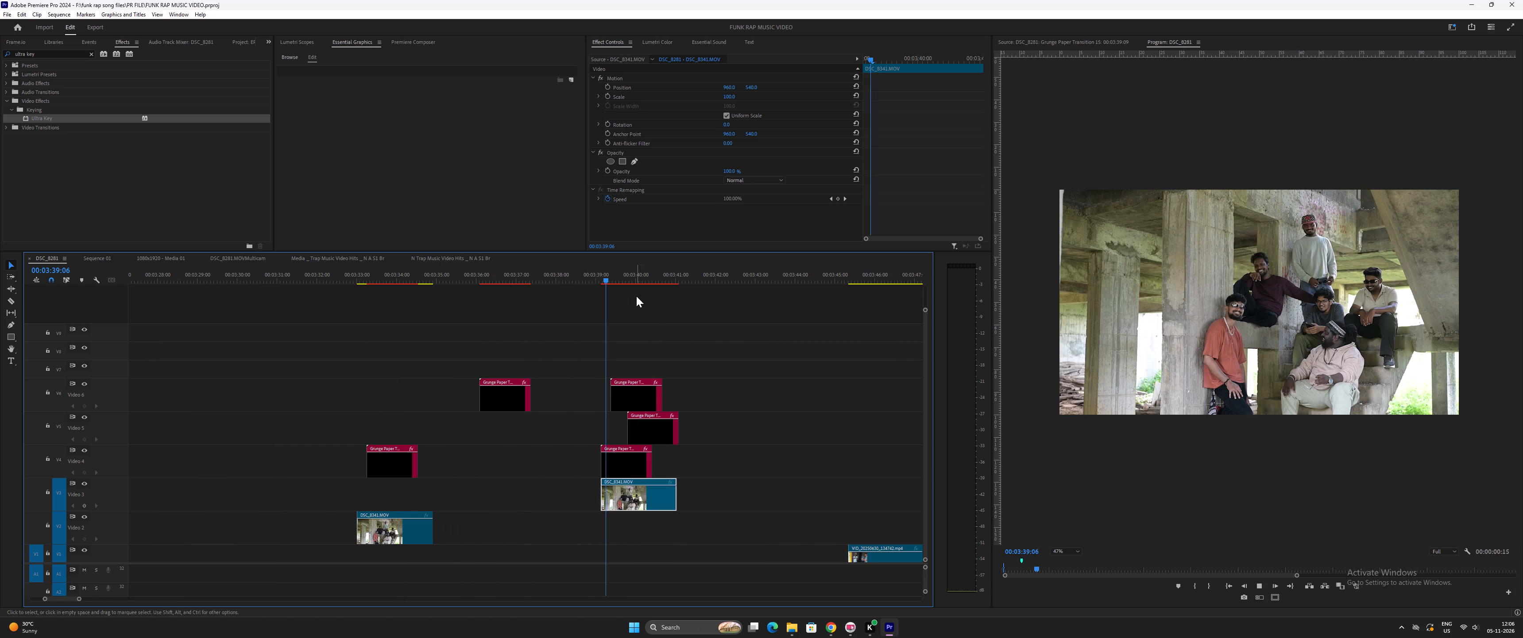
key(equal)
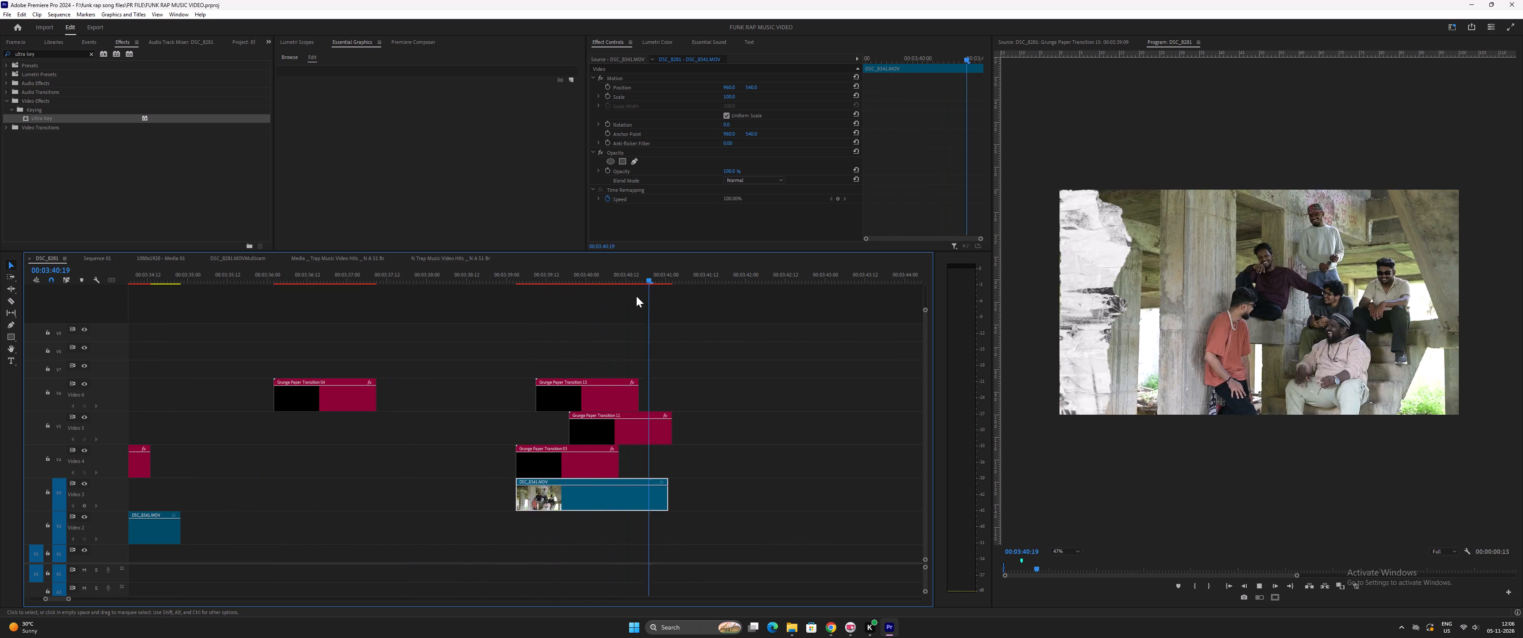
key(space)
Play the three stacked Grunge Paper Transition clips over the group shot again from about 3:39.
drag(559, 351, 607, 432)
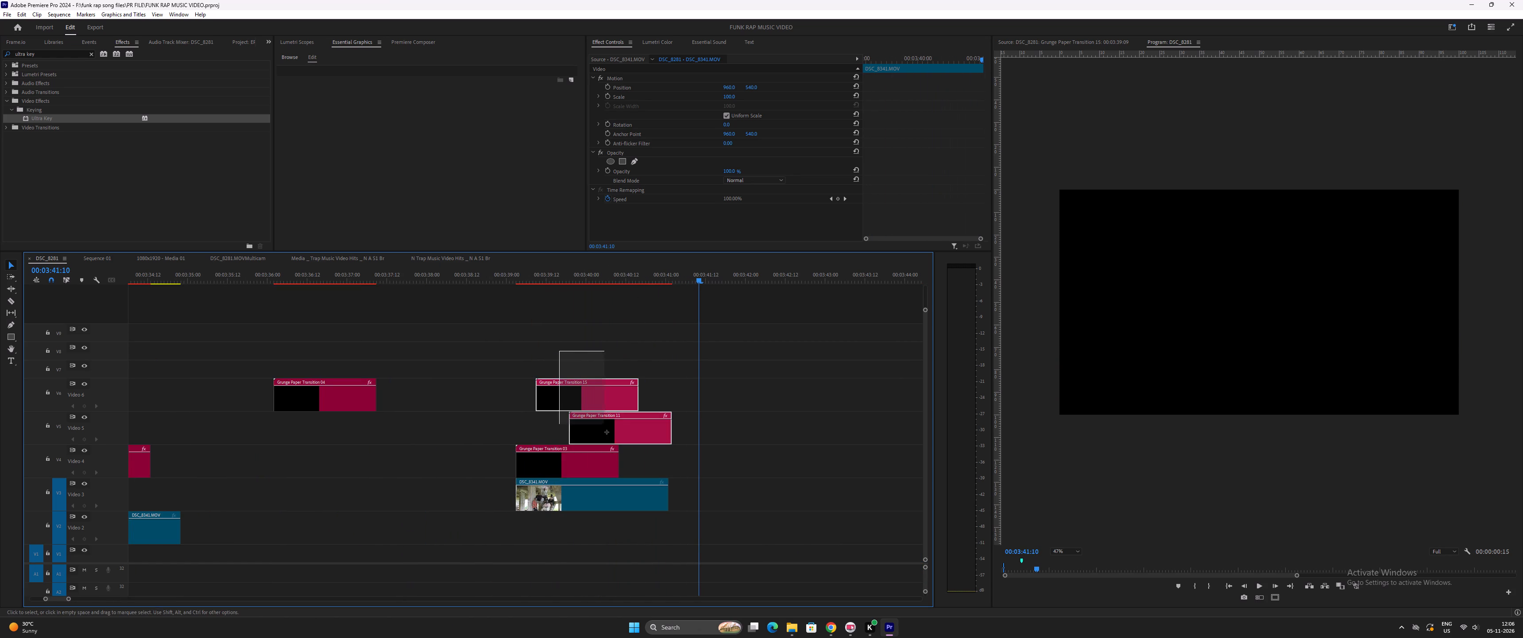
drag(607, 432, 626, 457)
key(minus)
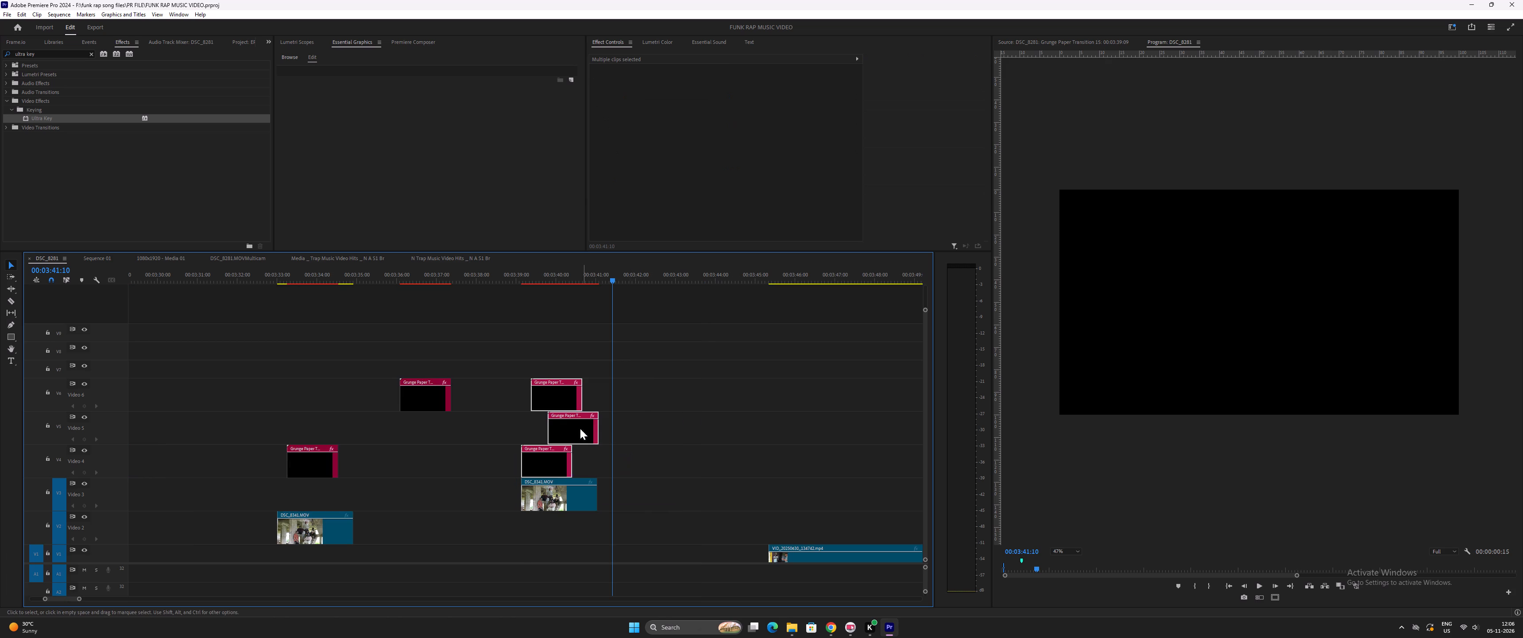
click(523, 272)
key(space)
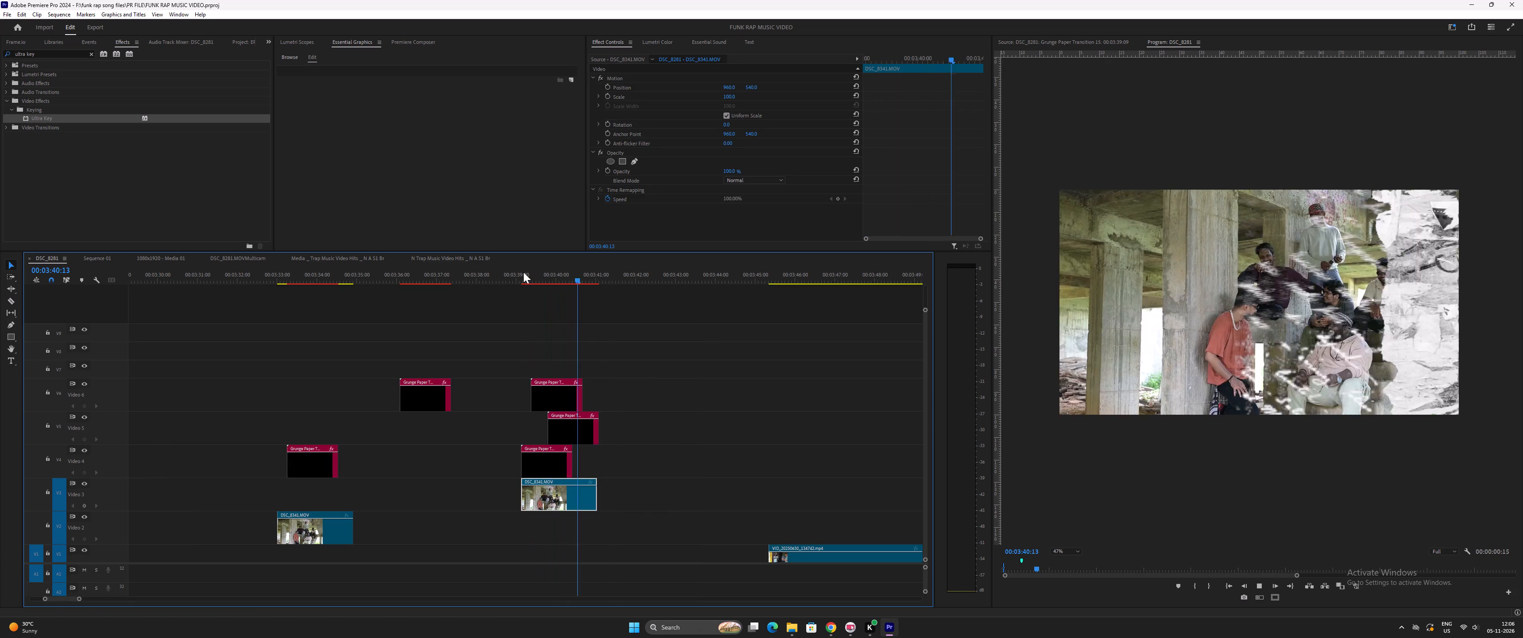
key(space)
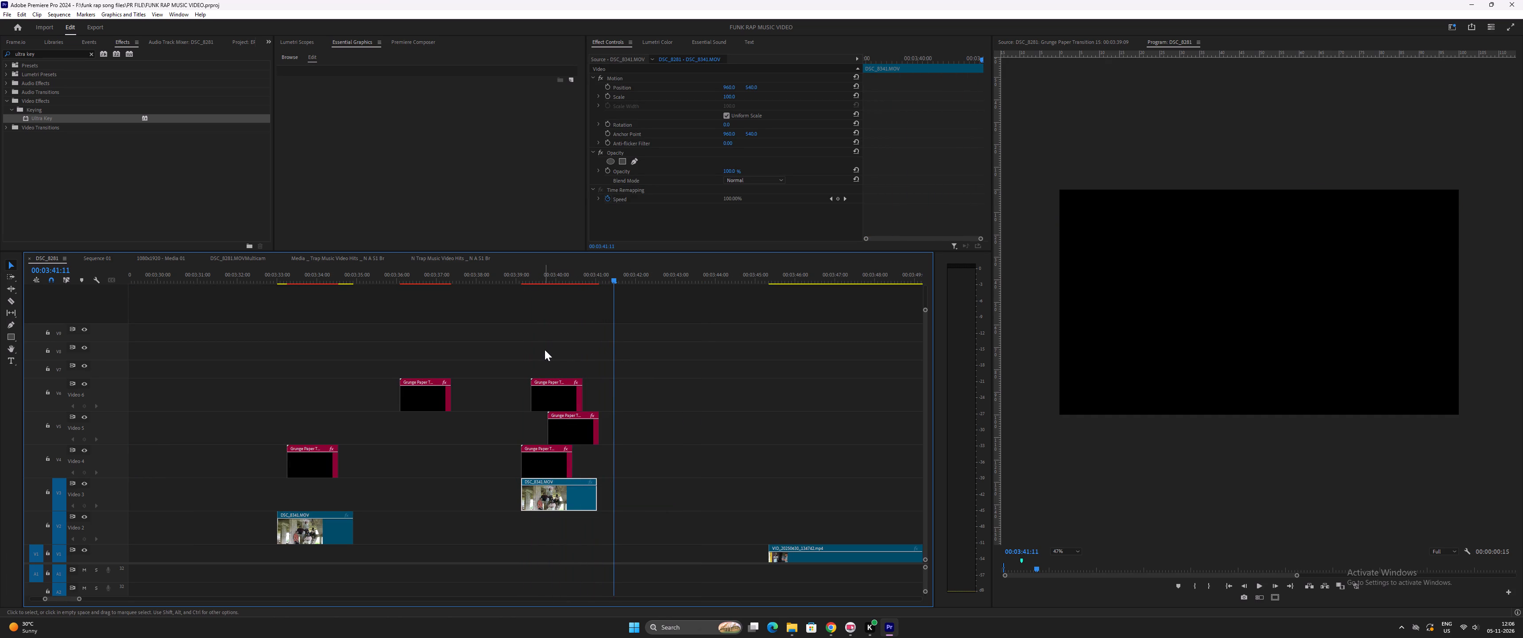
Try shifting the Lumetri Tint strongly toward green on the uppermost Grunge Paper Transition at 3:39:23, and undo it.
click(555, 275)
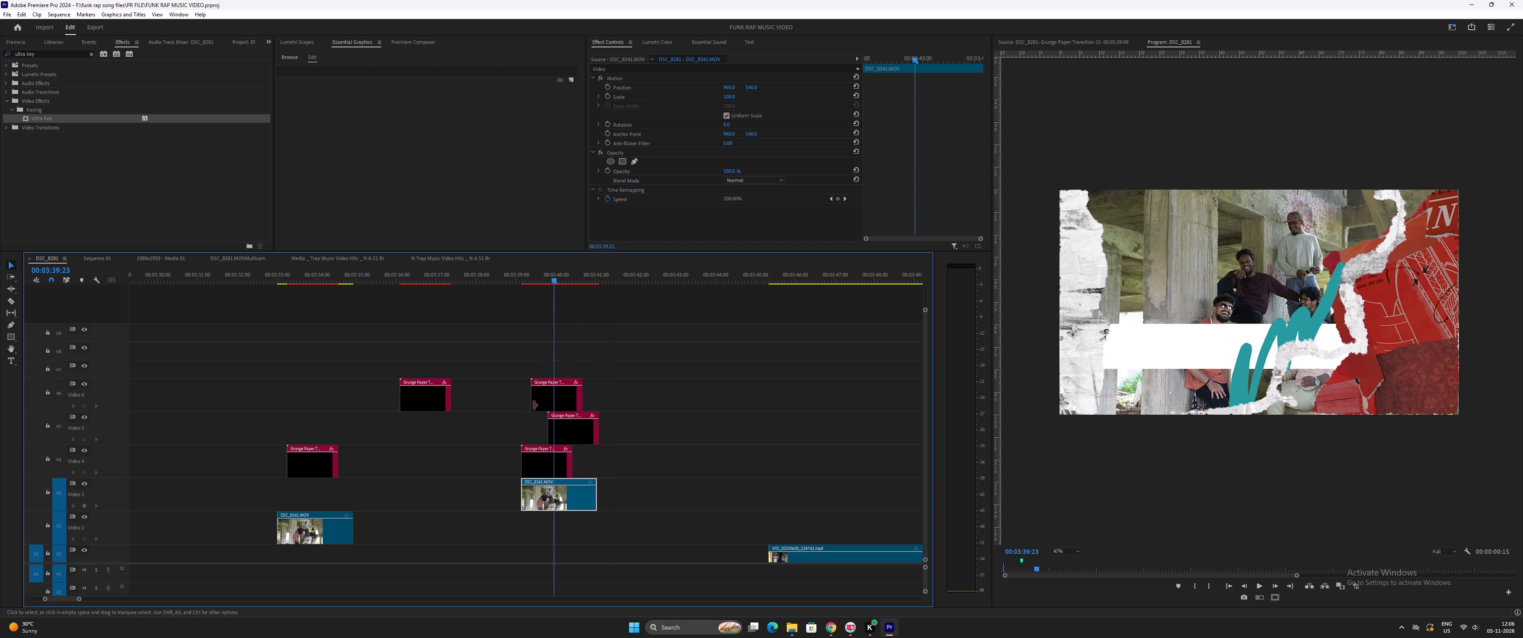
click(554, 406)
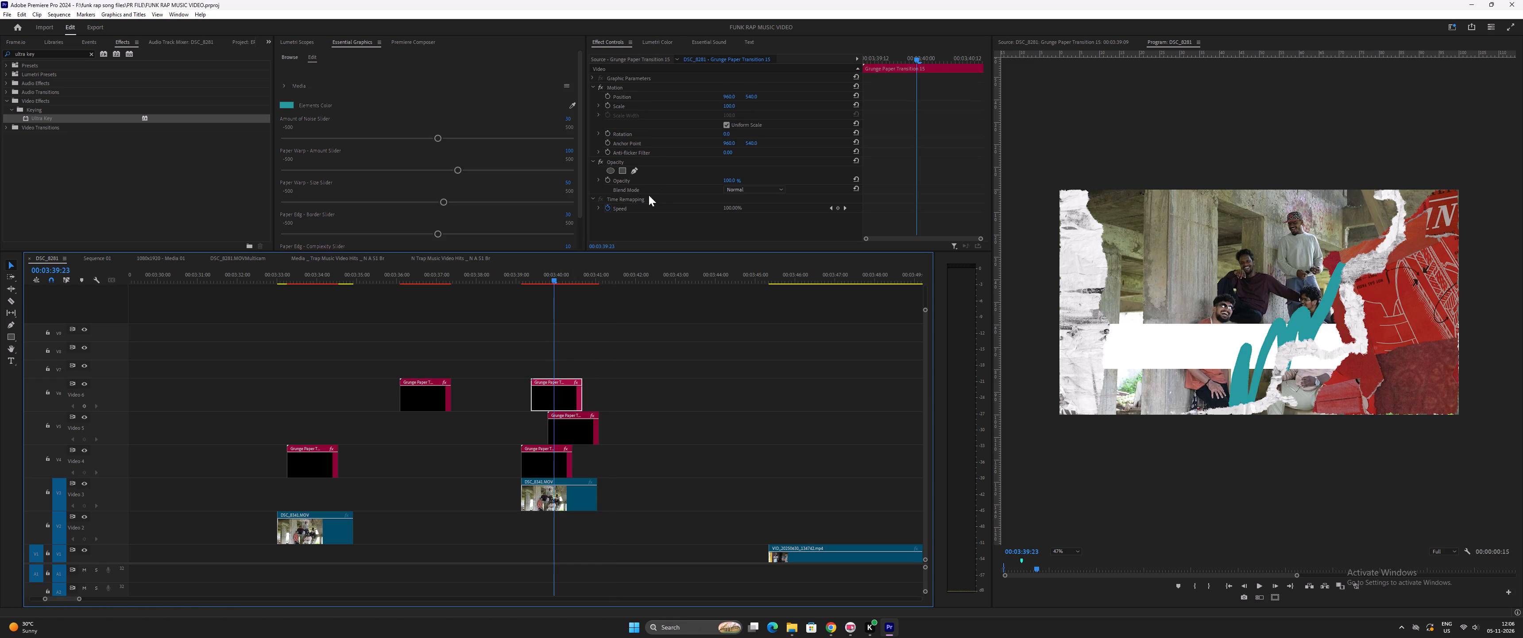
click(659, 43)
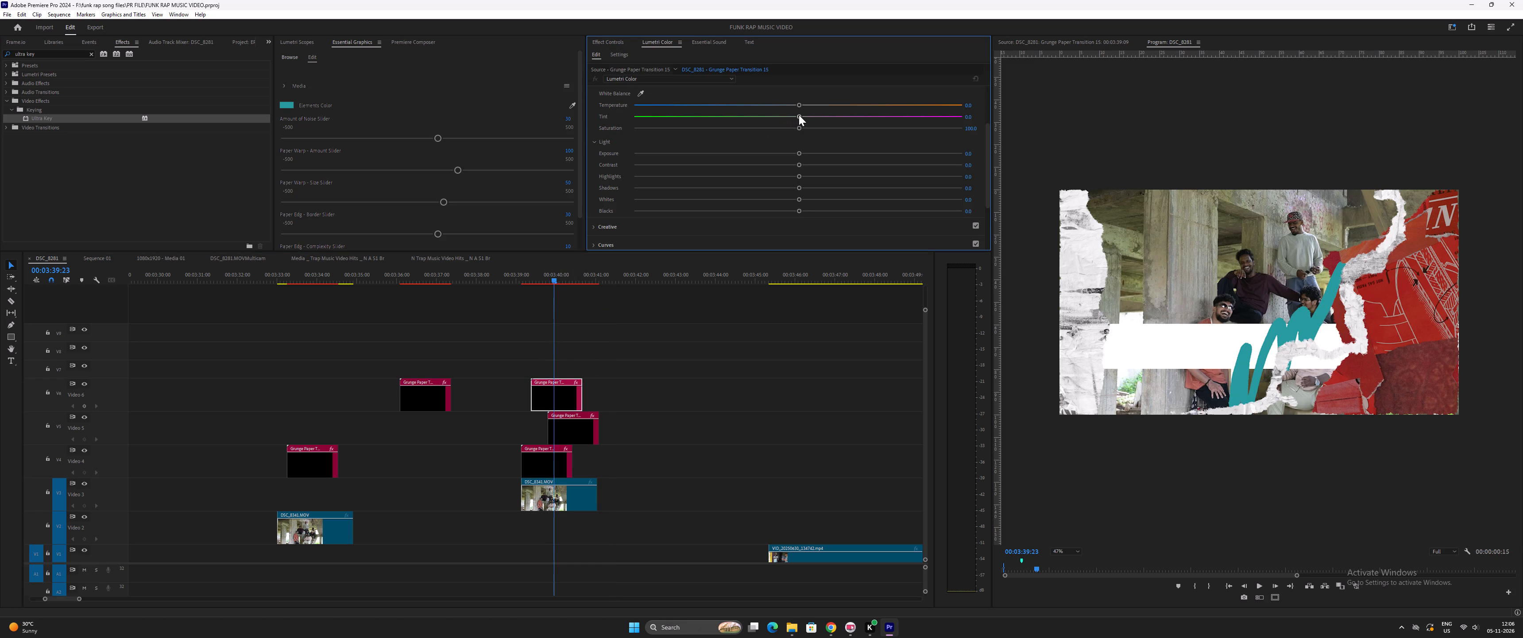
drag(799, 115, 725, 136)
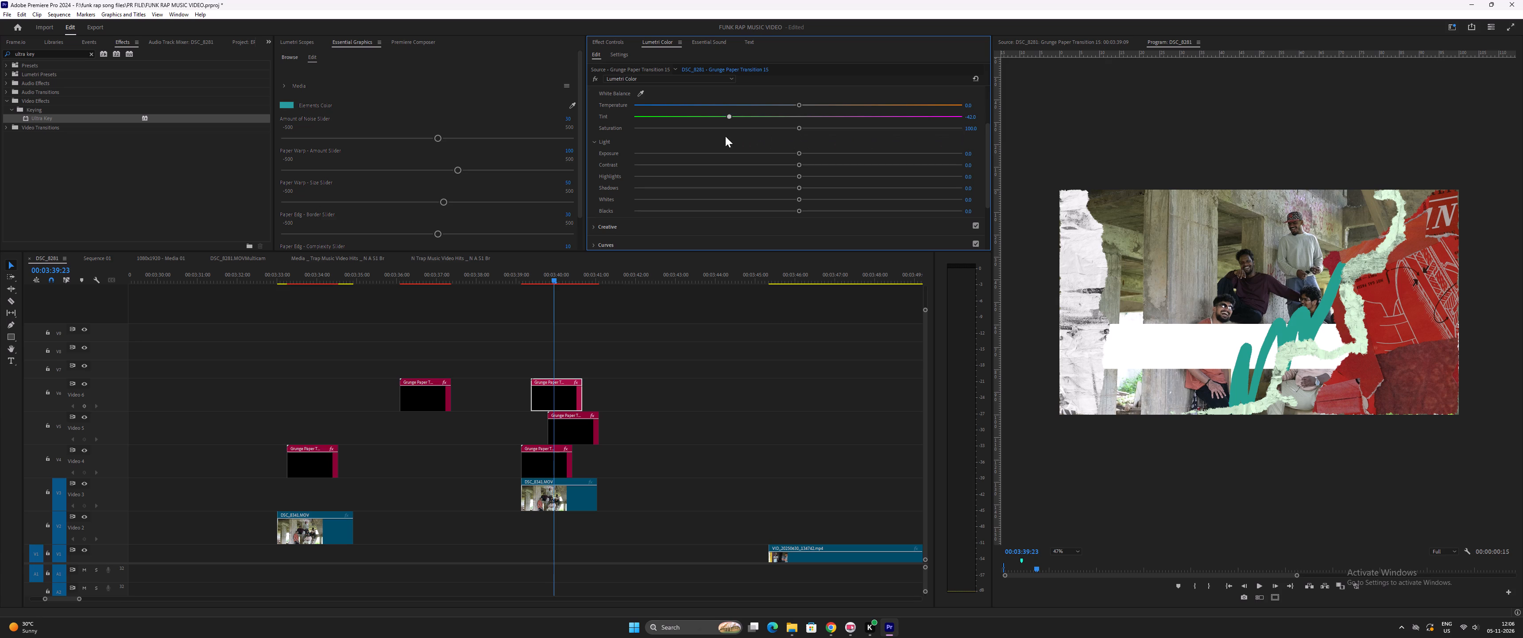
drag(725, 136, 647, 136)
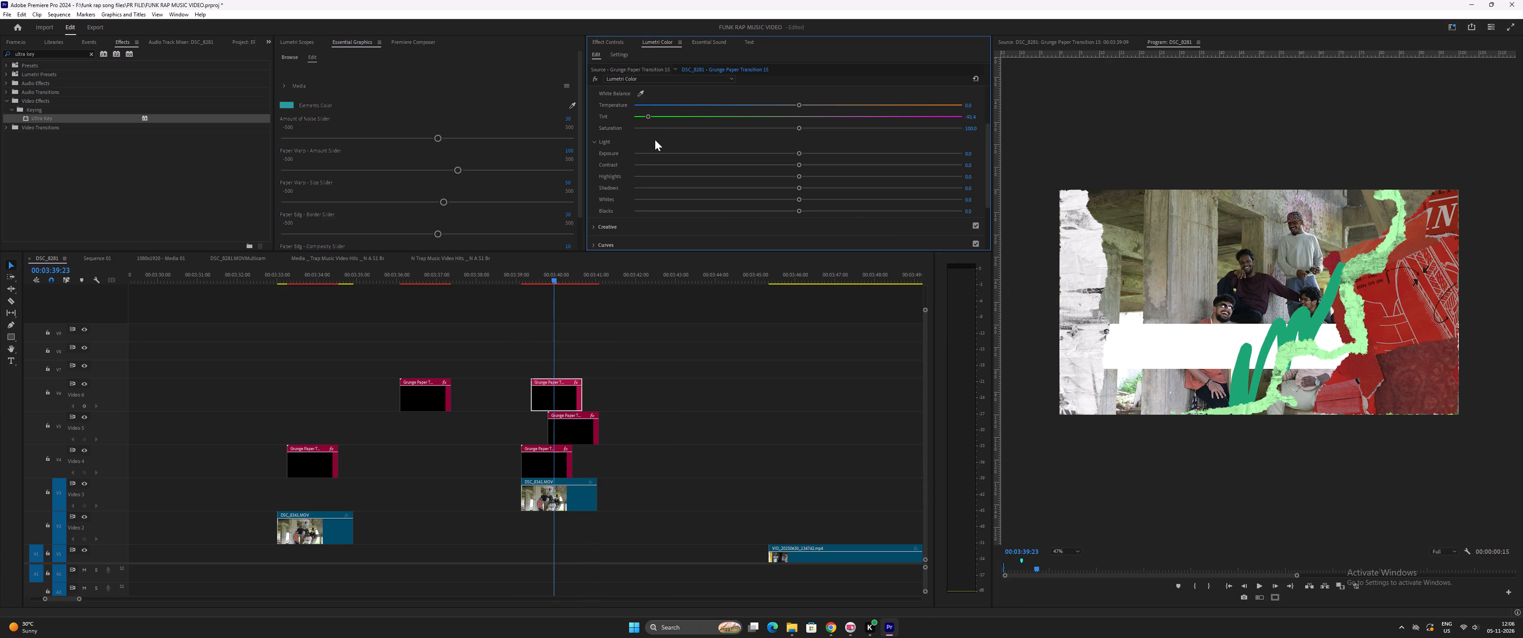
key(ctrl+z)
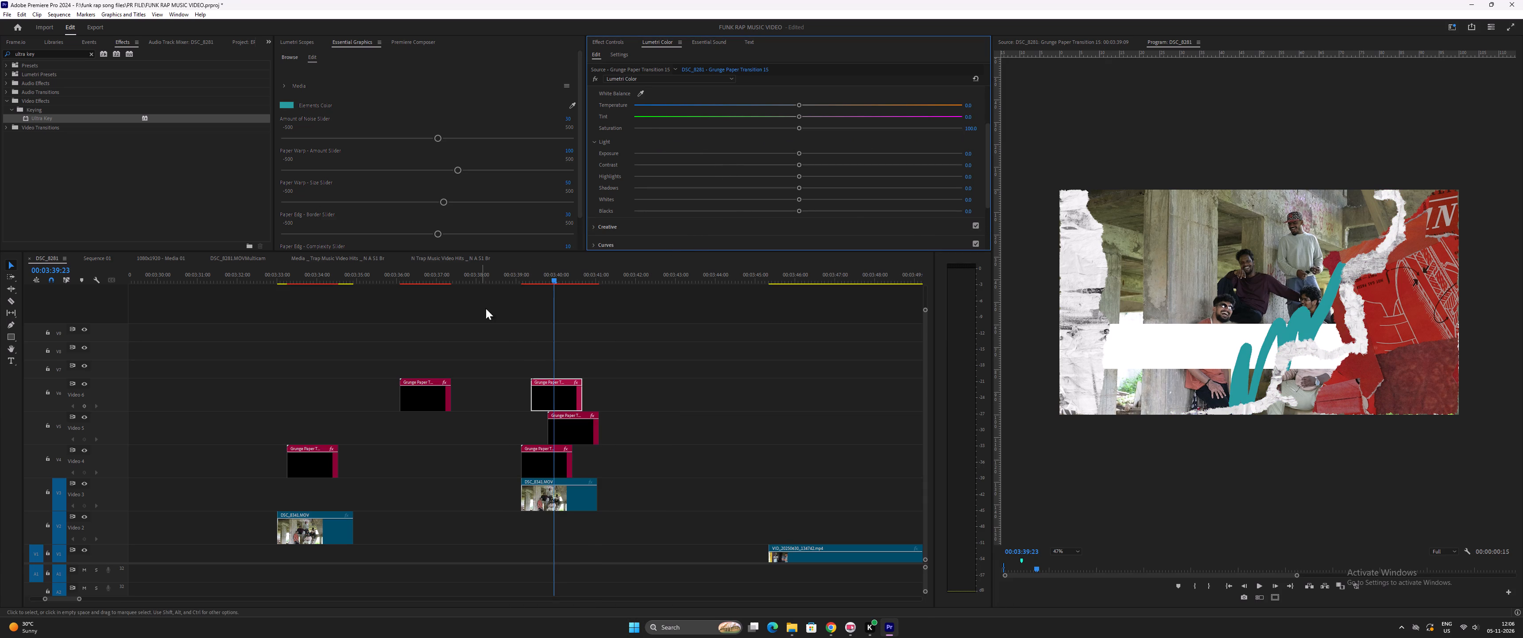
Replay the stacked Grunge Paper Transition clips and duplicate all three into the empty timeline space just after them.
click(520, 274)
key(space)
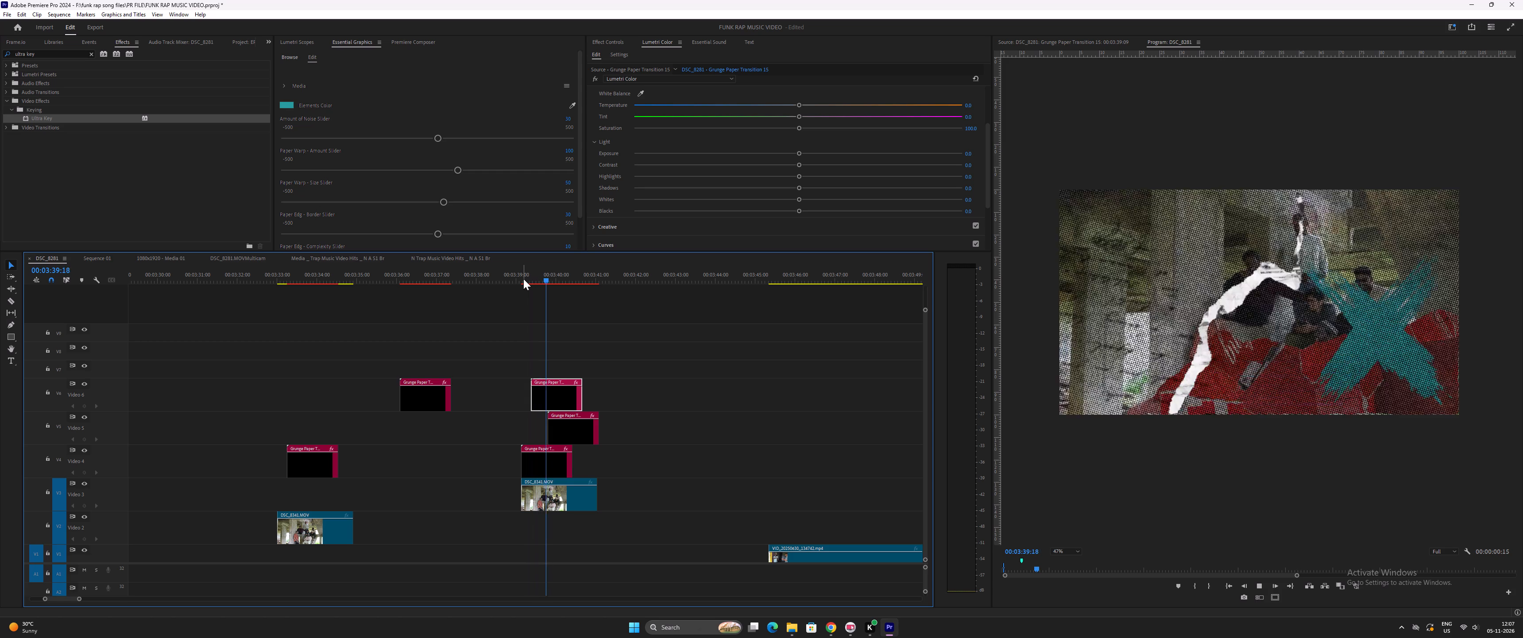
key(space)
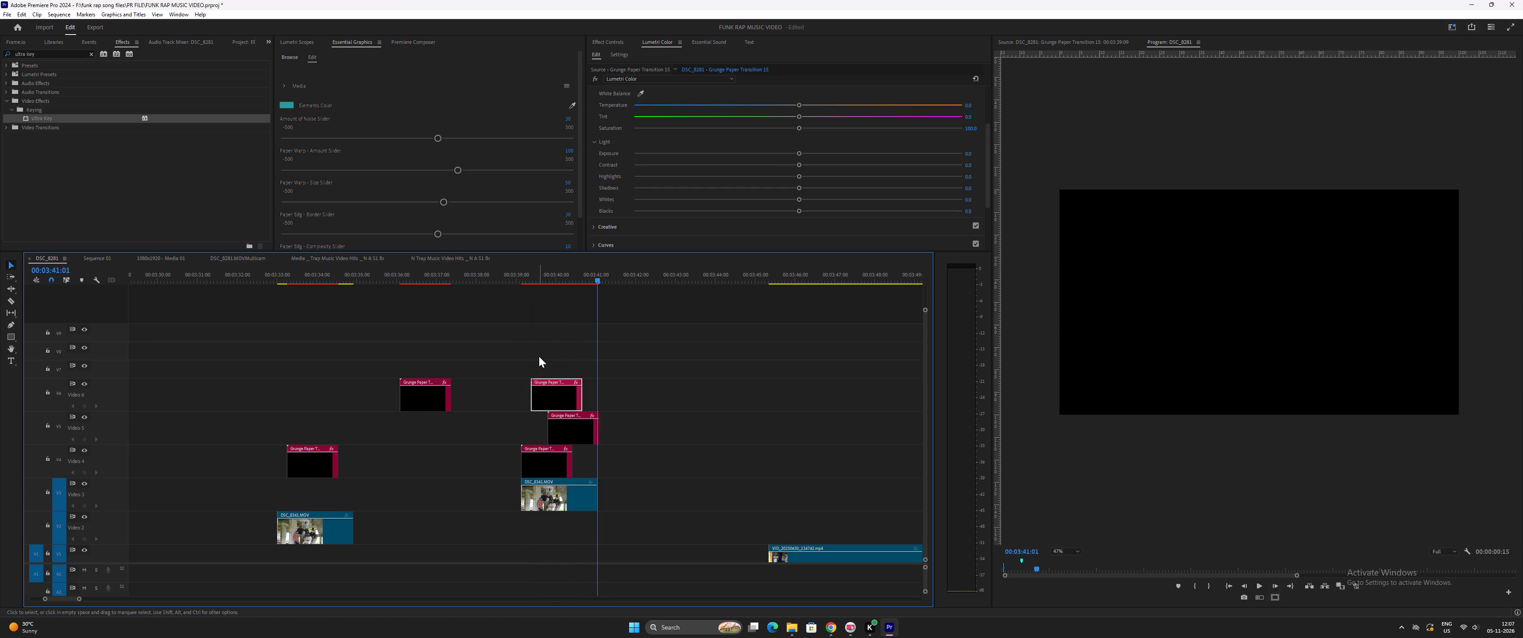
drag(541, 357, 601, 459)
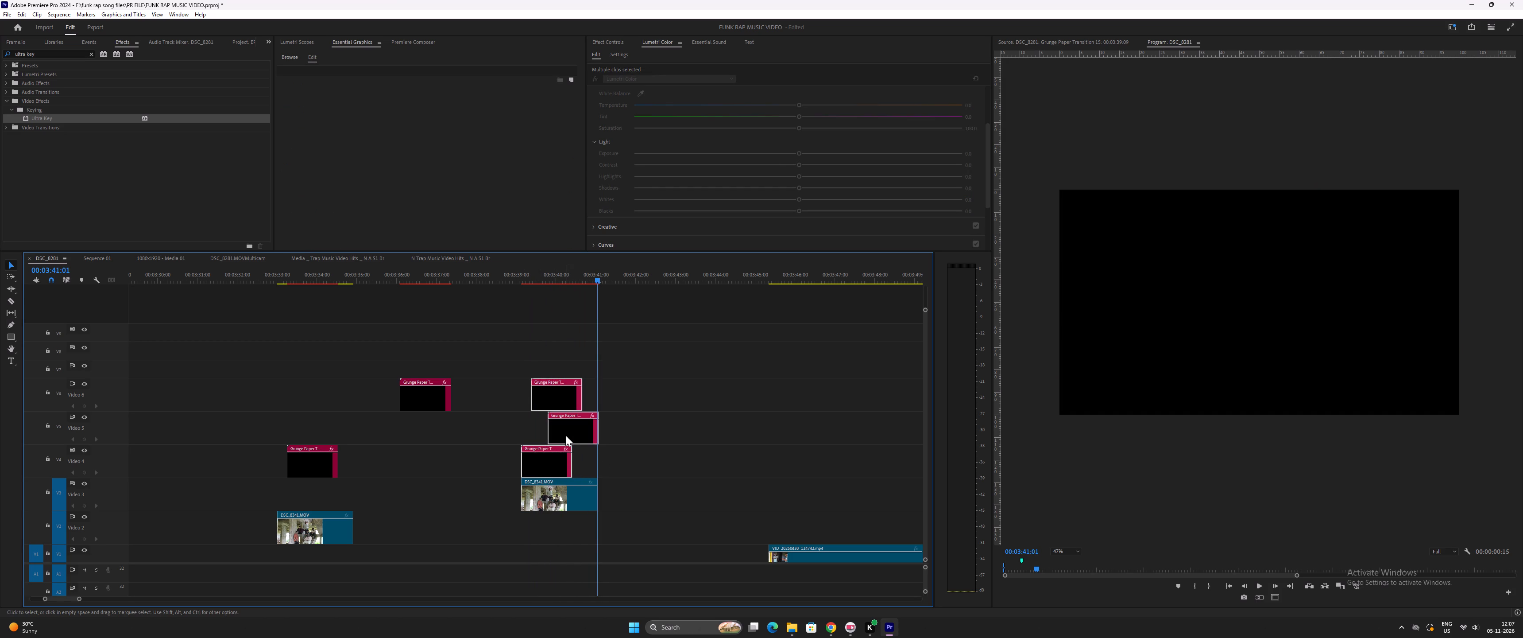
alt+drag(565, 435, 702, 434)
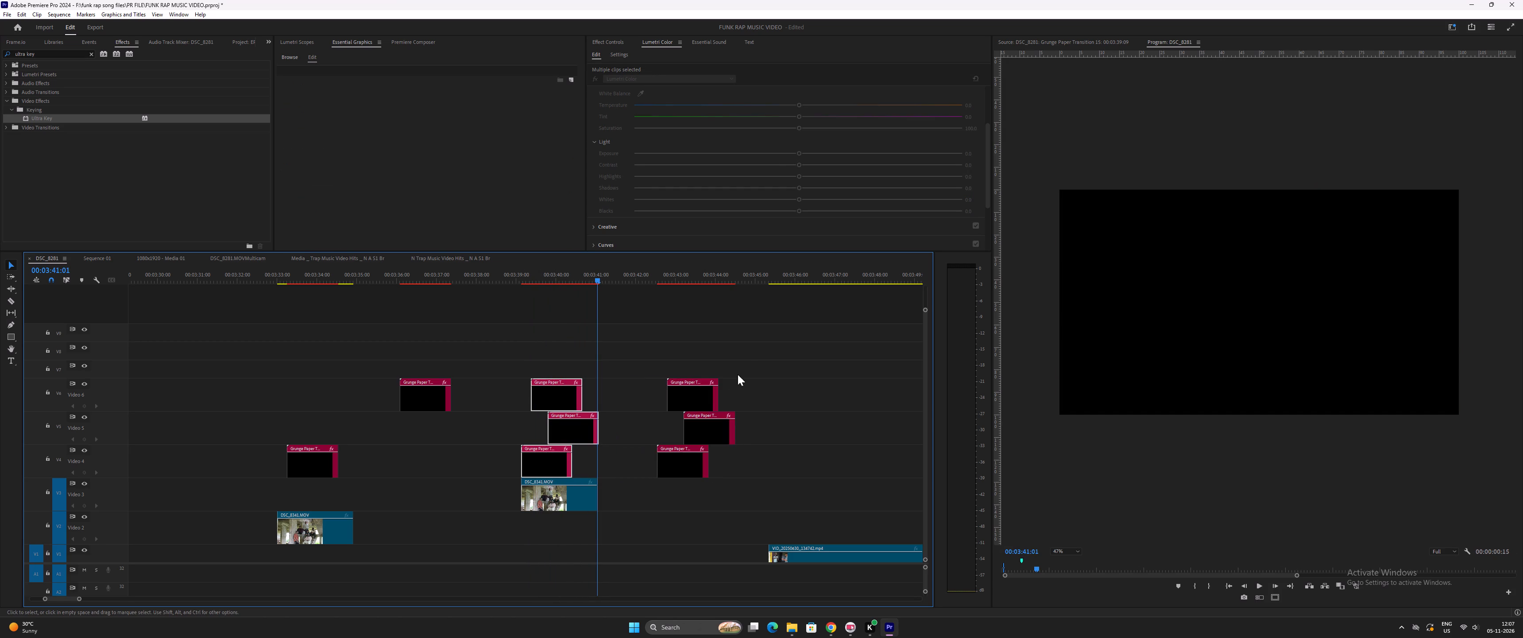
Nest the three duplicated Grunge Paper Transition clips into one sequence, keeping the default name.
drag(747, 358, 686, 468)
right_click(700, 433)
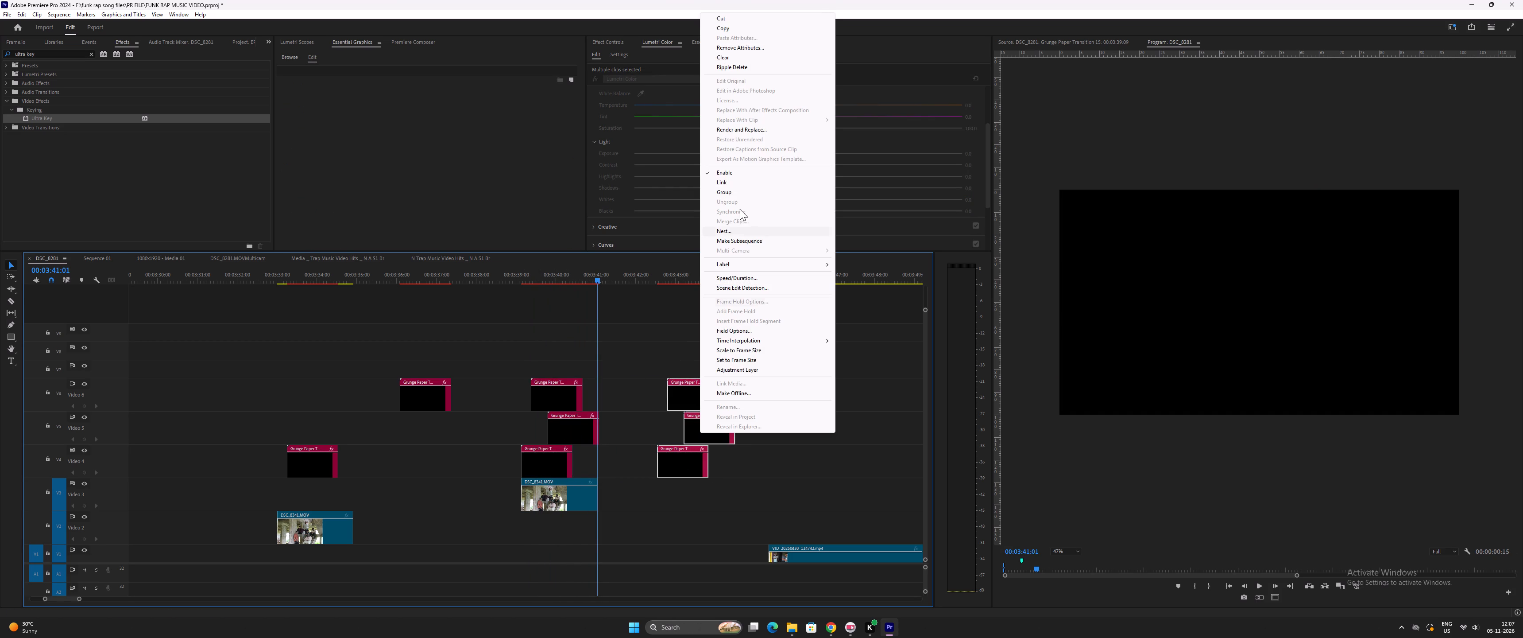
click(729, 230)
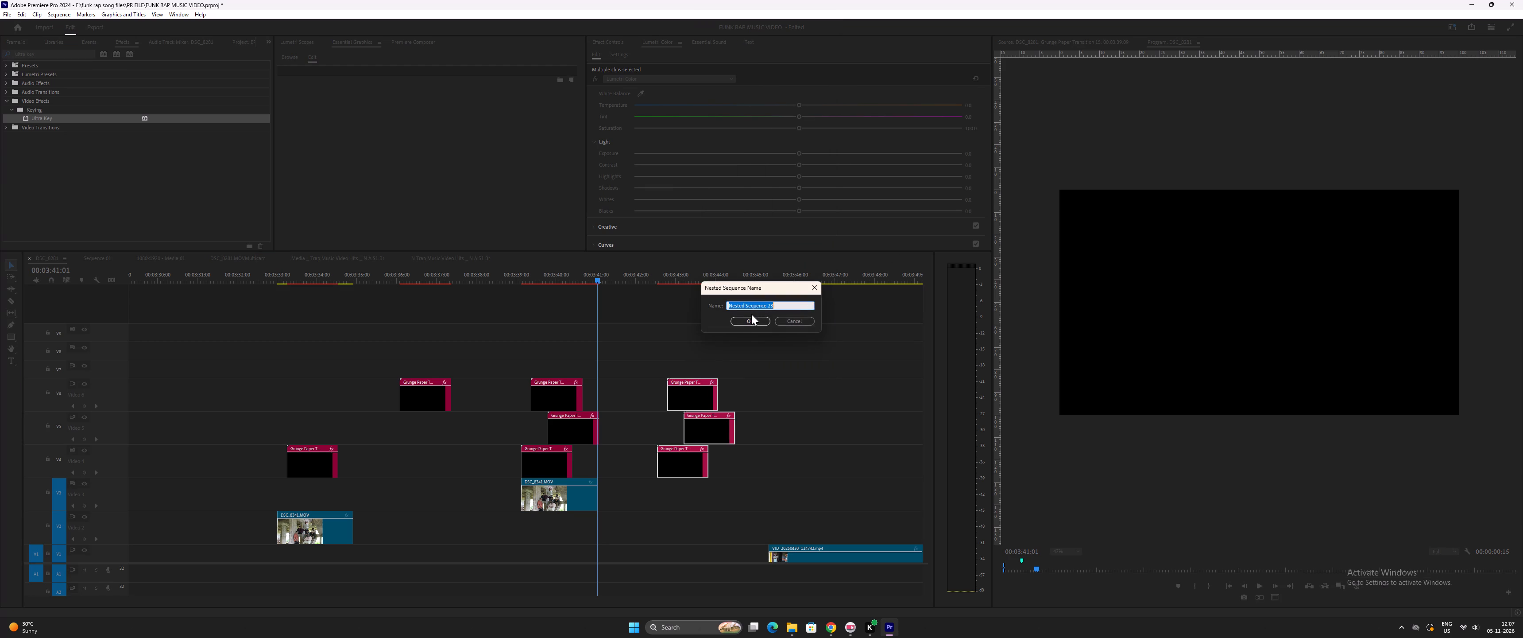
click(751, 317)
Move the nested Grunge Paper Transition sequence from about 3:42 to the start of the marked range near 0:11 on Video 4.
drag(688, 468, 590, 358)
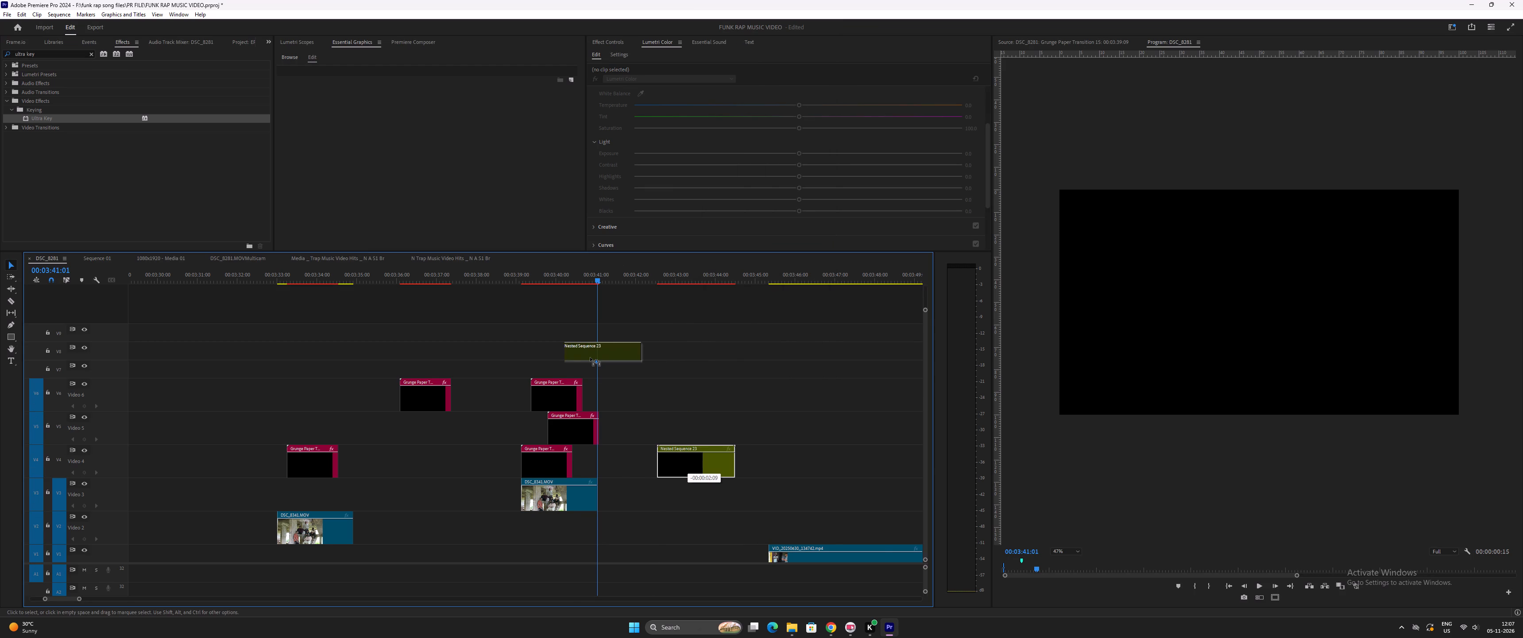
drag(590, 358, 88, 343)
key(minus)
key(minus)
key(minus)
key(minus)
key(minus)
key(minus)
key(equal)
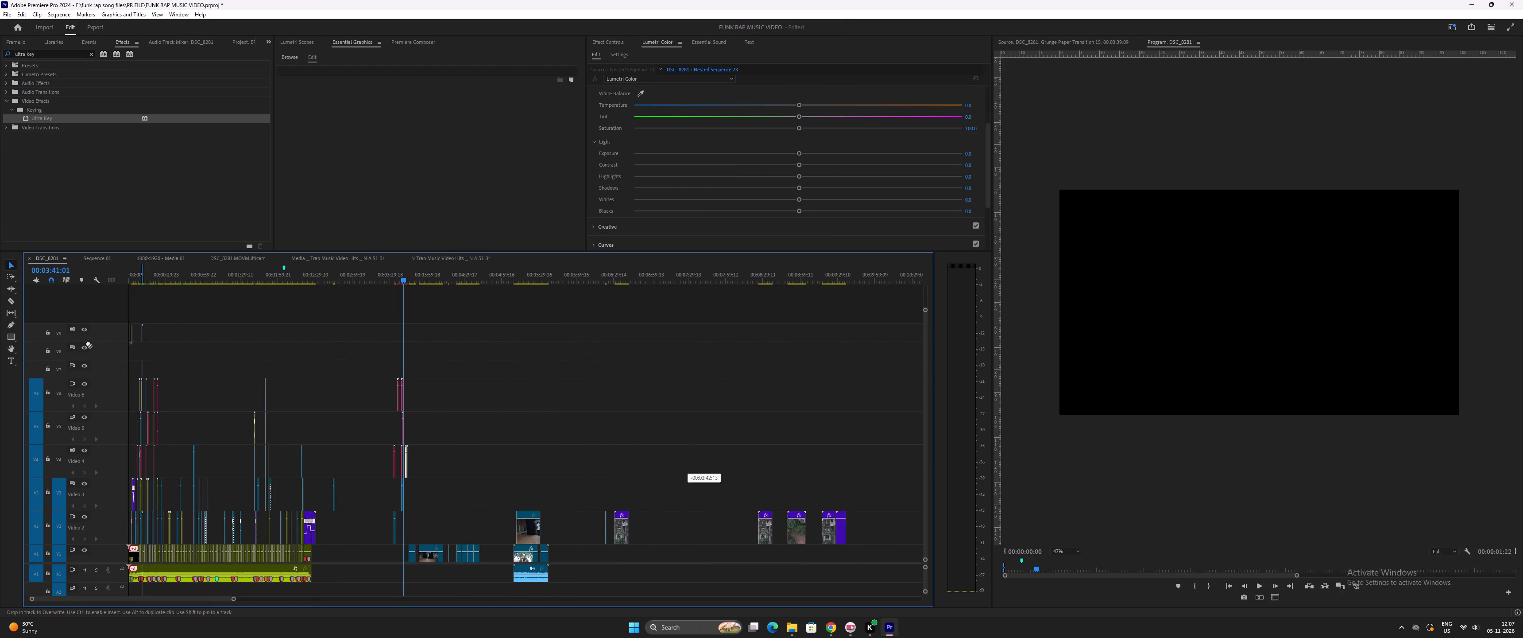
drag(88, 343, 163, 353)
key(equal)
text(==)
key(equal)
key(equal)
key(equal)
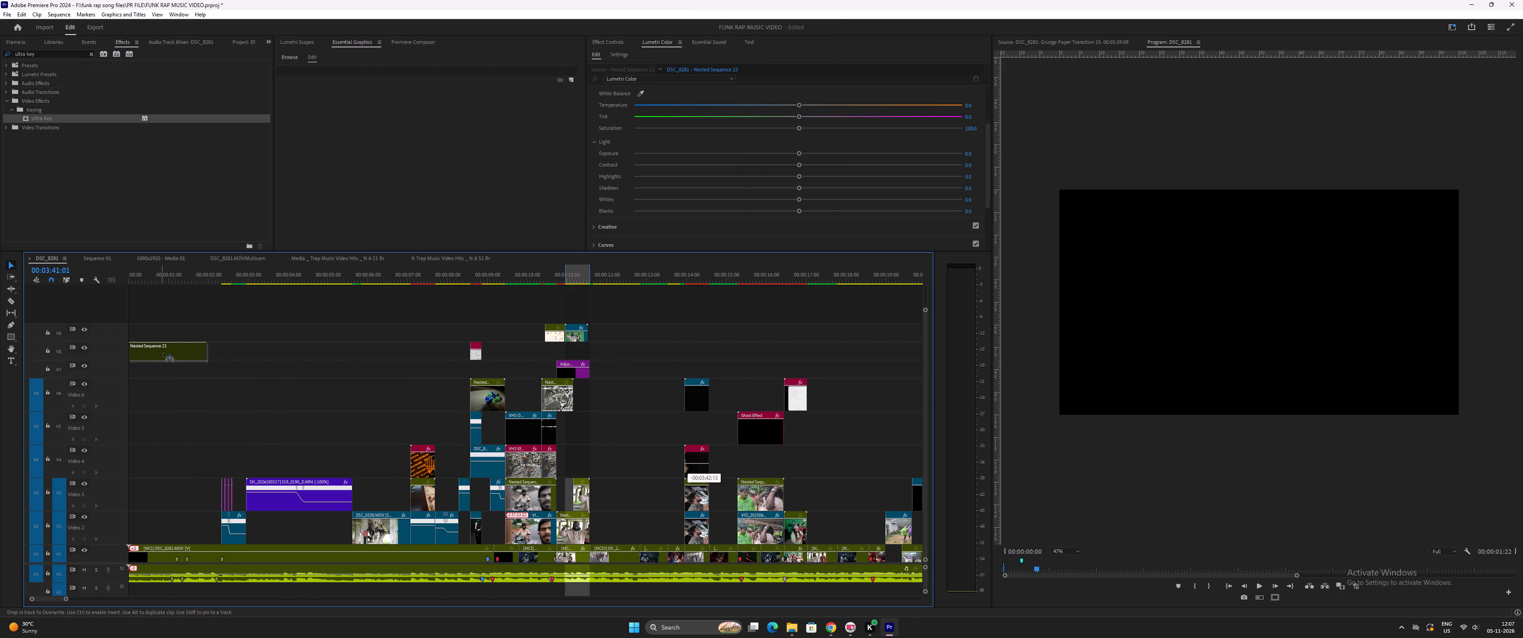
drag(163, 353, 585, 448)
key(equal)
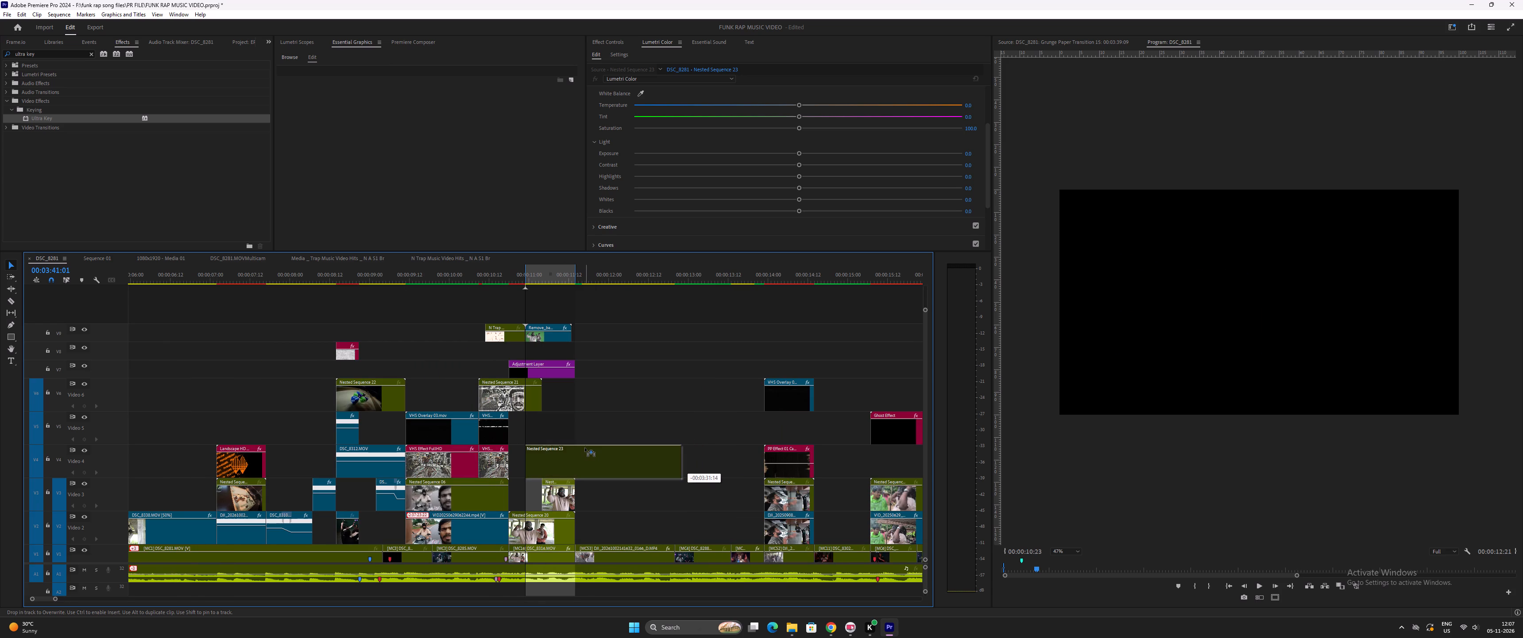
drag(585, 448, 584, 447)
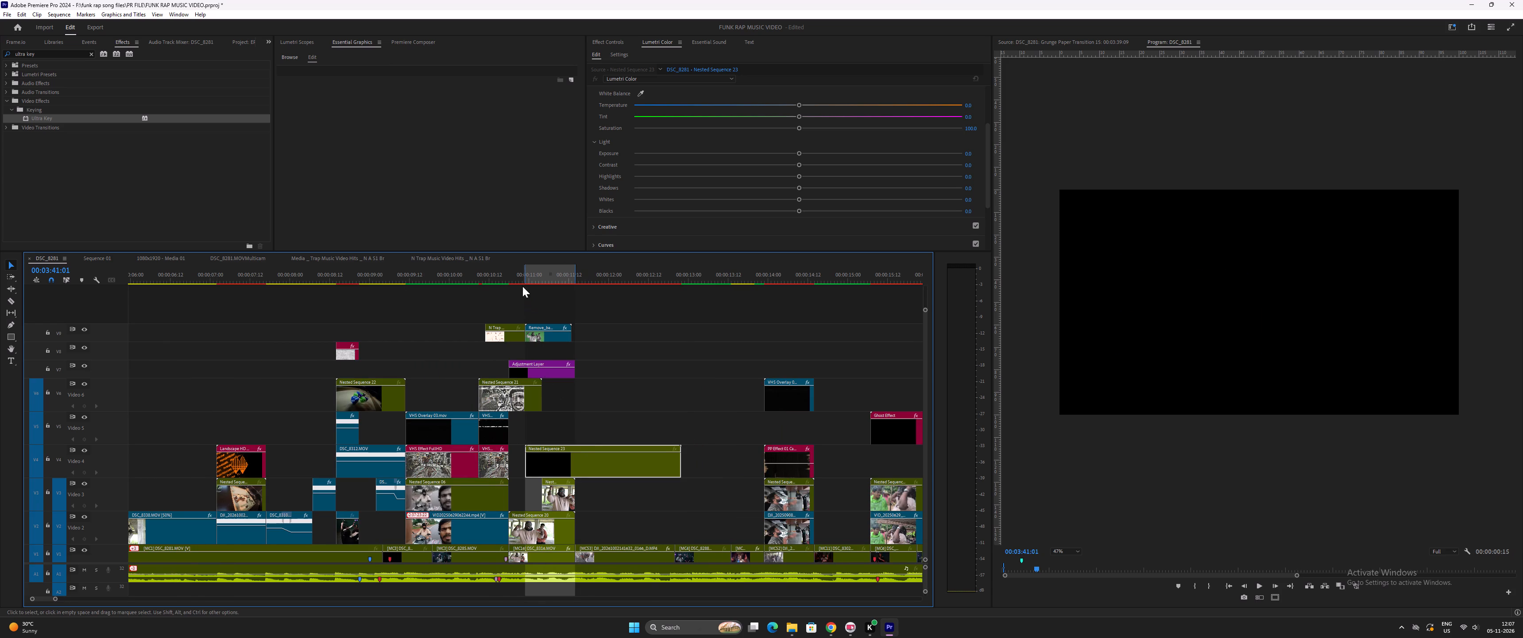
Play and scrub the nested paper transition over the keyed shot, from about 0:10 into the group shot.
click(513, 275)
key(equal)
key(equal)
key(space)
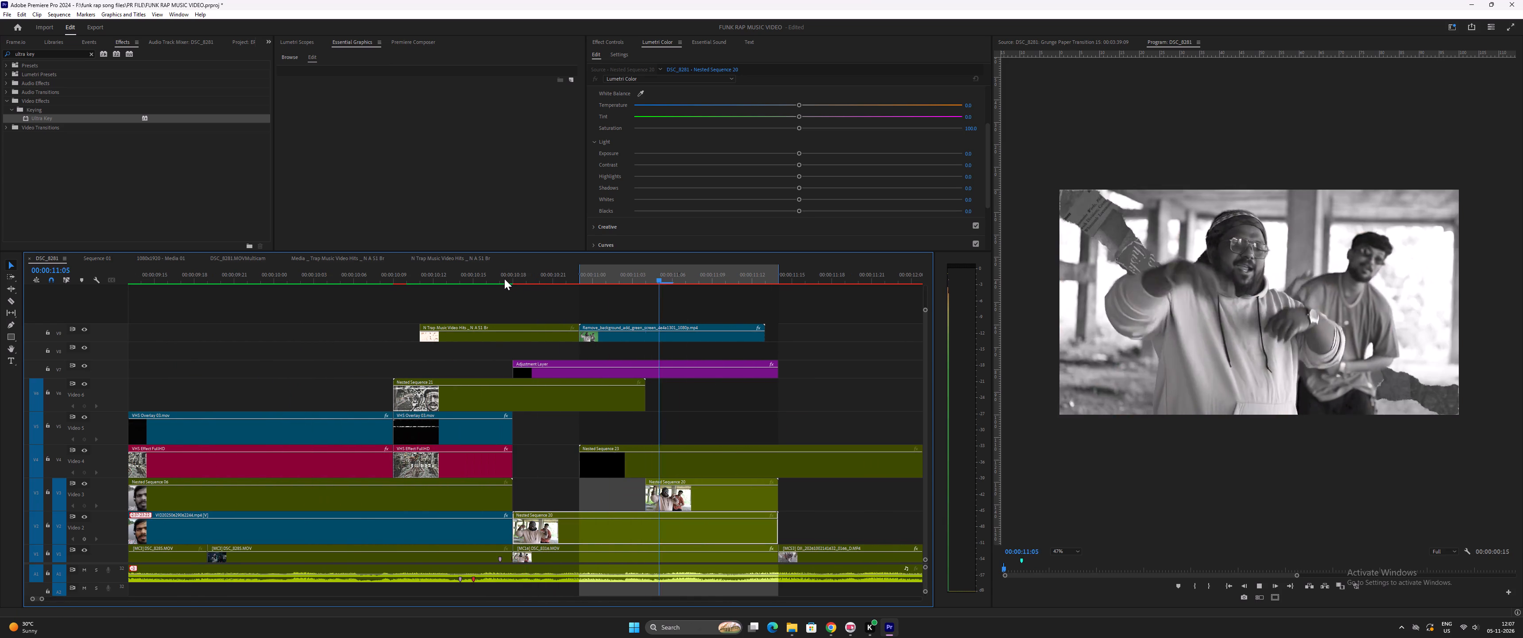
key(space)
key(minus)
key(minus)
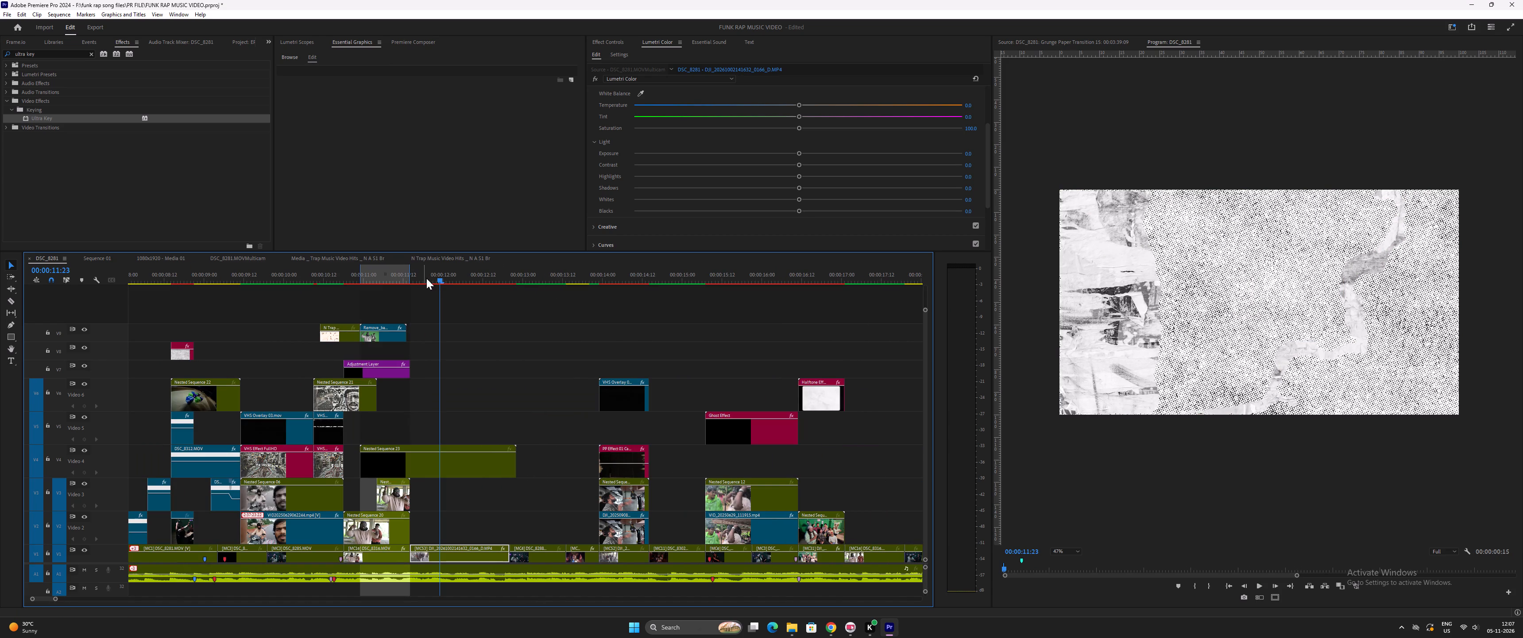
drag(436, 279, 474, 310)
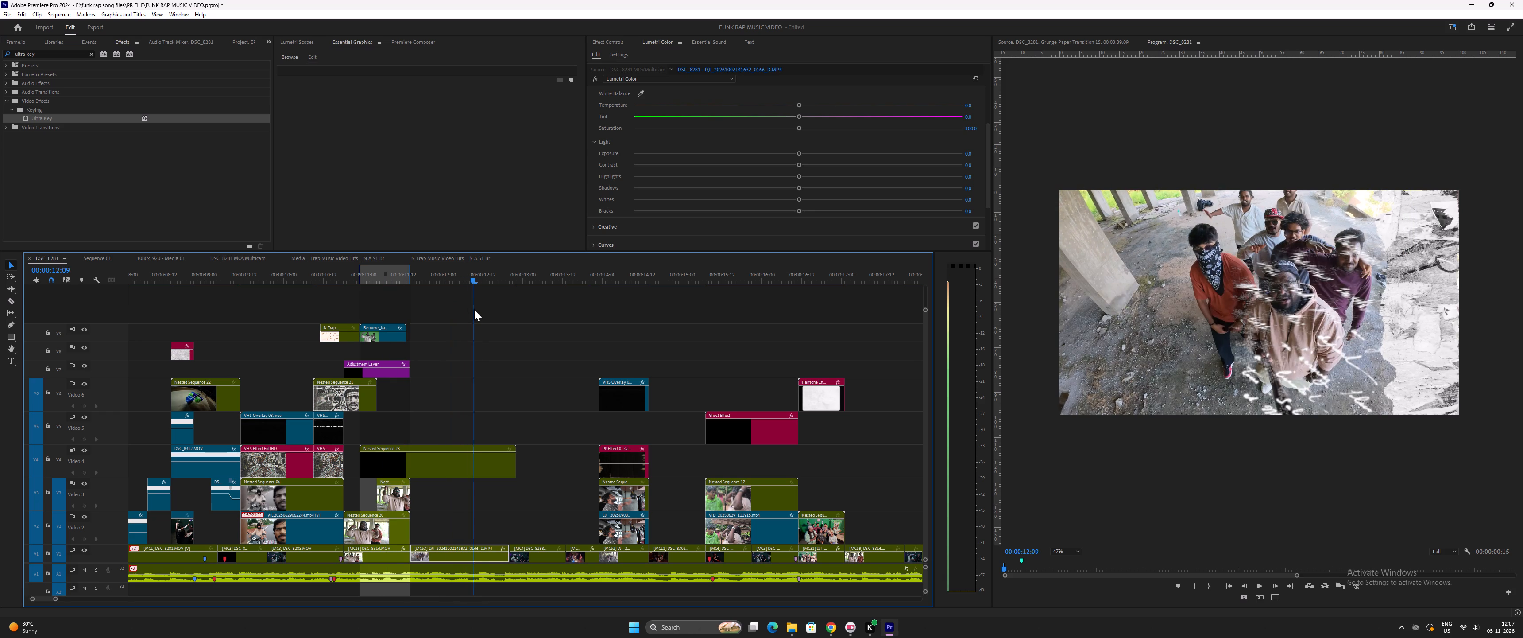
drag(474, 310, 316, 313)
key(equal)
key(equal)
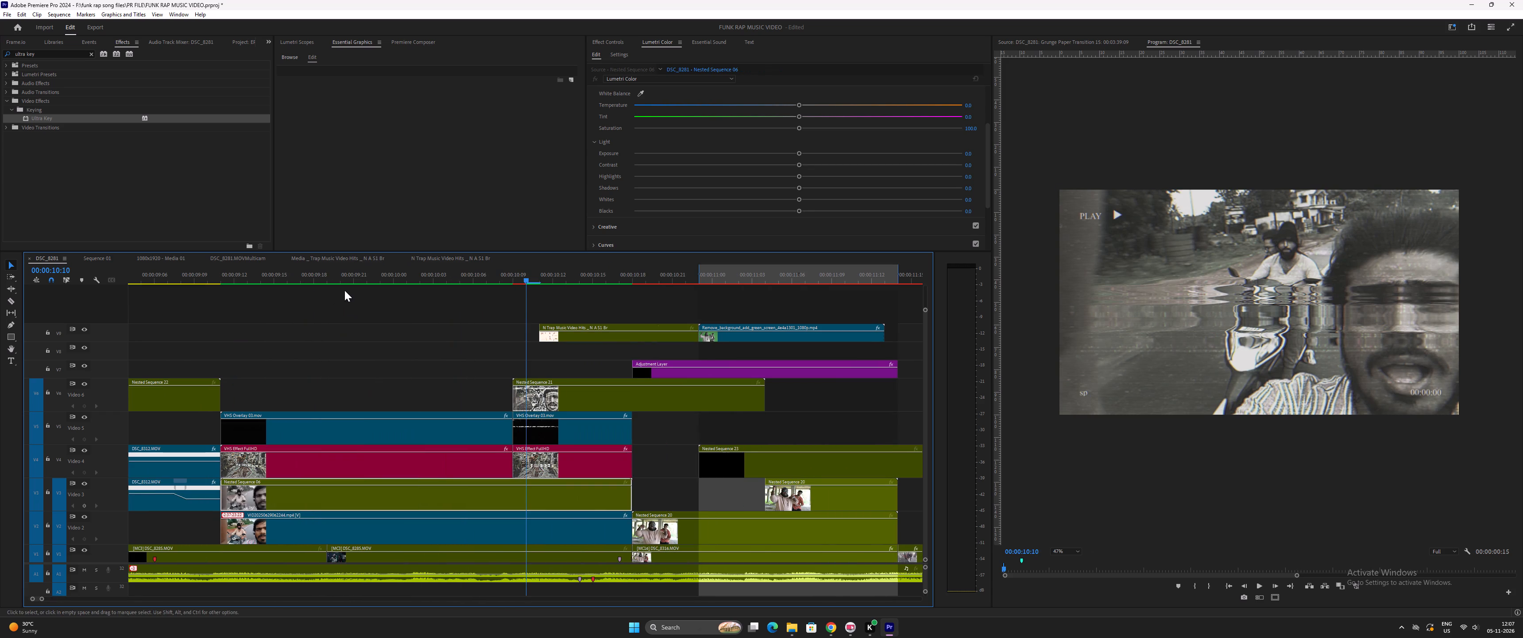
key(space)
key(space)
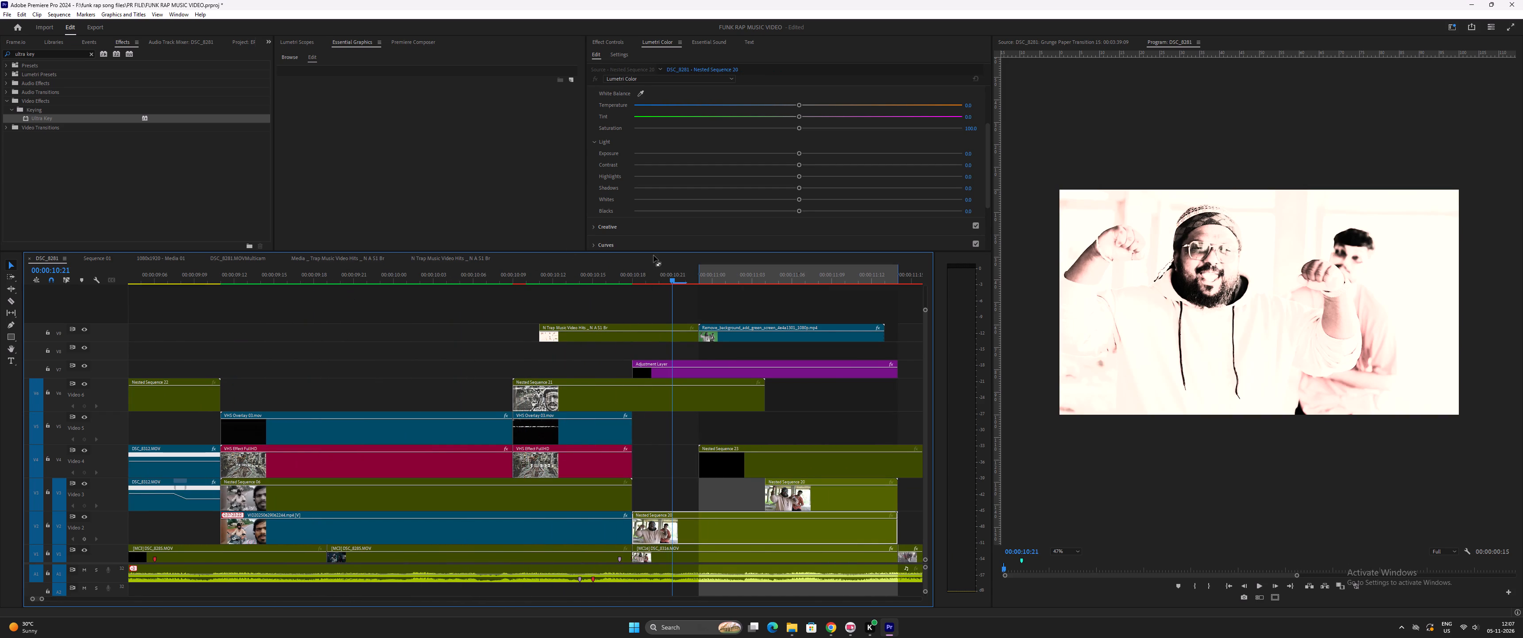
drag(690, 277, 721, 285)
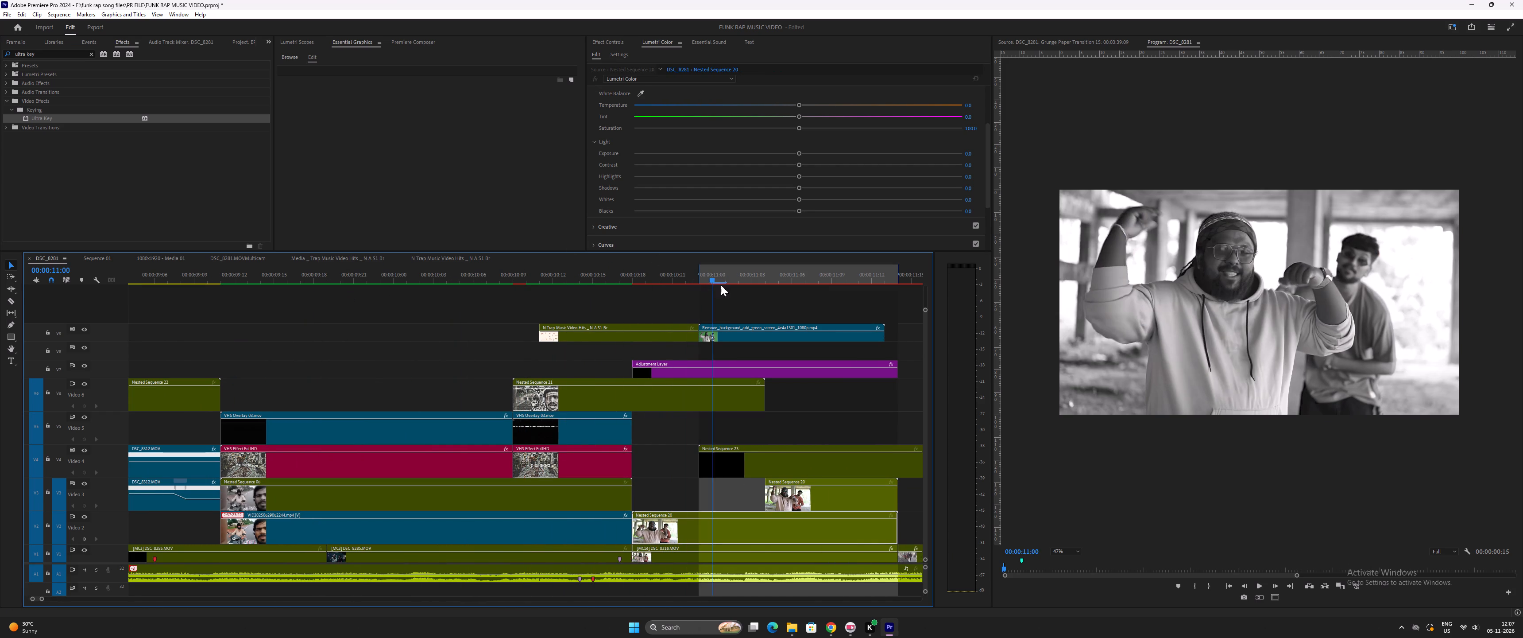
drag(721, 285, 794, 299)
Trim the empty opening off the nested paper transition and place it on Video 4, starting just before 0:11.
key(minus)
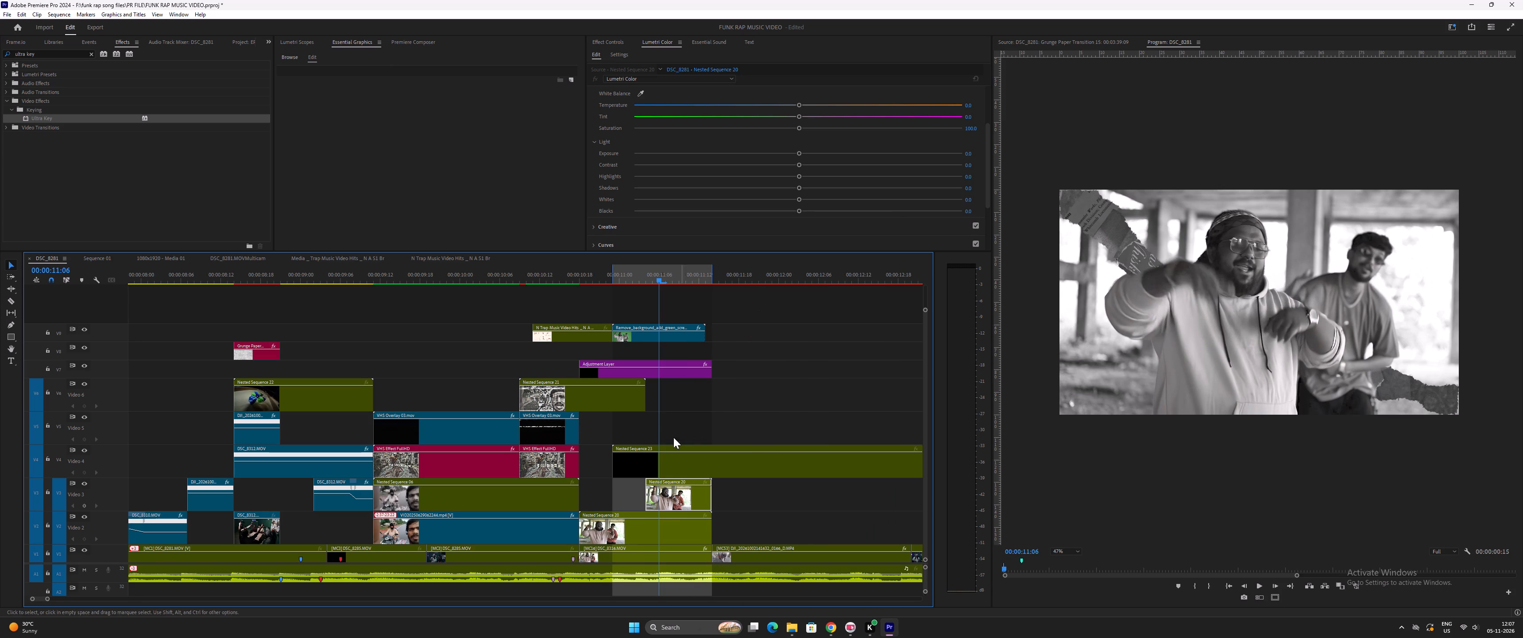
drag(615, 461, 748, 462)
drag(784, 467, 712, 461)
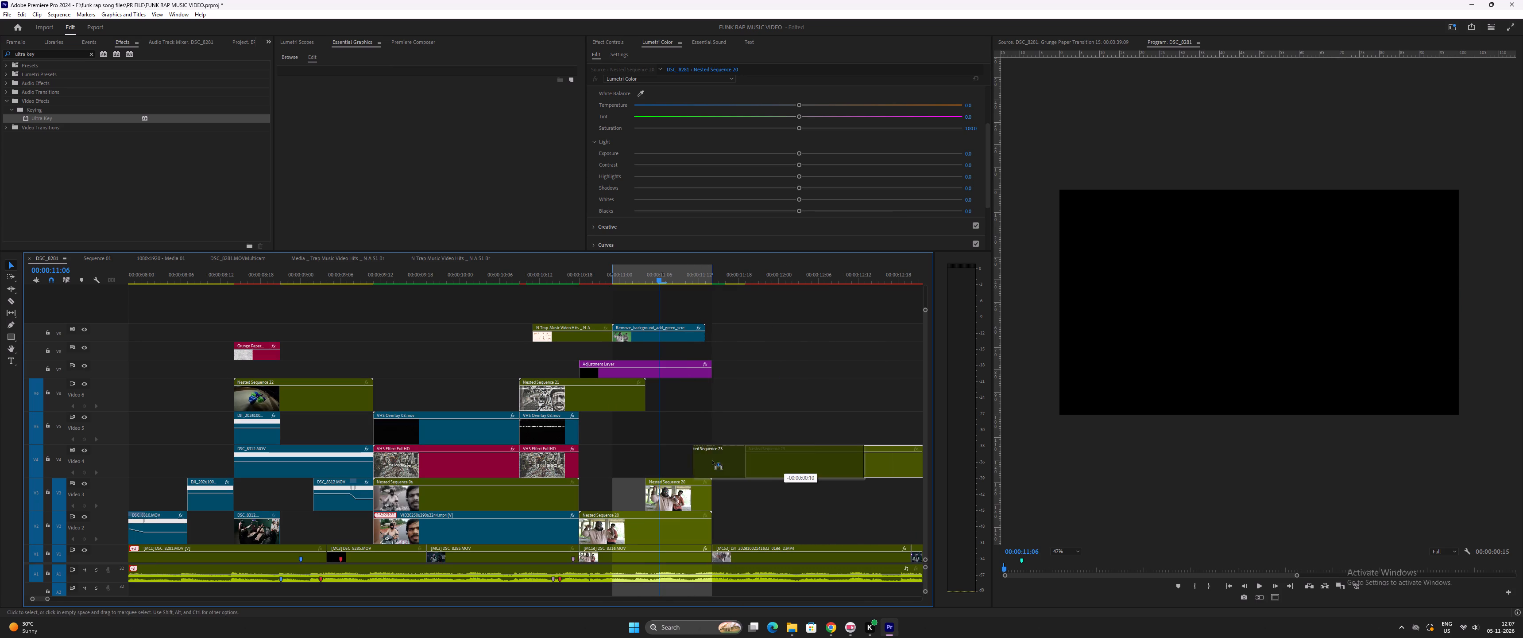
drag(712, 461, 641, 460)
Play and scrub the trimmed paper transition from about 0:11 through the cut to the group shot.
click(605, 273)
key(space)
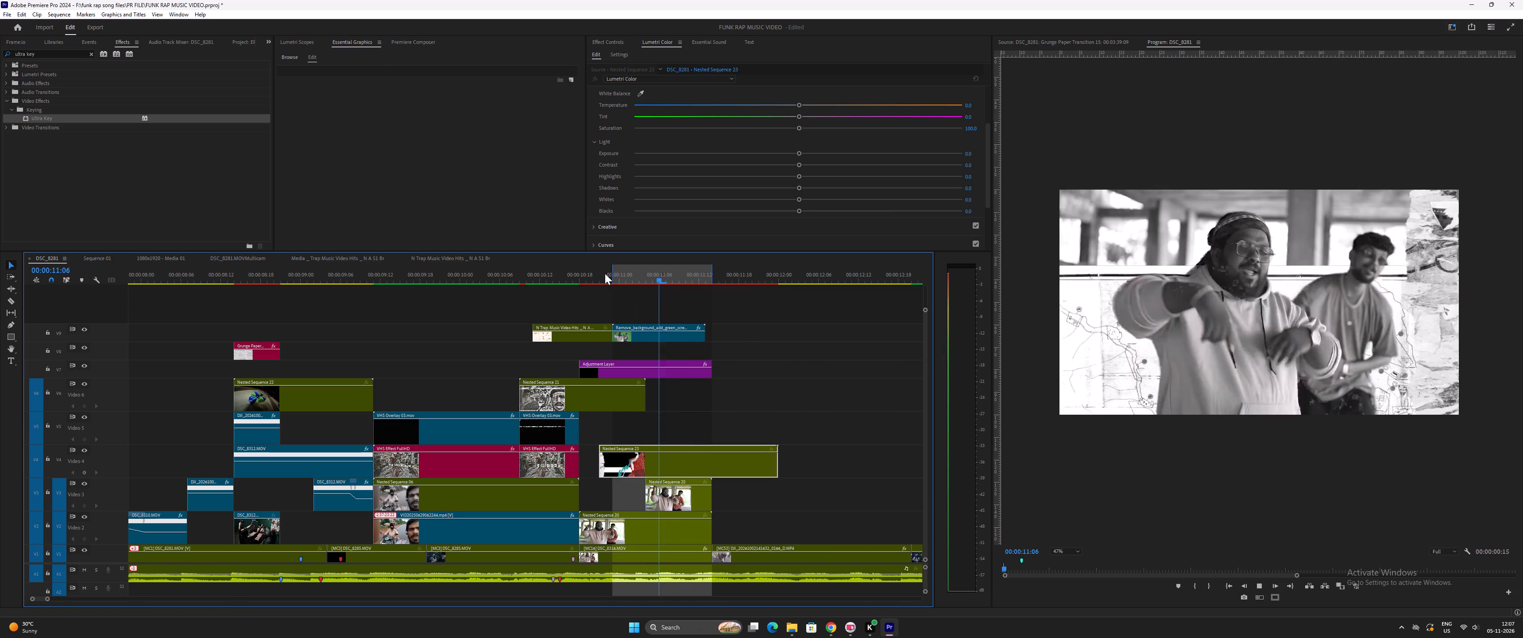
key(space)
drag(622, 272, 672, 296)
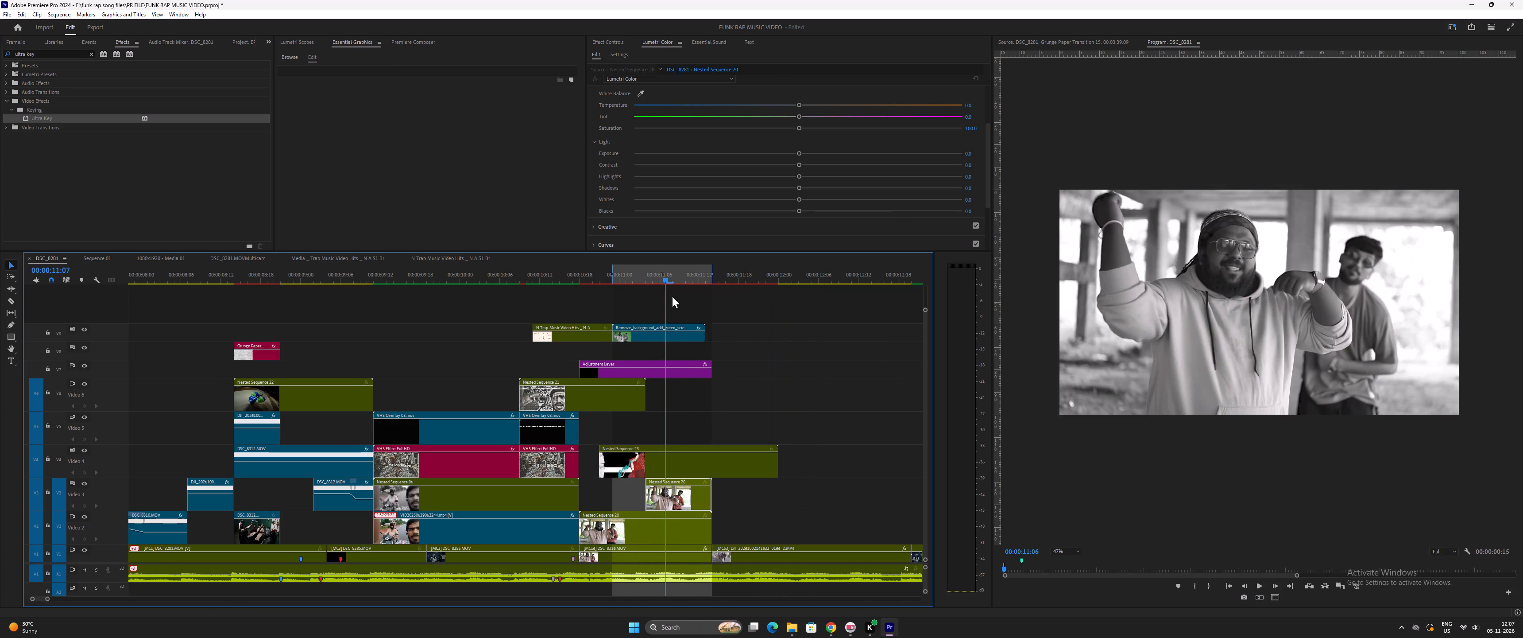
drag(672, 296, 730, 319)
key(space)
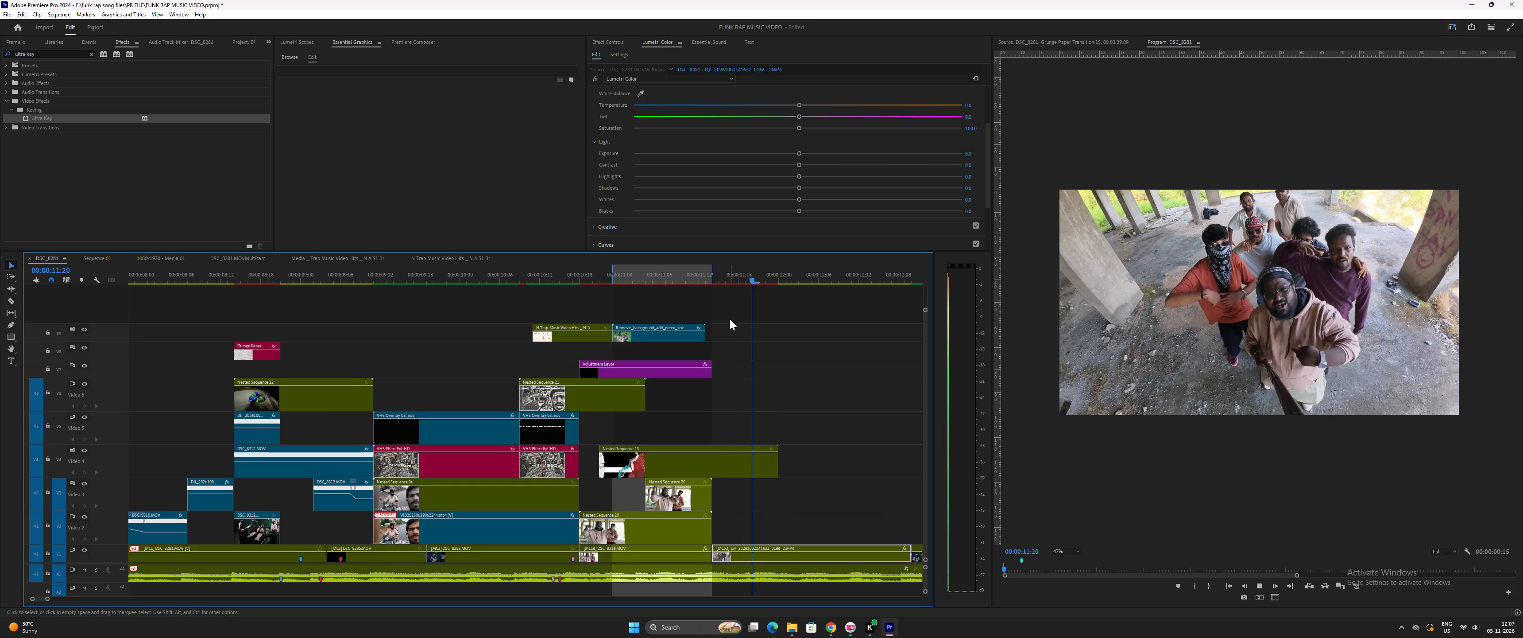
key(space)
key(minus)
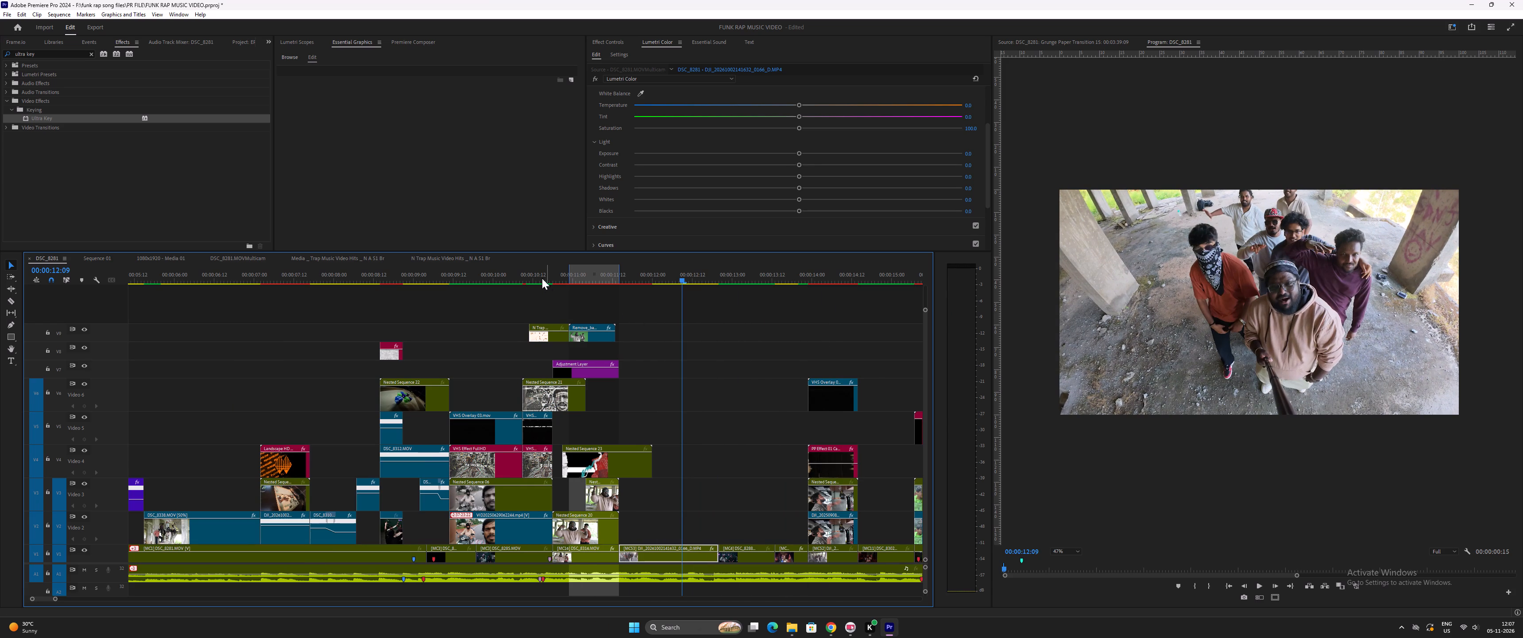
Replay the passage from before the keyed shot through the paper transition into the group shot.
click(521, 271)
text(=)
key(space)
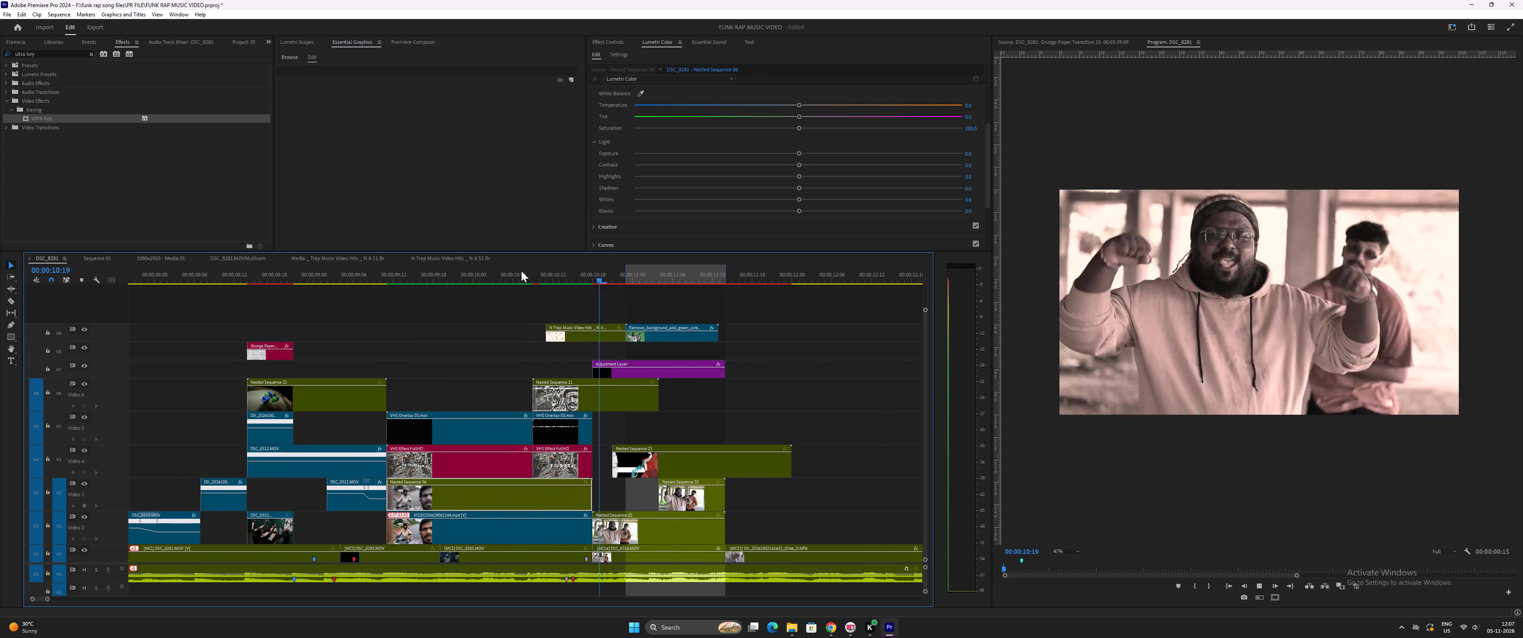
key(space)
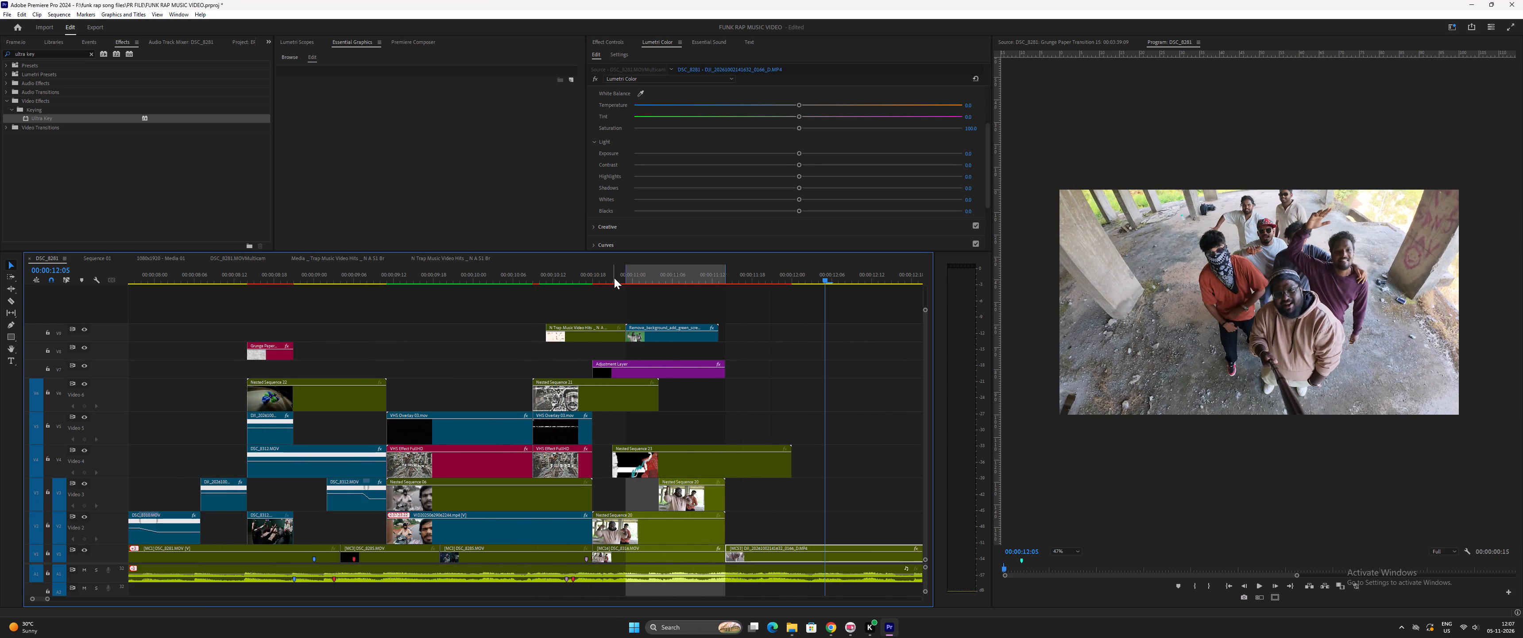
click(614, 278)
key(space)
text(=)
key(space)
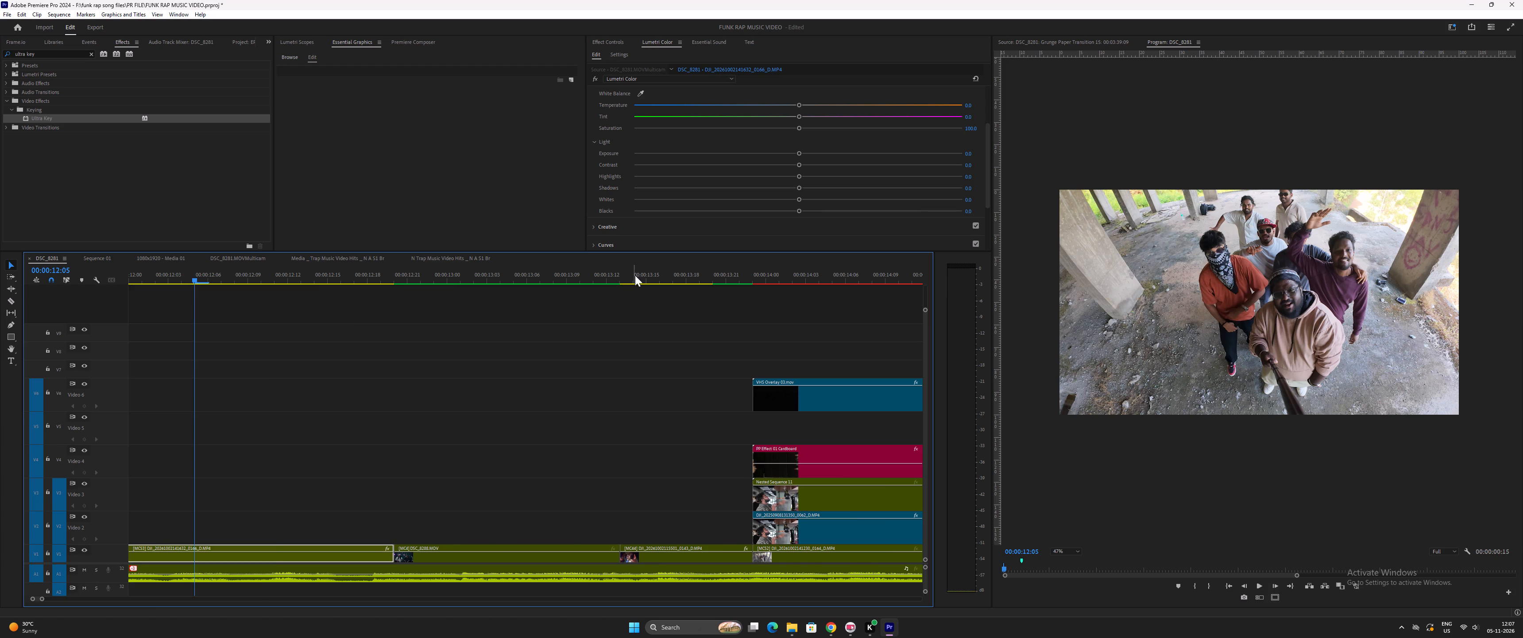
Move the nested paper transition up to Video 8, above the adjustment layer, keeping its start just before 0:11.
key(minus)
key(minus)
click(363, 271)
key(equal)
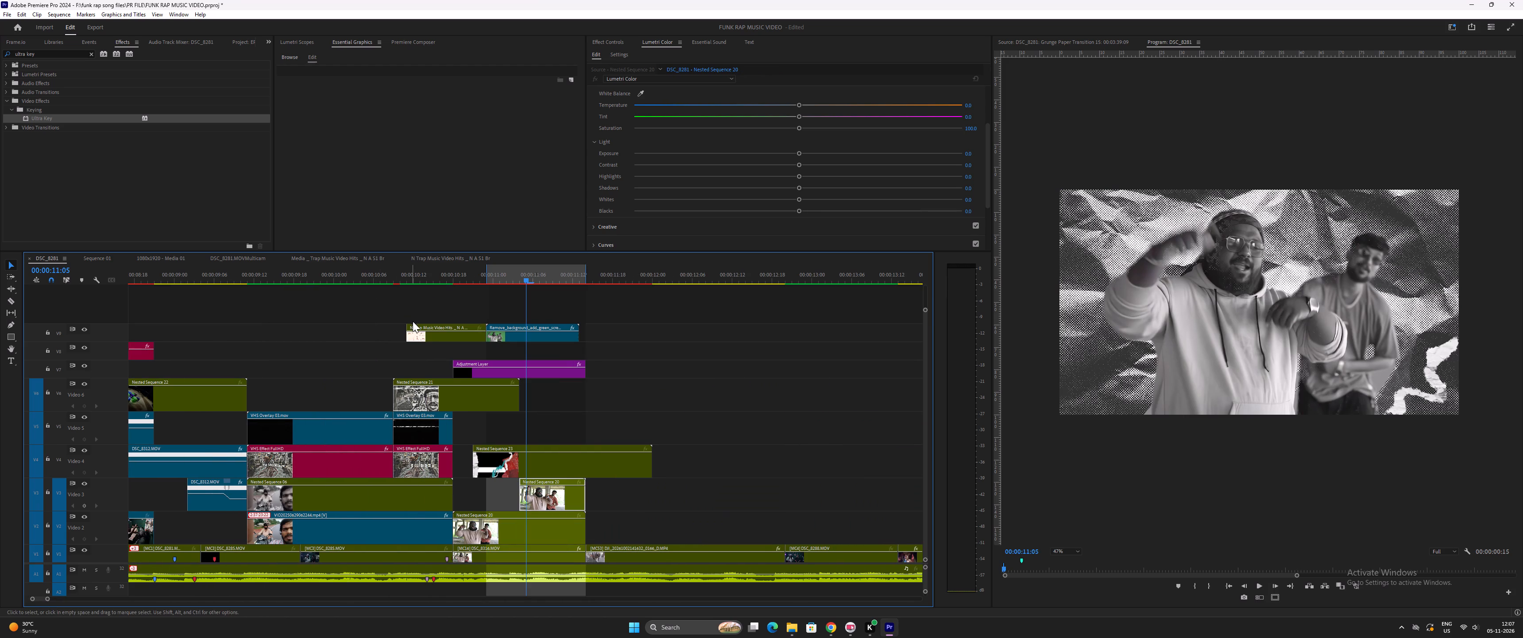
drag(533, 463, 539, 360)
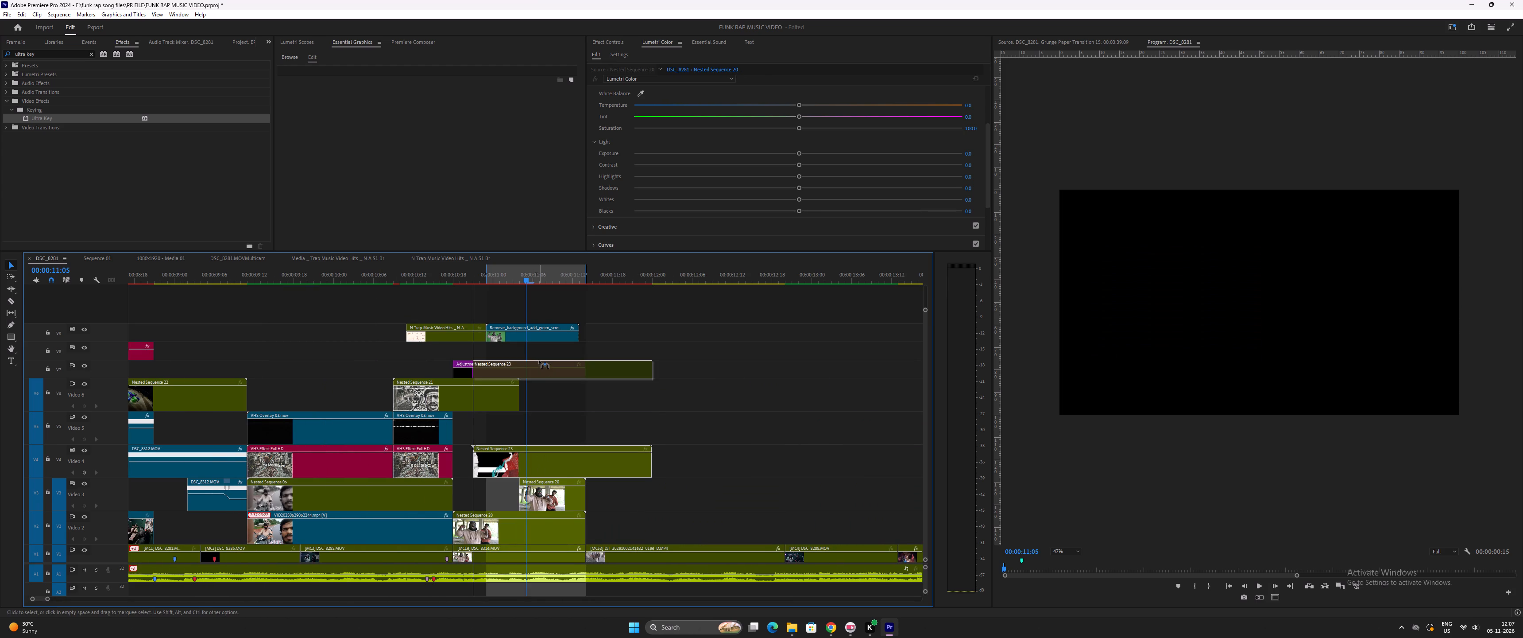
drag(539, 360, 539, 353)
Play and scrub the keyed shot near 0:11 with the nested paper transition on top of the adjustment layer.
click(463, 276)
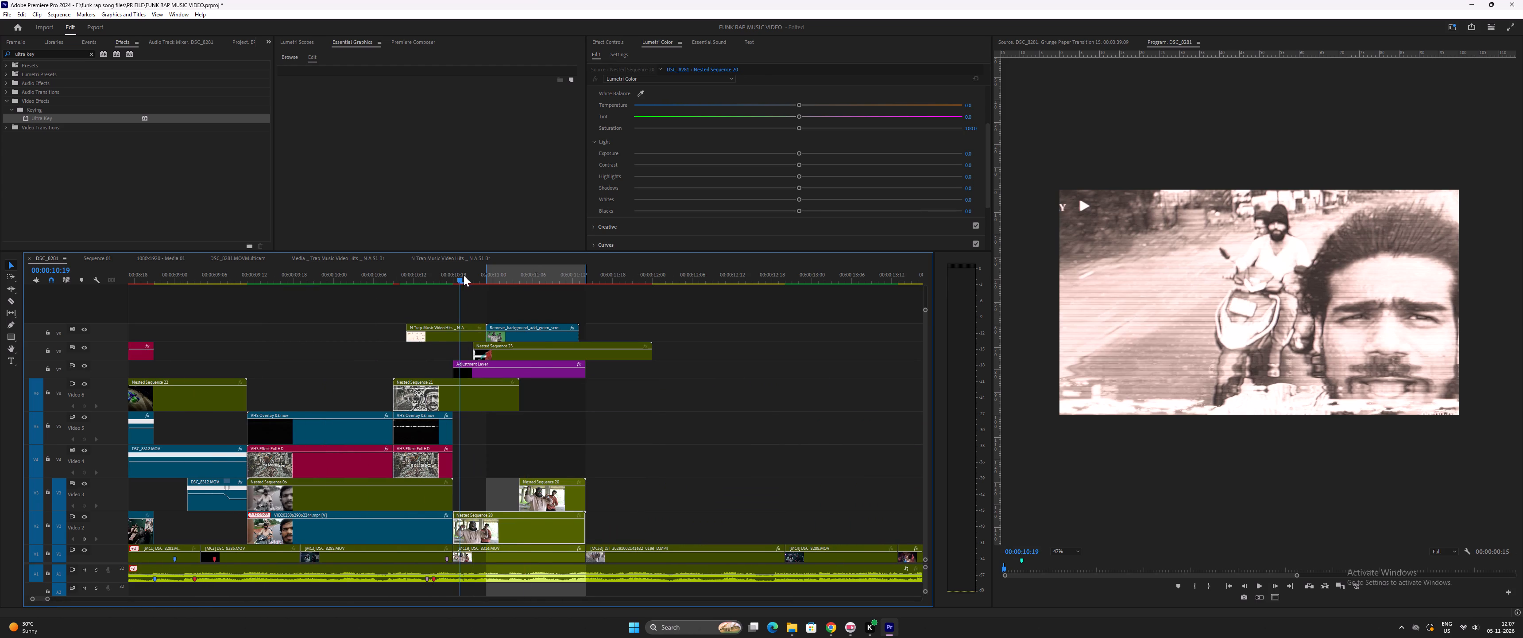
key(equal)
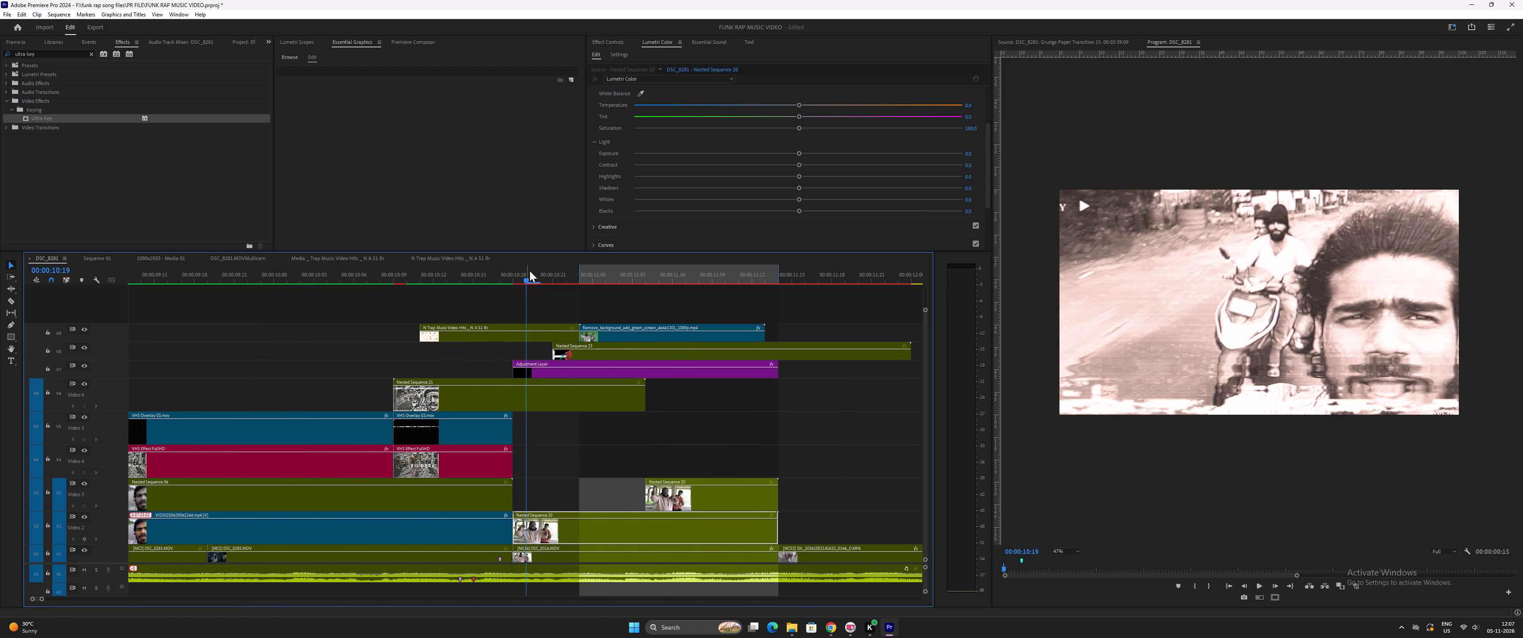
drag(523, 275, 591, 292)
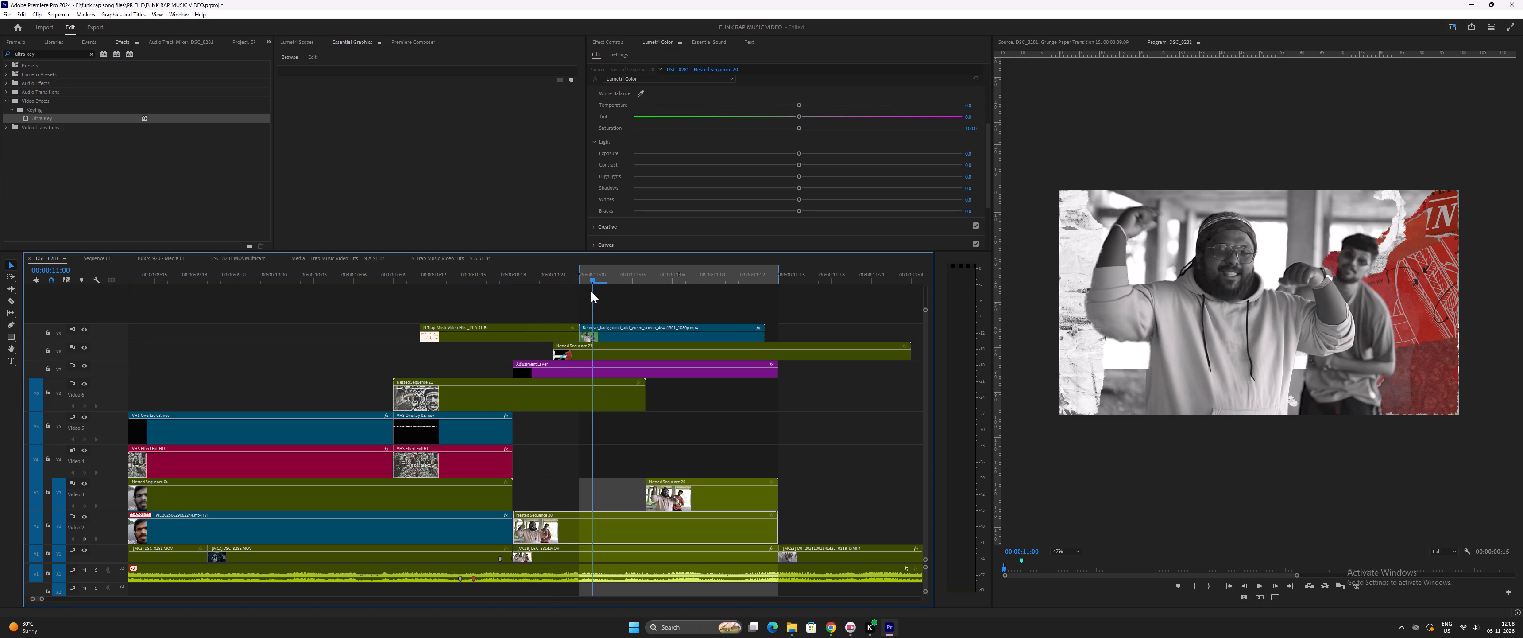
drag(591, 292, 404, 296)
key(space)
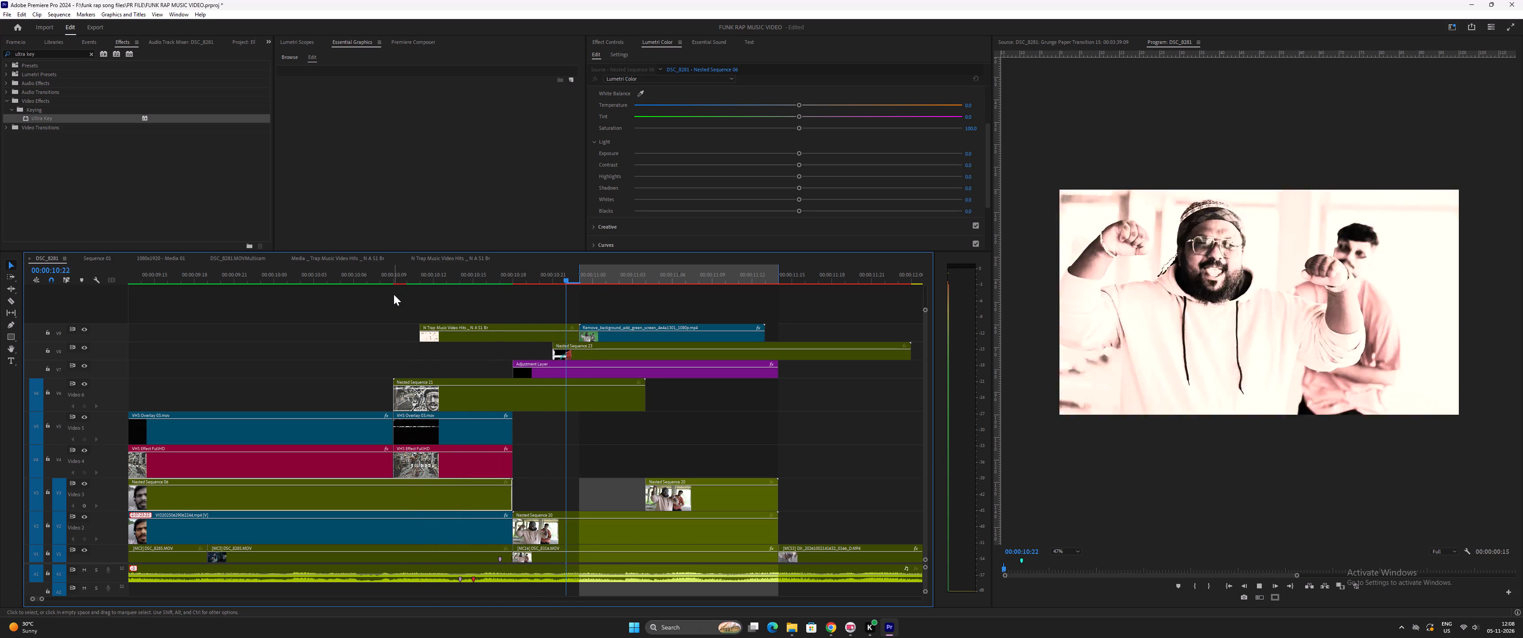
key(space)
key(minus)
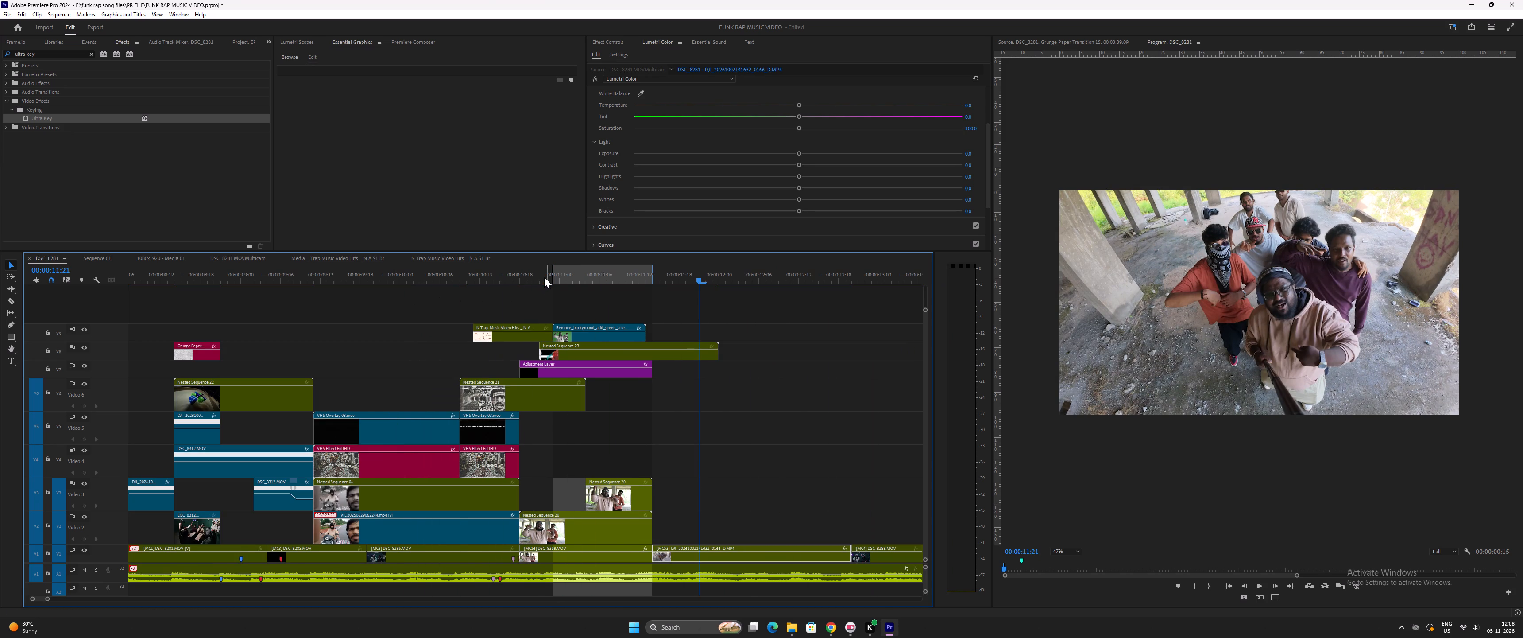
click(543, 276)
key(equal)
key(space)
key(space)
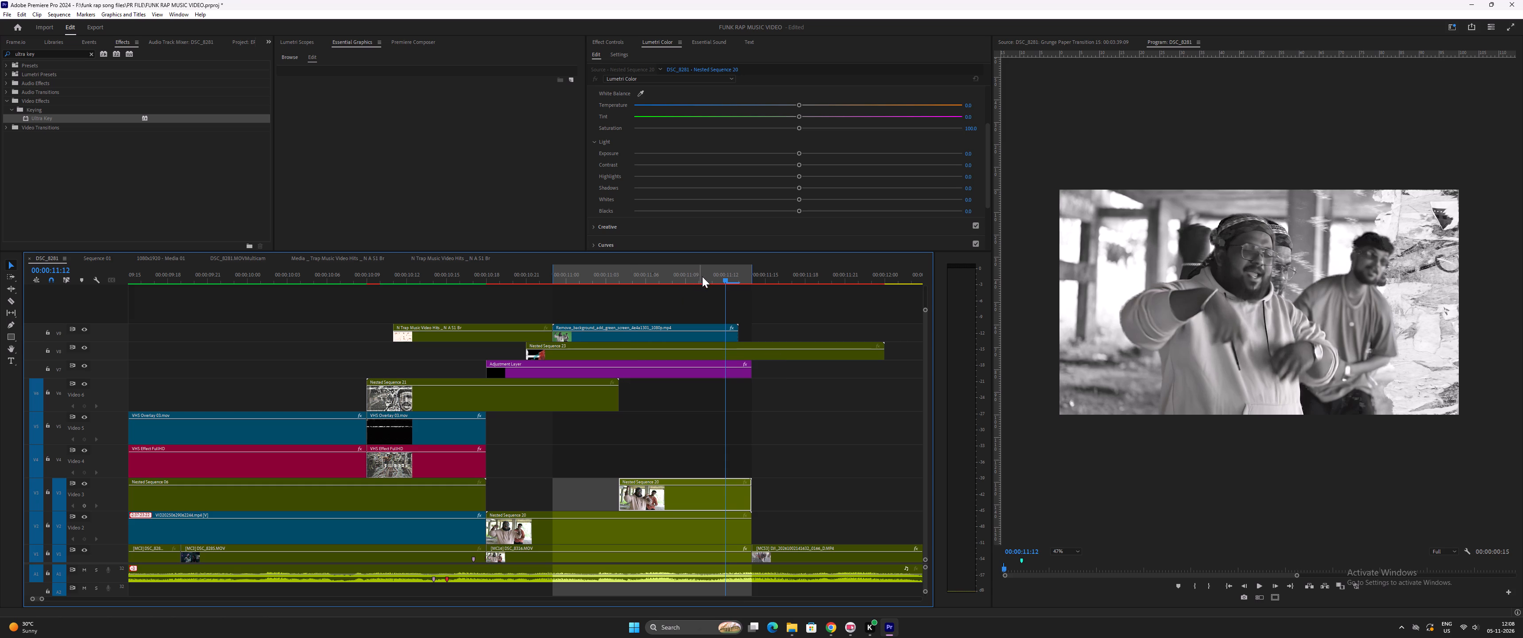
drag(704, 278, 655, 289)
Move the nested paper transition away from the keyed shot to Video 4 in the spare timeline area, after the stacked Grunge Paper Transition clips.
key(minus)
key(minus)
key(minus)
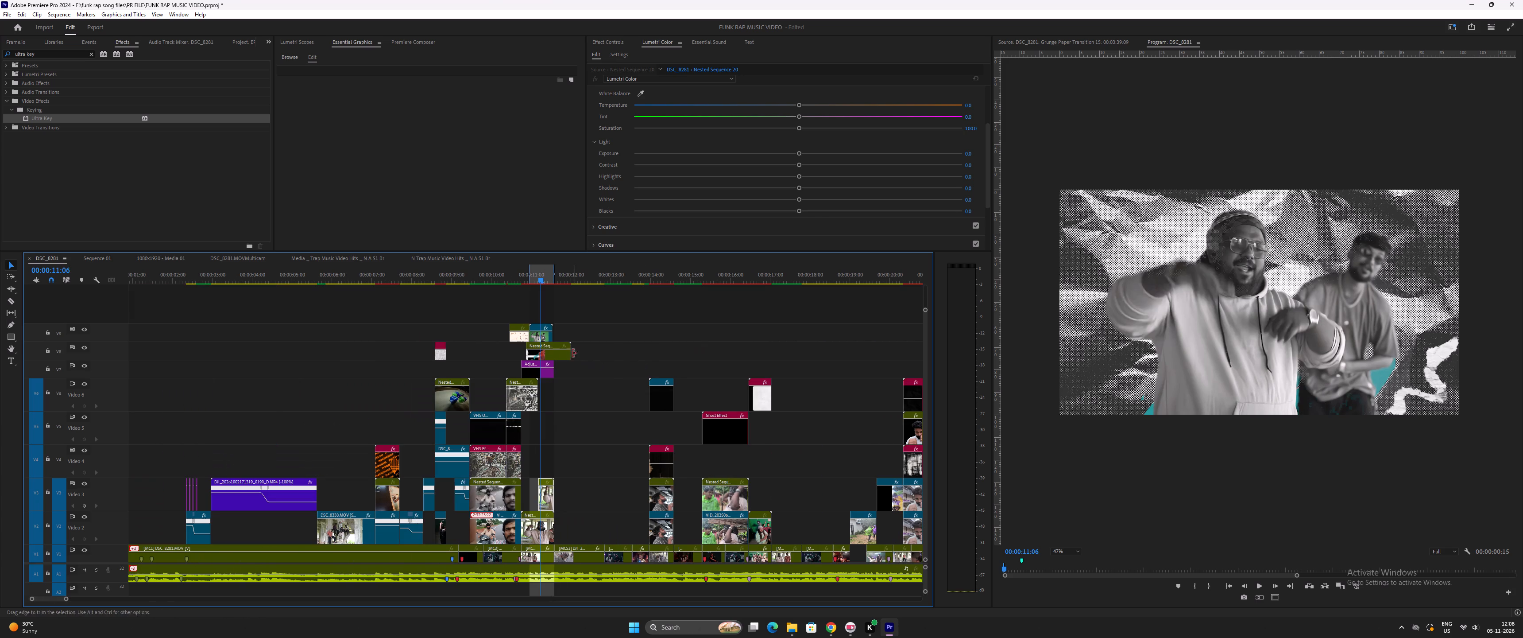
drag(557, 355, 724, 354)
key(minus)
key(minus)
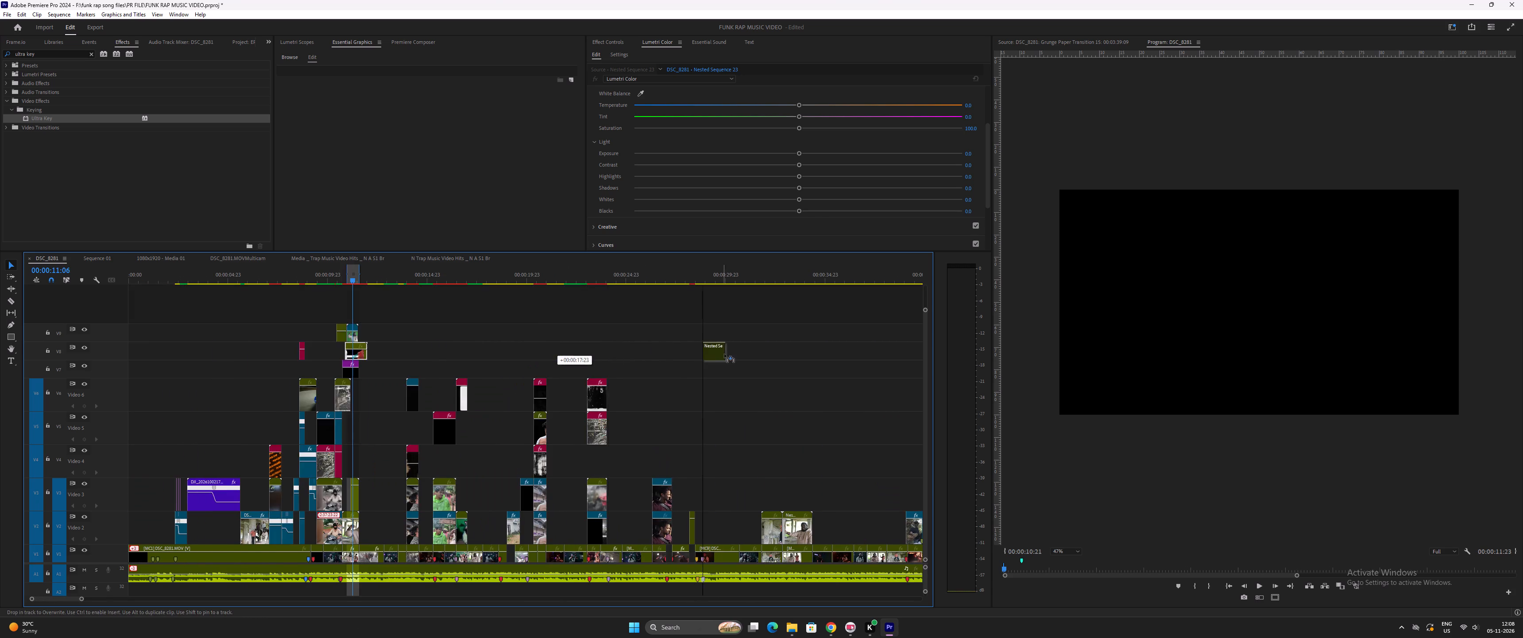
drag(724, 354, 399, 438)
key(minus)
key(minus)
key(minus)
key(equal)
key(equal)
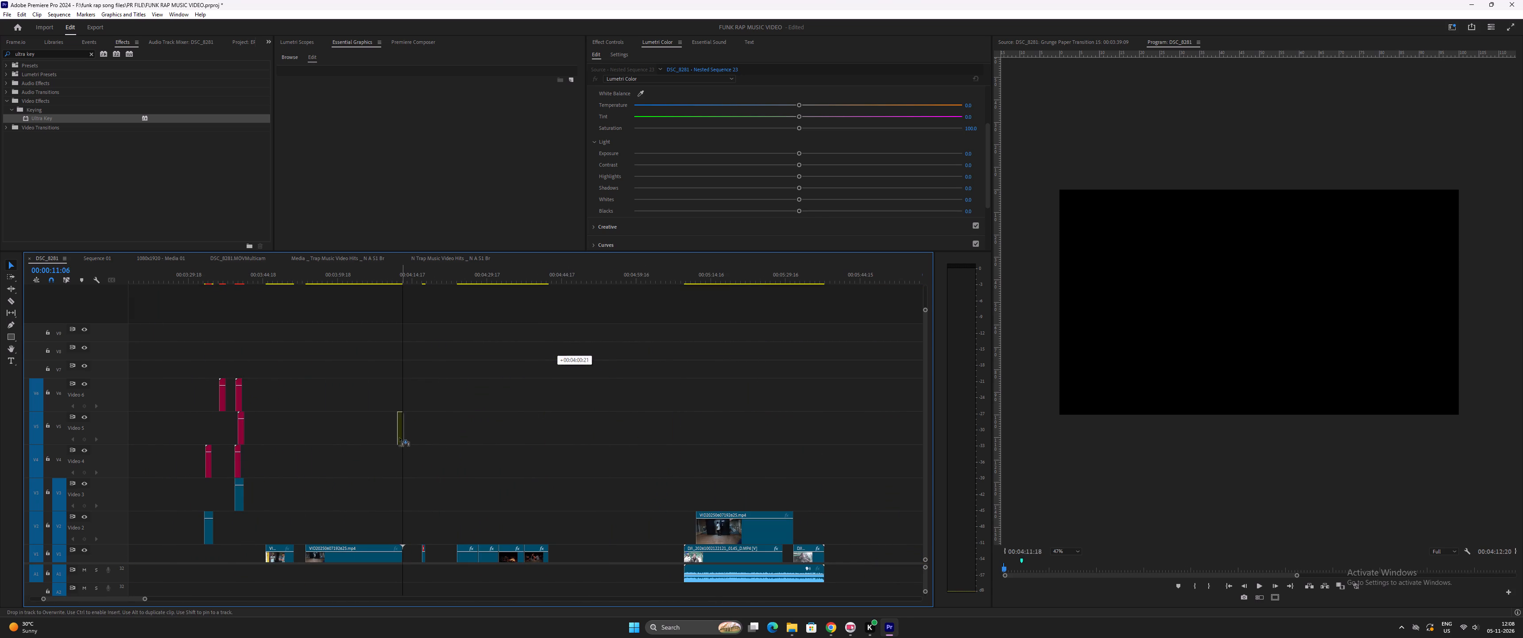
drag(399, 438, 276, 461)
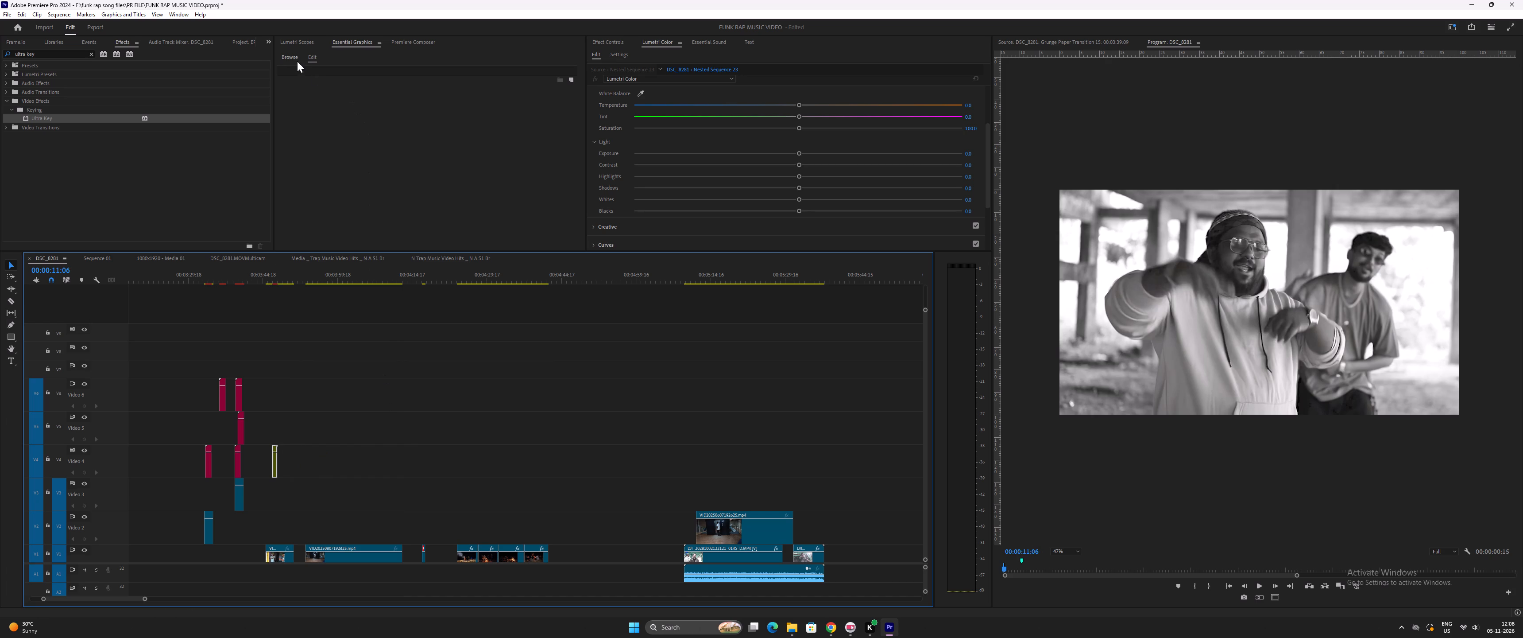
Show the Grunge & Noise Textures pack in the template browser and exclude the Grunge Paper pack.
click(291, 58)
scroll(356, 179, down, 8)
scroll(342, 165, up, 11)
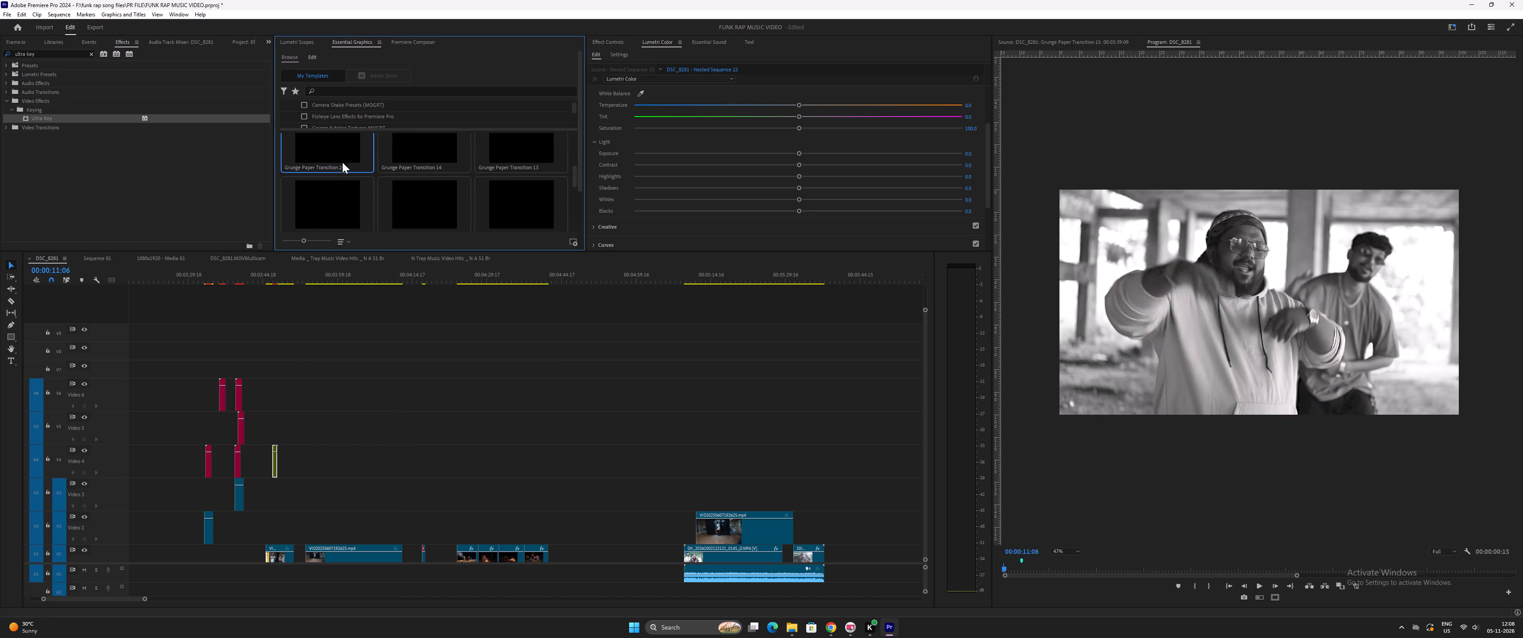
scroll(342, 162, up, 3)
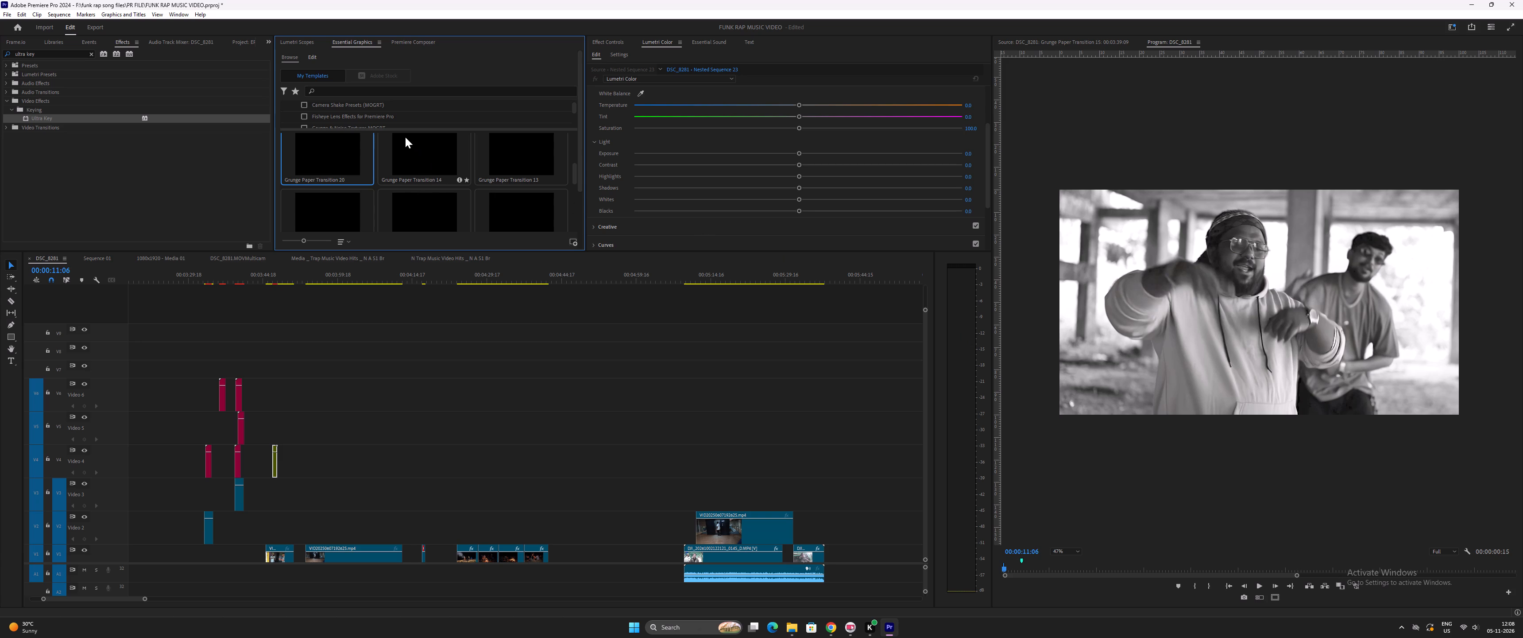
scroll(401, 138, down, 5)
scroll(392, 149, up, 6)
scroll(410, 116, down, 1)
scroll(399, 113, up, 20)
scroll(395, 110, down, 8)
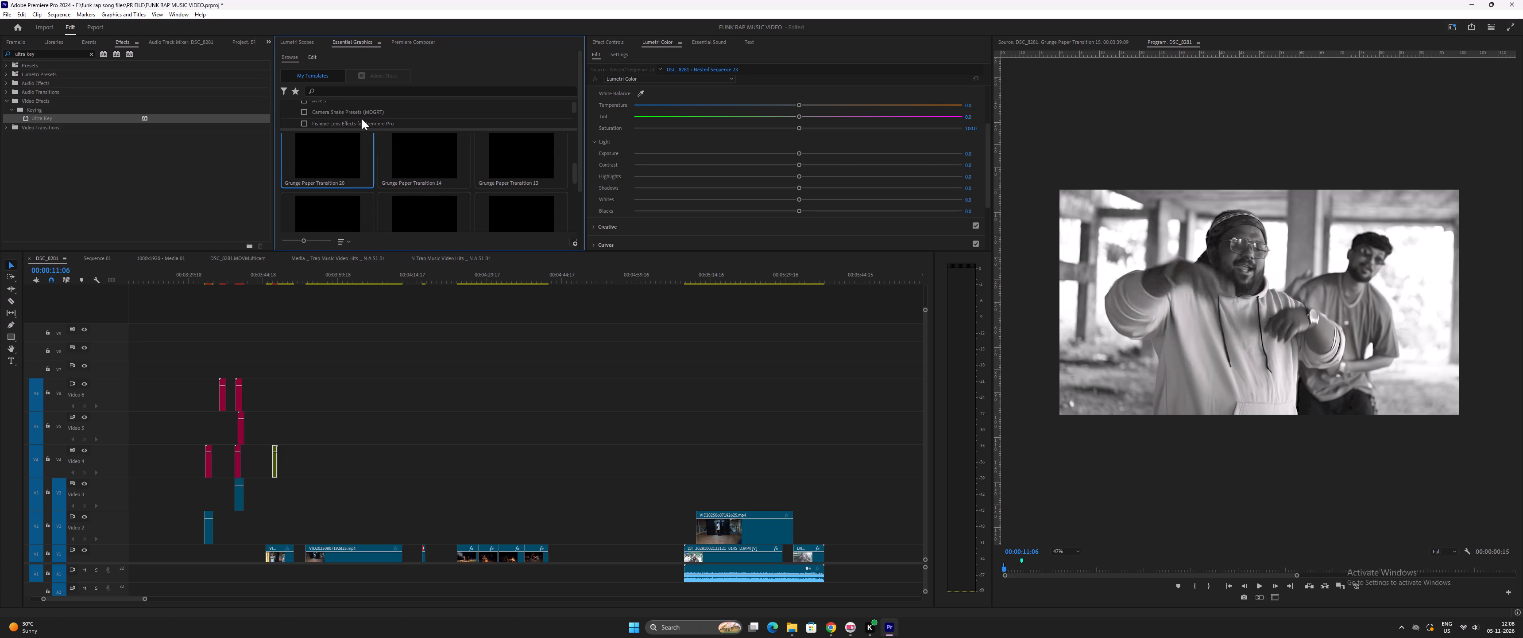
scroll(335, 119, down, 4)
scroll(334, 119, up, 3)
scroll(312, 117, down, 2)
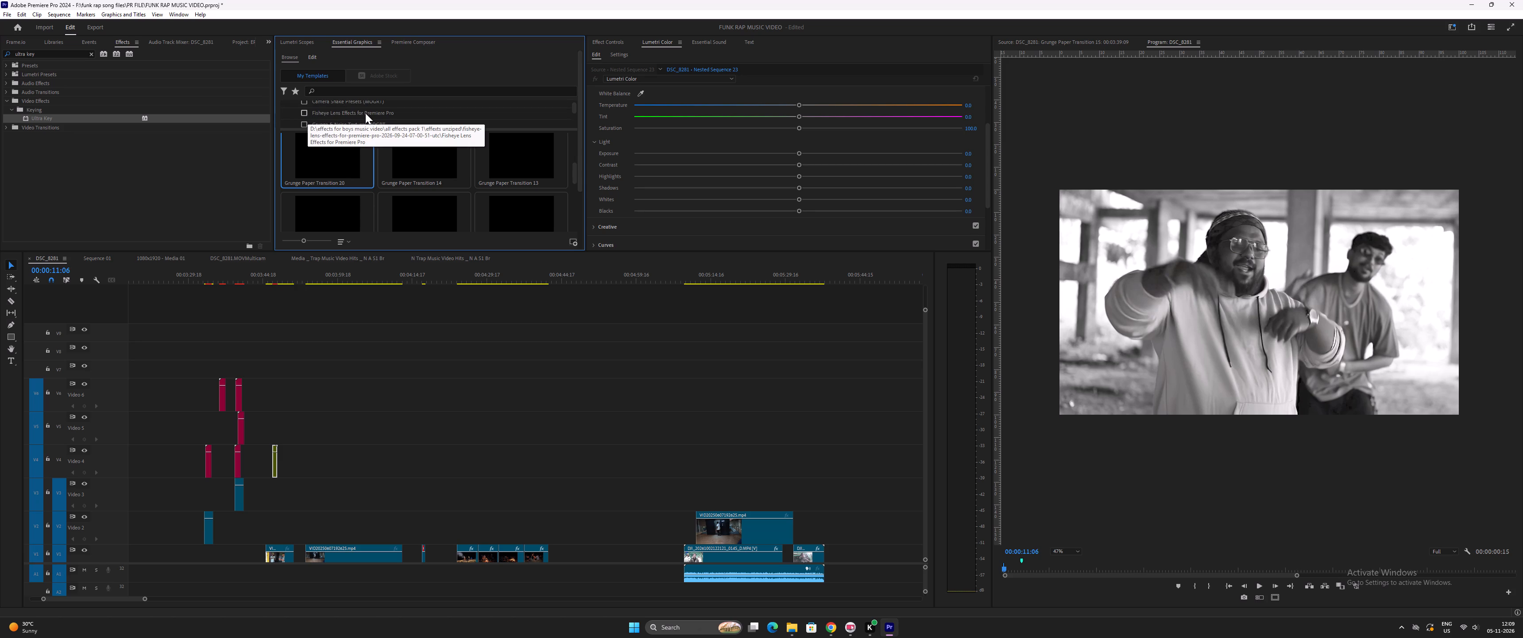
scroll(366, 111, down, 2)
scroll(329, 118, down, 1)
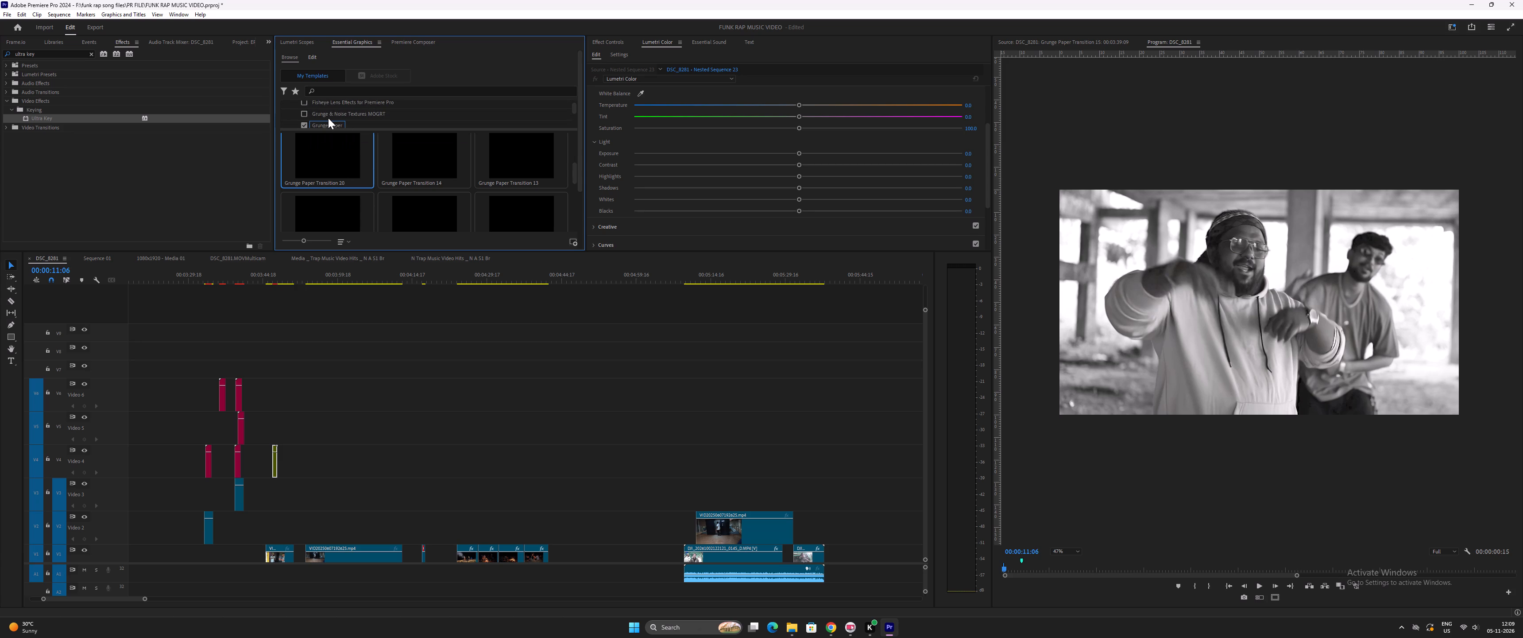
click(304, 112)
click(302, 124)
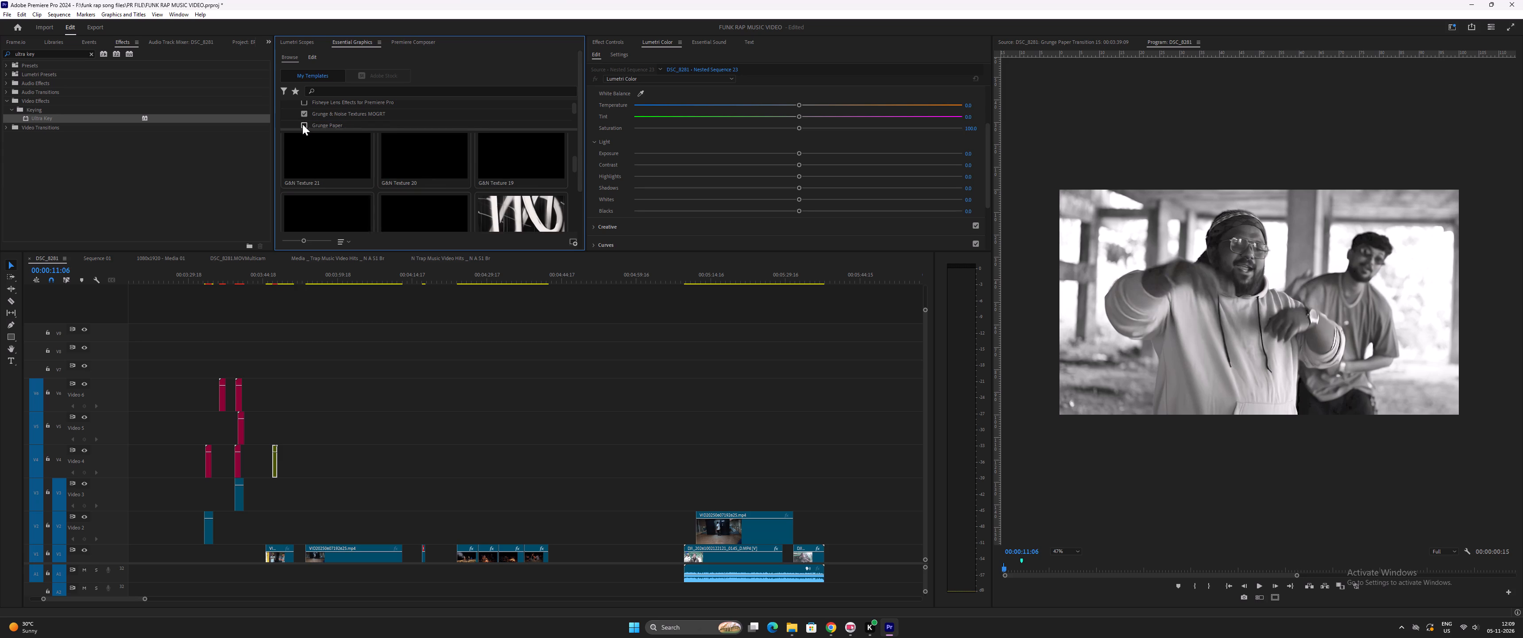
Browse the textures and place G&N Texture 21 on Video 5 in the spare timeline area.
scroll(412, 186, up, 5)
scroll(337, 177, up, 4)
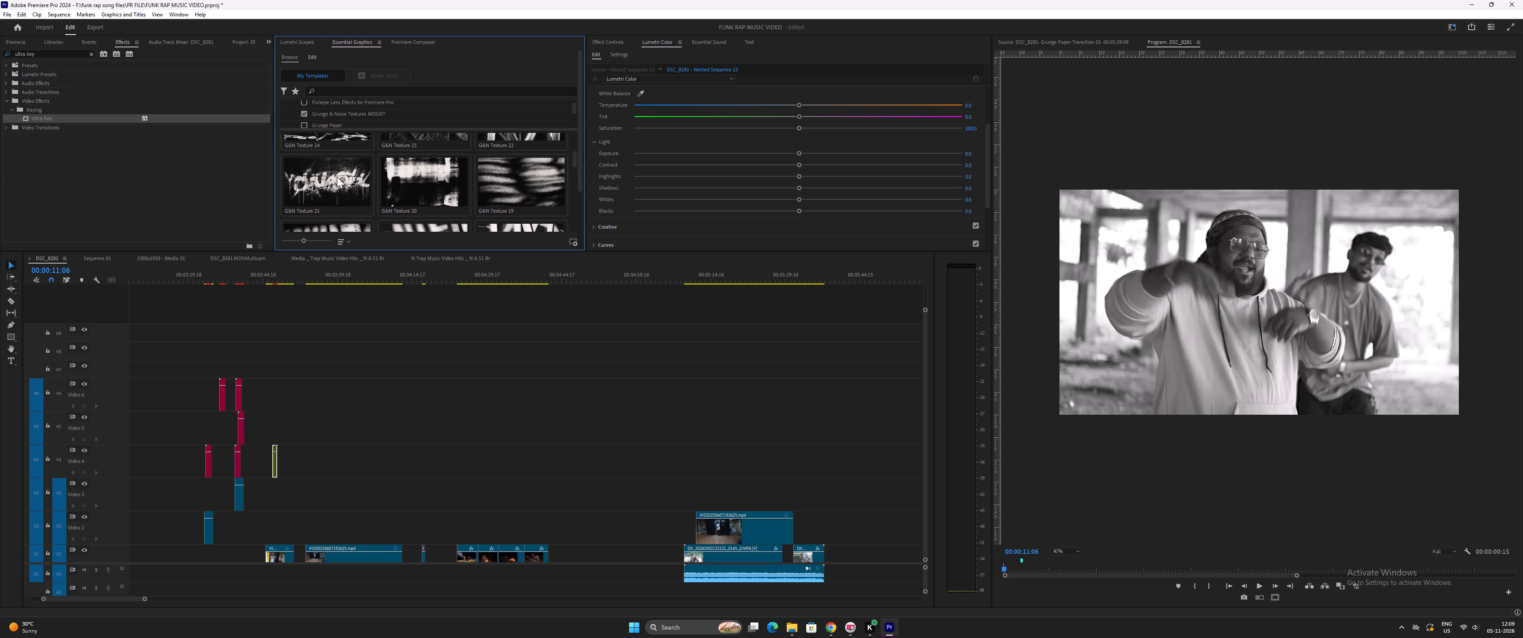
scroll(340, 177, up, 16)
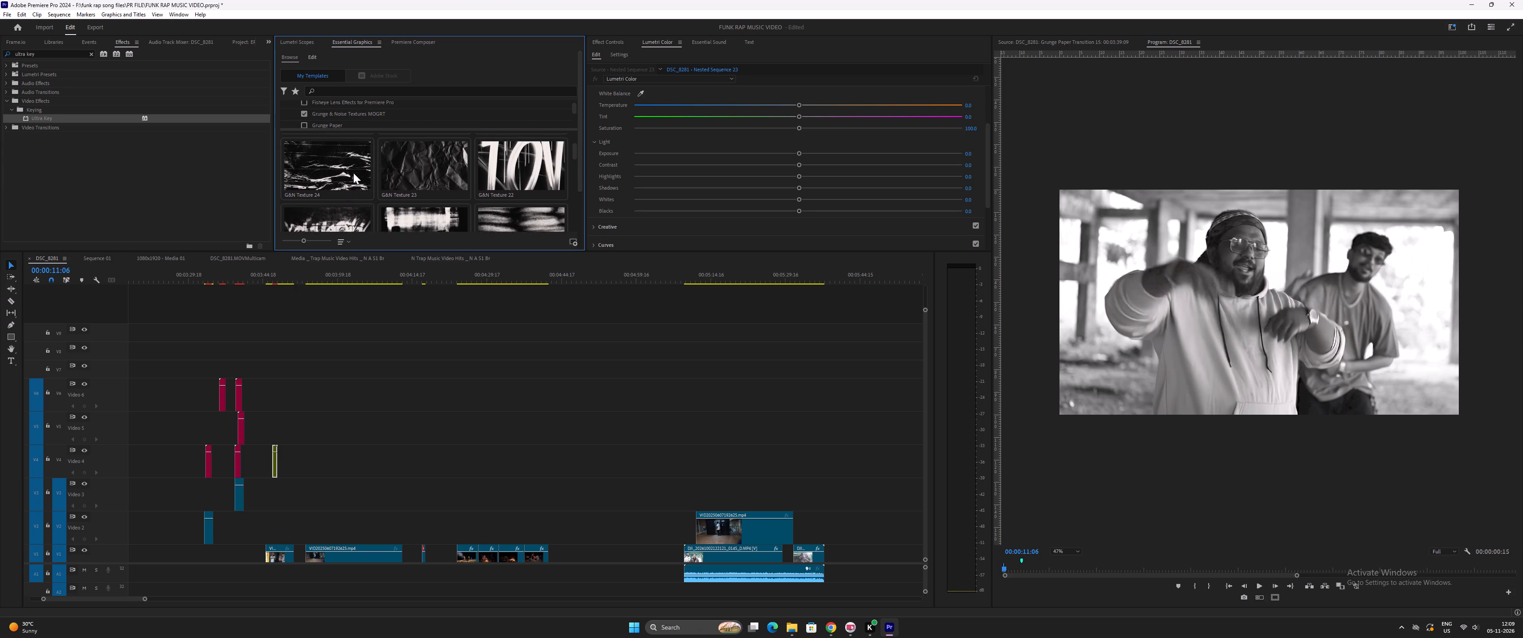
scroll(353, 173, up, 8)
scroll(354, 173, up, 14)
scroll(356, 165, up, 8)
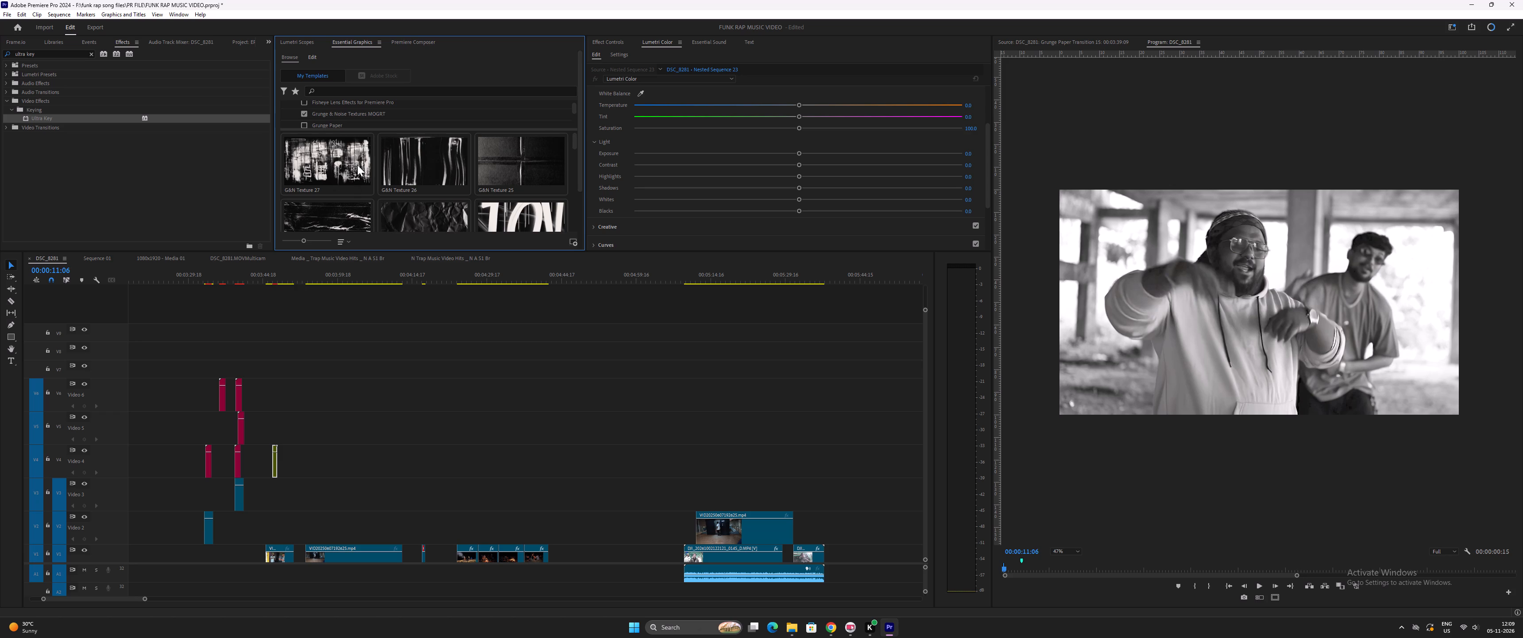
scroll(392, 170, down, 20)
scroll(392, 170, down, 7)
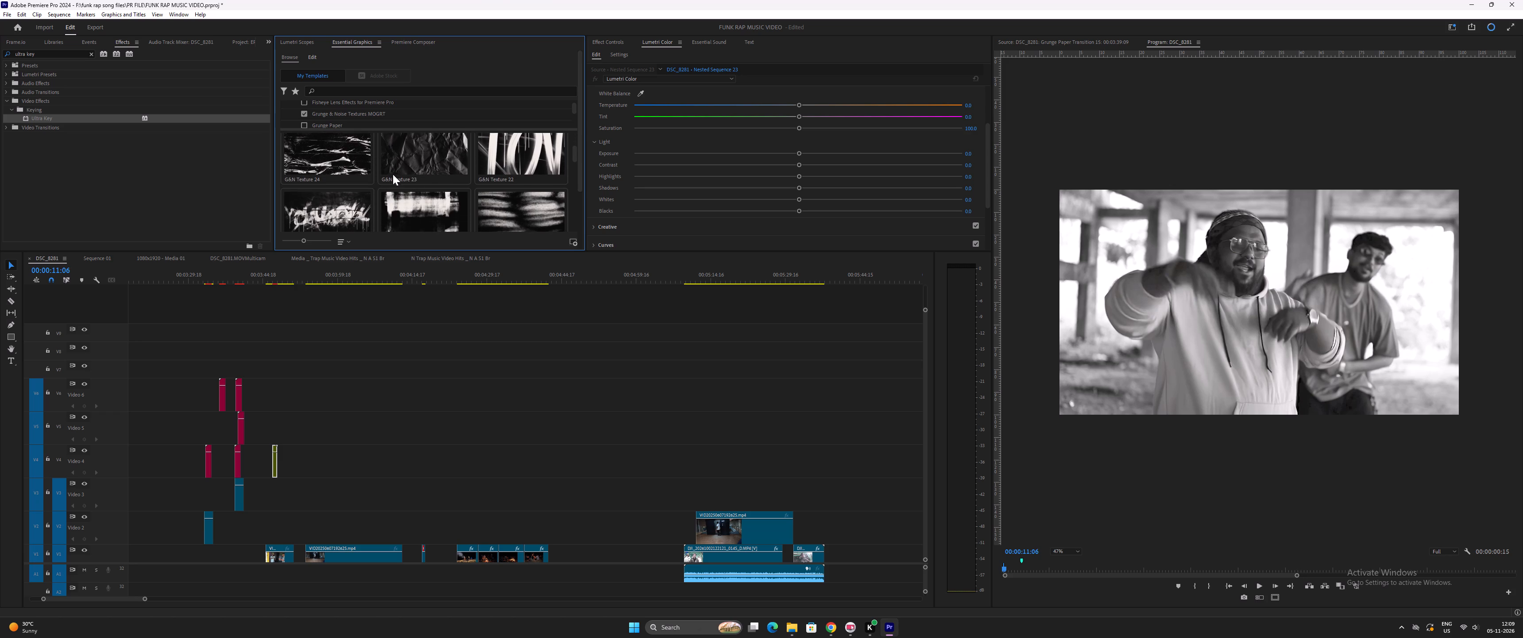
scroll(393, 174, down, 10)
drag(342, 178, 520, 414)
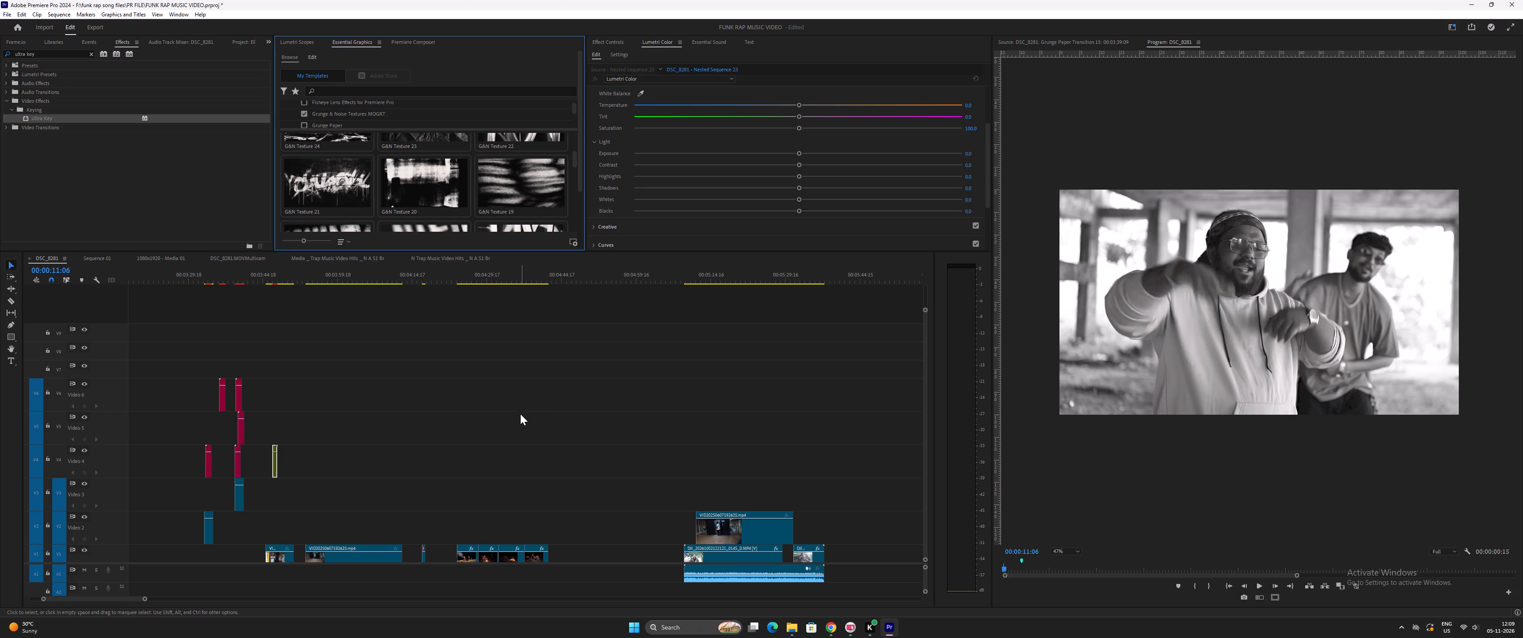
drag(520, 414, 466, 369)
drag(338, 185, 509, 414)
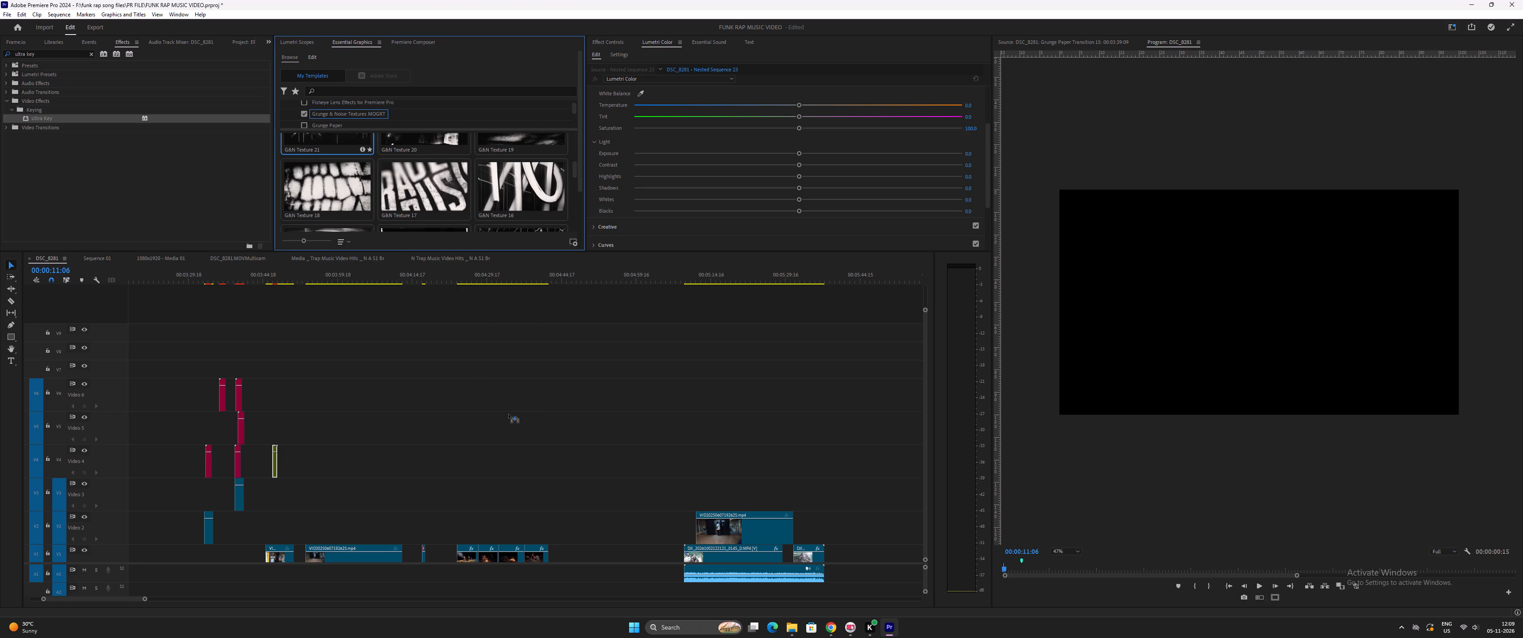
drag(509, 414, 469, 417)
Play G&N Texture 21 in the spare timeline area to judge how it looks.
click(480, 272)
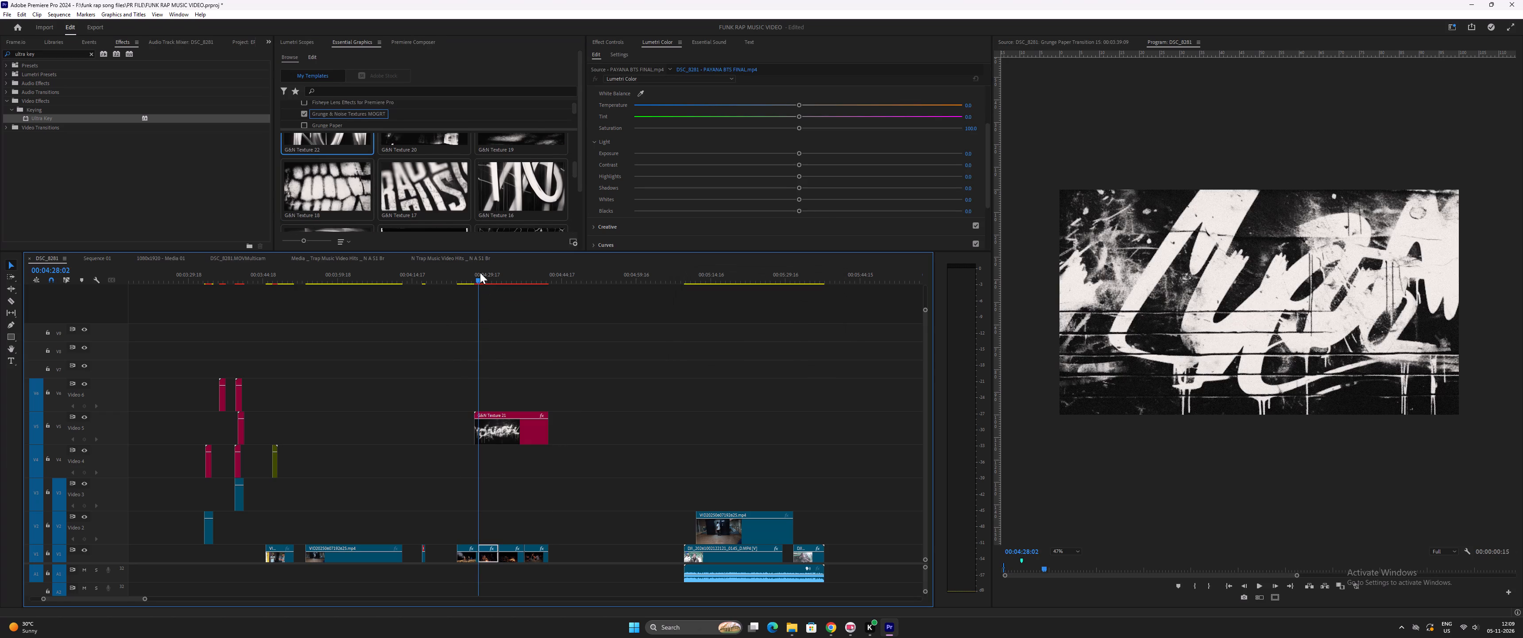
key(space)
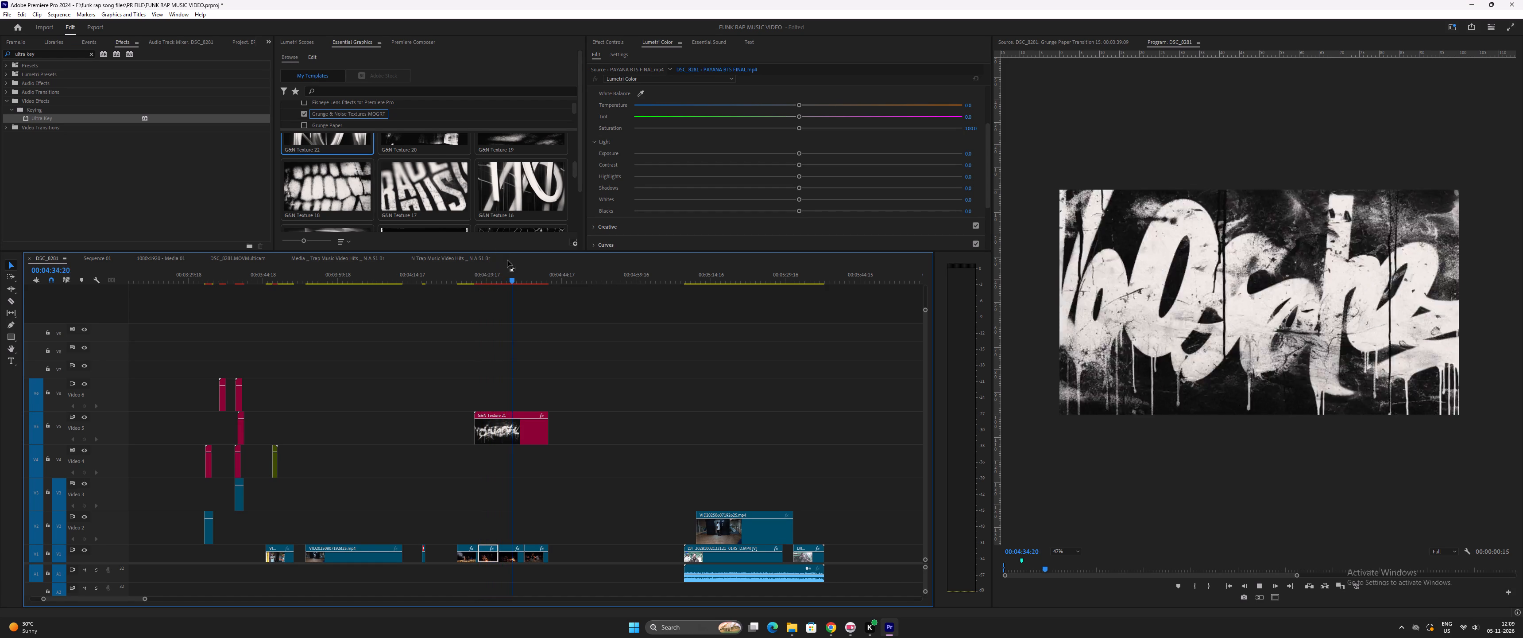
key(space)
scroll(341, 184, up, 5)
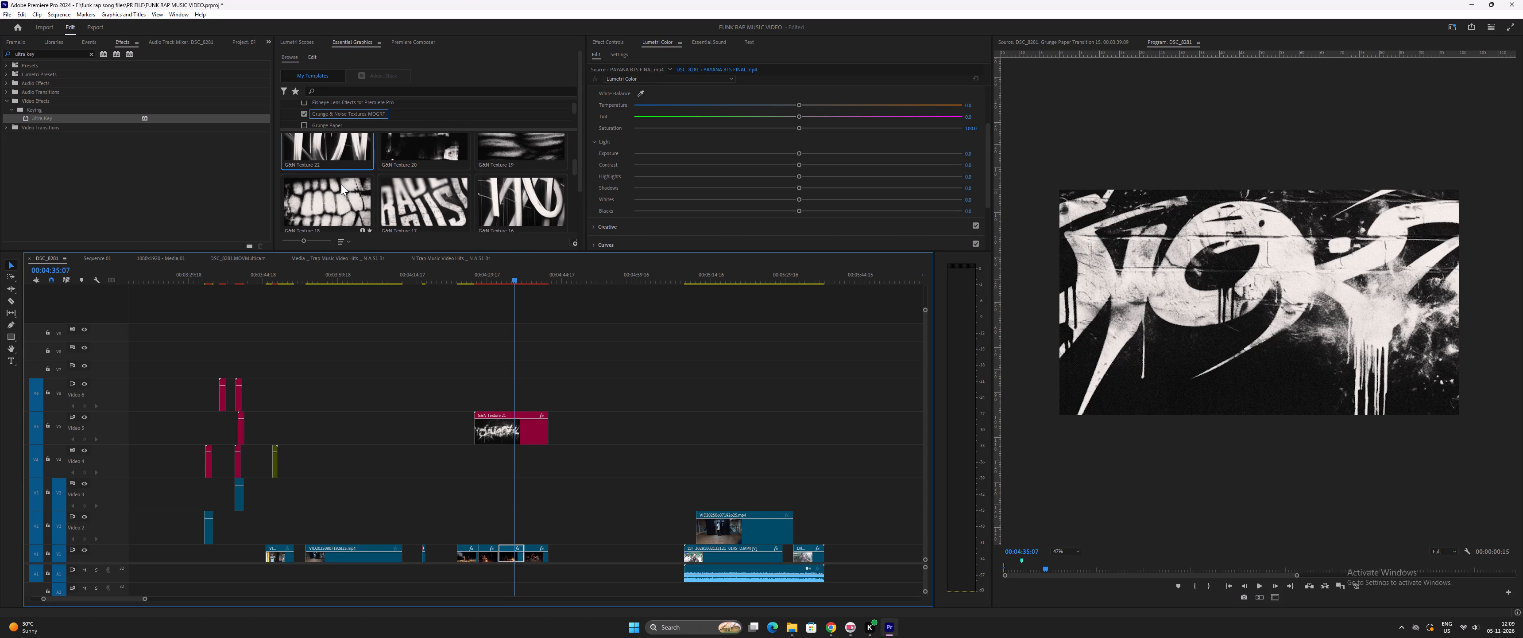
scroll(344, 185, up, 5)
Shorten G&N Texture 21 from its end and move it to Video 8 in the main edit, after the keyed shot.
drag(549, 432, 506, 429)
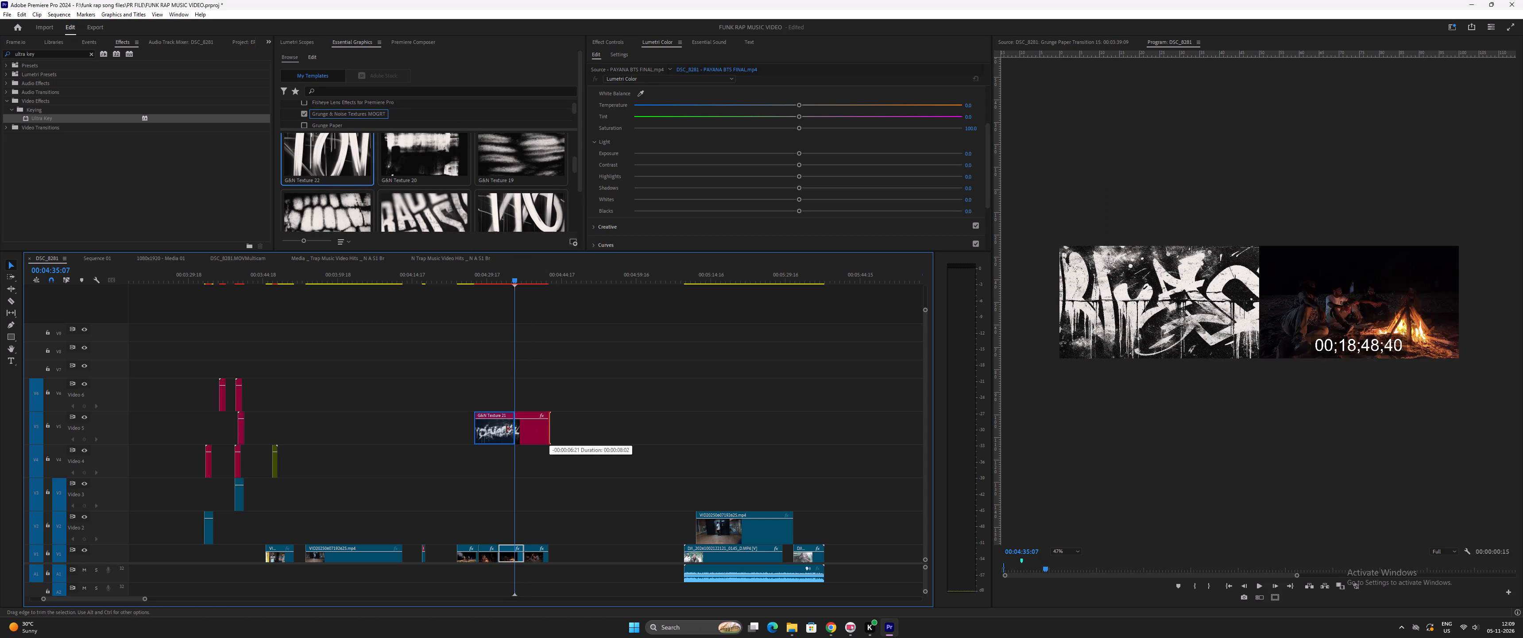
drag(506, 429, 495, 428)
drag(482, 431, 365, 370)
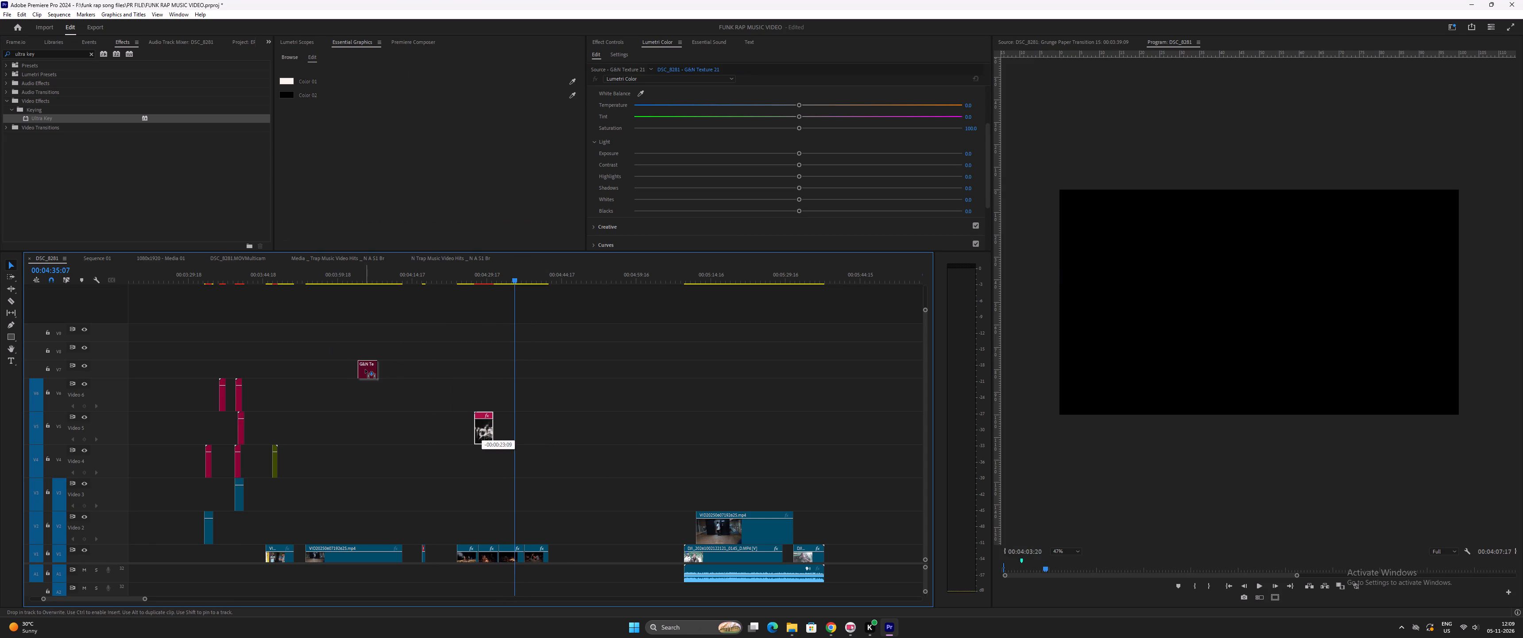
drag(365, 370, 101, 339)
key(minus)
key(minus)
key(minus)
key(minus)
key(minus)
key(equal)
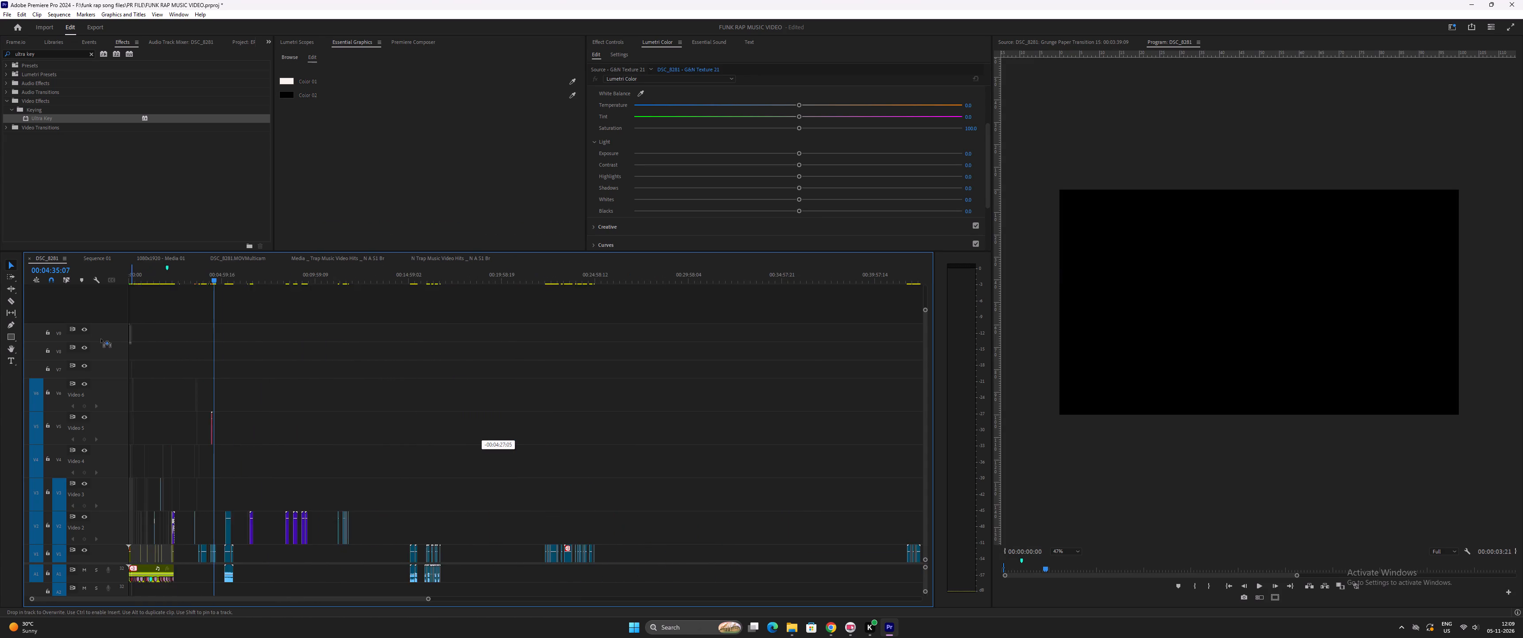
drag(101, 339, 472, 353)
key(equal)
key(equal)
key(equal)
key(equal)
key(equal)
key(equal)
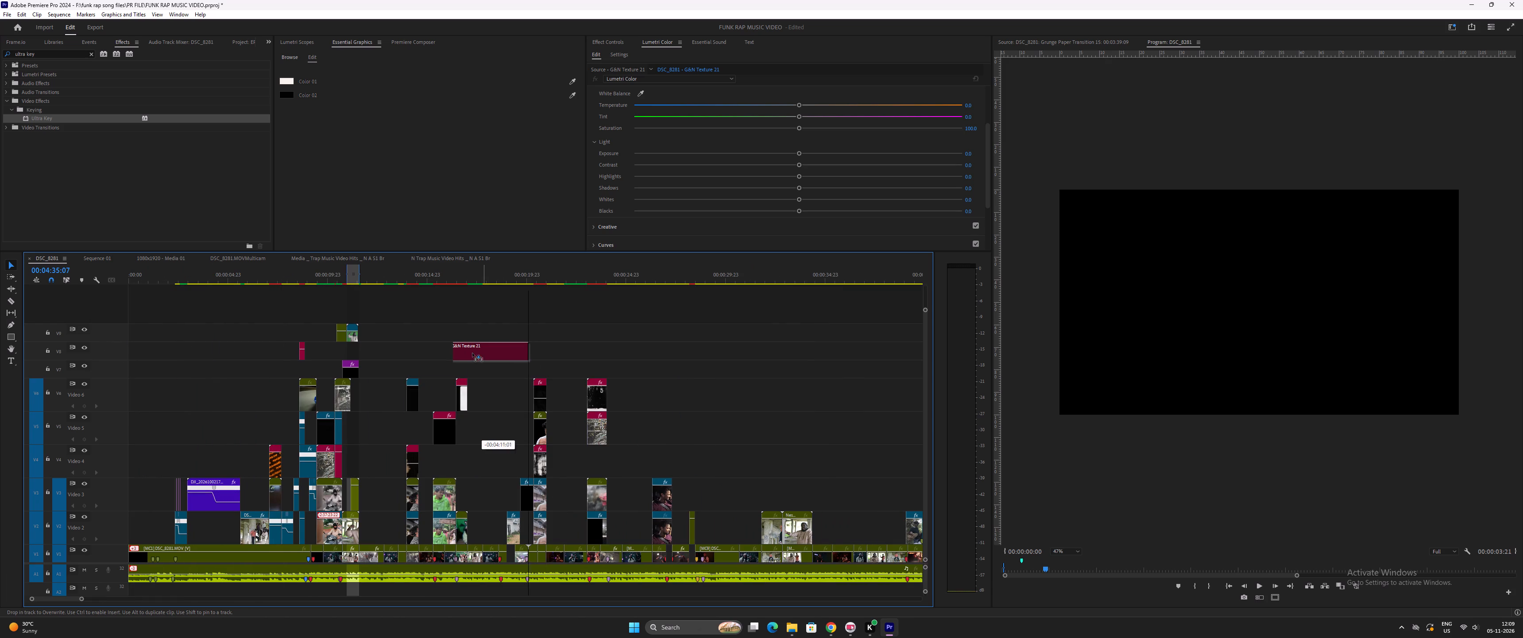
drag(472, 353, 436, 343)
Move G&N Texture 21 on Video 8 directly beneath the keyed shot, aligning their starts near 0:11.
click(351, 275)
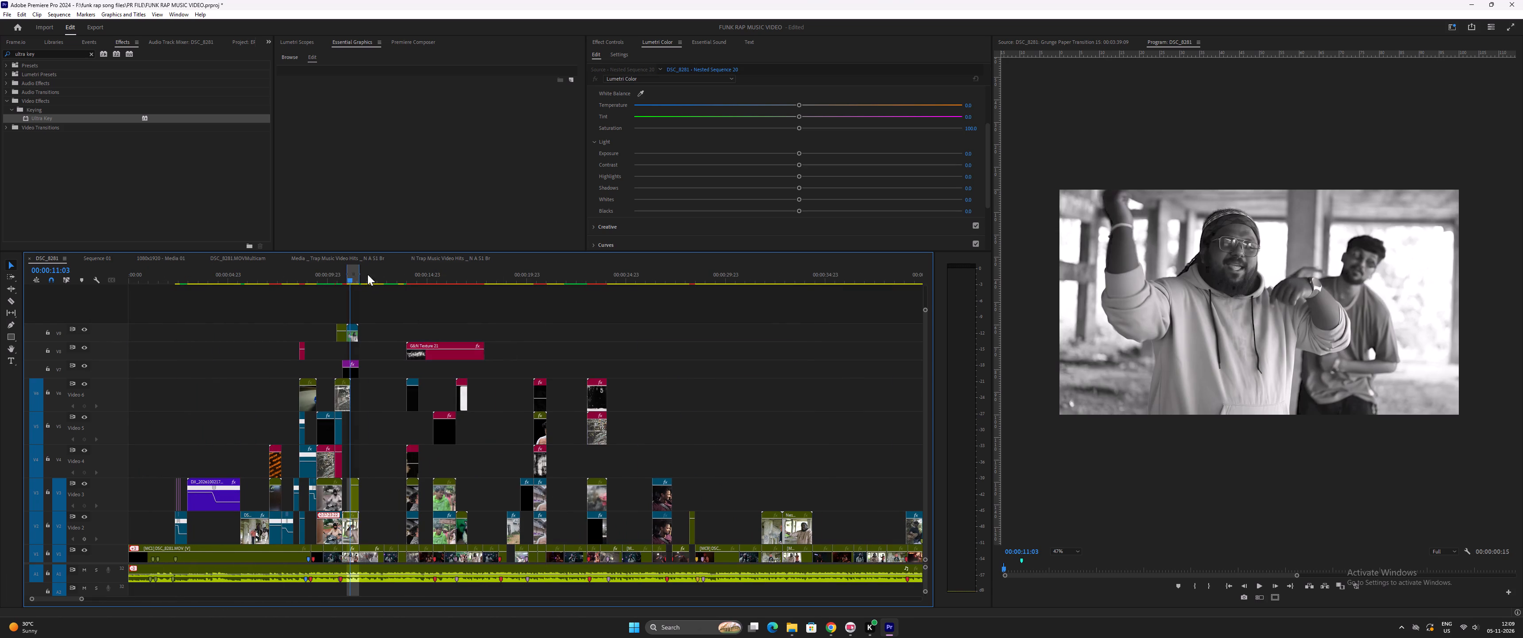
key(equal)
key(equal)
key(minus)
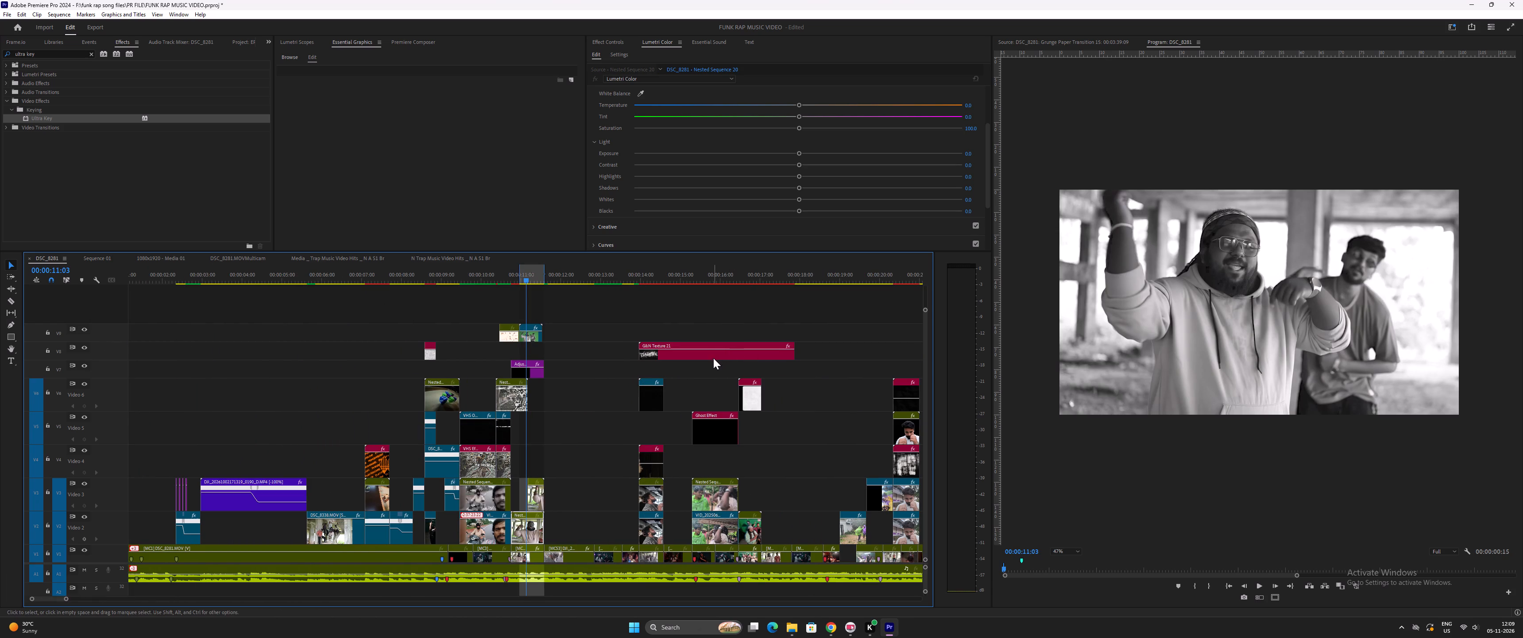
drag(713, 358, 591, 346)
key(equal)
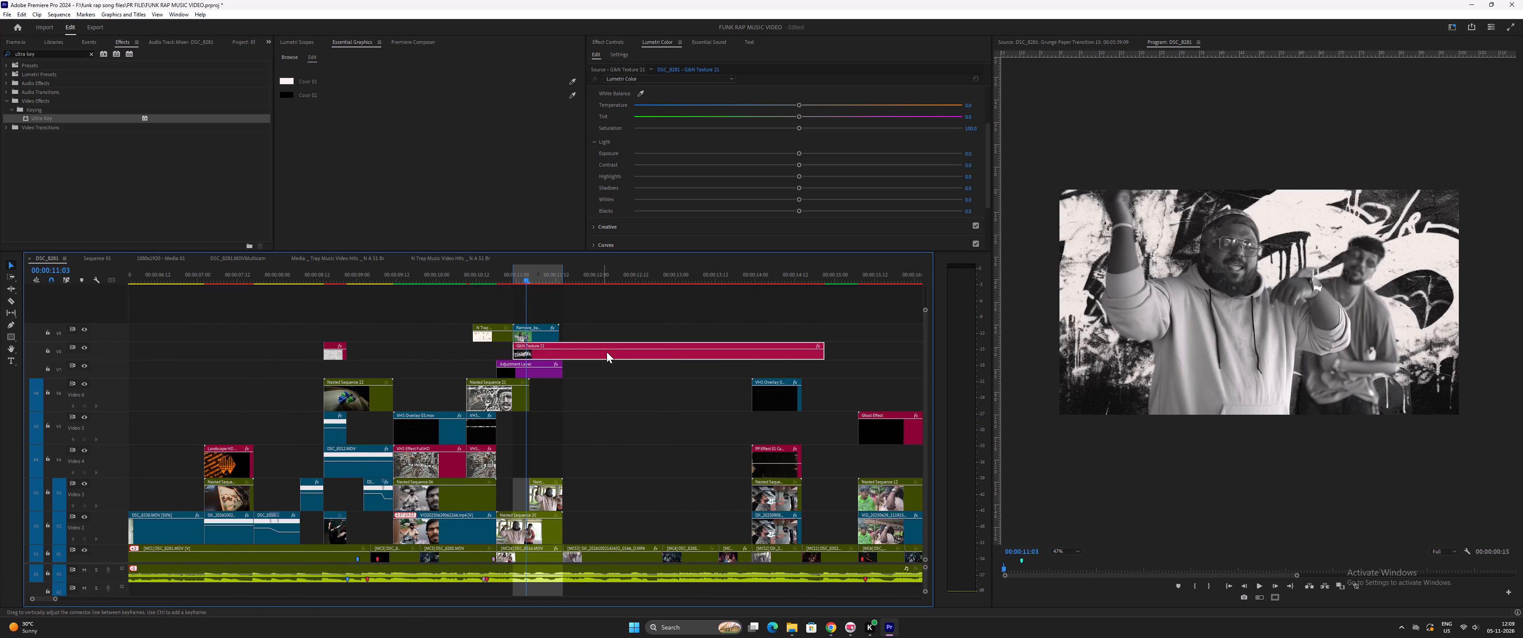
Trim the end of G&N Texture 21 back to the end of the adjustment layer below it.
key(minus)
key(equal)
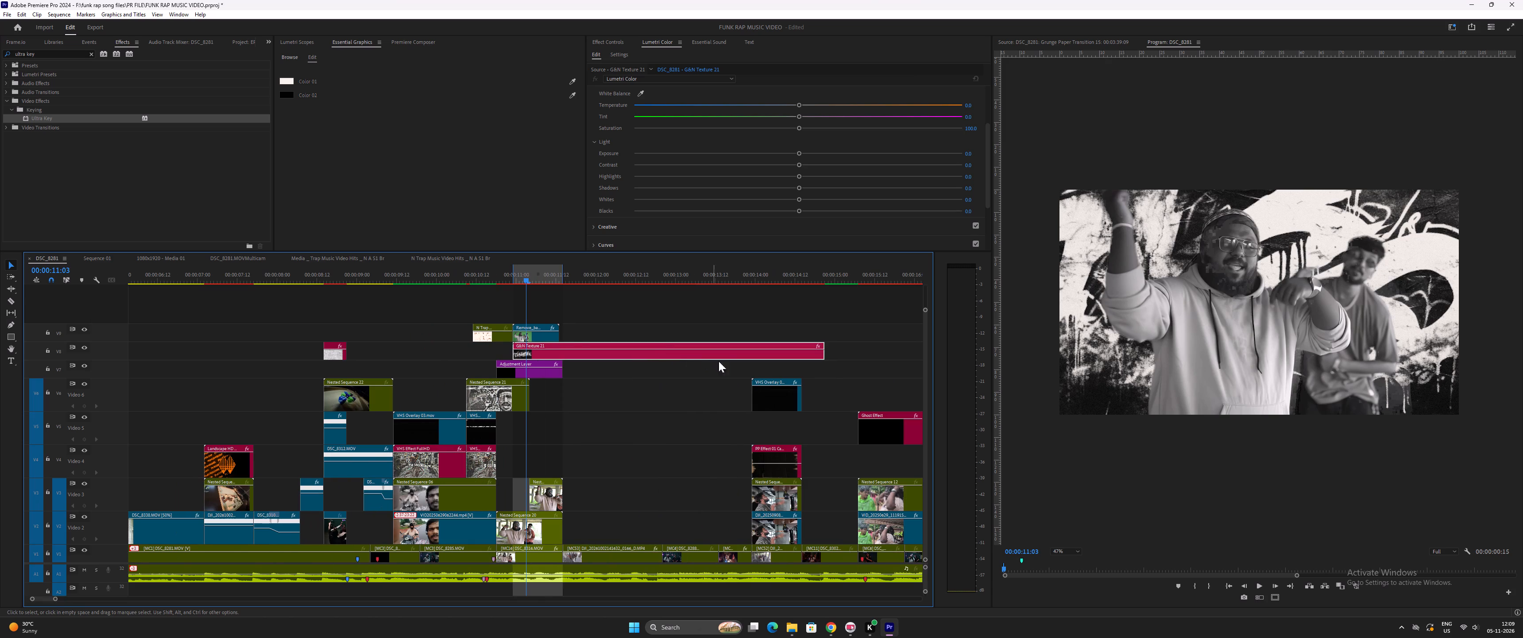
drag(822, 358, 564, 356)
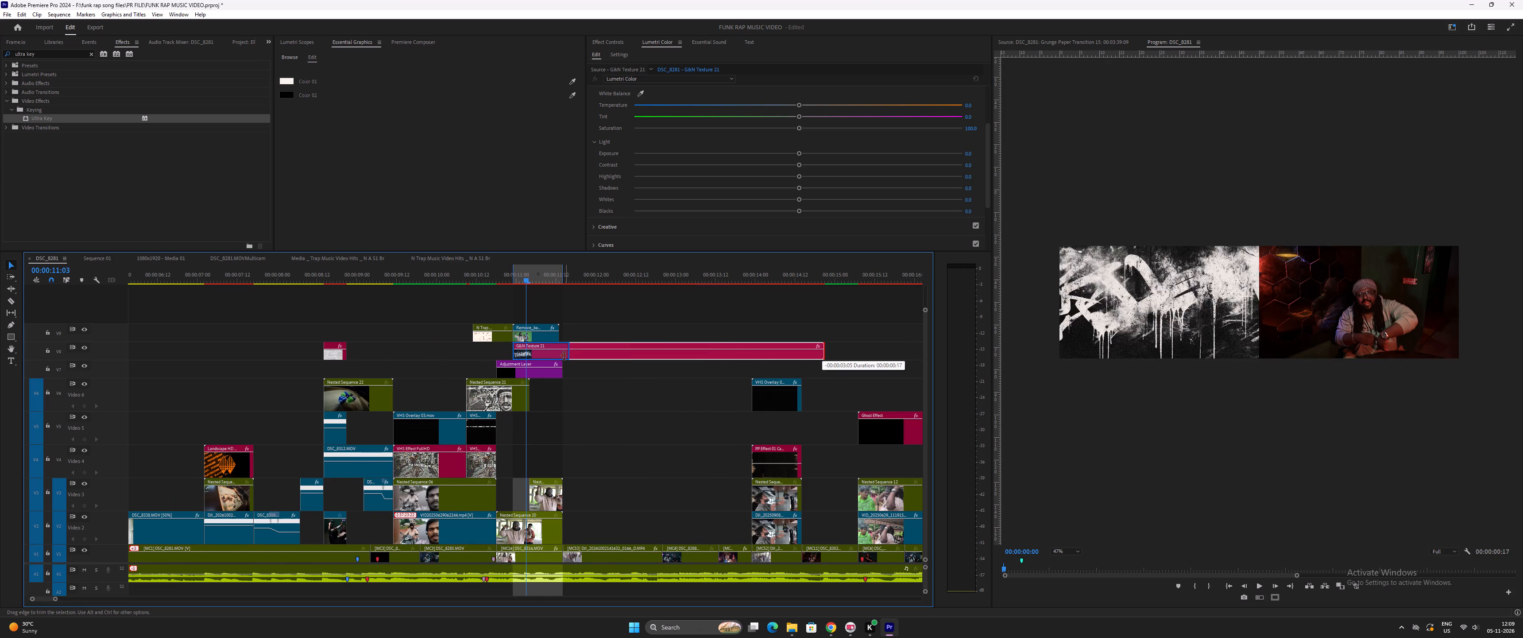
drag(564, 356, 560, 356)
Play the keyed shot near 0:11 with the grunge texture behind the performers.
key(equal)
key(equal)
key(space)
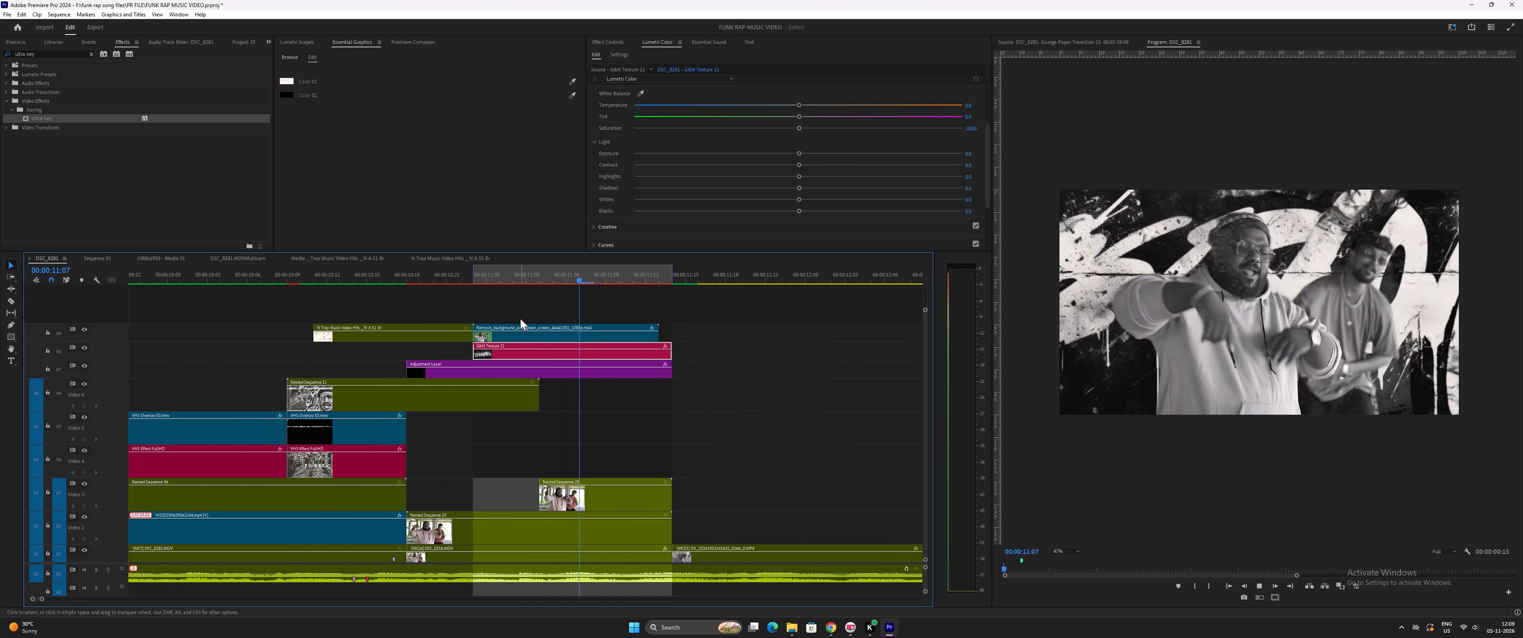
key(space)
drag(642, 279, 473, 306)
key(space)
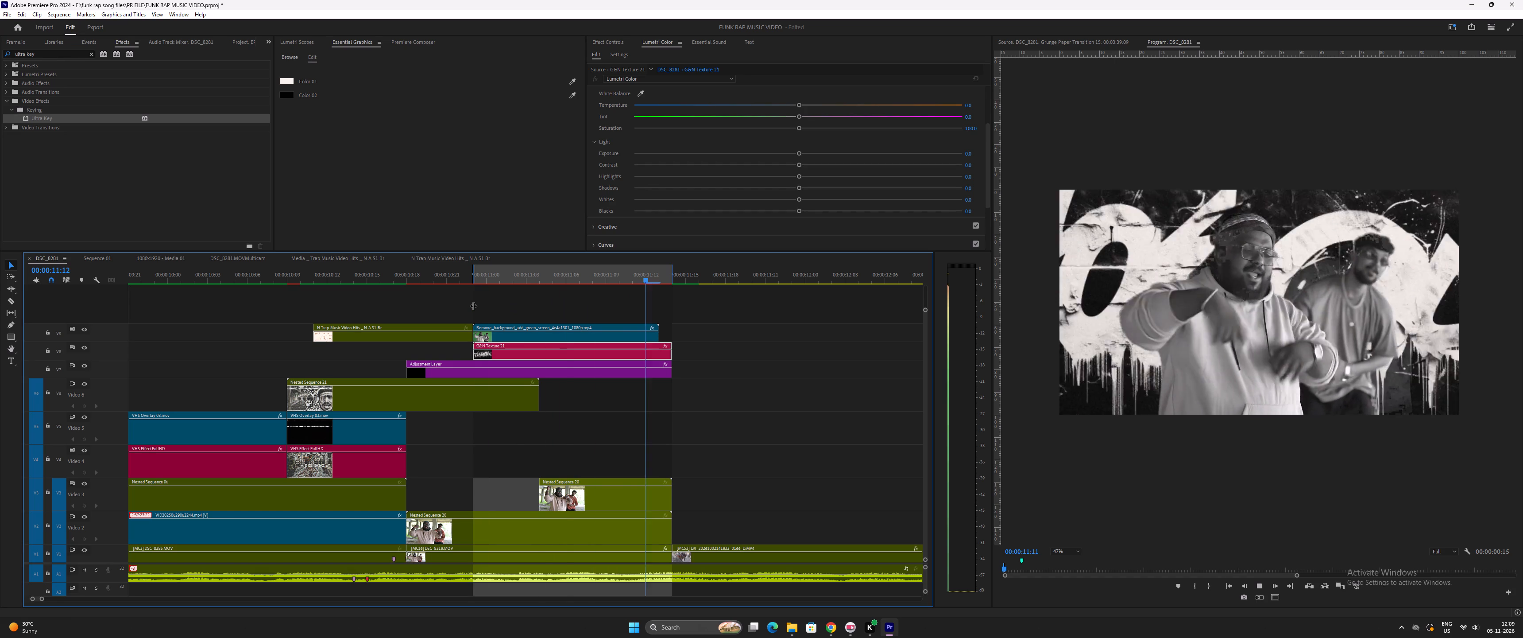
key(space)
Replay the passage leading into the keyed shot and on to the group shot to check the texture background.
key(minus)
drag(372, 276, 377, 278)
key(space)
key(equal)
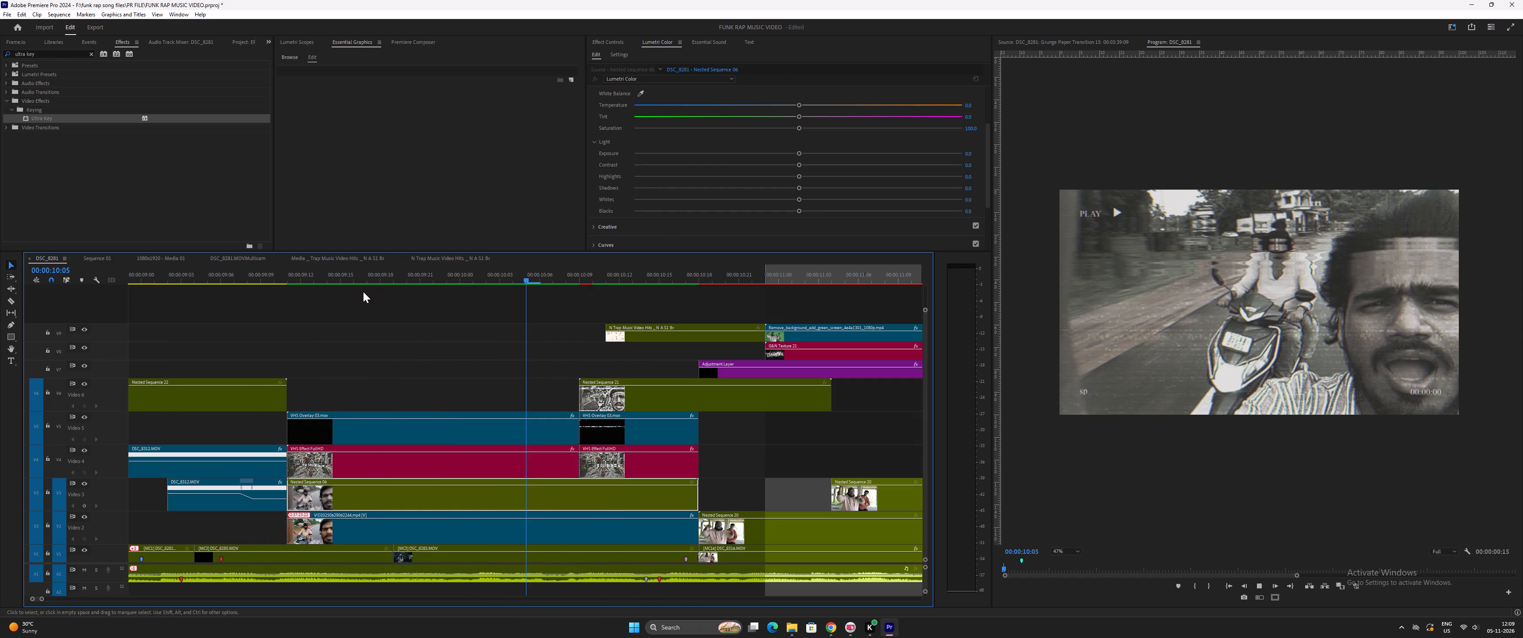
key(minus)
key(space)
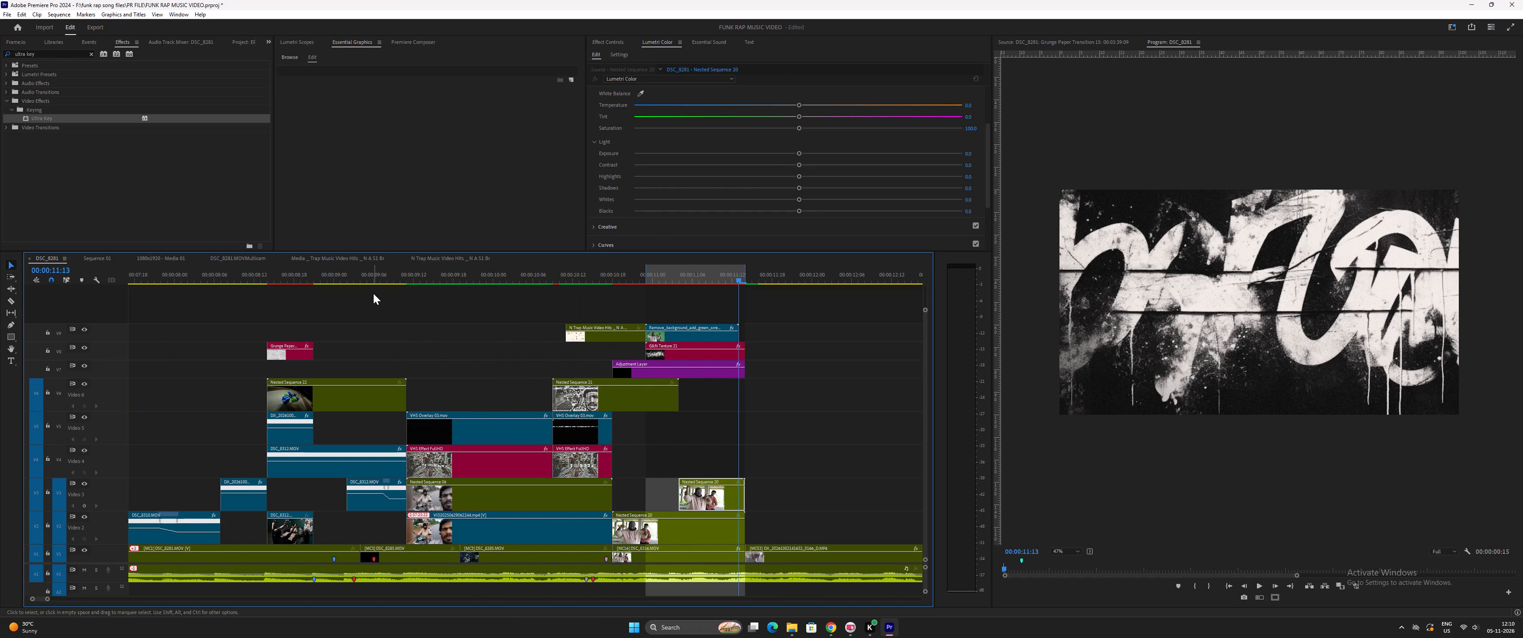
drag(609, 276, 615, 277)
key(space)
key(equal)
key(space)
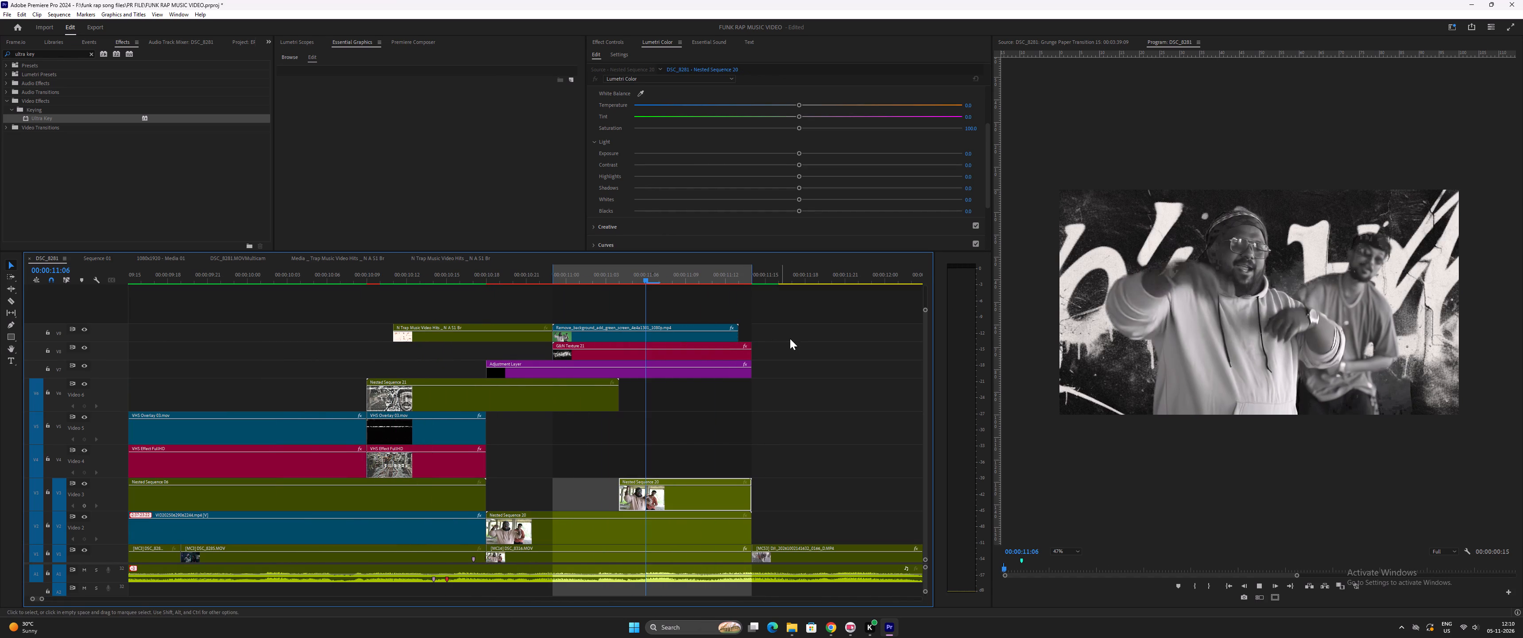
key(space)
key(space)
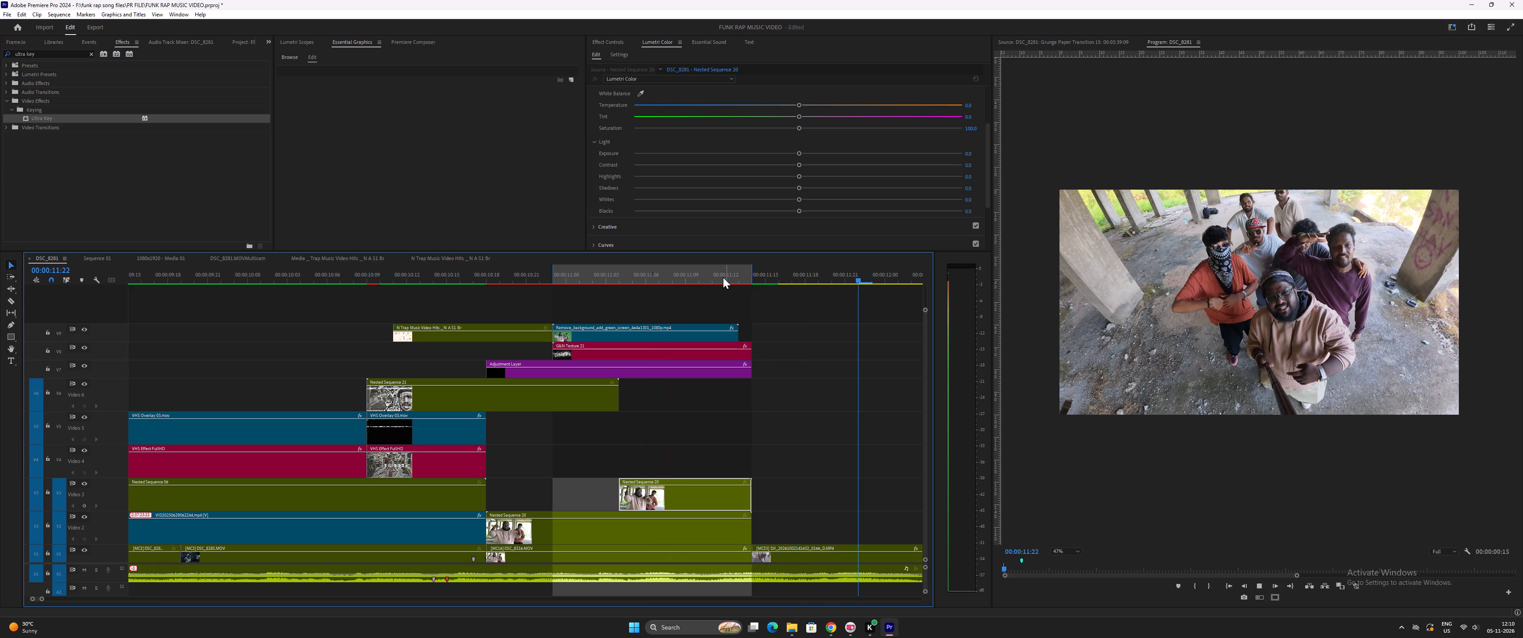
Trim the end of G&N Texture 21 on Video 8 to match the end of the keyed shot above it.
drag(750, 357, 737, 355)
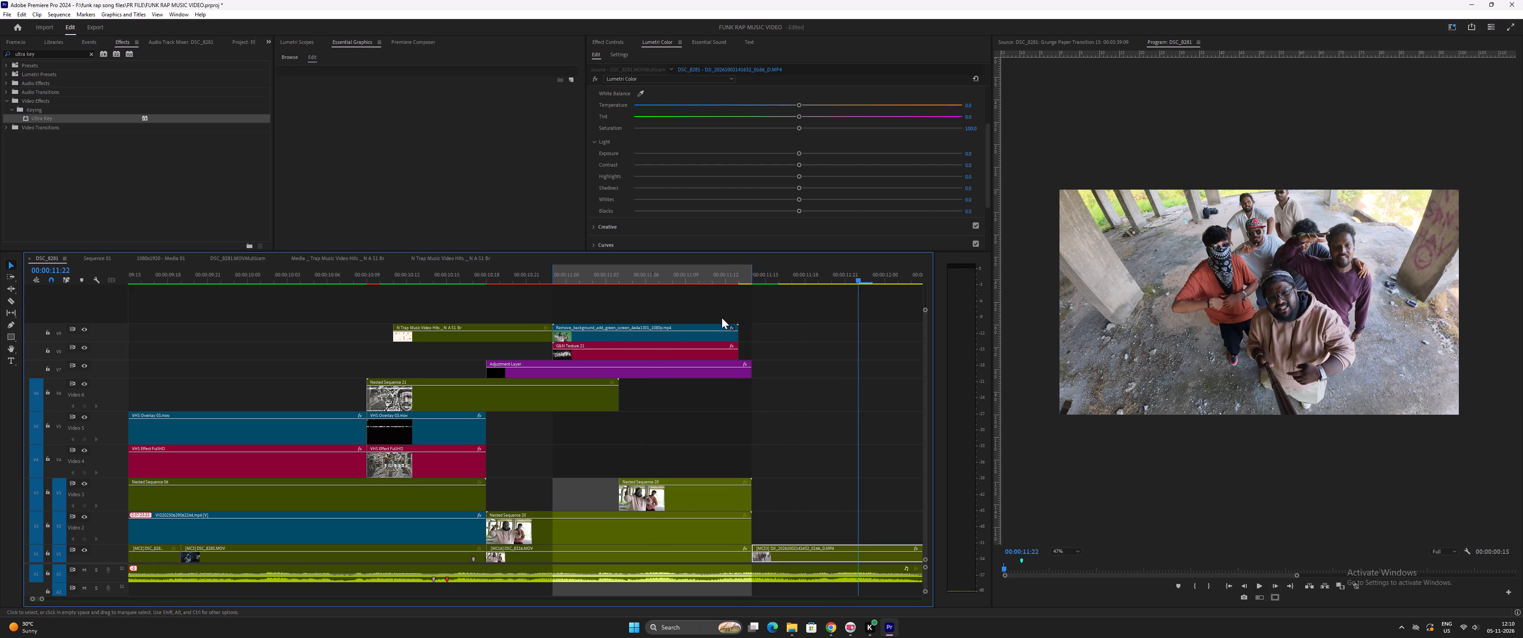
Replay the cut from the textured keyed shot into the group shot, including the passage before it.
click(700, 276)
key(space)
key(space)
key(minus)
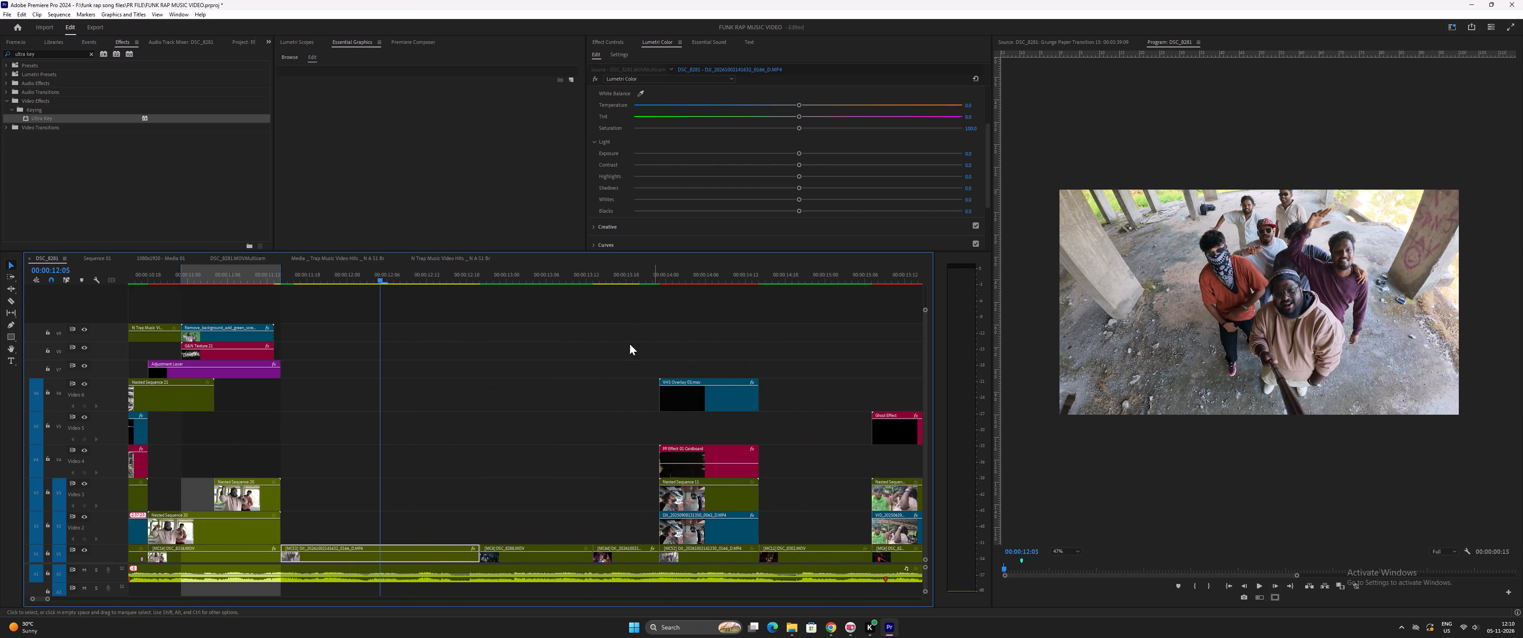
key(minus)
click(291, 278)
key(space)
text(==-)
key(space)
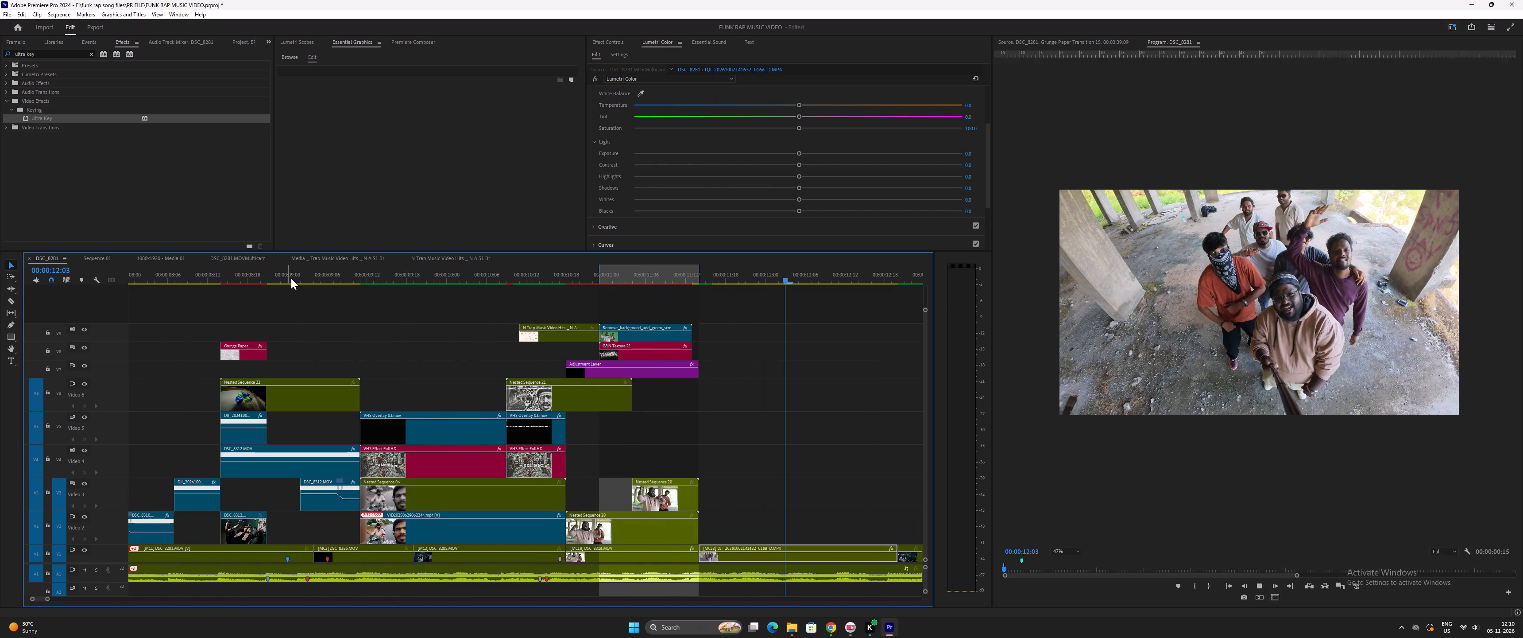
click(623, 274)
key(equal)
key(equal)
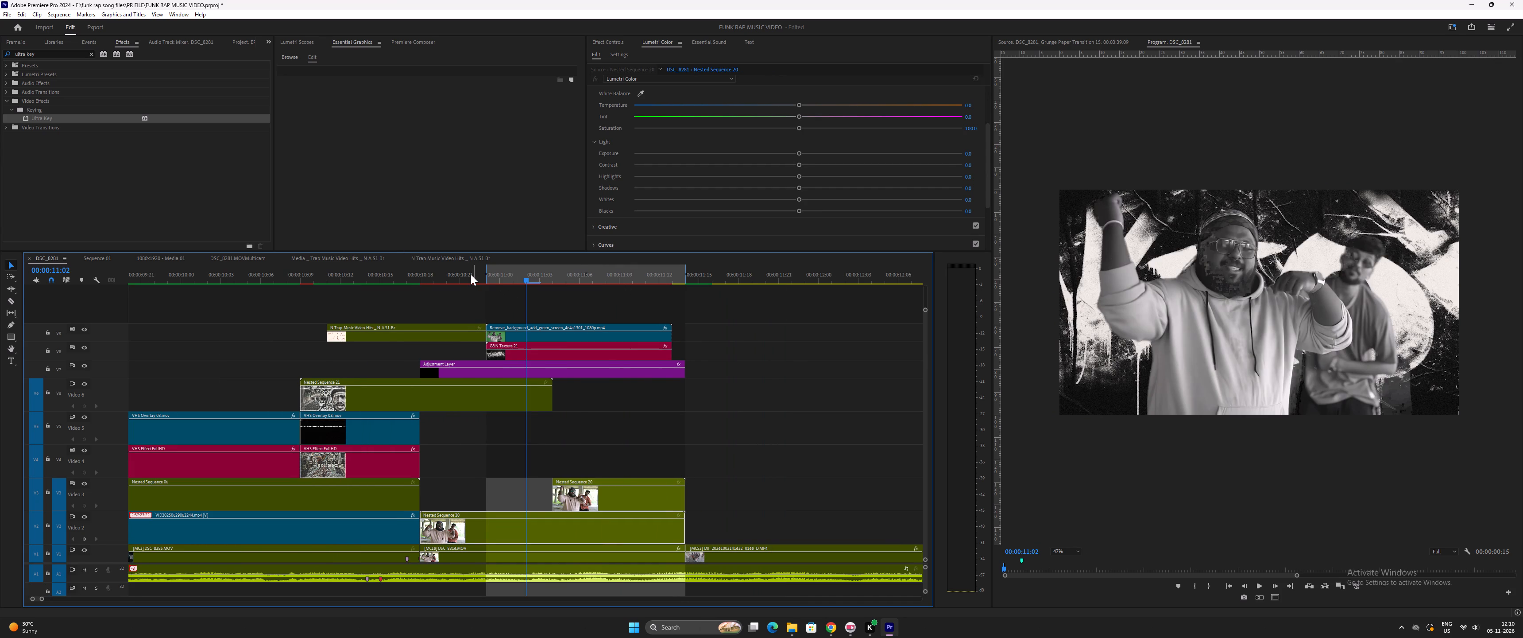
Replay the textured keyed shot from just before 0:11 through the cut into the group shot.
click(471, 274)
key(space)
key(space)
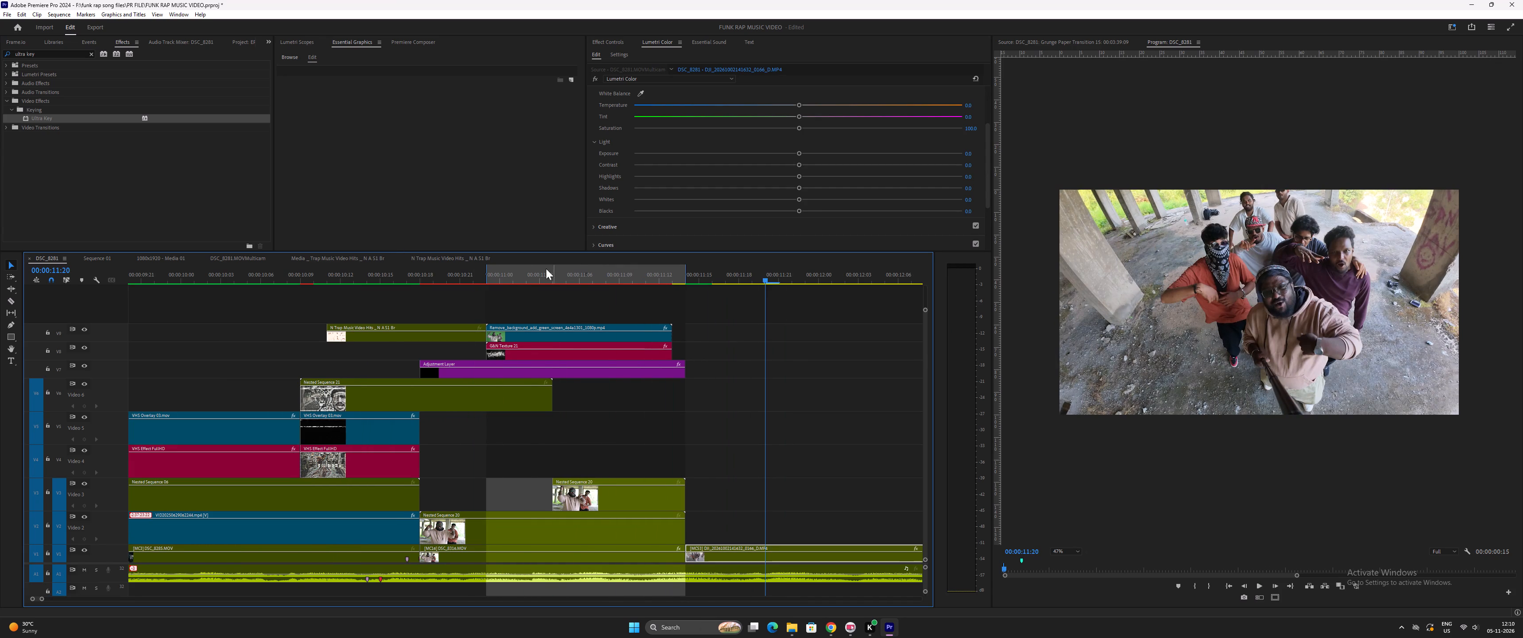
Render preview files for the marked range covering the keyed shot and its texture background.
click(523, 272)
key(equal)
key(equal)
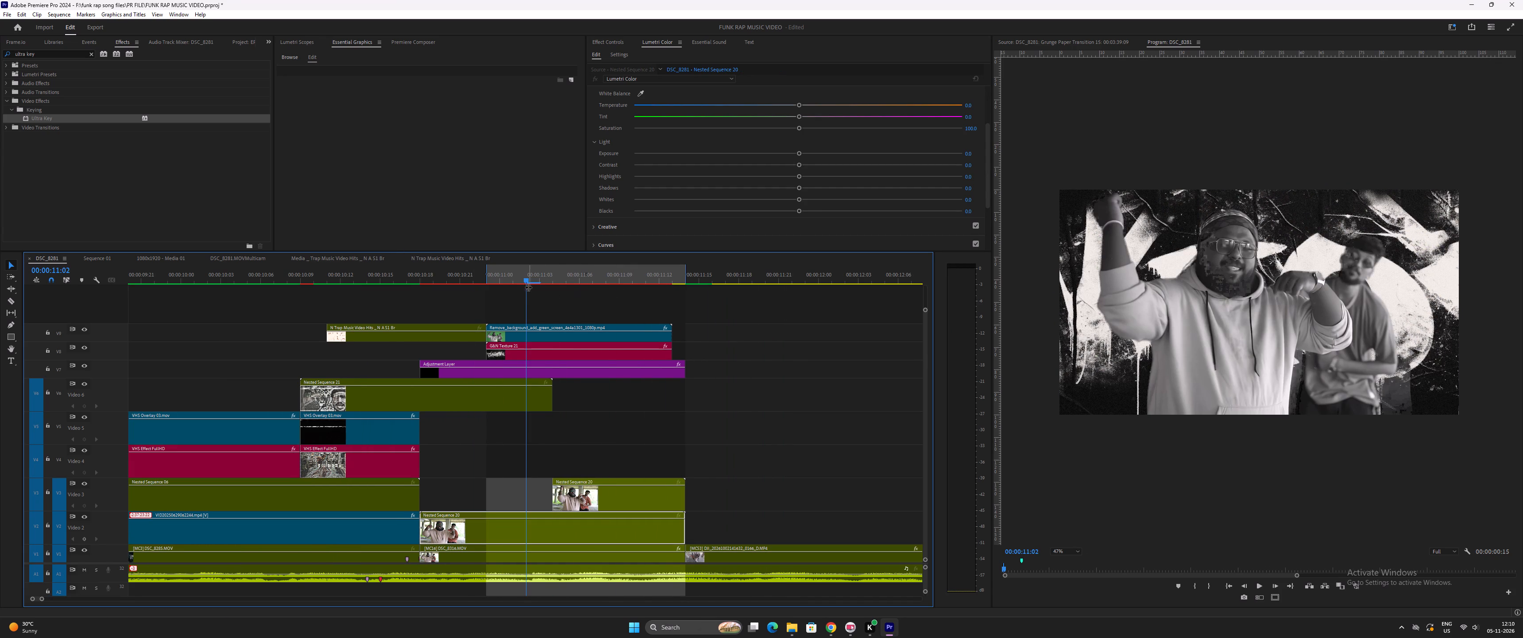
key(ctrl+p)
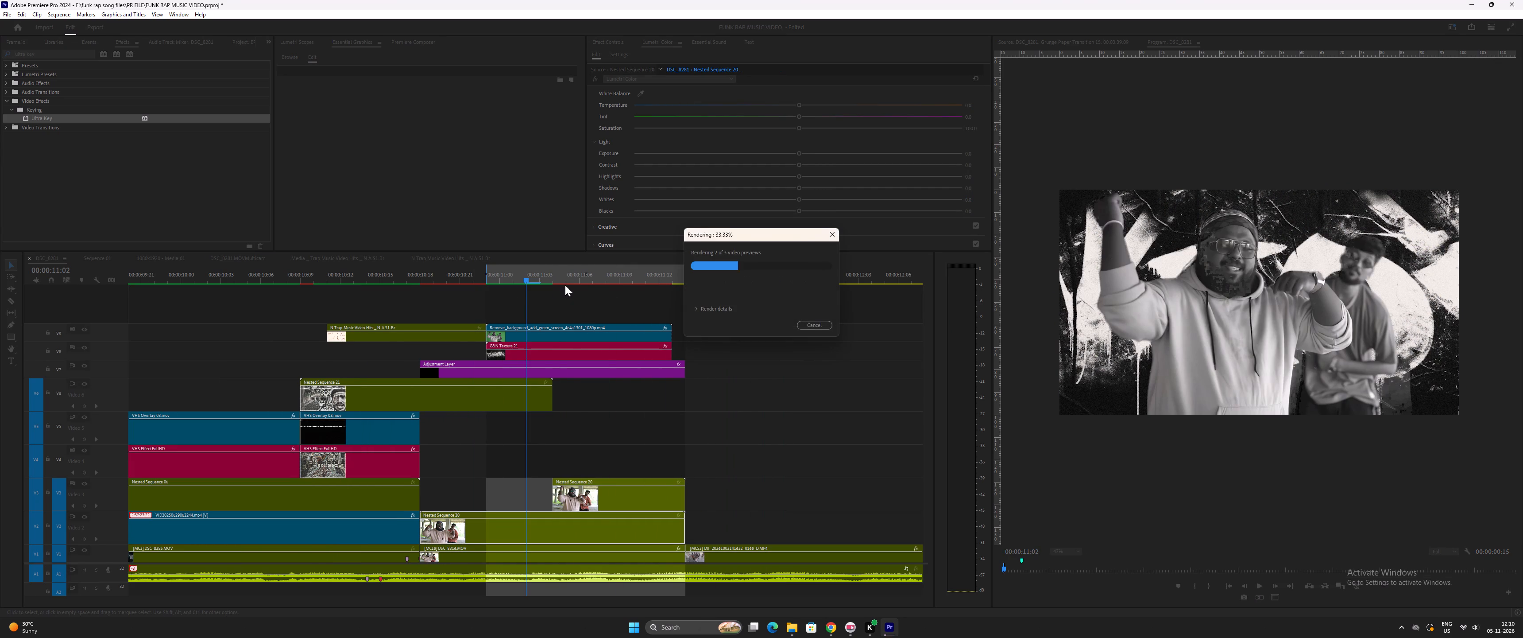
Play the rendered keyed shot into the group shot and scrub back through its opening frames.
key(space)
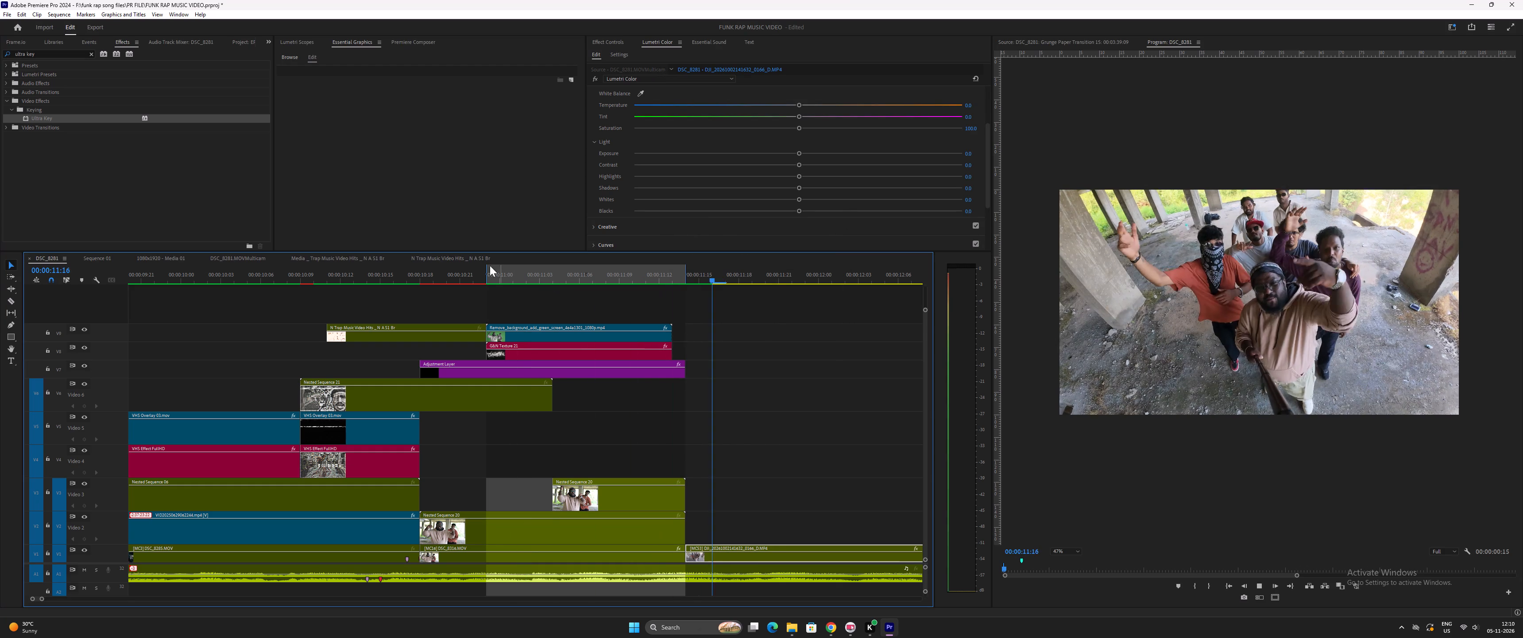
key(space)
drag(500, 276, 547, 288)
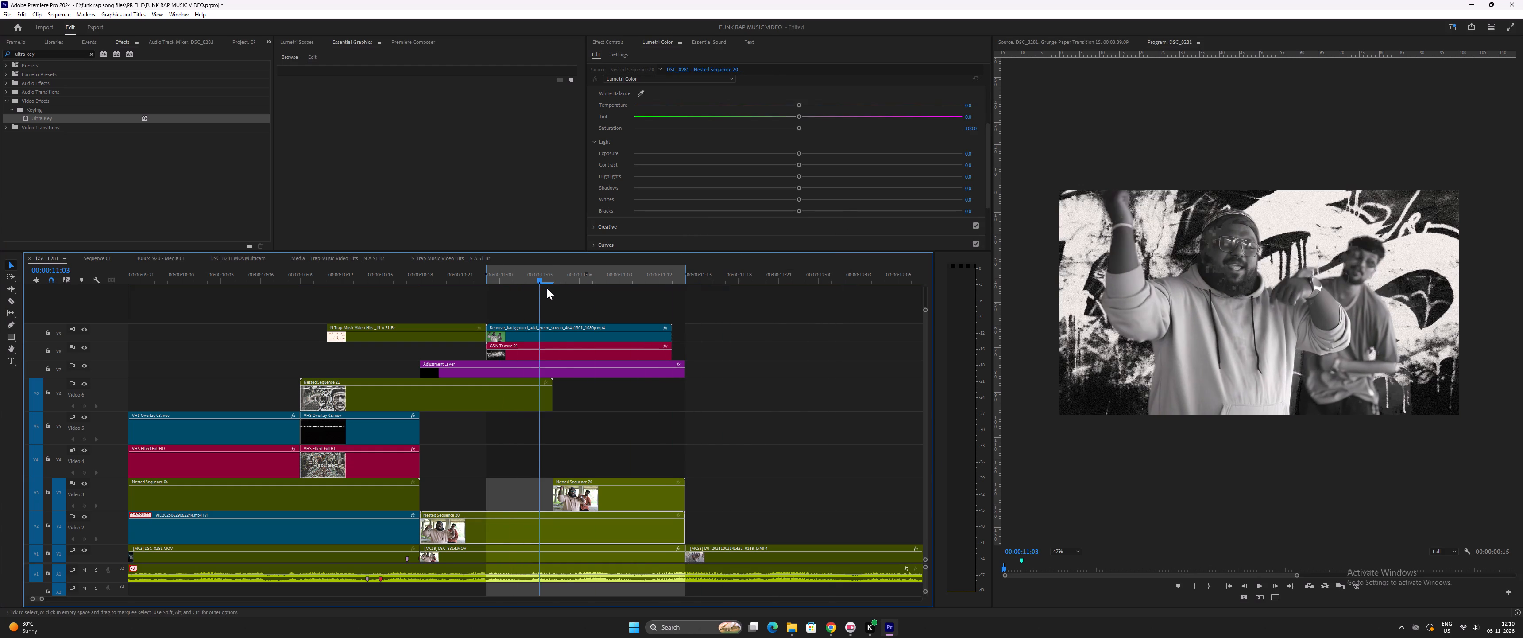
drag(547, 288, 549, 293)
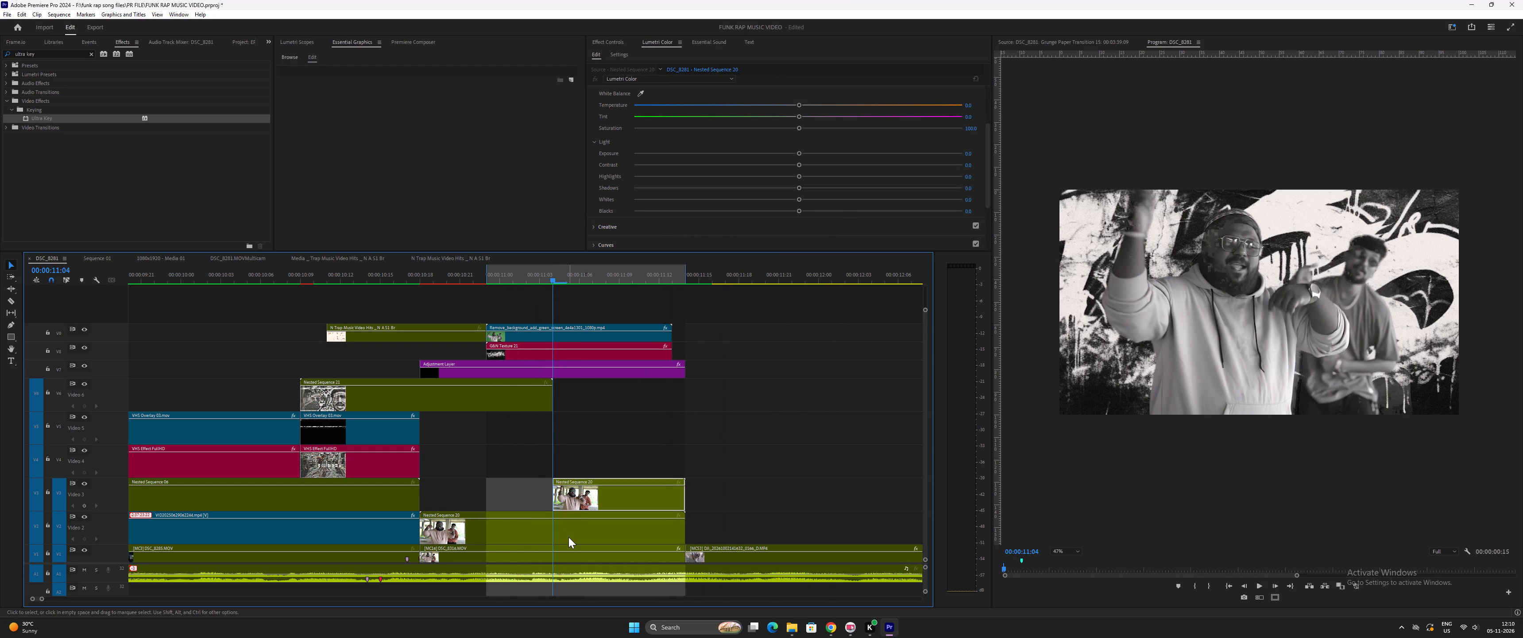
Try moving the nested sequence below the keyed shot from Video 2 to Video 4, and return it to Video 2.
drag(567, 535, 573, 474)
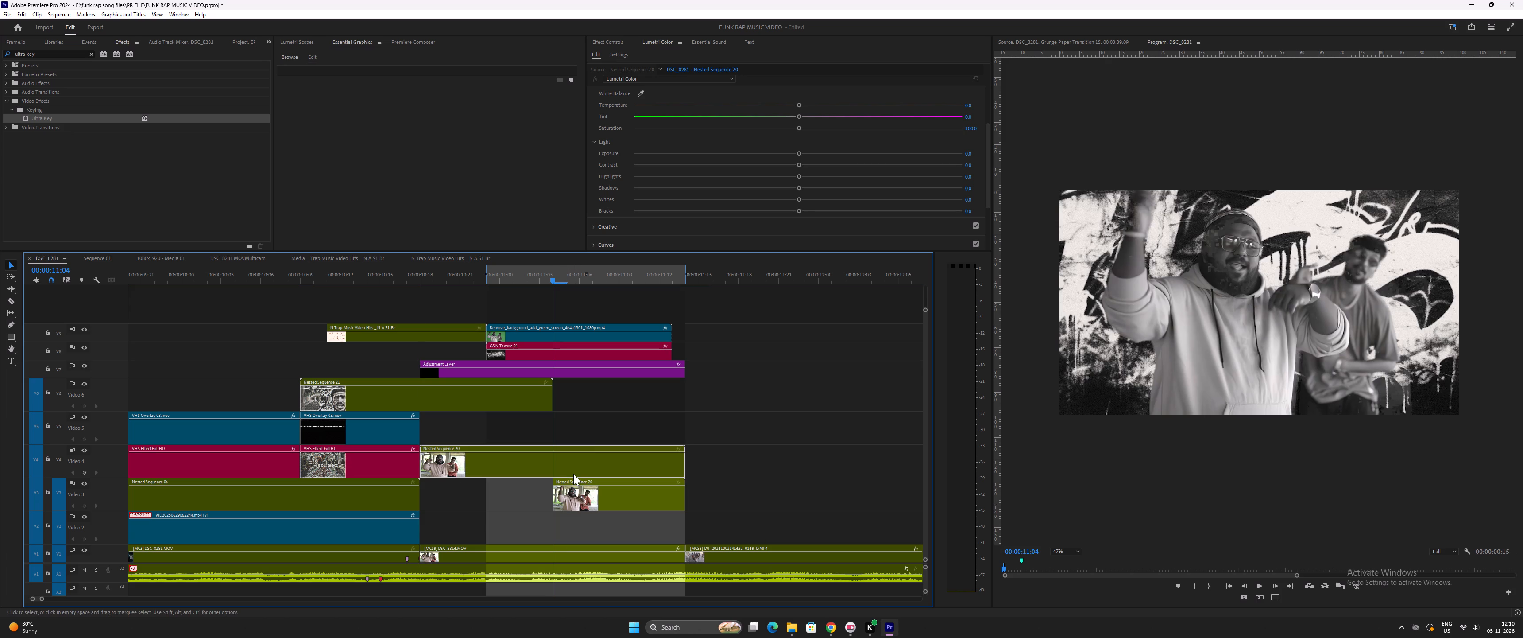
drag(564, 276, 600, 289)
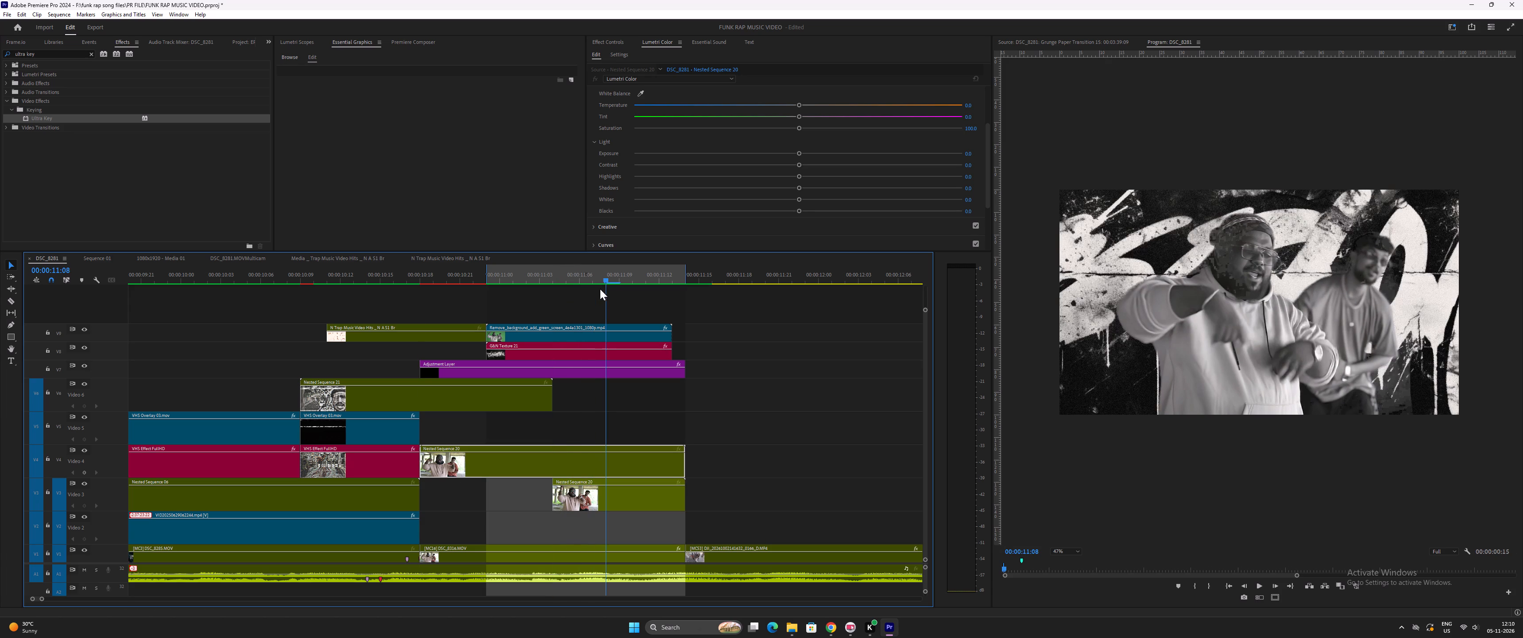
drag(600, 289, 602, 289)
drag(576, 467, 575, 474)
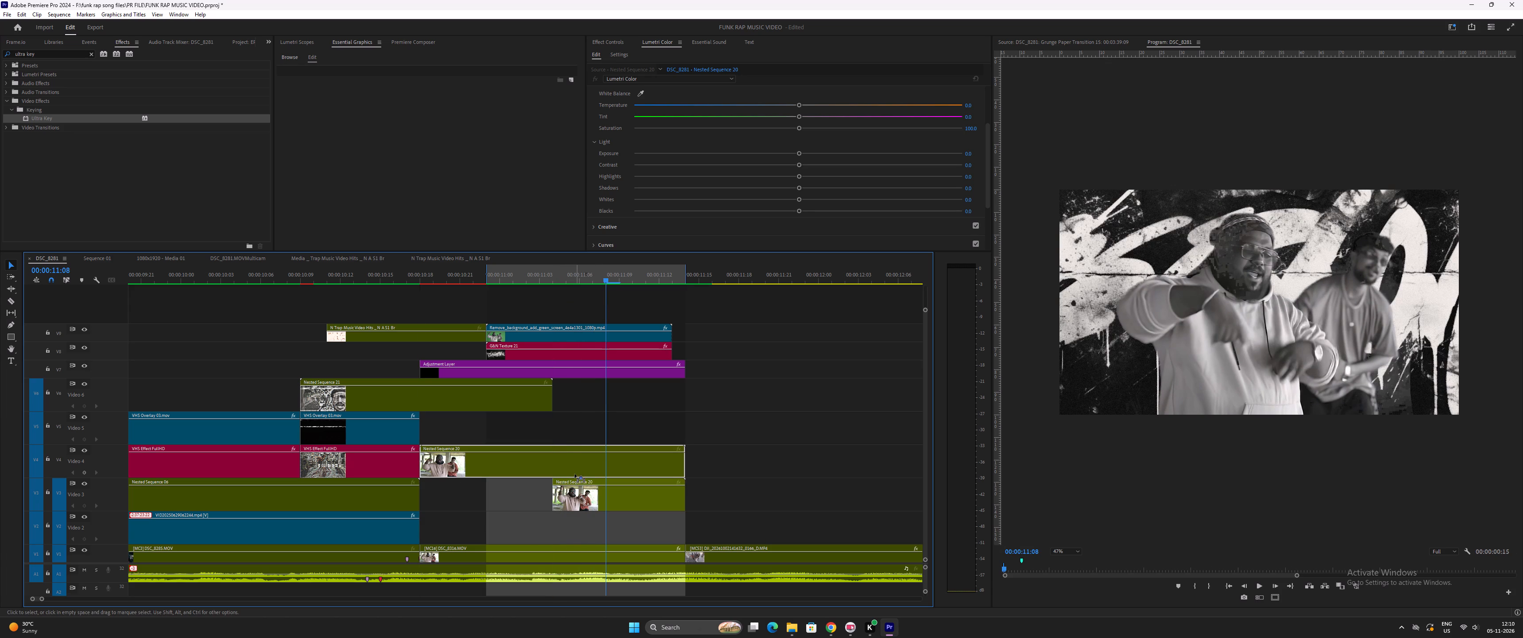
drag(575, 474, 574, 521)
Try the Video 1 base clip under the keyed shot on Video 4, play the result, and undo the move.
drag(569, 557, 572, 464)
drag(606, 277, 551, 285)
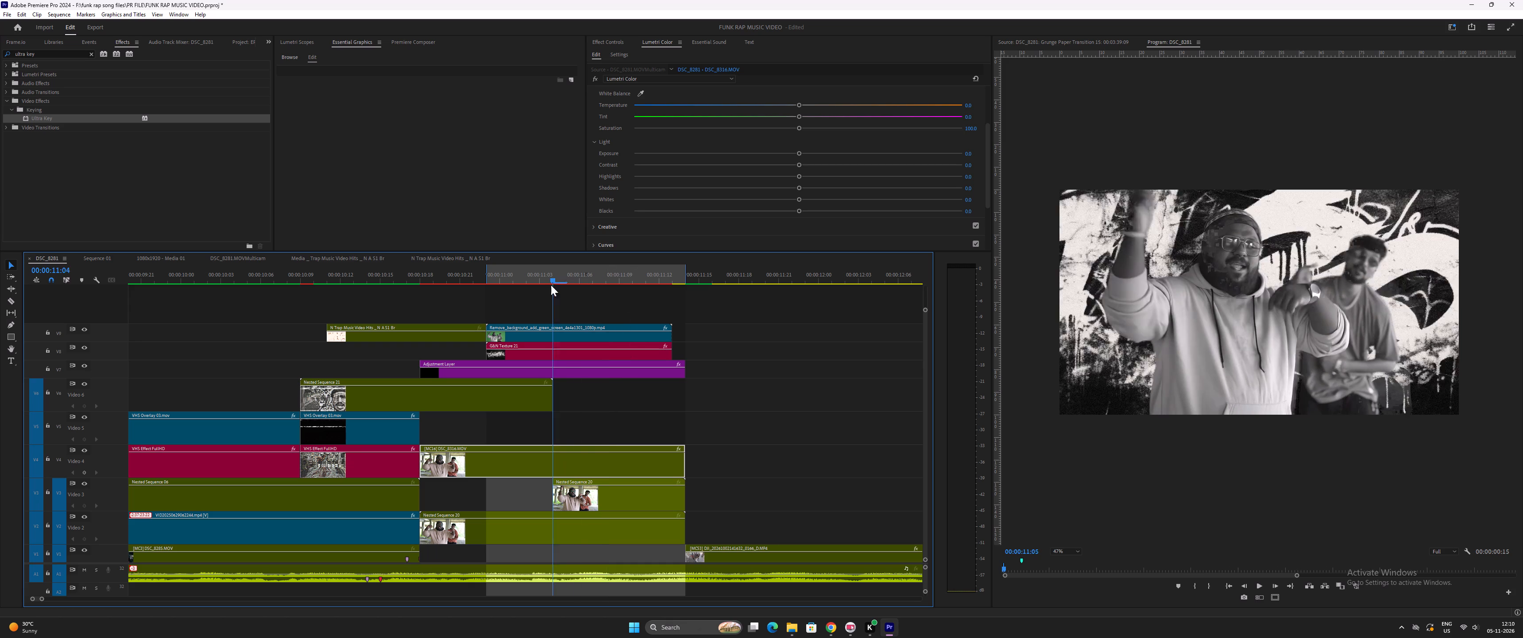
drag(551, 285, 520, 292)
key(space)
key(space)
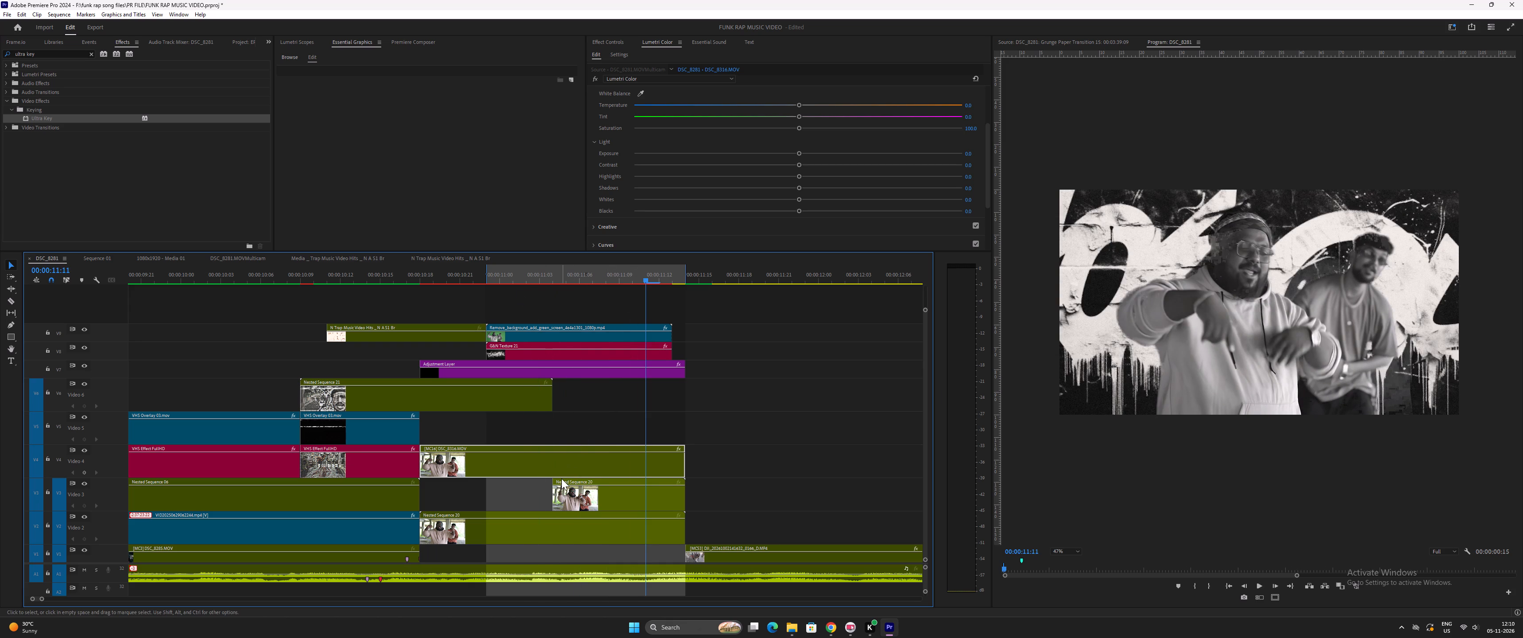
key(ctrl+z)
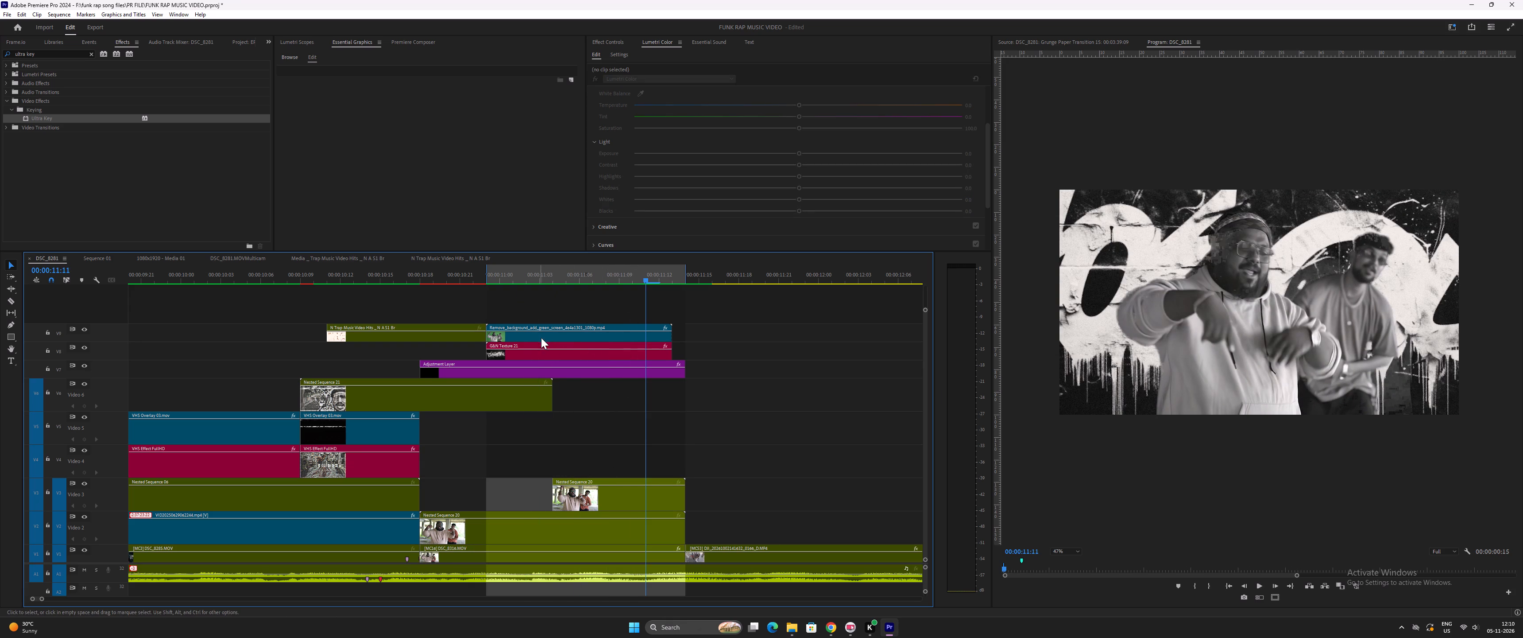
Compare the keyed shot at 0:11:07 with and without the Video 8 texture by toggling that track's output.
click(518, 354)
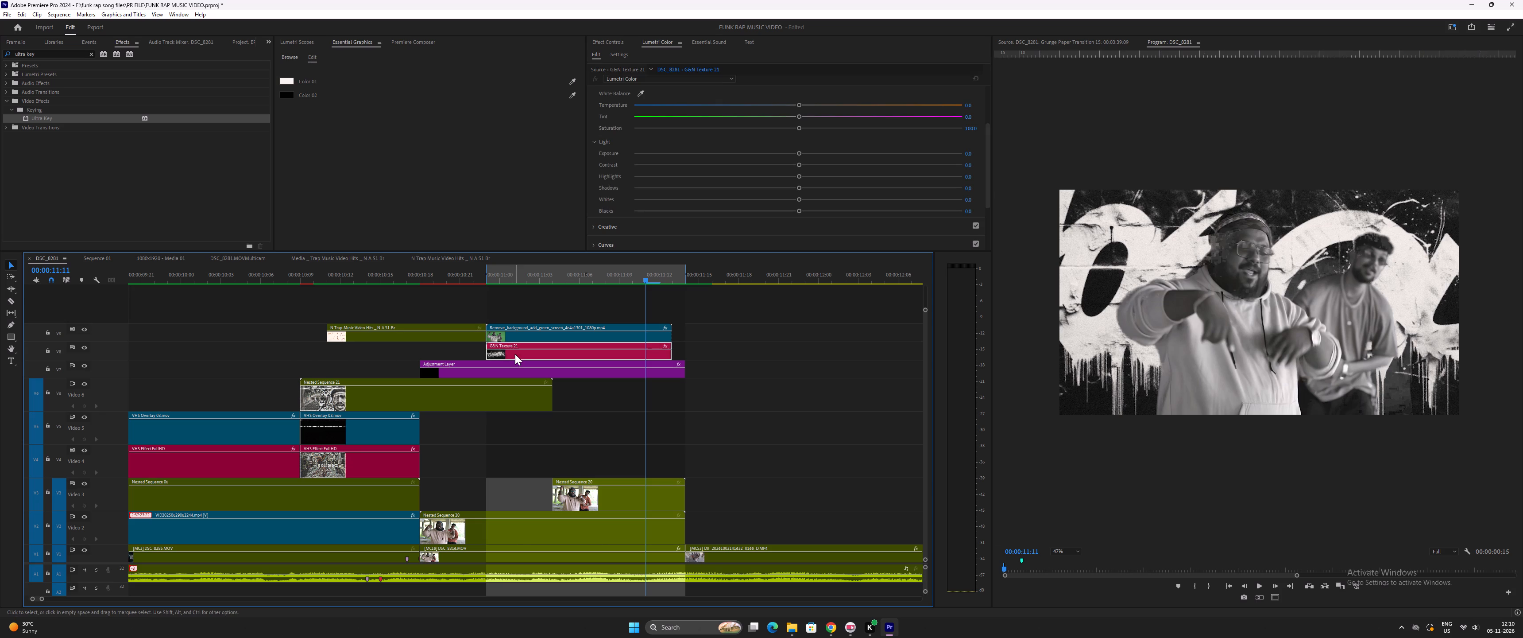
click(590, 274)
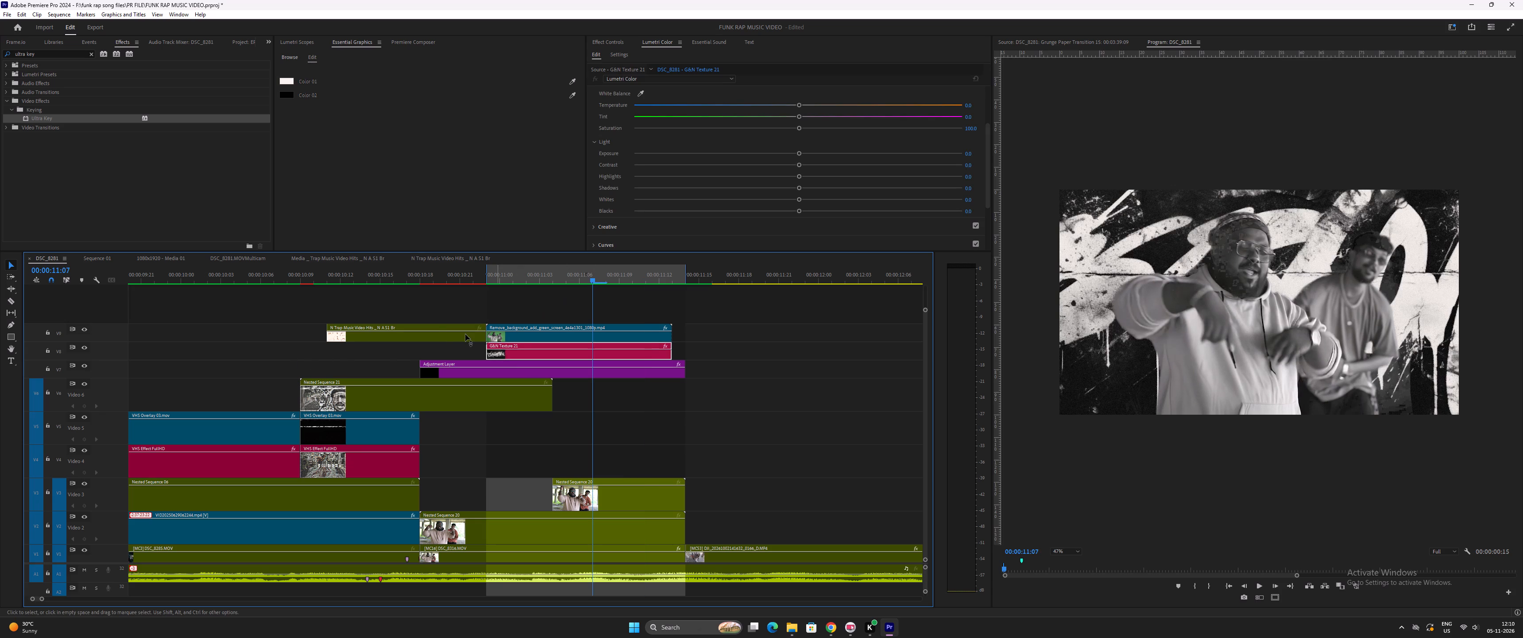
click(83, 345)
click(83, 345)
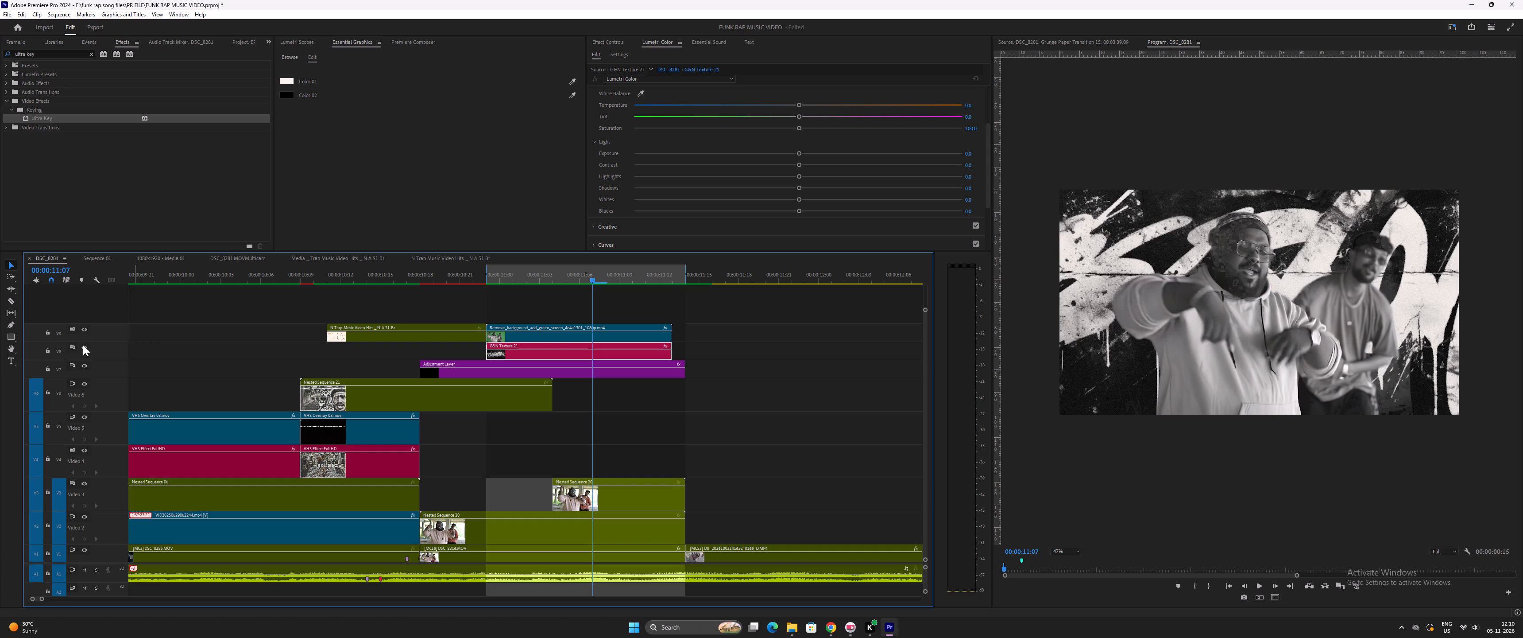
click(83, 345)
click(83, 345)
Bring up the Ultra Key matte generation settings of the keyed performers clip on Video 9.
click(540, 336)
scroll(762, 201, down, 6)
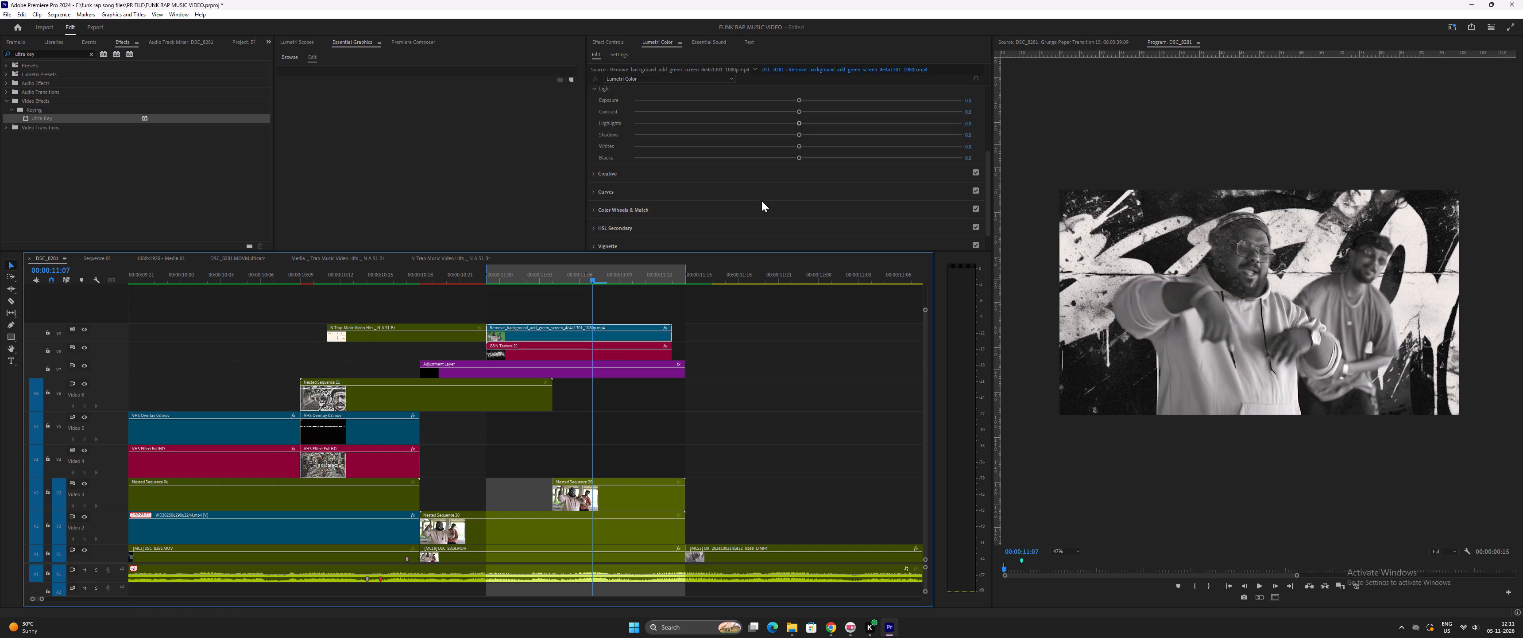
click(610, 41)
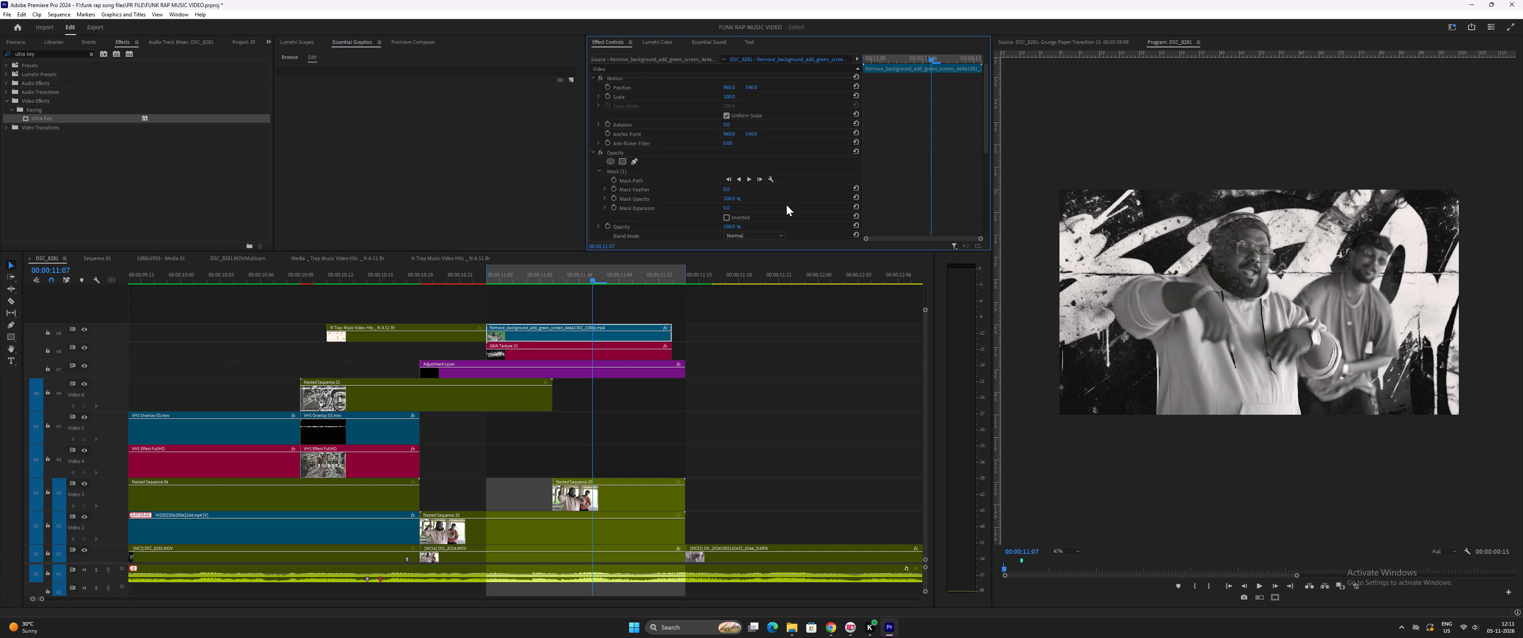
scroll(771, 202, down, 5)
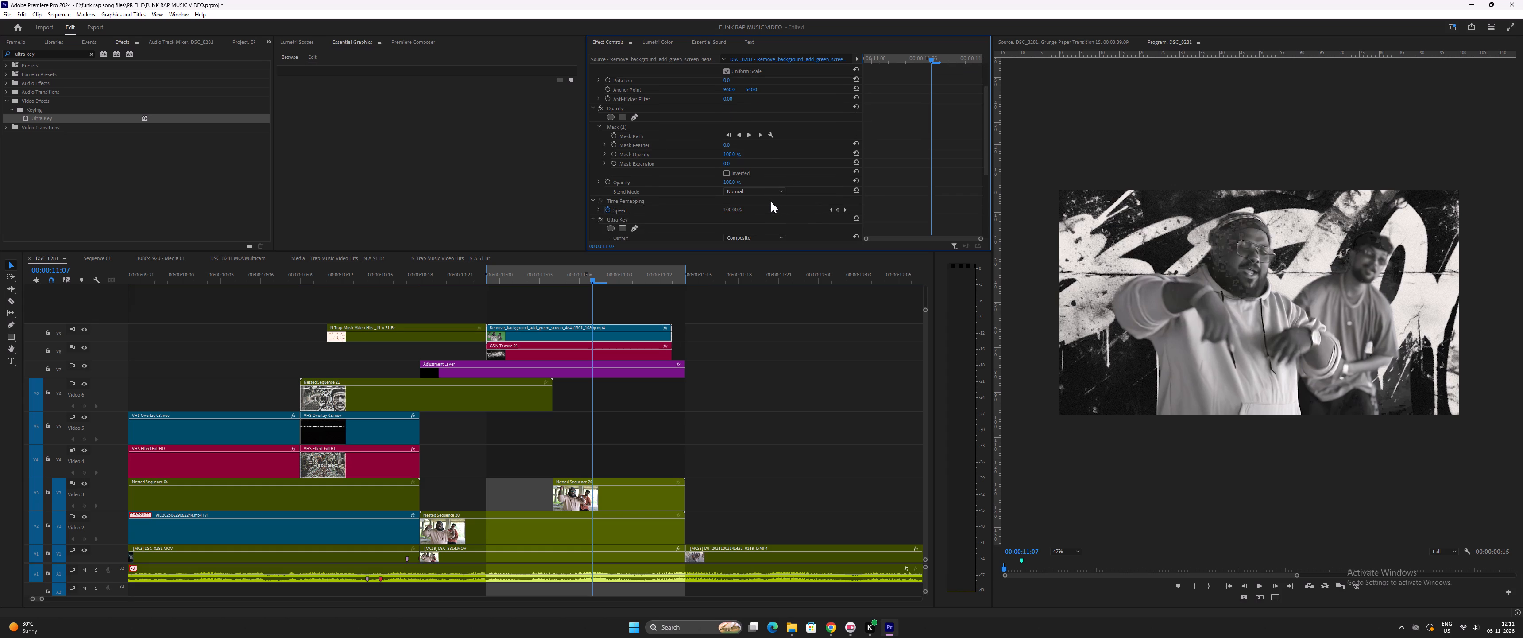
scroll(771, 202, down, 17)
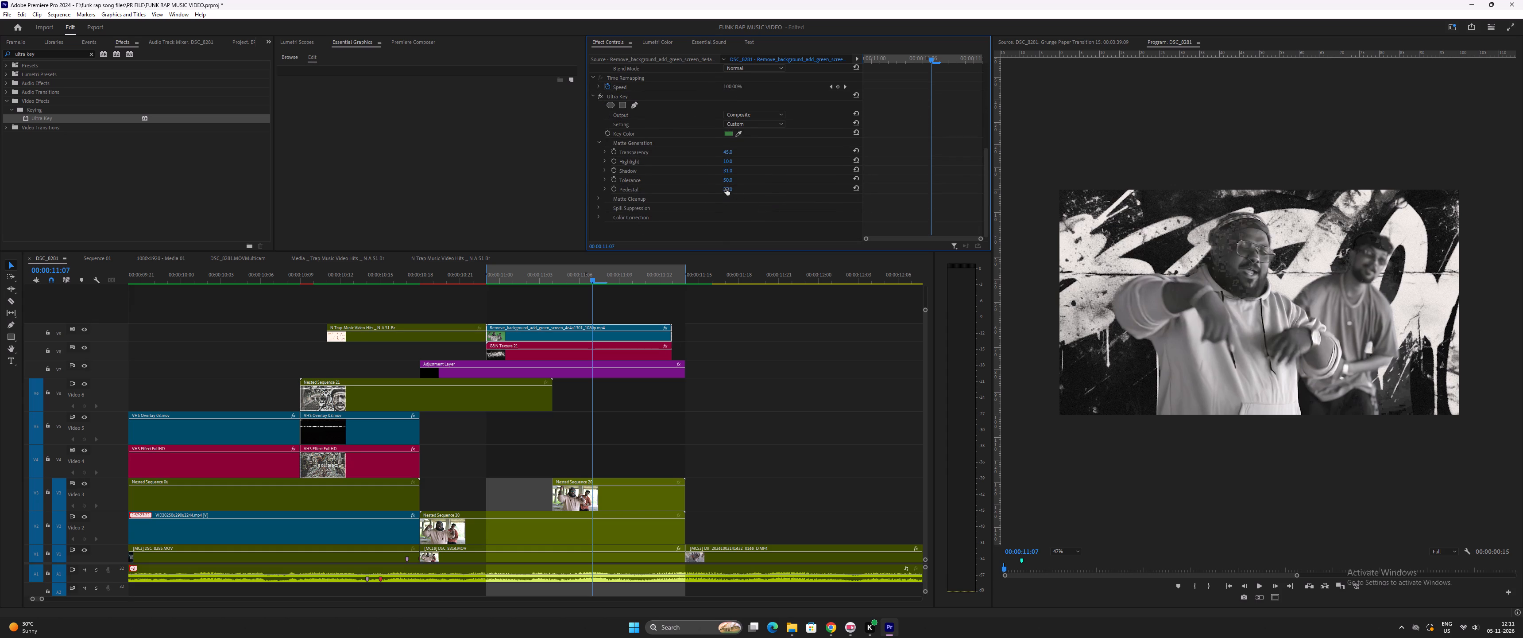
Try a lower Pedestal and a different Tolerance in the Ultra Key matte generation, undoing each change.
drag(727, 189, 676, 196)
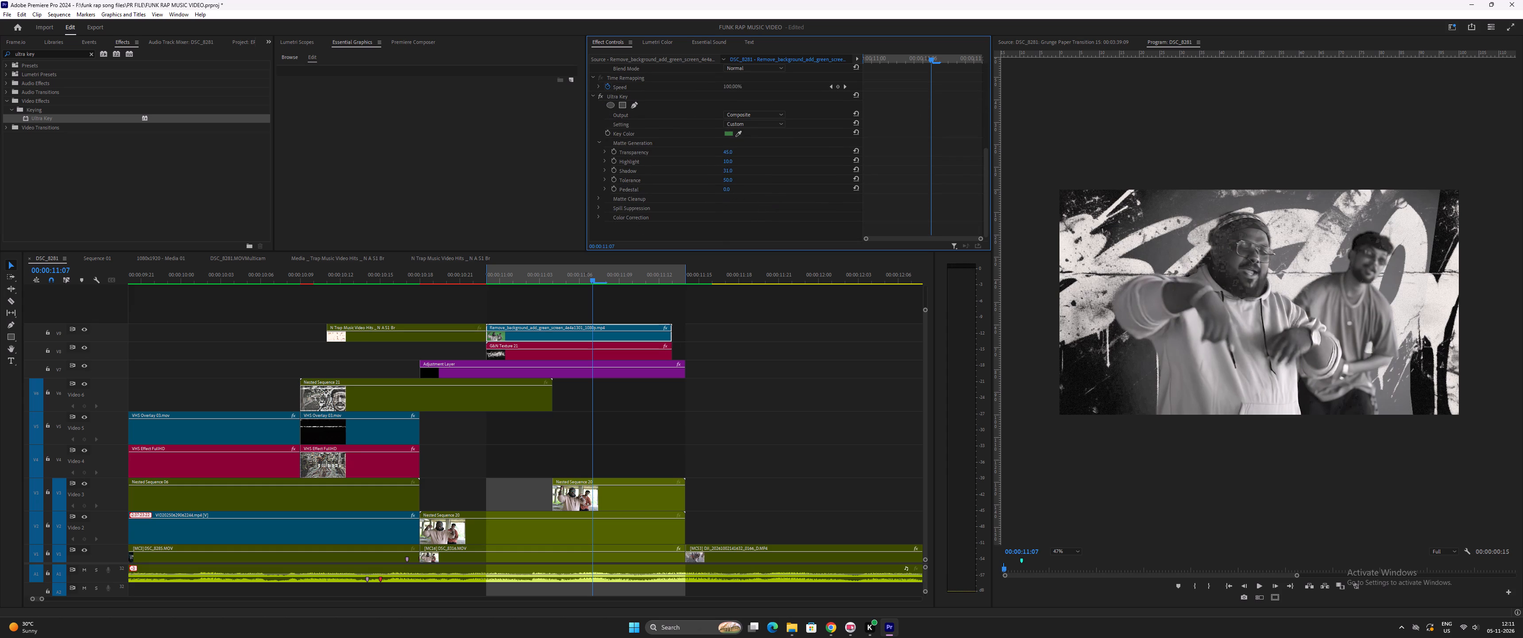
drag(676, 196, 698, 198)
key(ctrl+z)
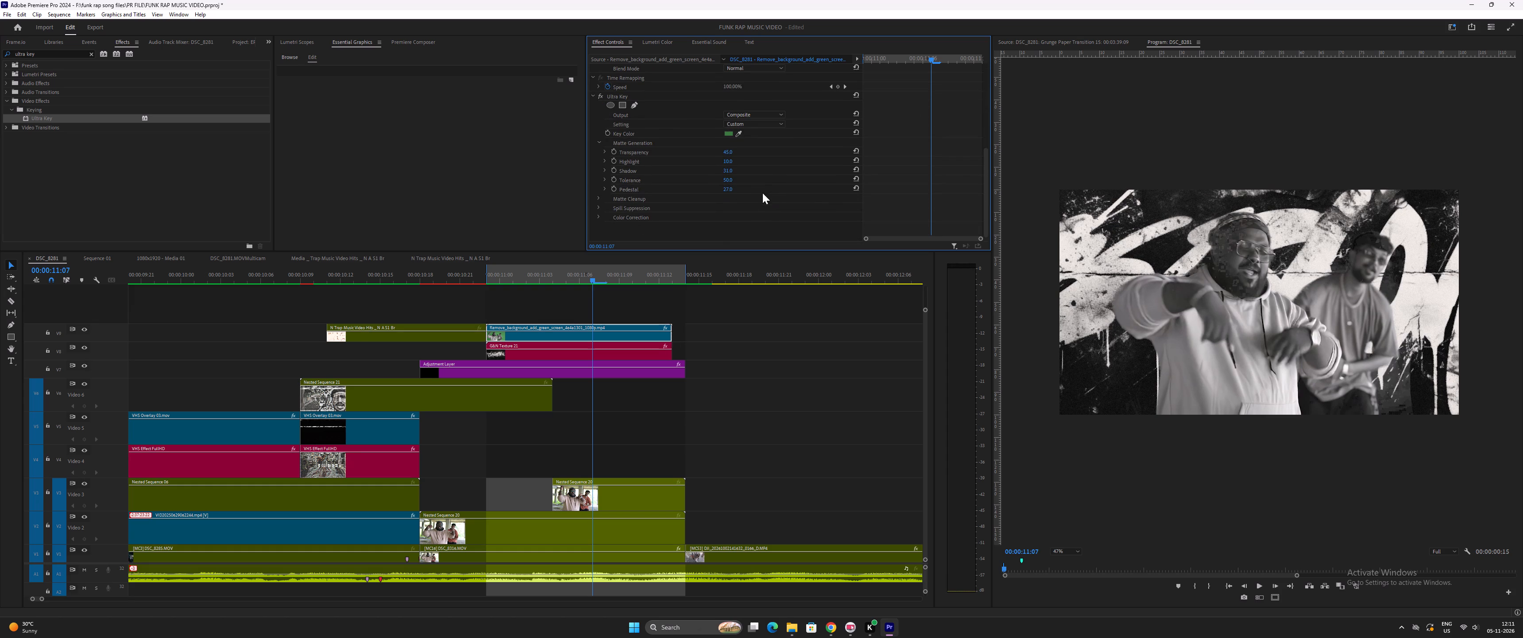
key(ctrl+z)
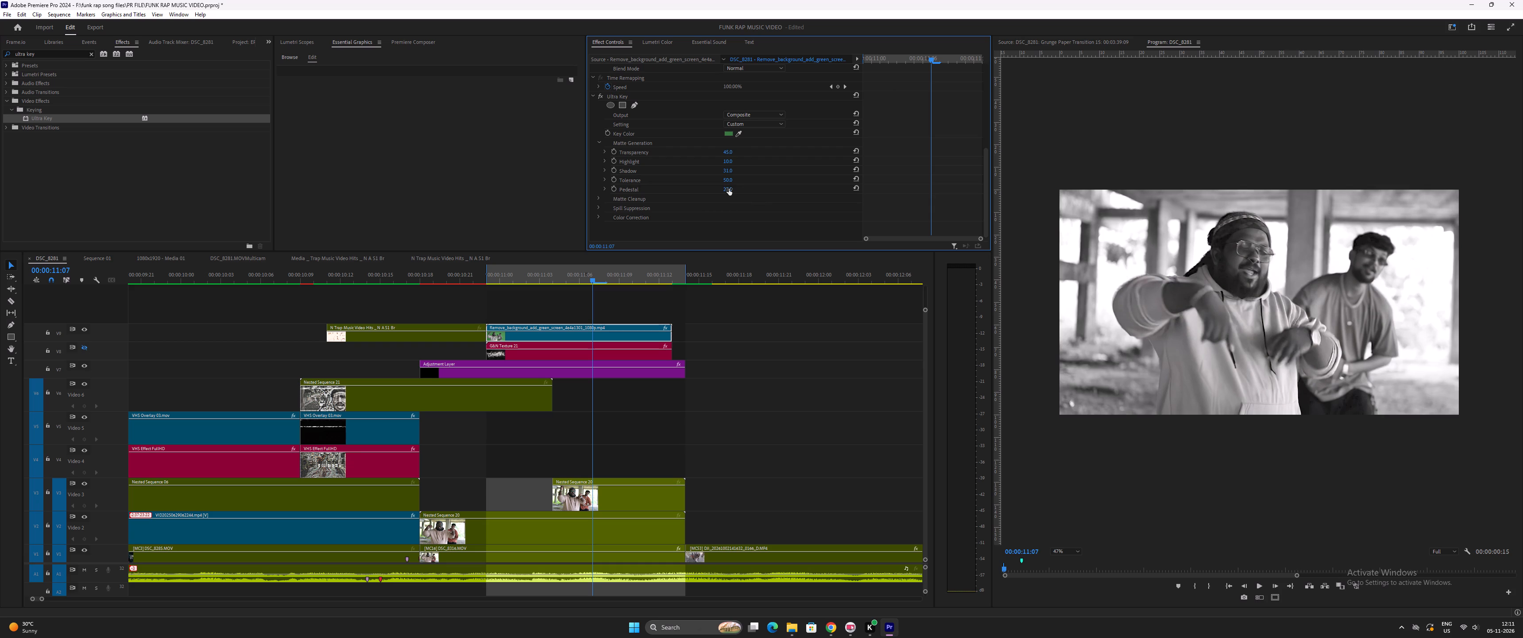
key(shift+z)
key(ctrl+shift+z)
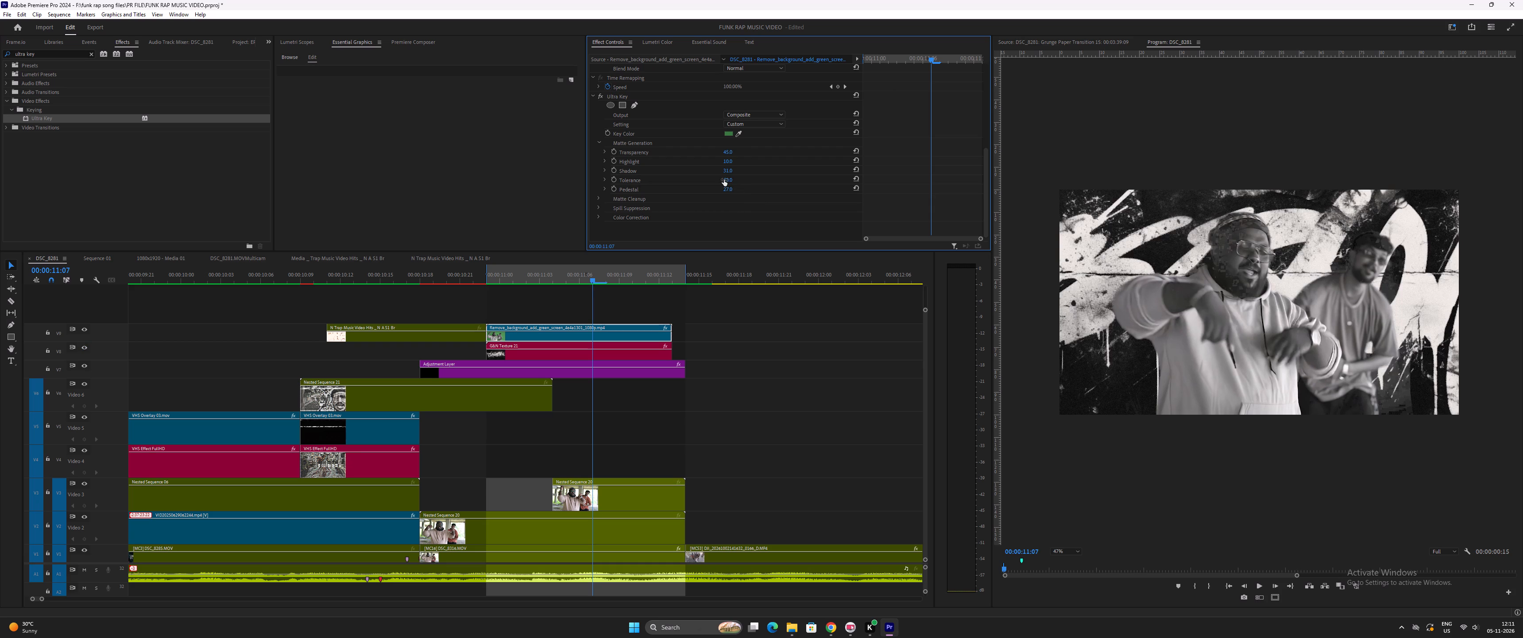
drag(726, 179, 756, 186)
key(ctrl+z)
Raise the Ultra Key Shadow value to clean up the matte around the performers.
drag(725, 169, 731, 188)
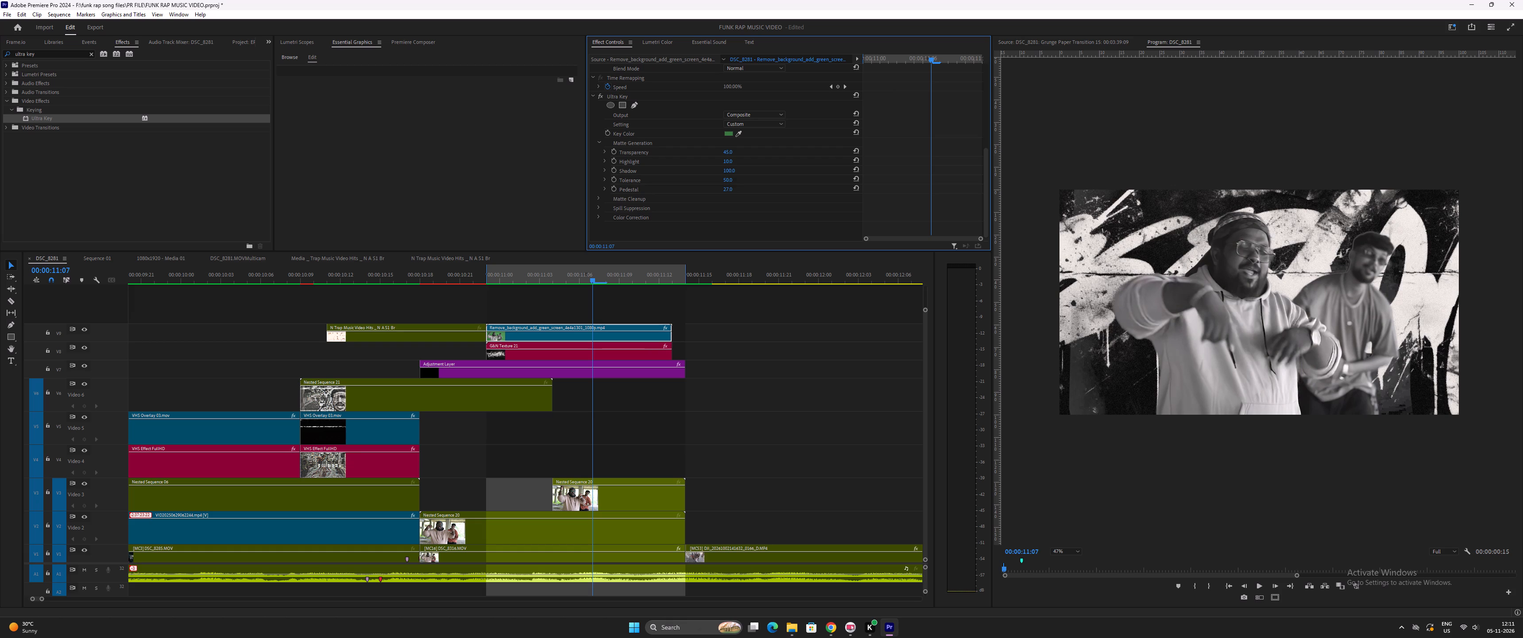
drag(731, 188, 725, 195)
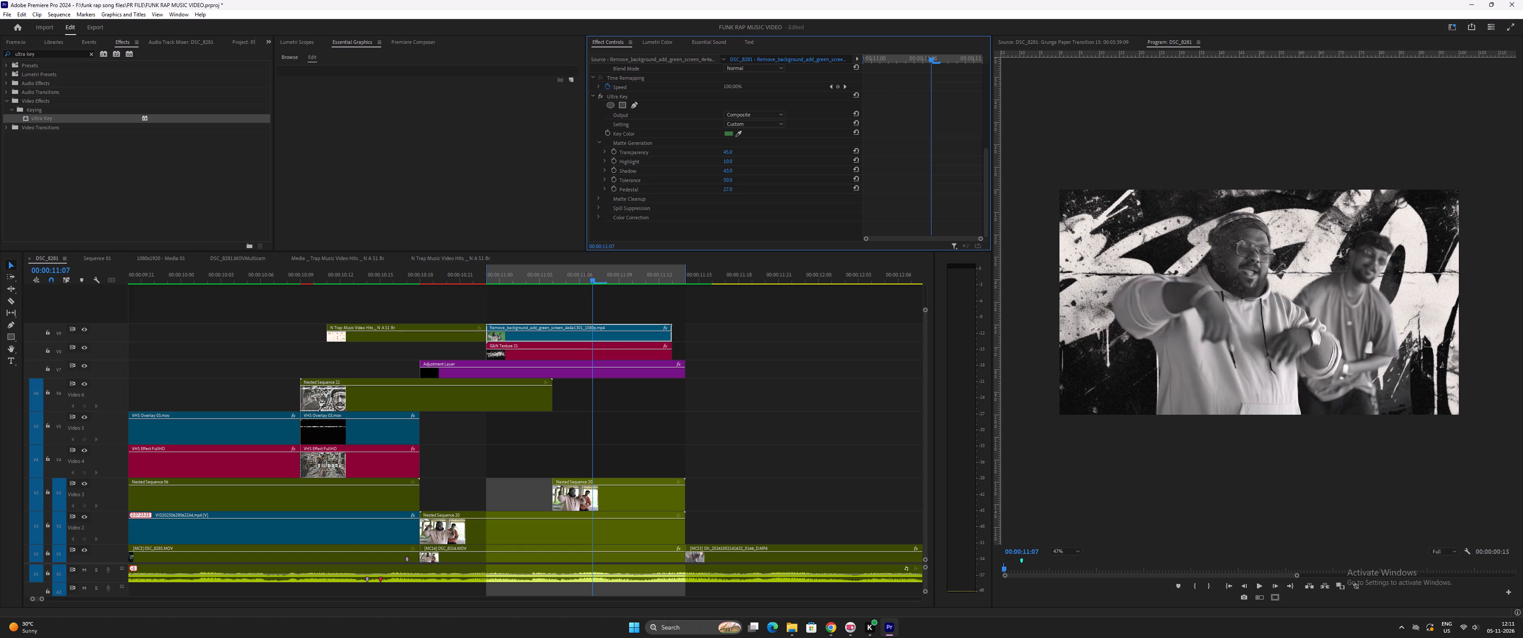
drag(725, 195, 746, 196)
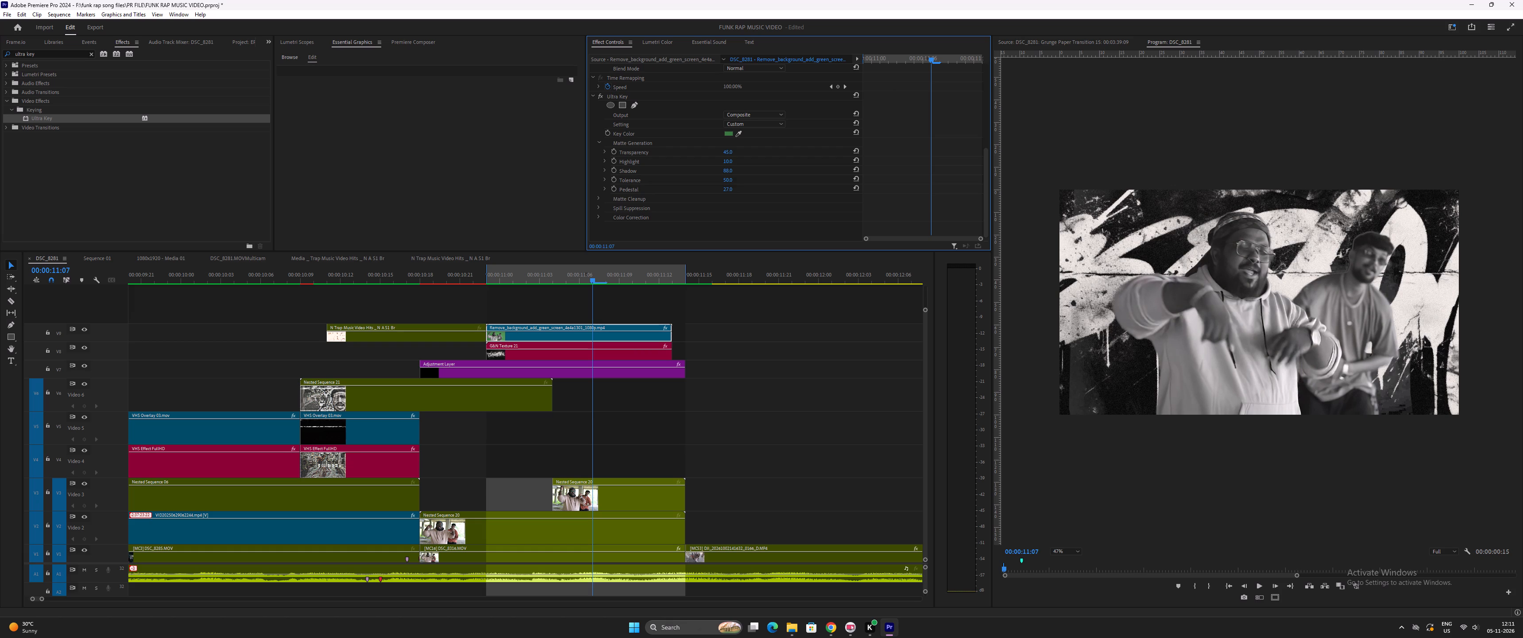
drag(746, 196, 727, 198)
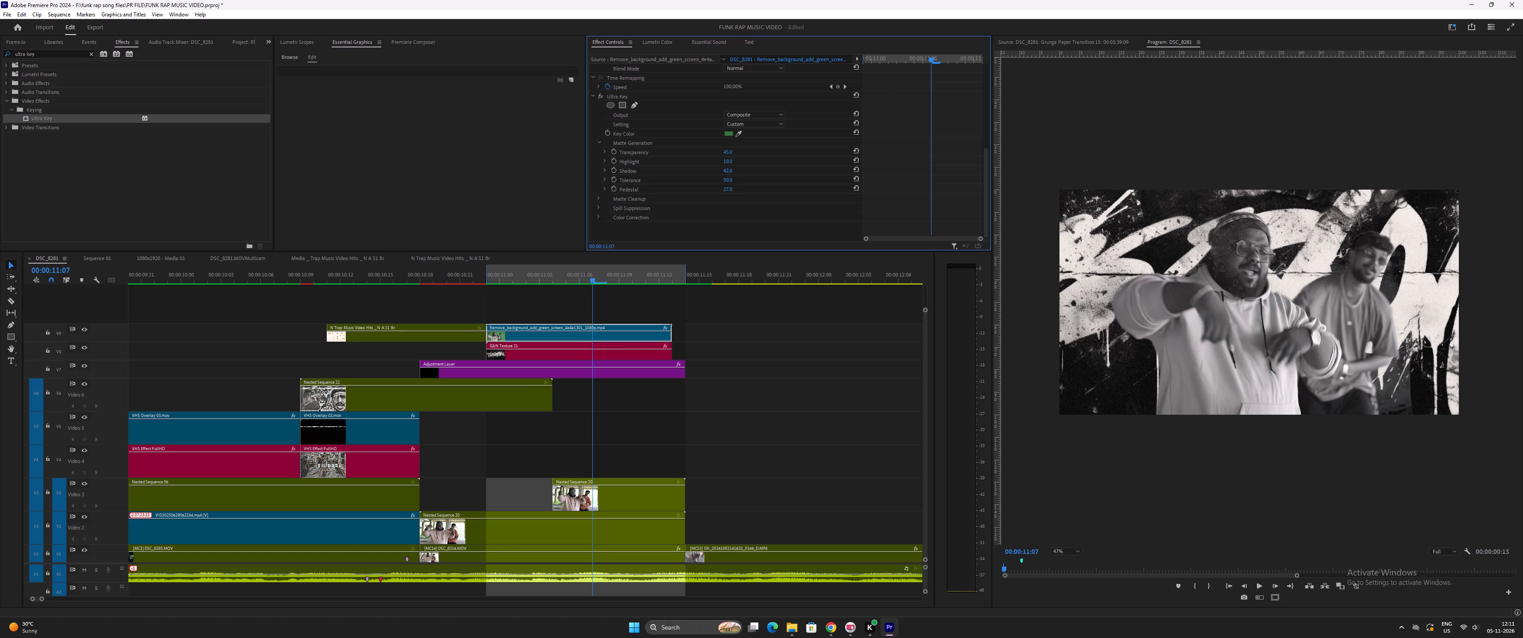
drag(727, 198, 741, 199)
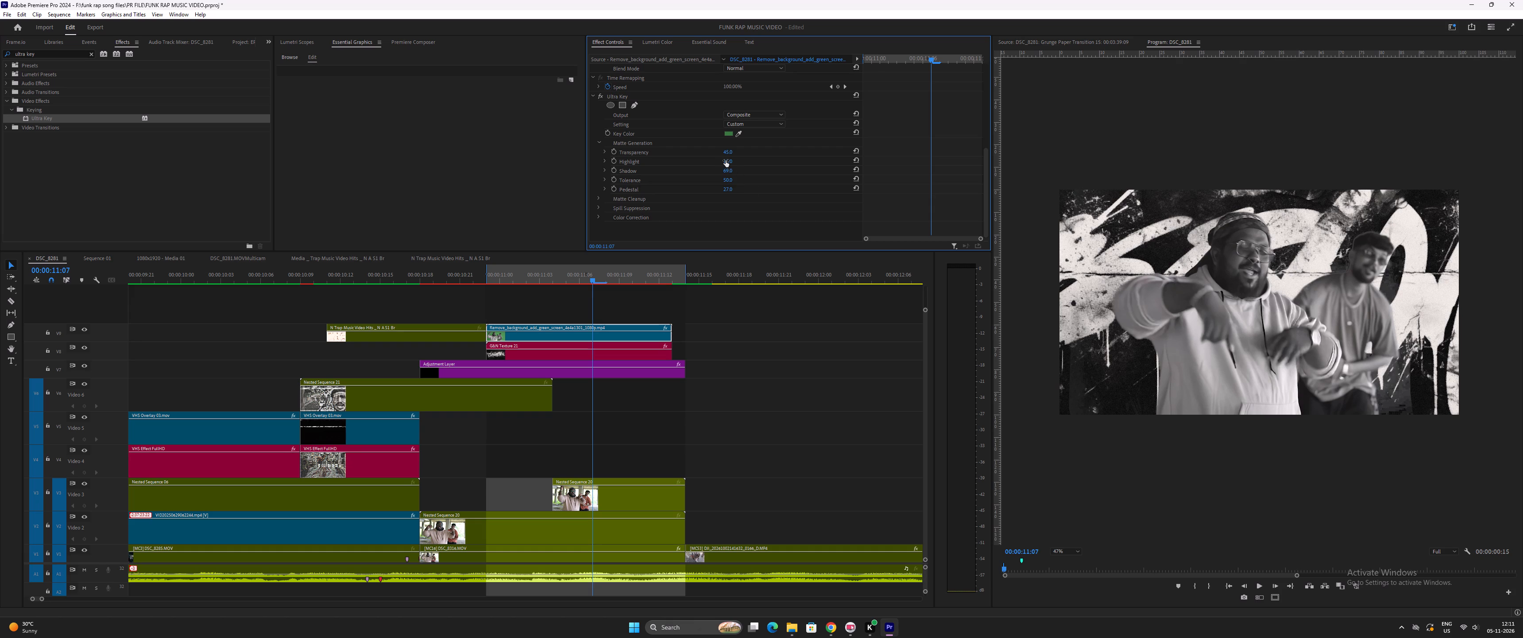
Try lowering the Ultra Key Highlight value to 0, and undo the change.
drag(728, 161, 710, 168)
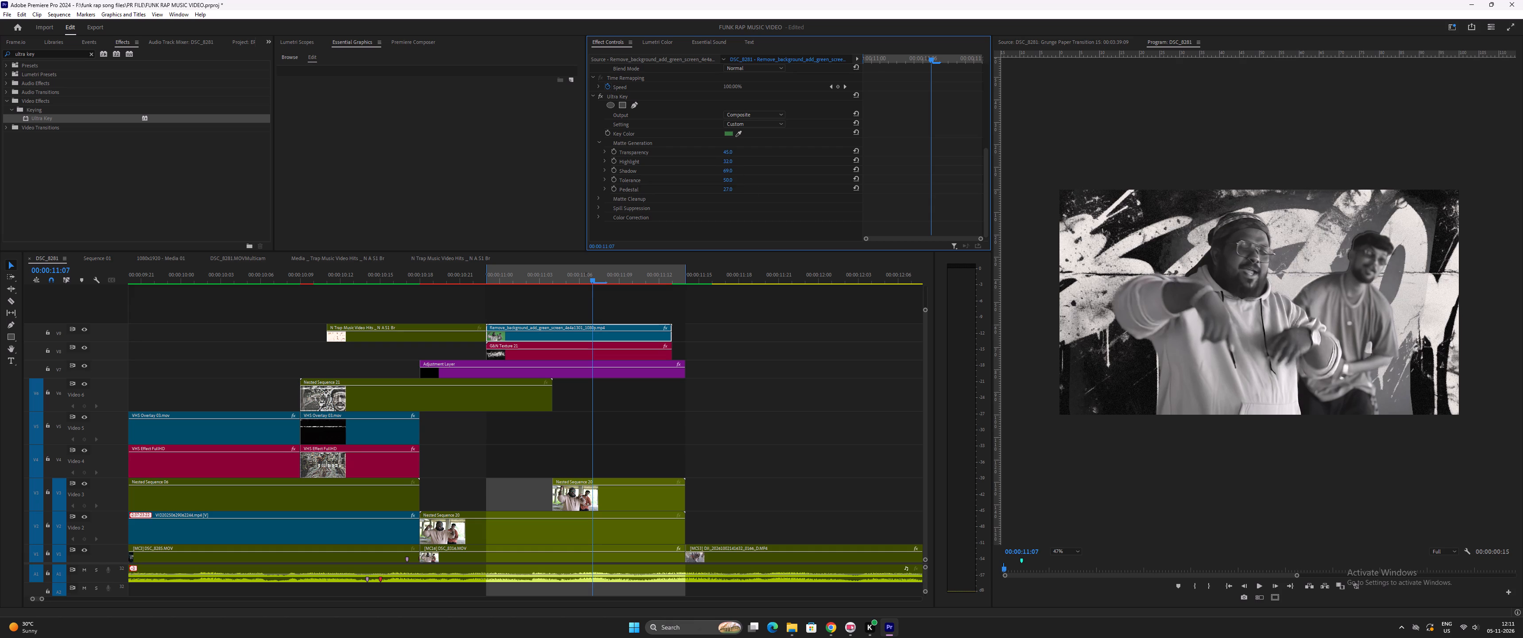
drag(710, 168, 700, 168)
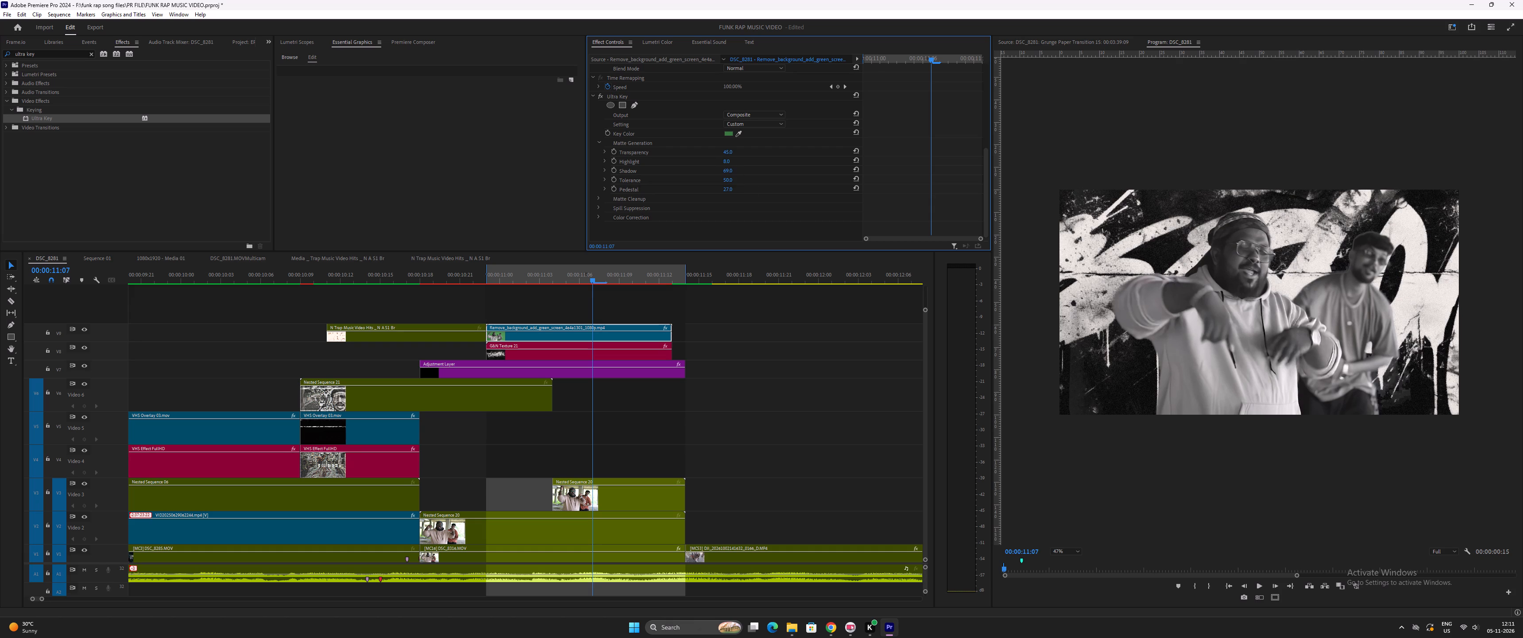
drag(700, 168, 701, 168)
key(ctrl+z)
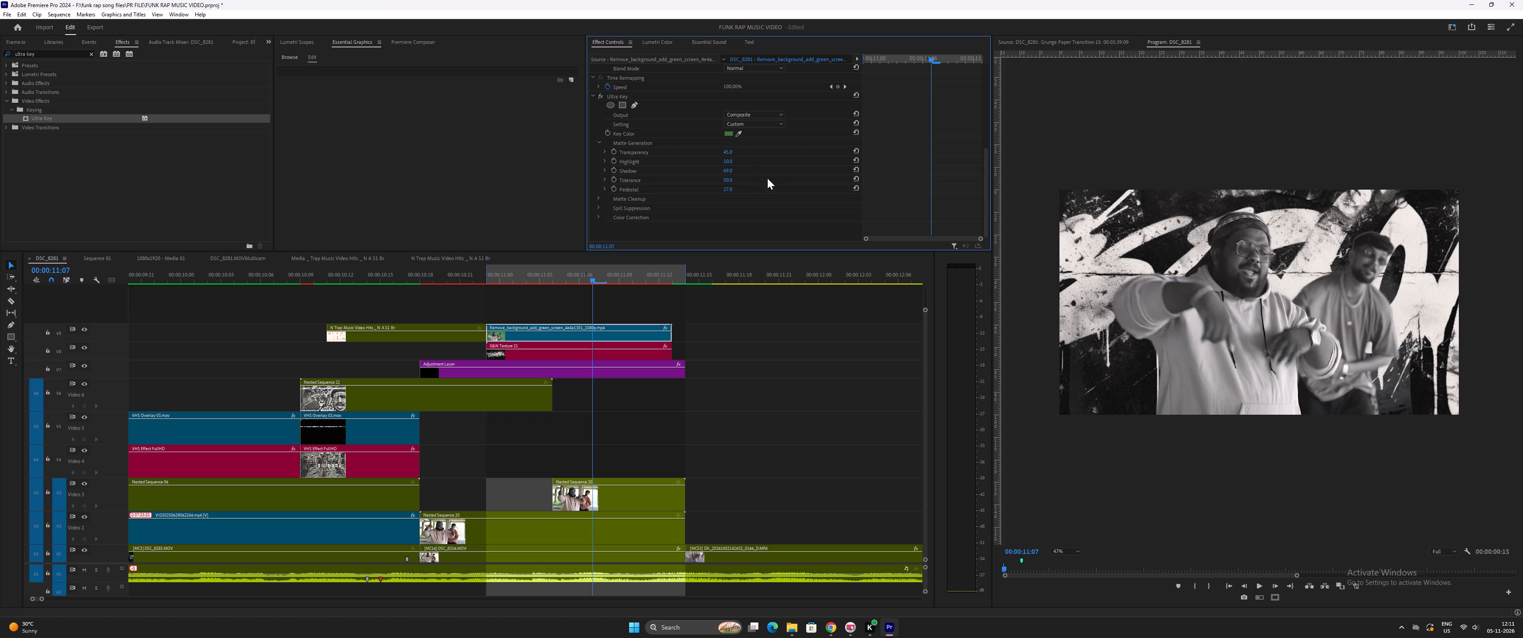
Refine the performers' matte on Video 9 by adjusting the Ultra Key Pedestal and lowering its Highlight value.
drag(724, 190, 753, 194)
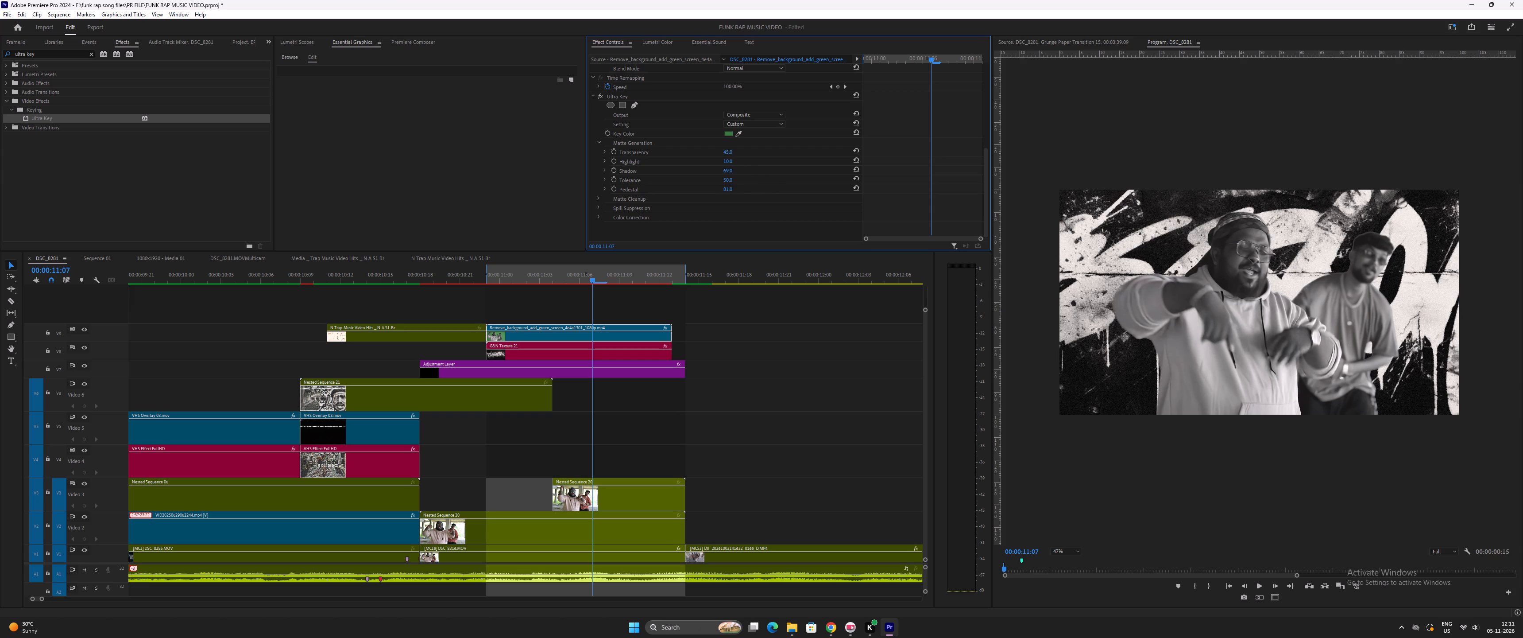
drag(753, 194, 733, 197)
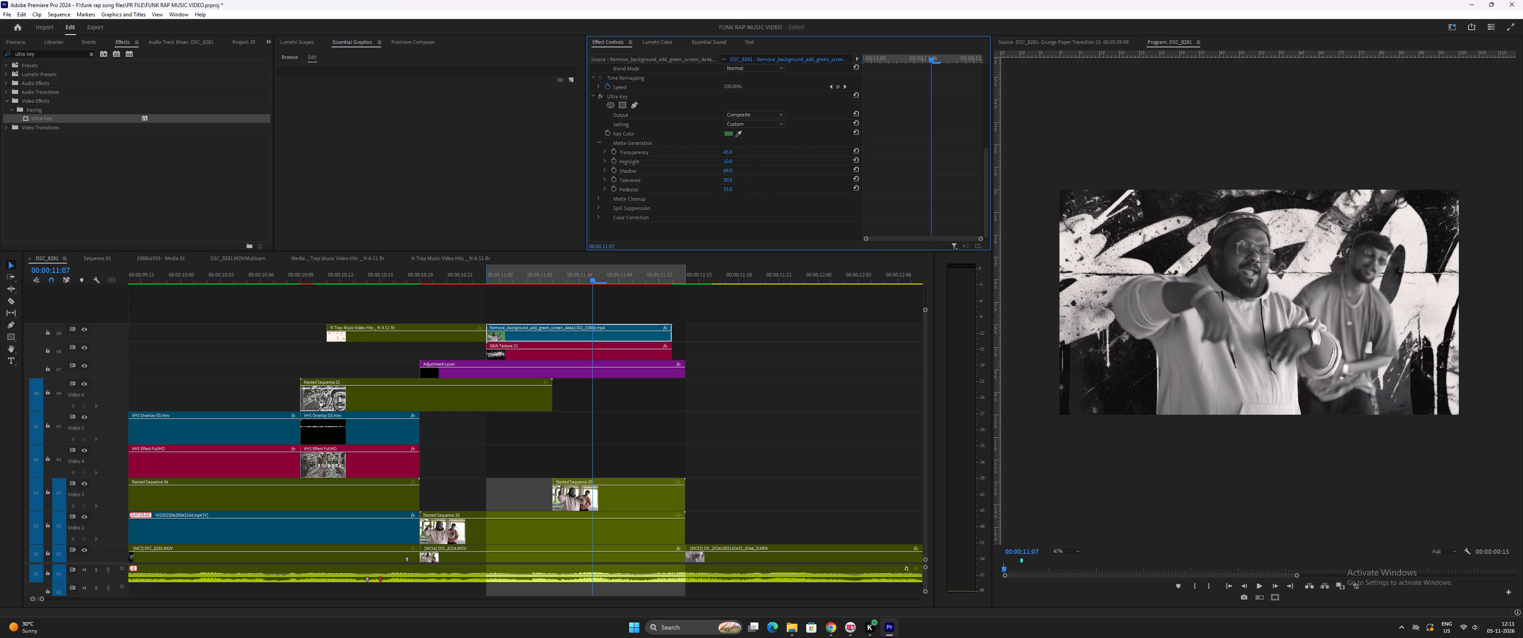
drag(733, 197, 753, 201)
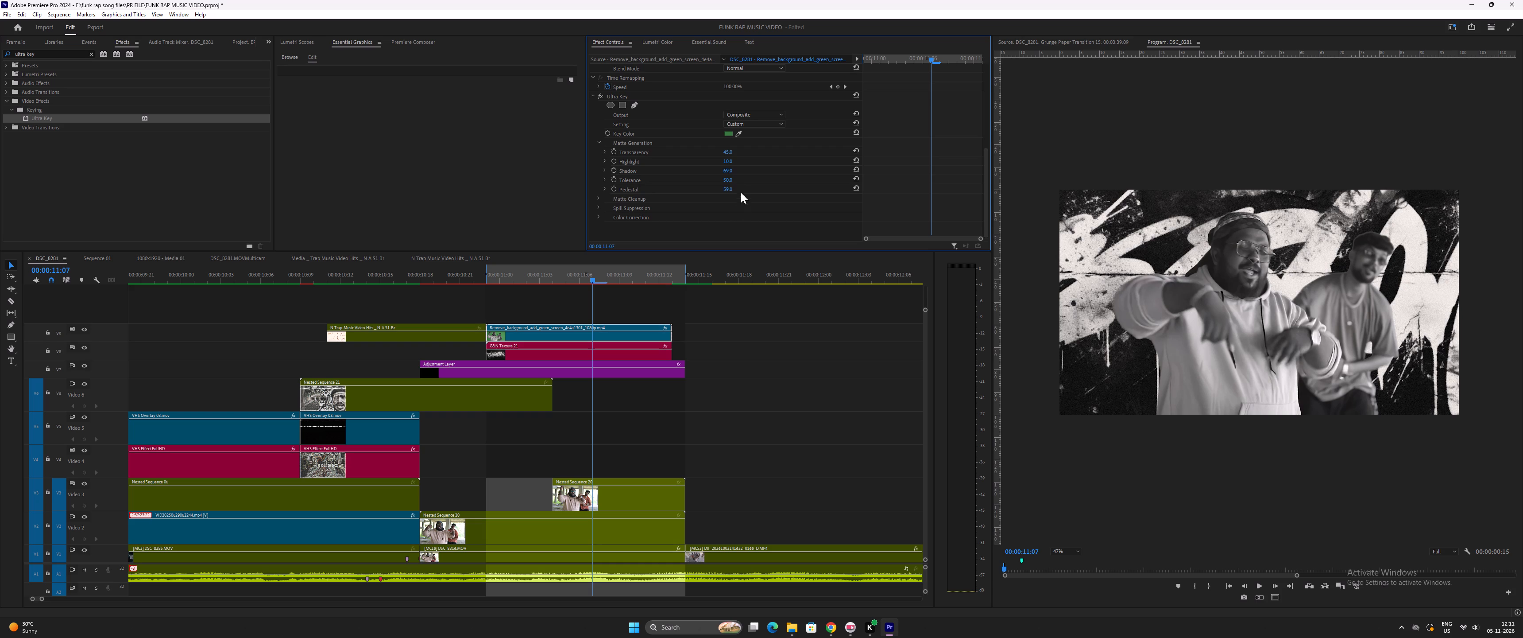
click(729, 160)
Play and scrub through the keyed section after 00:00:11:00 to check the matte against the black-and-white grunge texture.
drag(593, 278, 513, 283)
key(space)
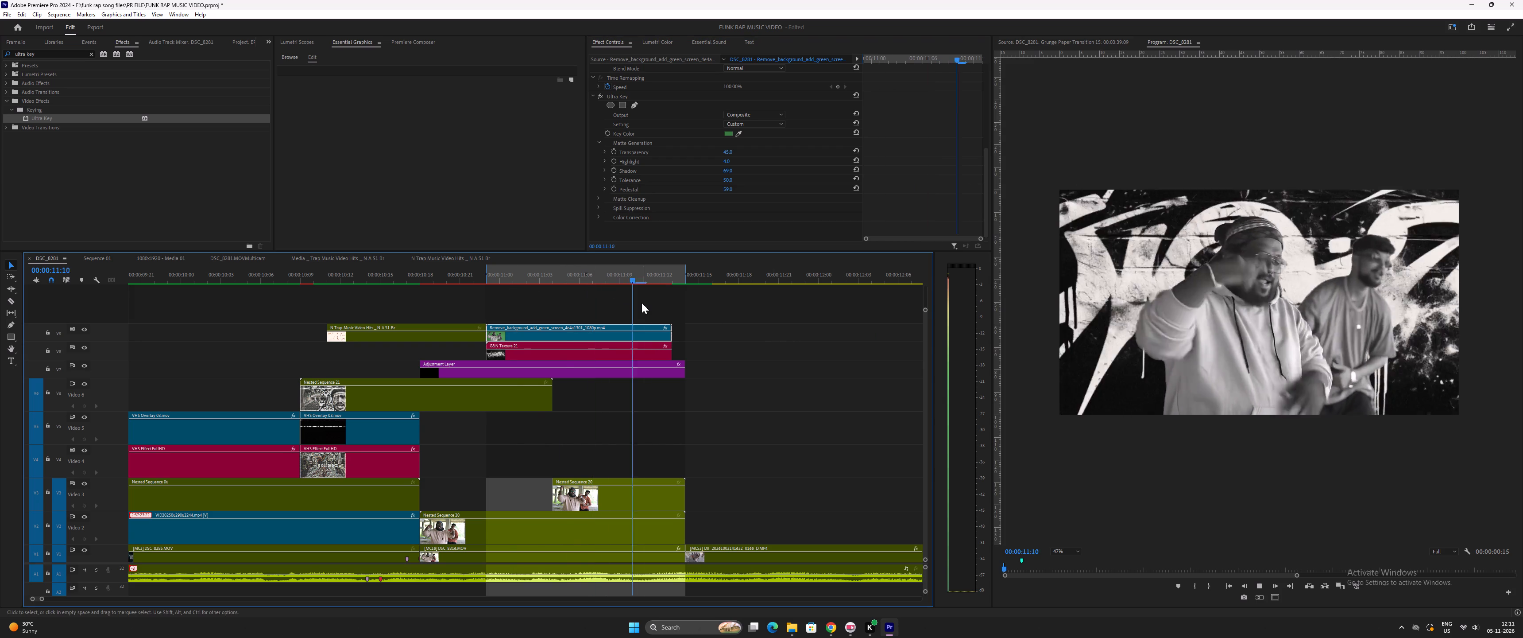
key(space)
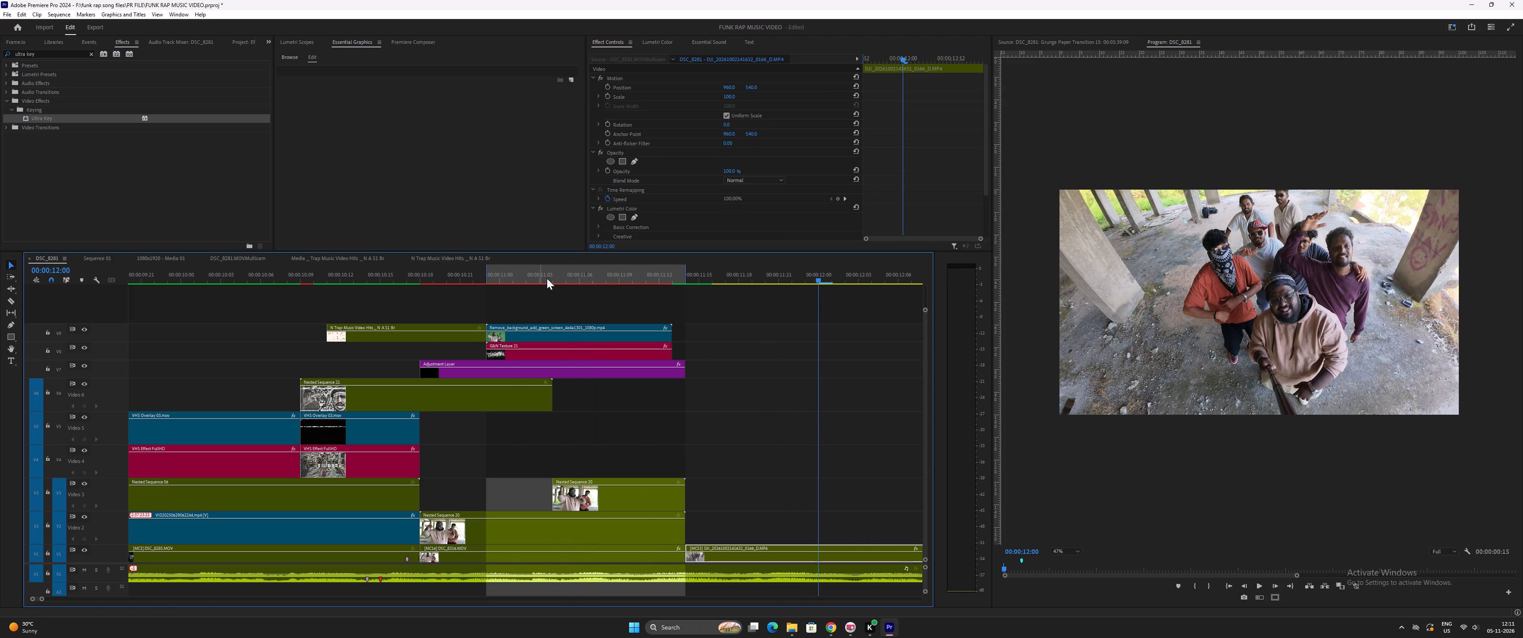
drag(547, 278, 558, 279)
drag(565, 276, 568, 277)
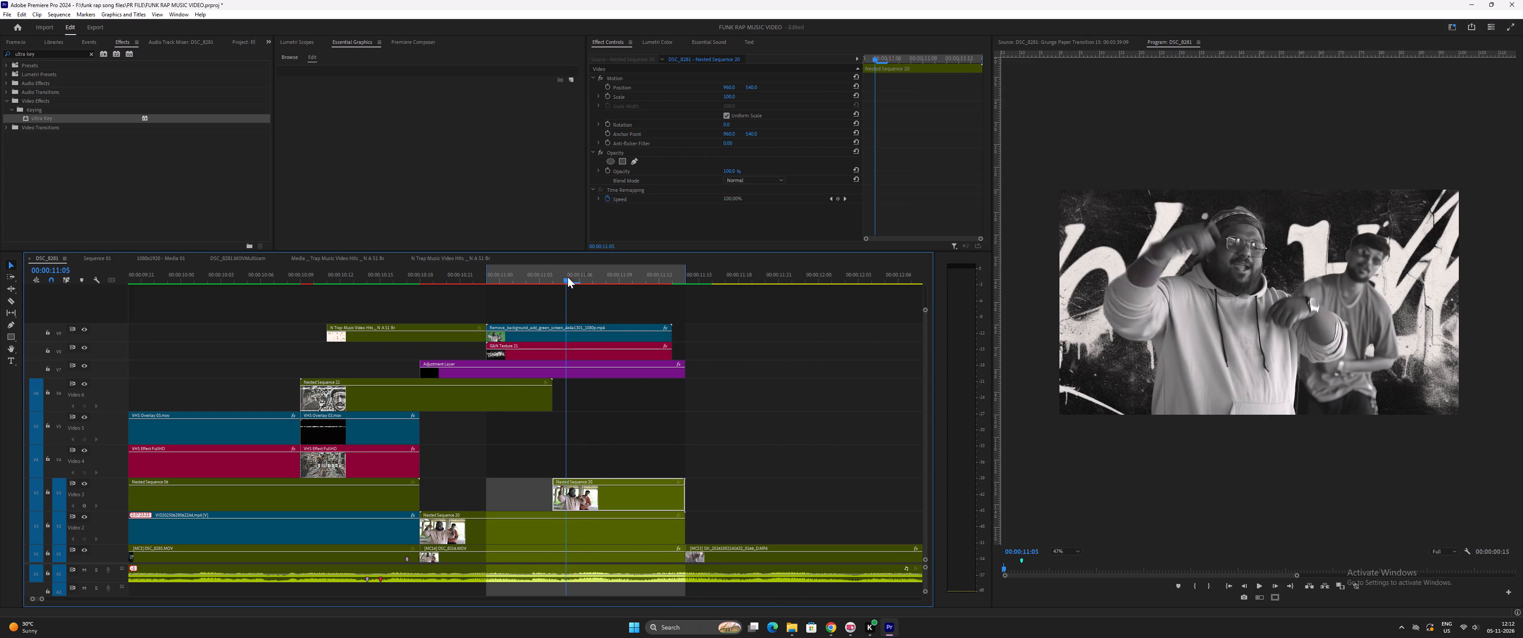
drag(568, 277, 670, 296)
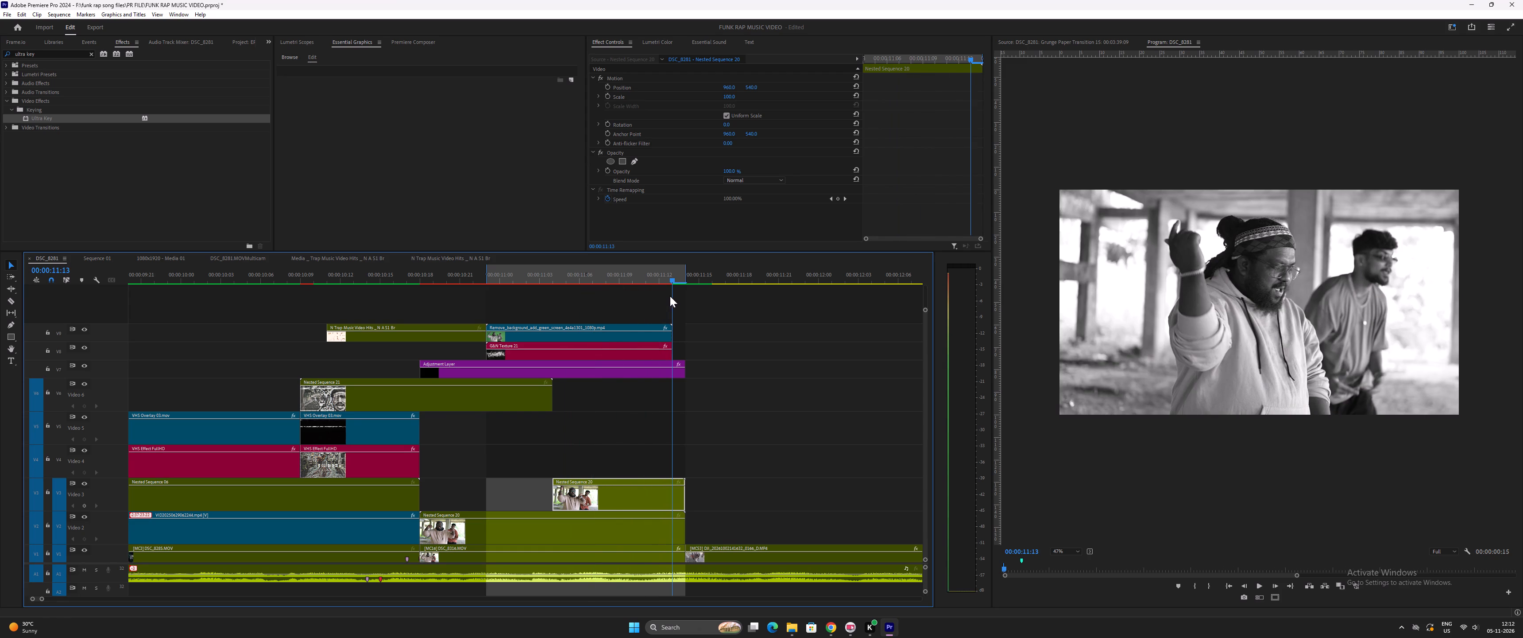
drag(670, 296, 533, 304)
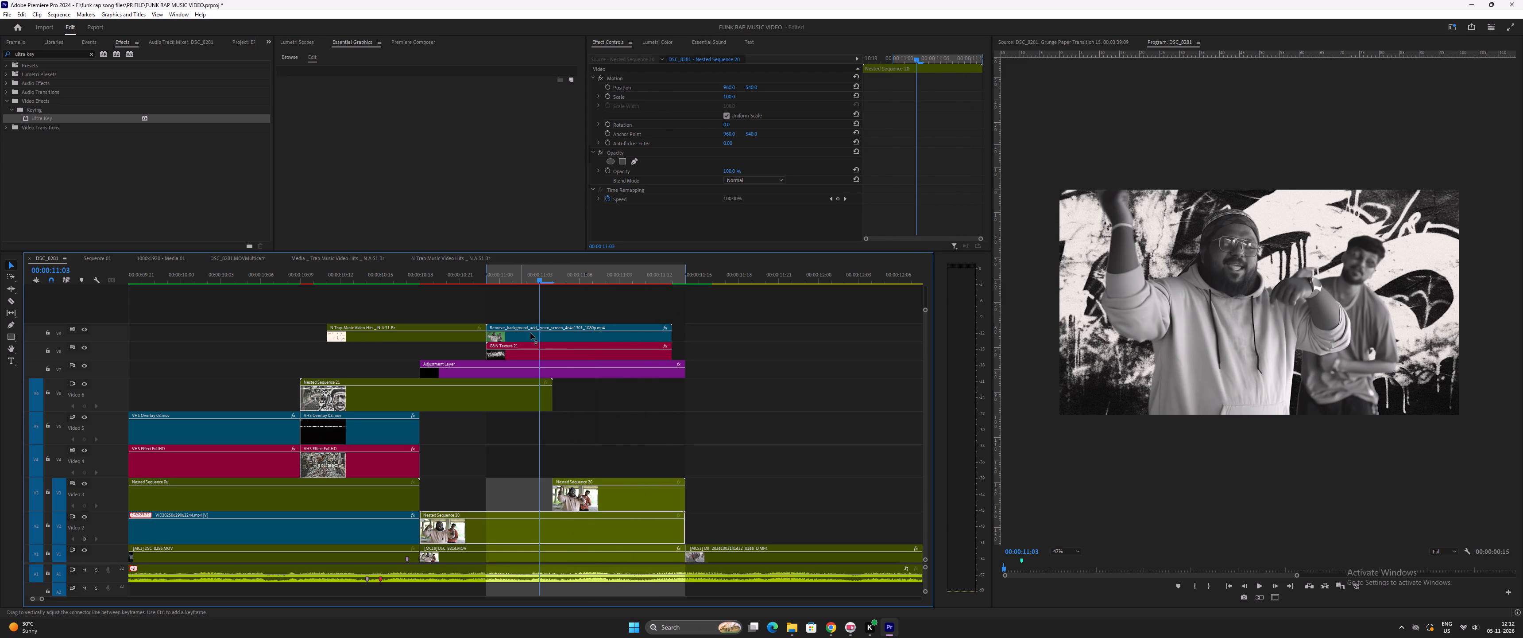
Set the first colour of the grunge texture graphic below the keyed performers clip to bright blue.
click(553, 336)
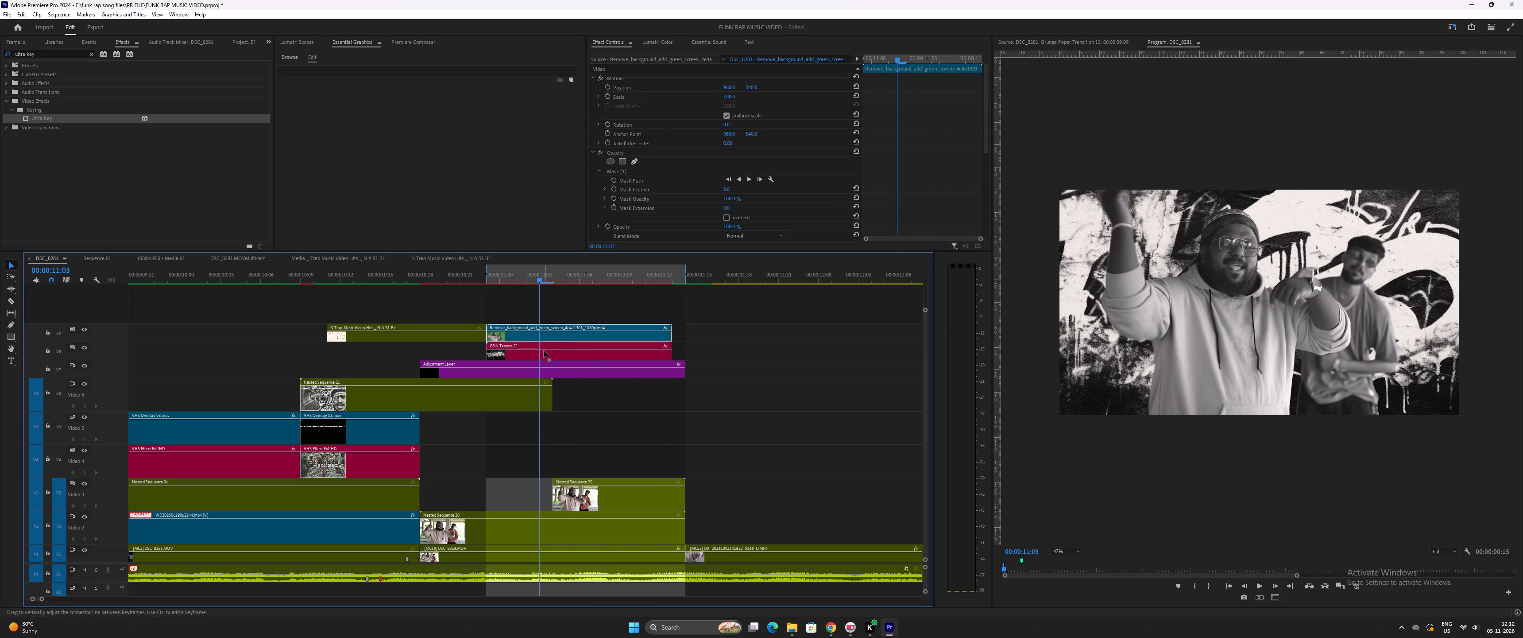
click(544, 350)
scroll(679, 112, down, 9)
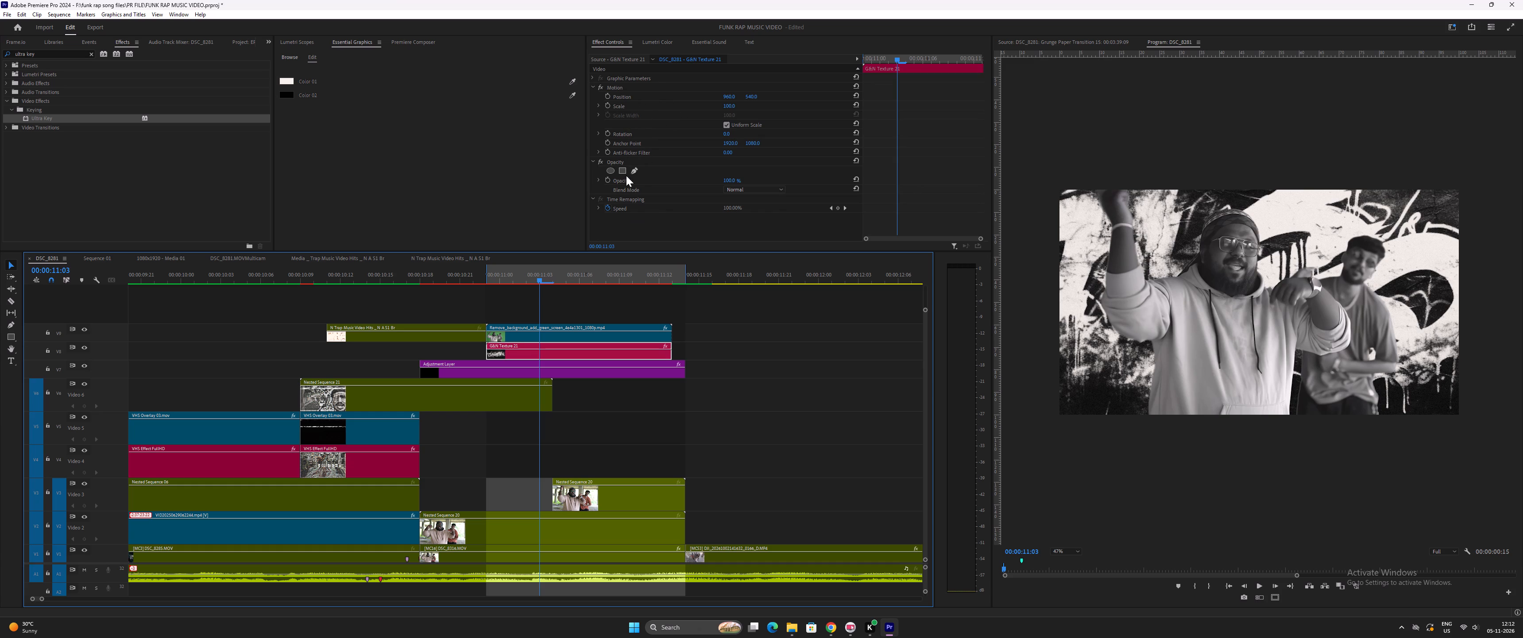
scroll(616, 192, down, 4)
click(286, 80)
click(727, 311)
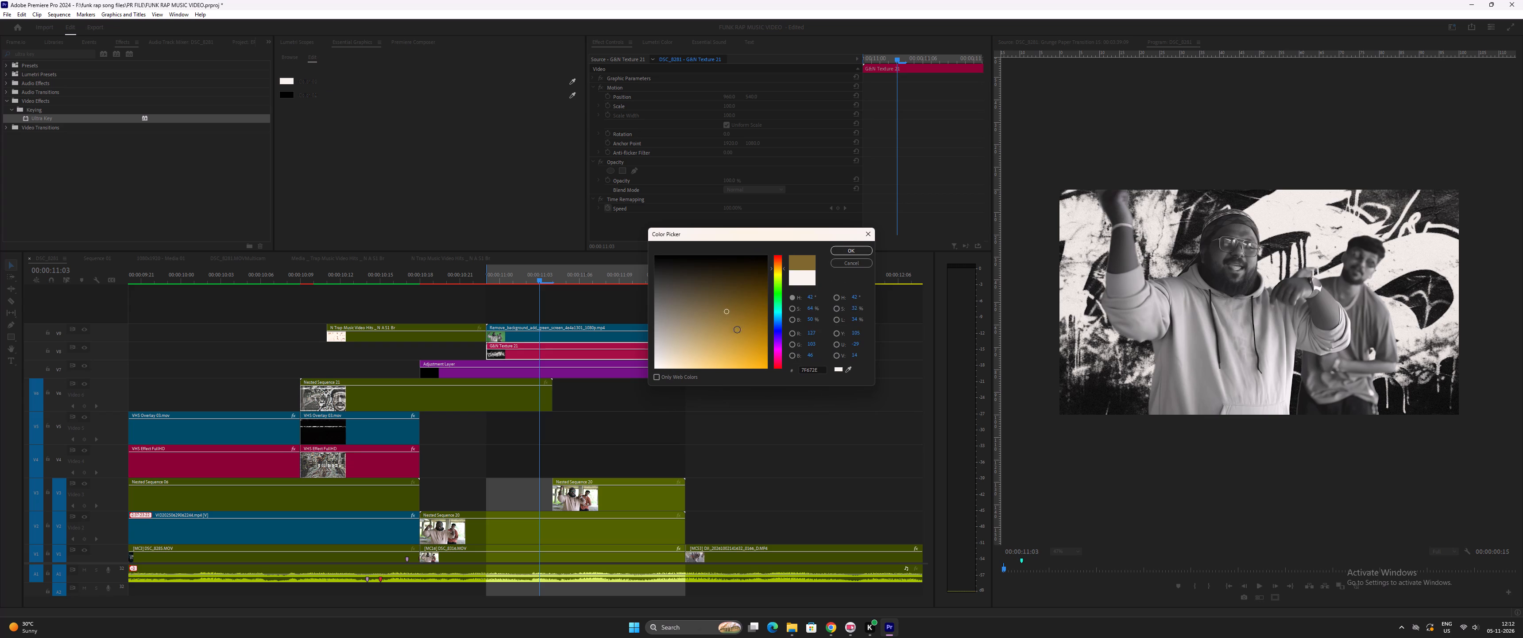
drag(742, 332, 758, 351)
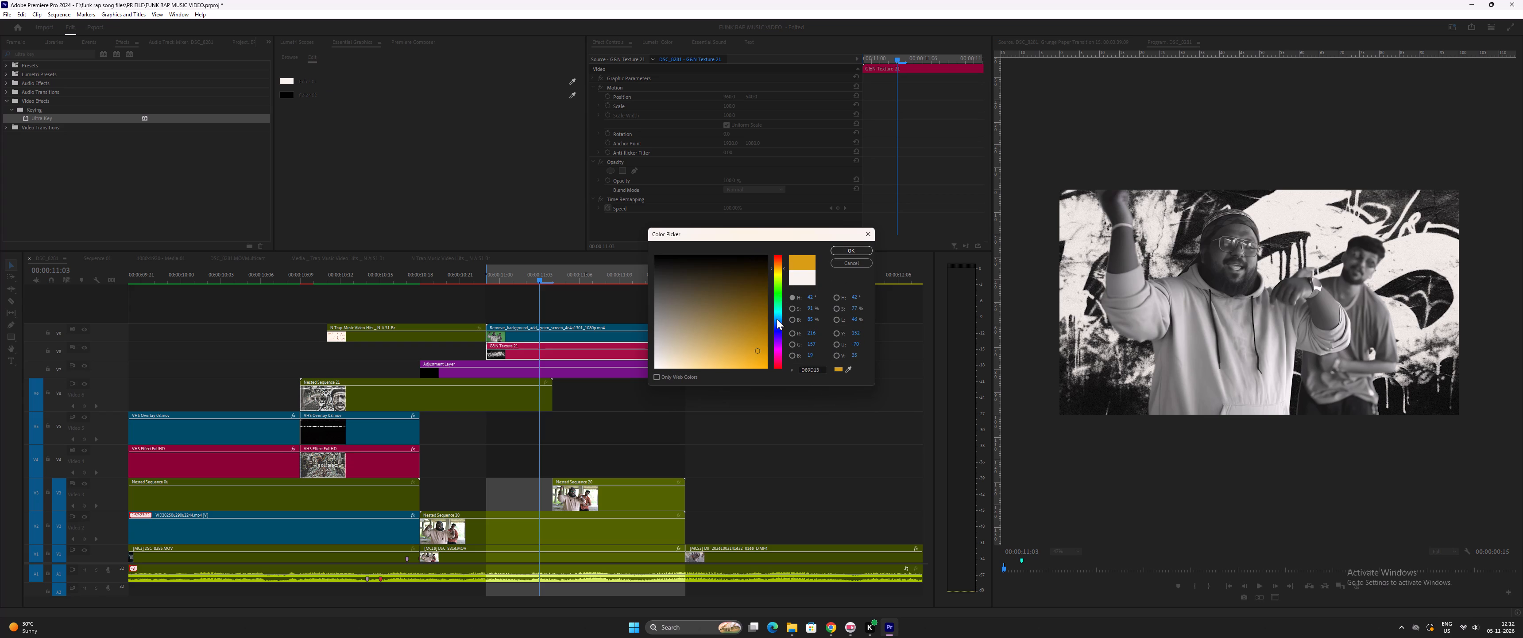
click(777, 319)
click(855, 254)
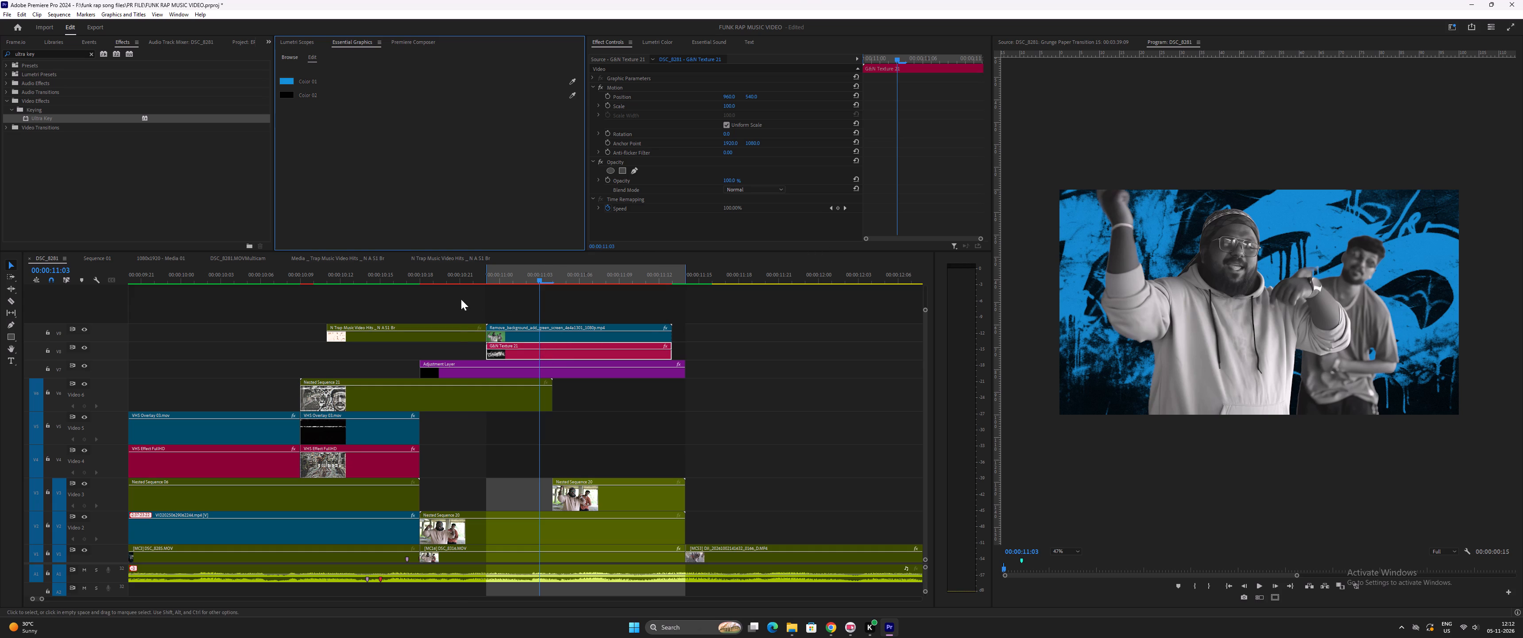
Play and scrub repeatedly through the section from about 00:00:10:20 to 00:00:11:15 to review the performers over the blue texture.
click(456, 279)
key(space)
key(space)
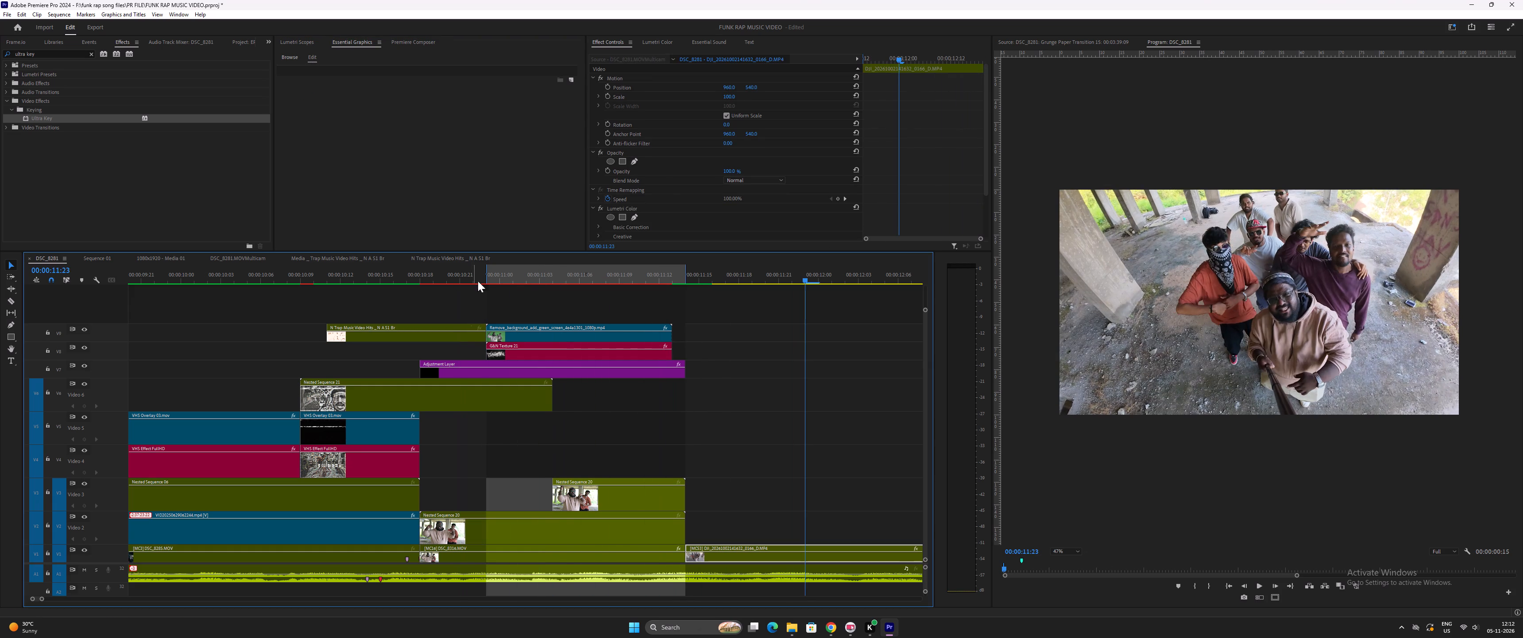
drag(530, 275, 615, 294)
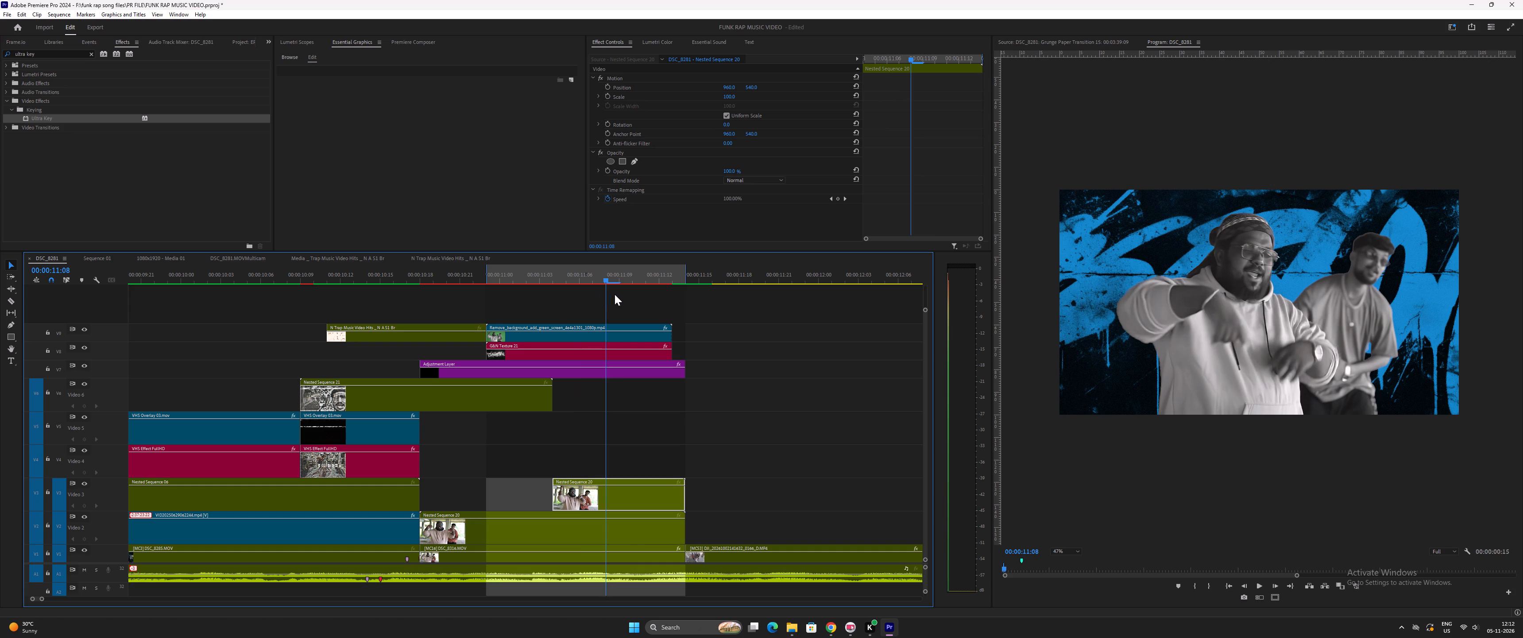
drag(615, 294, 572, 299)
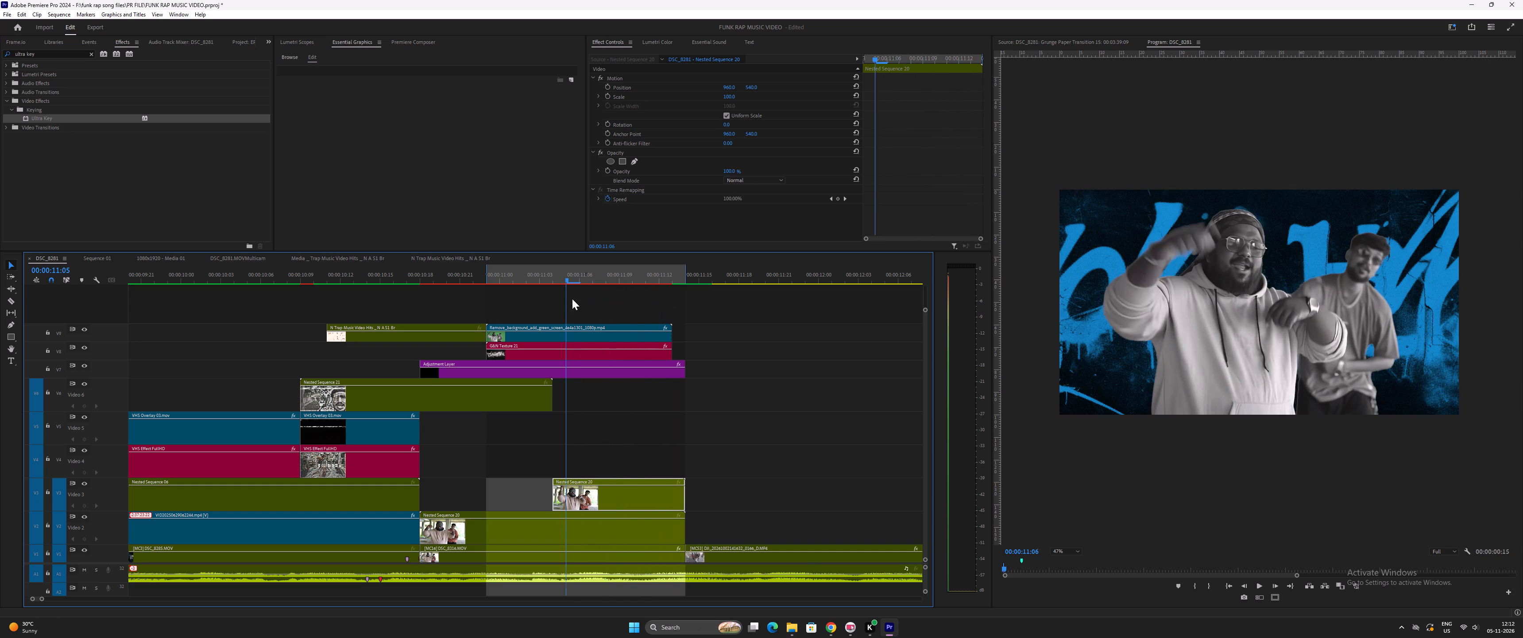
drag(572, 299, 641, 306)
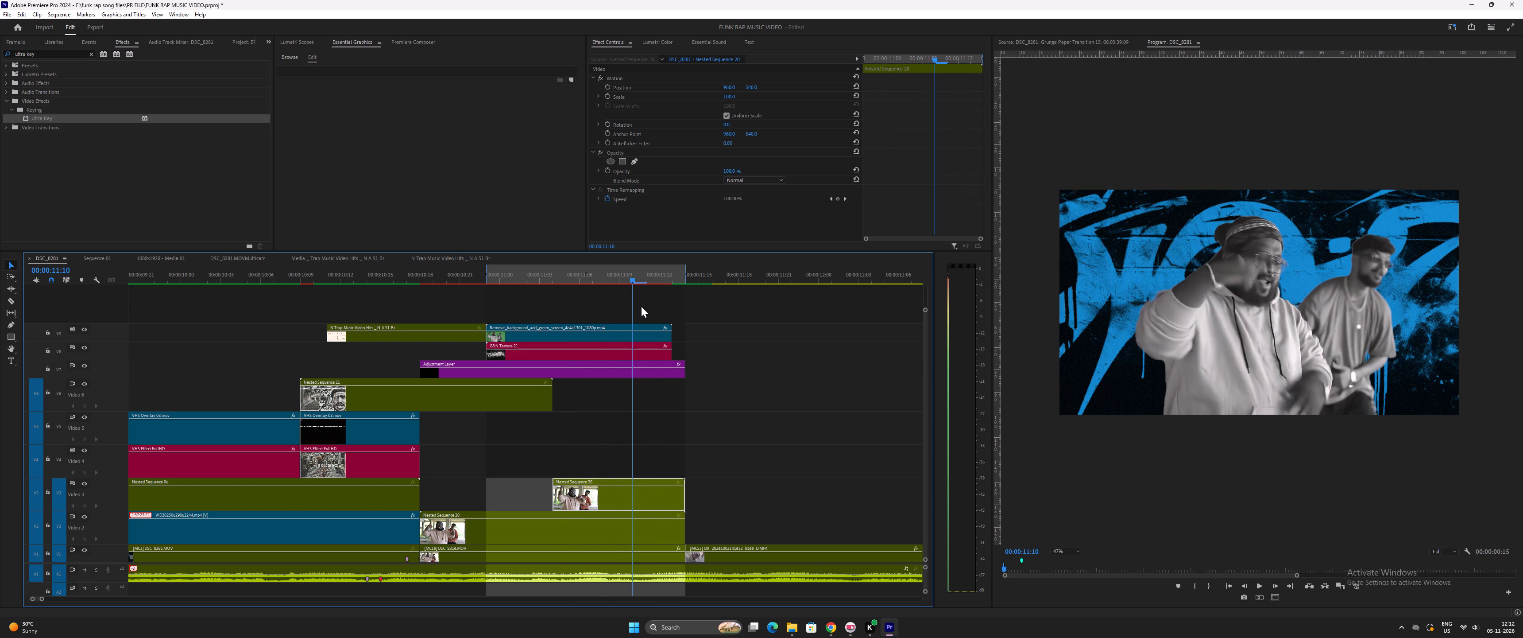
drag(641, 306, 632, 308)
drag(632, 308, 457, 308)
key(space)
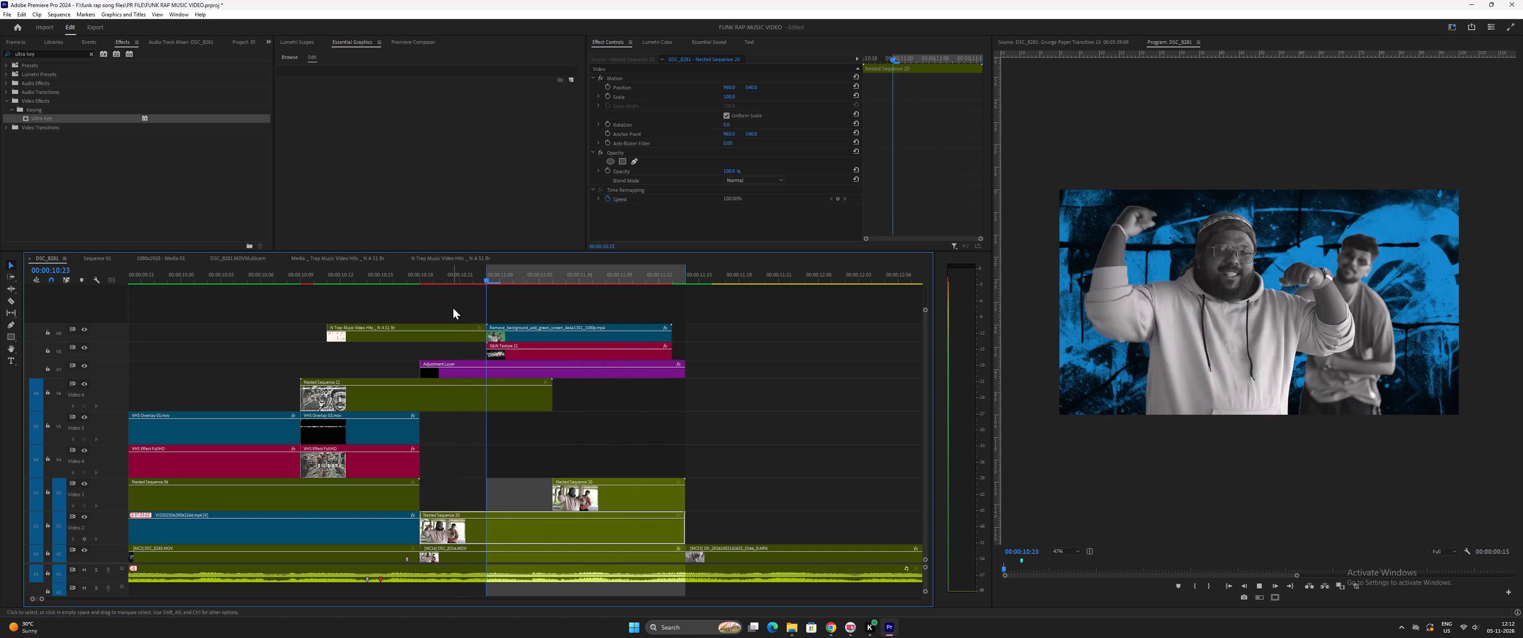
key(space)
click(536, 275)
key(space)
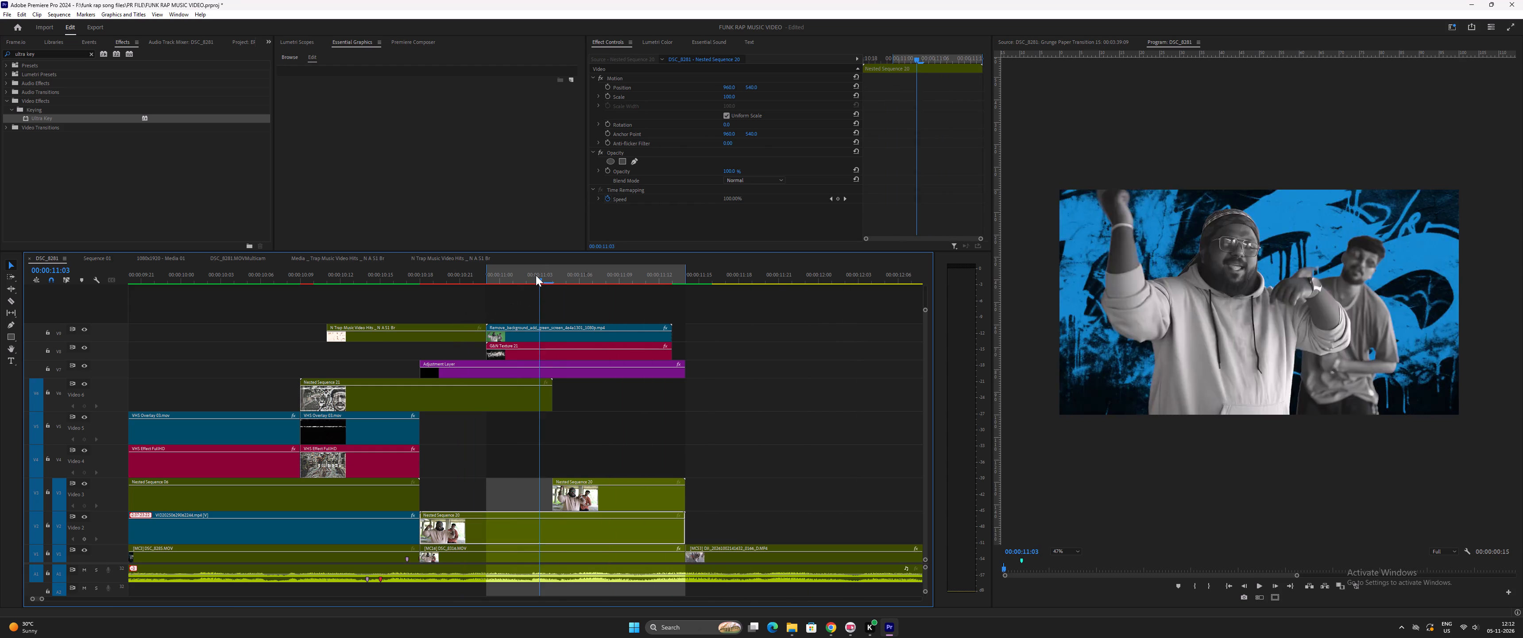
key(space)
drag(478, 273, 494, 277)
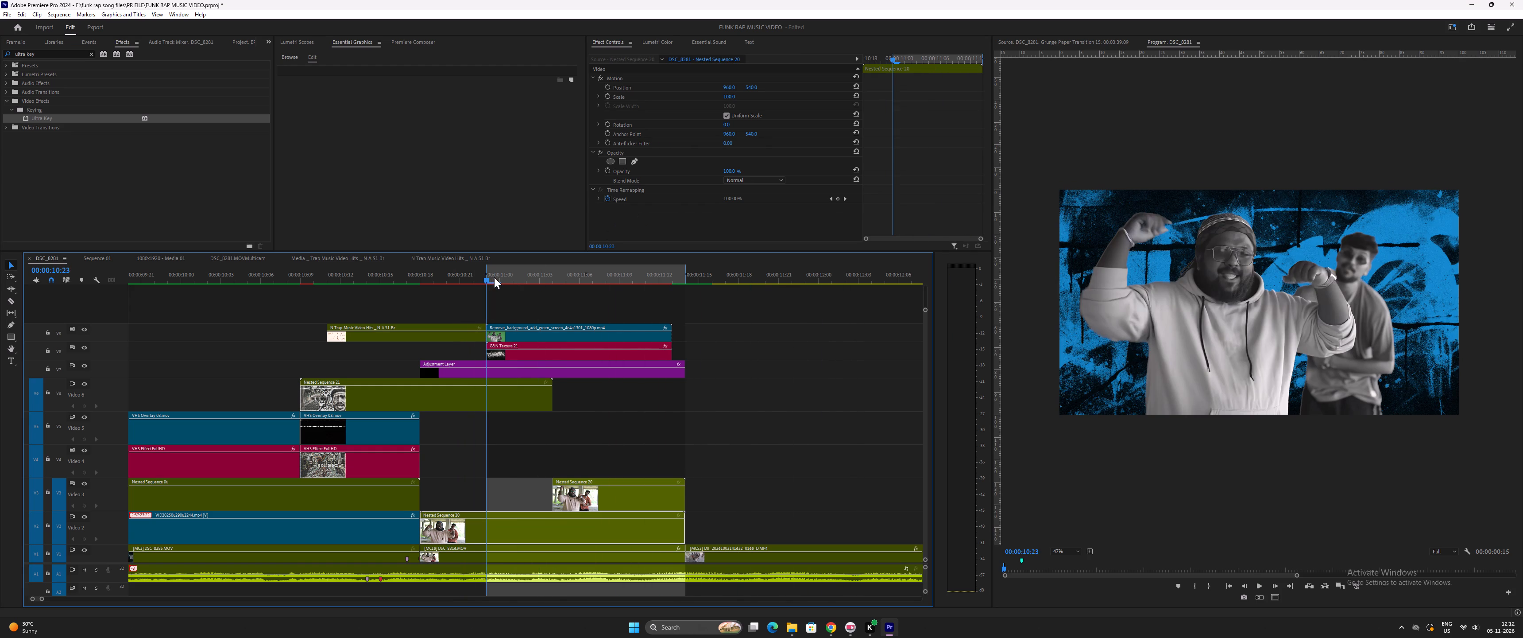
drag(494, 277, 495, 277)
key(space)
key(space)
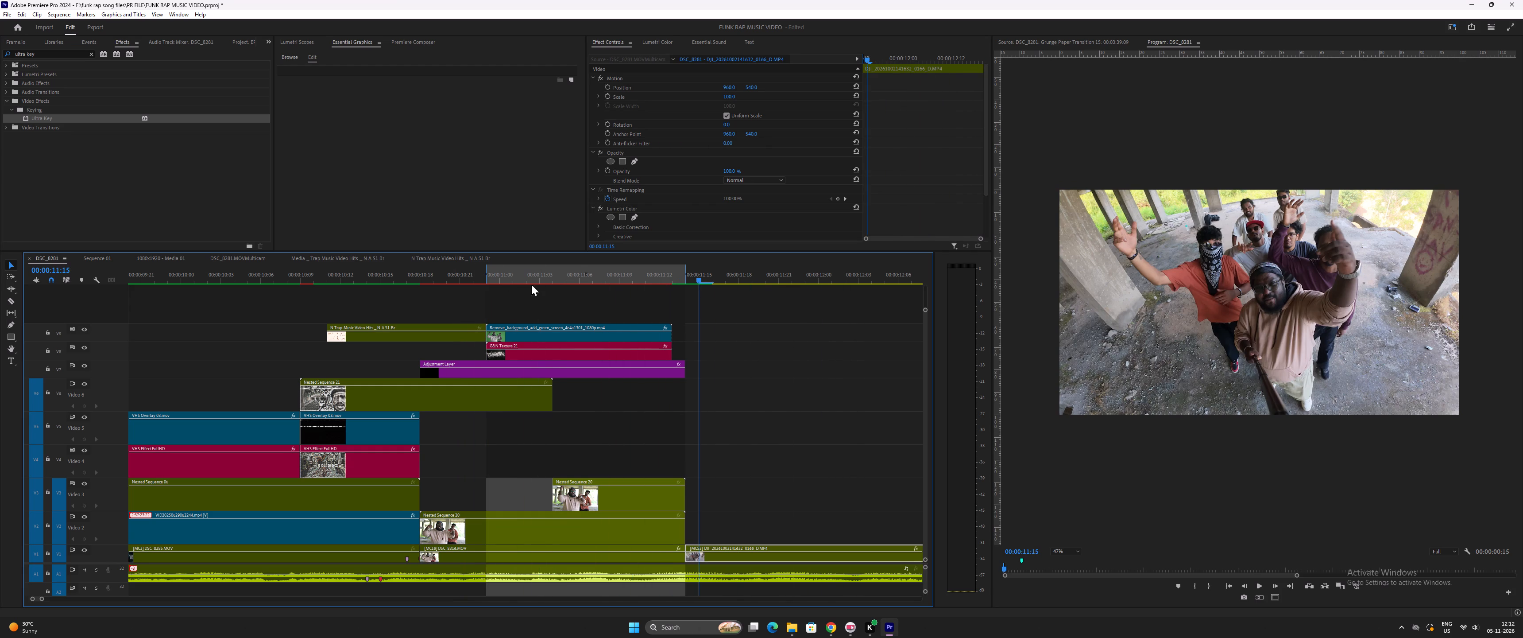
drag(597, 275, 537, 279)
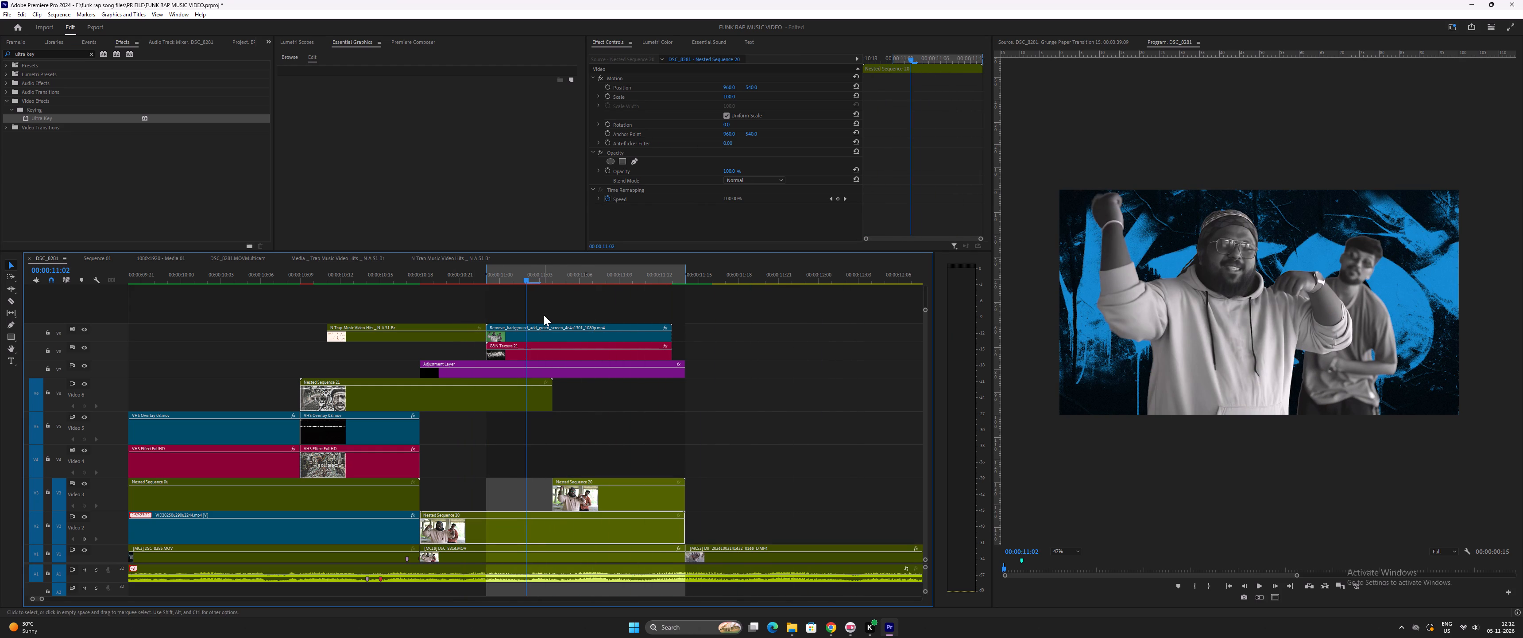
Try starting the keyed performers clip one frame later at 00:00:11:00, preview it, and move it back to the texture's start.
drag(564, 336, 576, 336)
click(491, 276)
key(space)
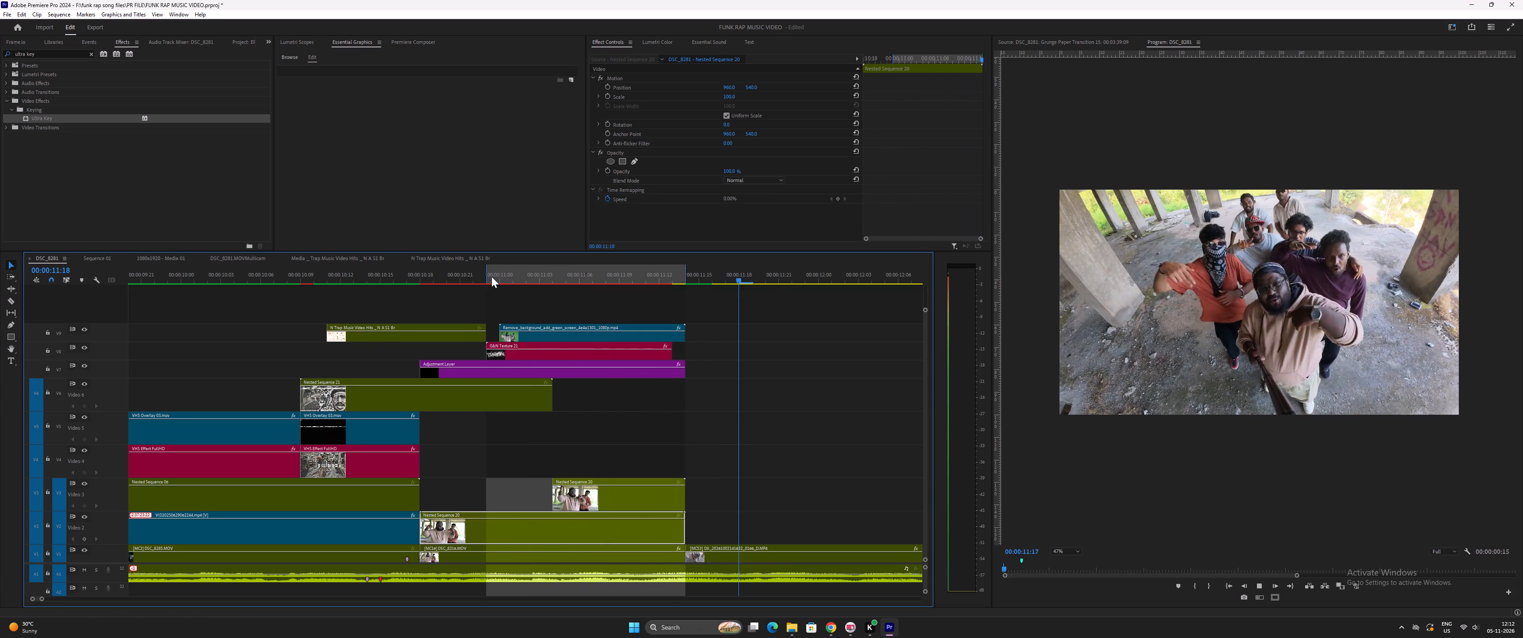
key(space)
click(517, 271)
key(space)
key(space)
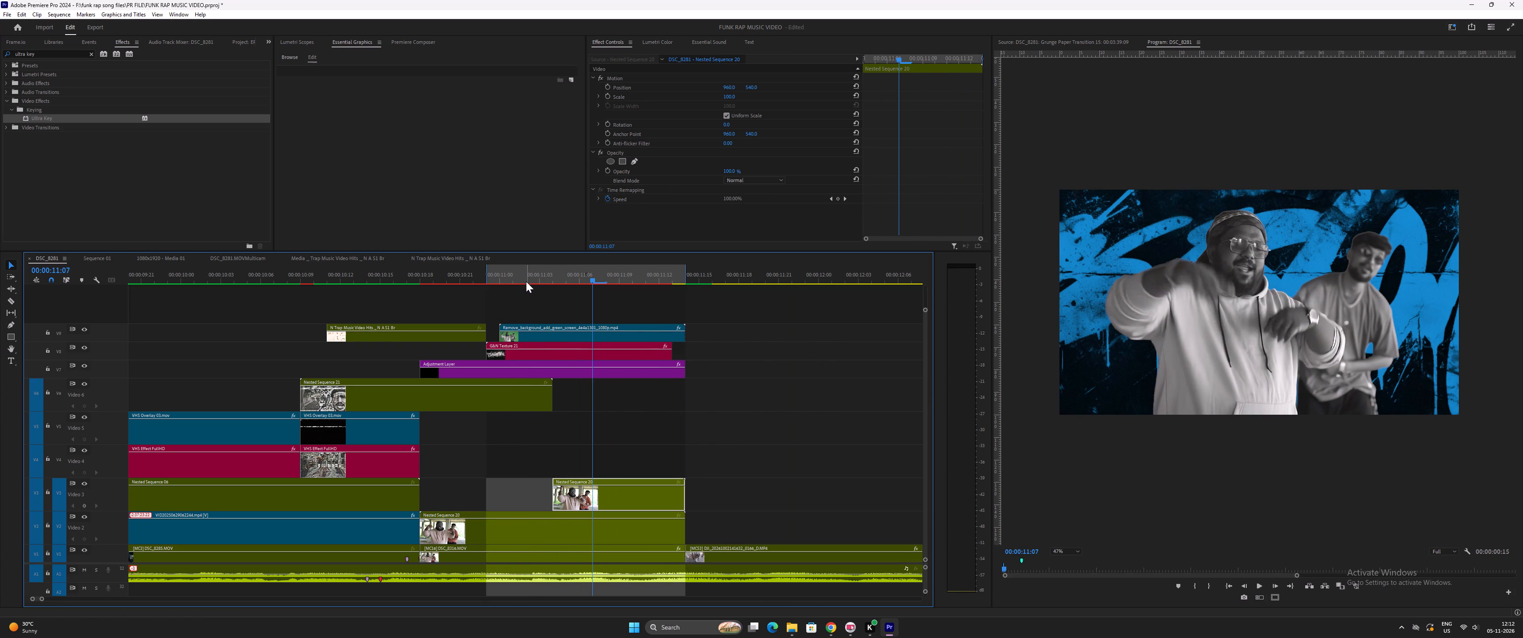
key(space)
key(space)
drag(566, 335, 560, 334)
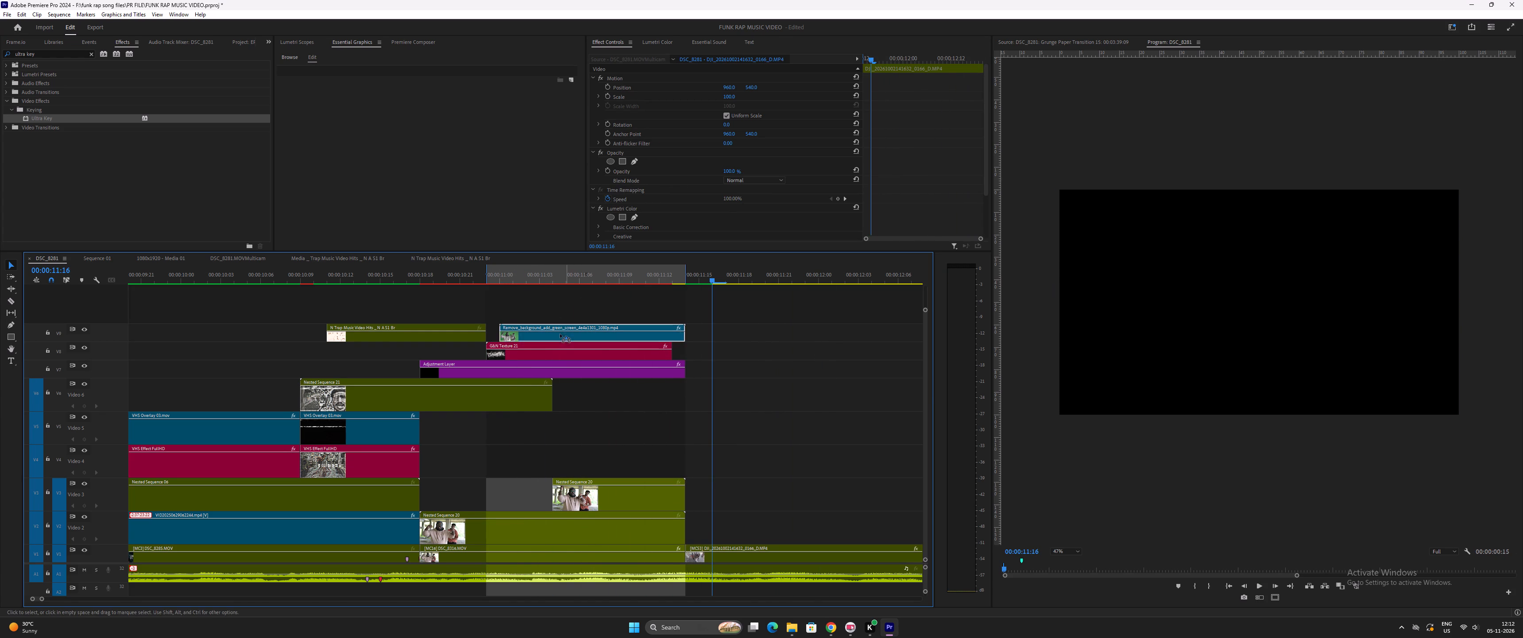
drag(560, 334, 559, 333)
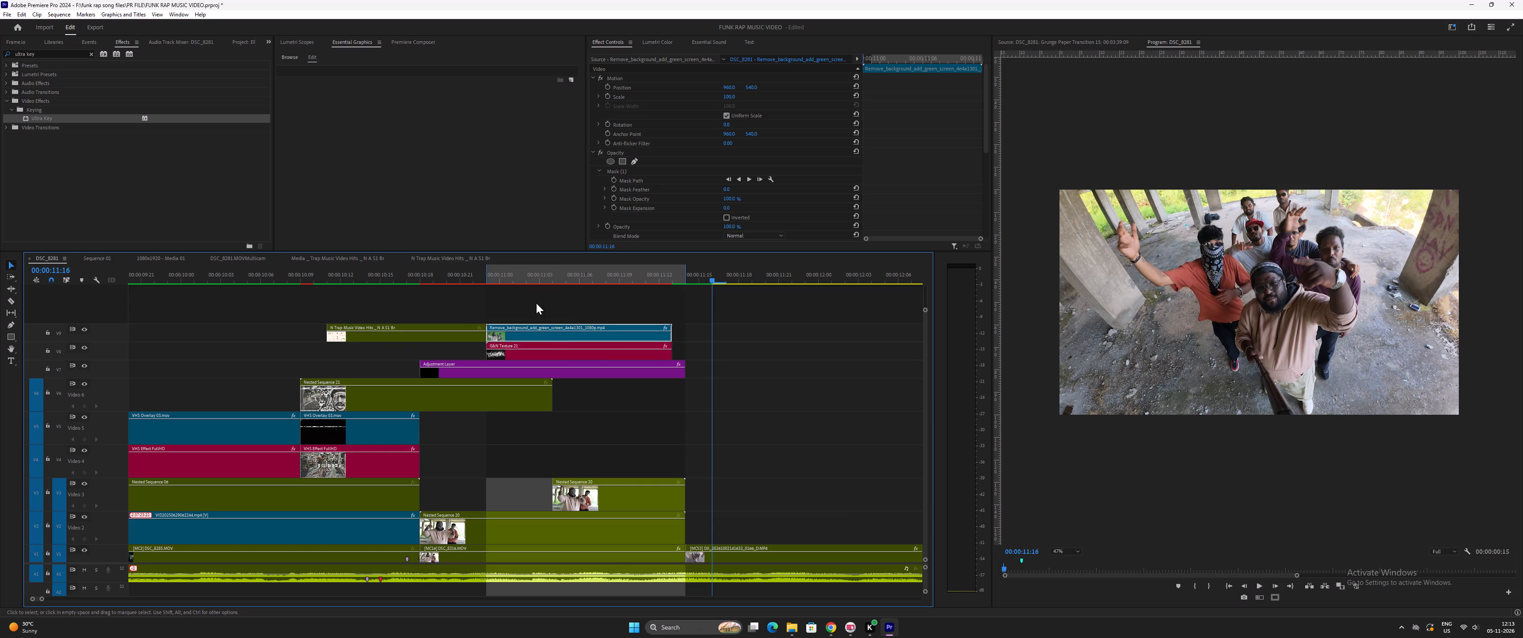
Trim one frame off the keyed performers clip's end, shift it to start at 00:00:11:00, and preview the result.
click(491, 272)
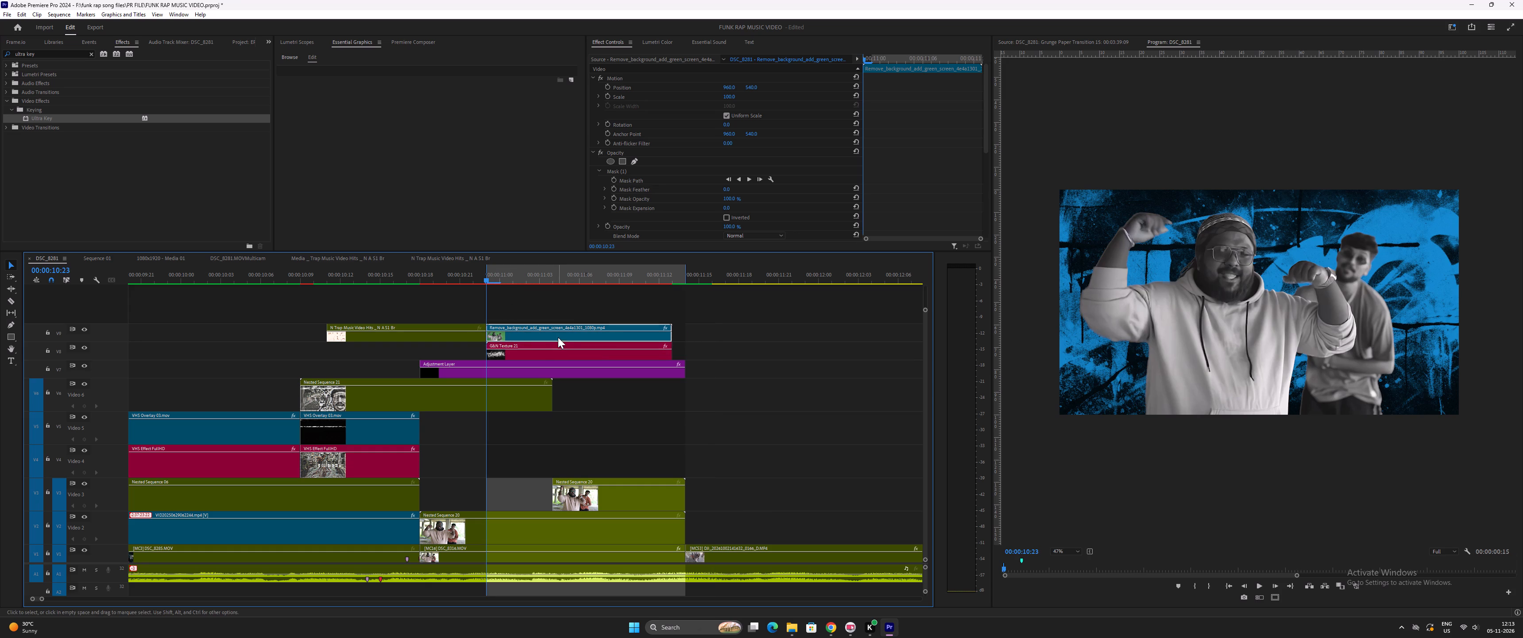
drag(559, 337, 563, 337)
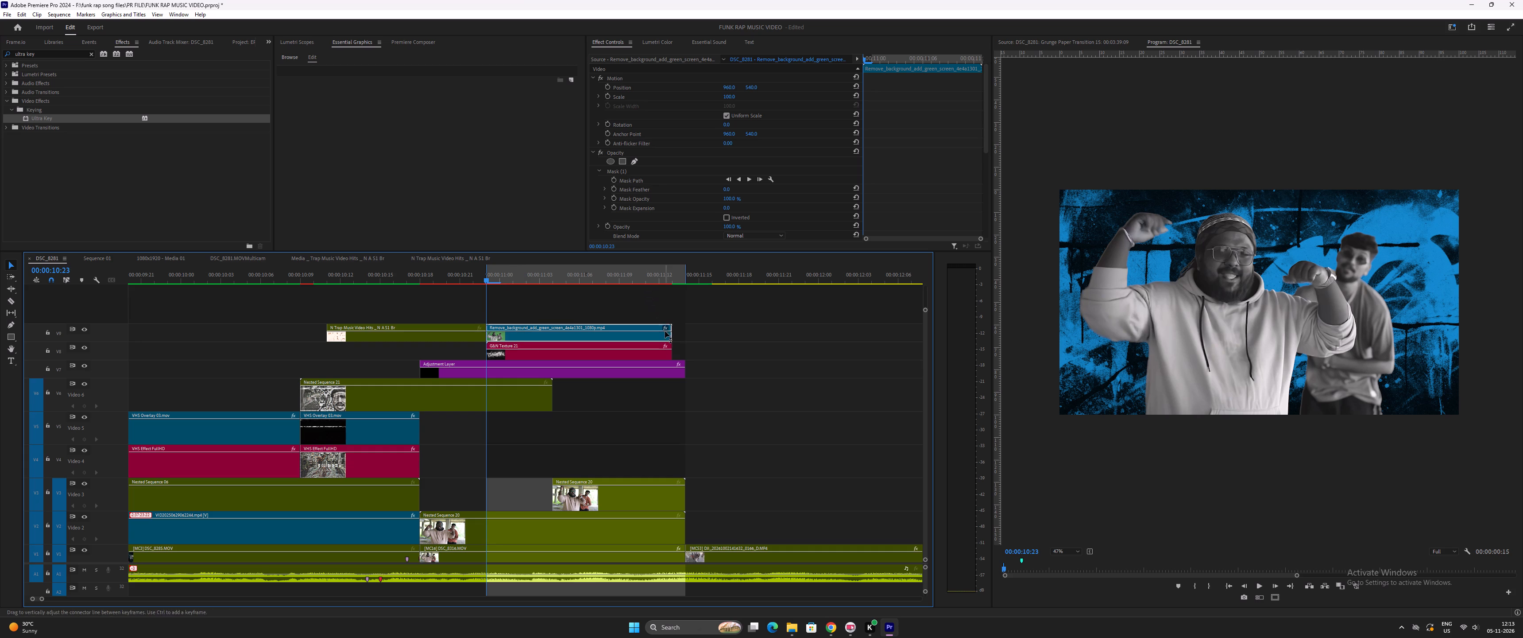
drag(669, 334, 659, 334)
drag(630, 335, 639, 335)
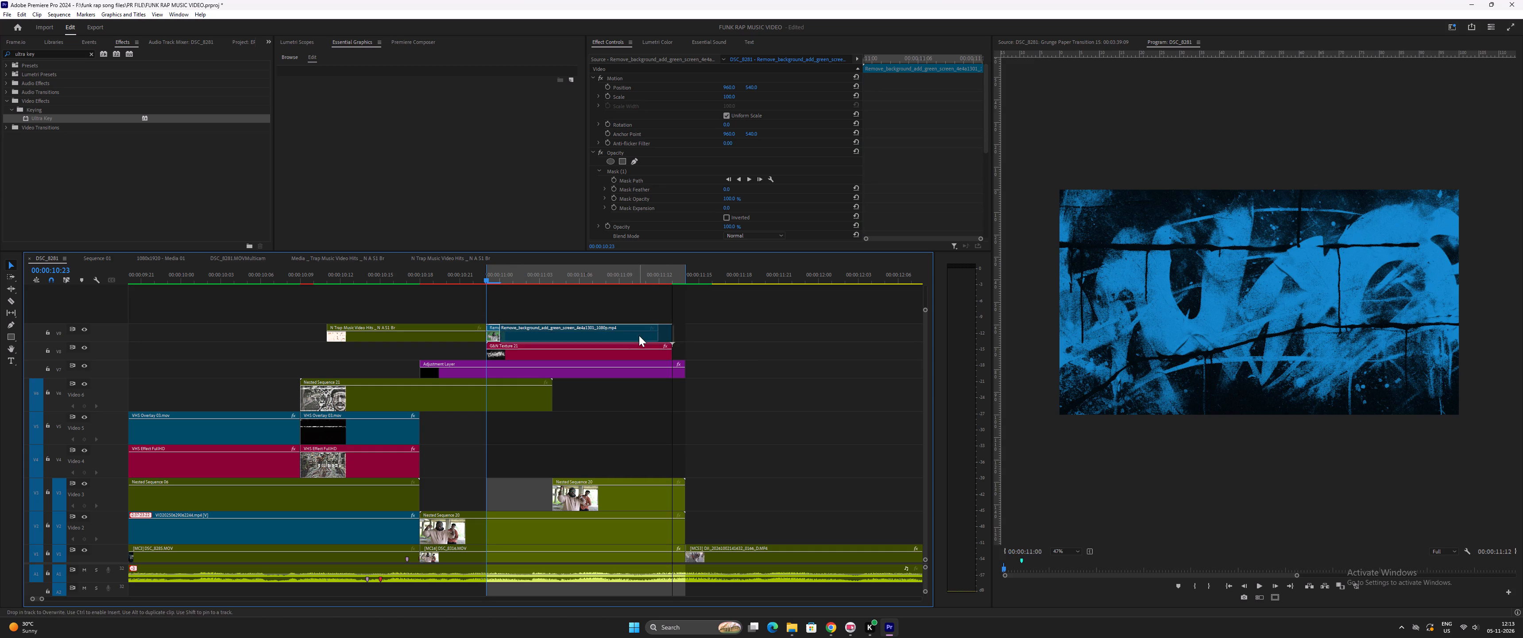
click(499, 276)
key(space)
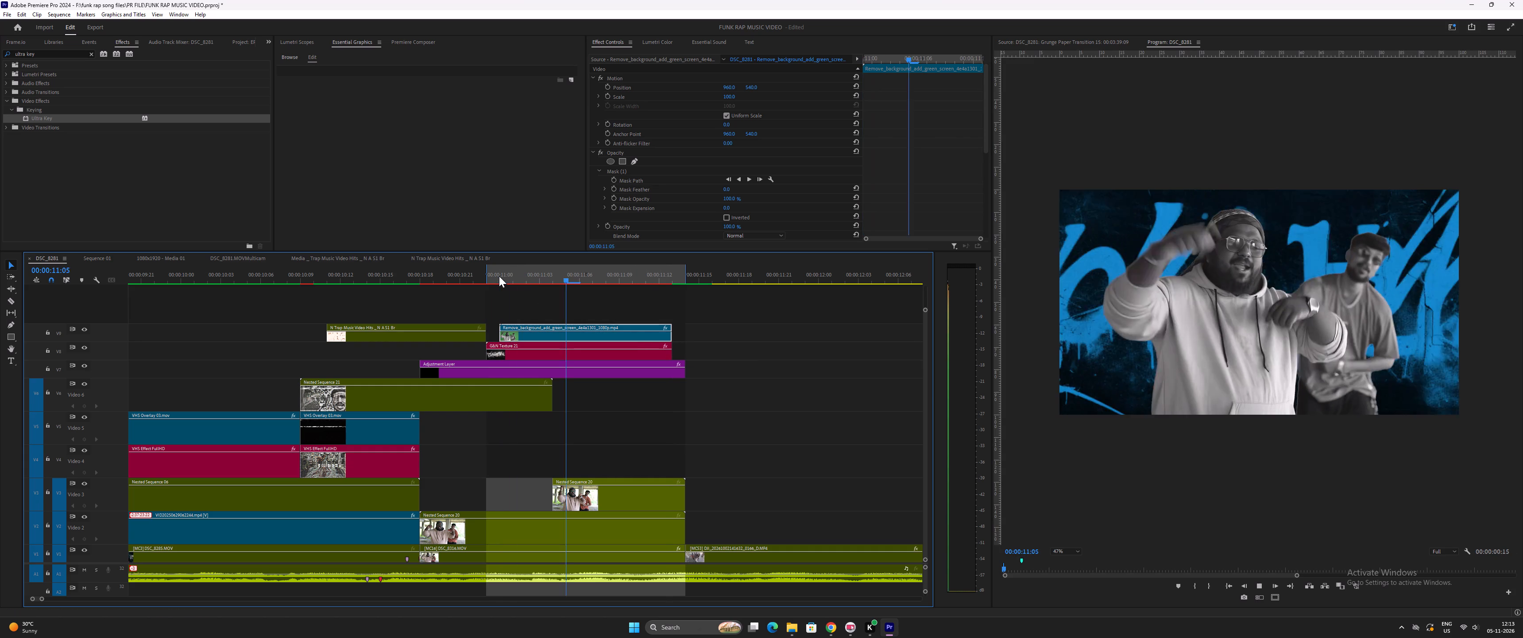
key(space)
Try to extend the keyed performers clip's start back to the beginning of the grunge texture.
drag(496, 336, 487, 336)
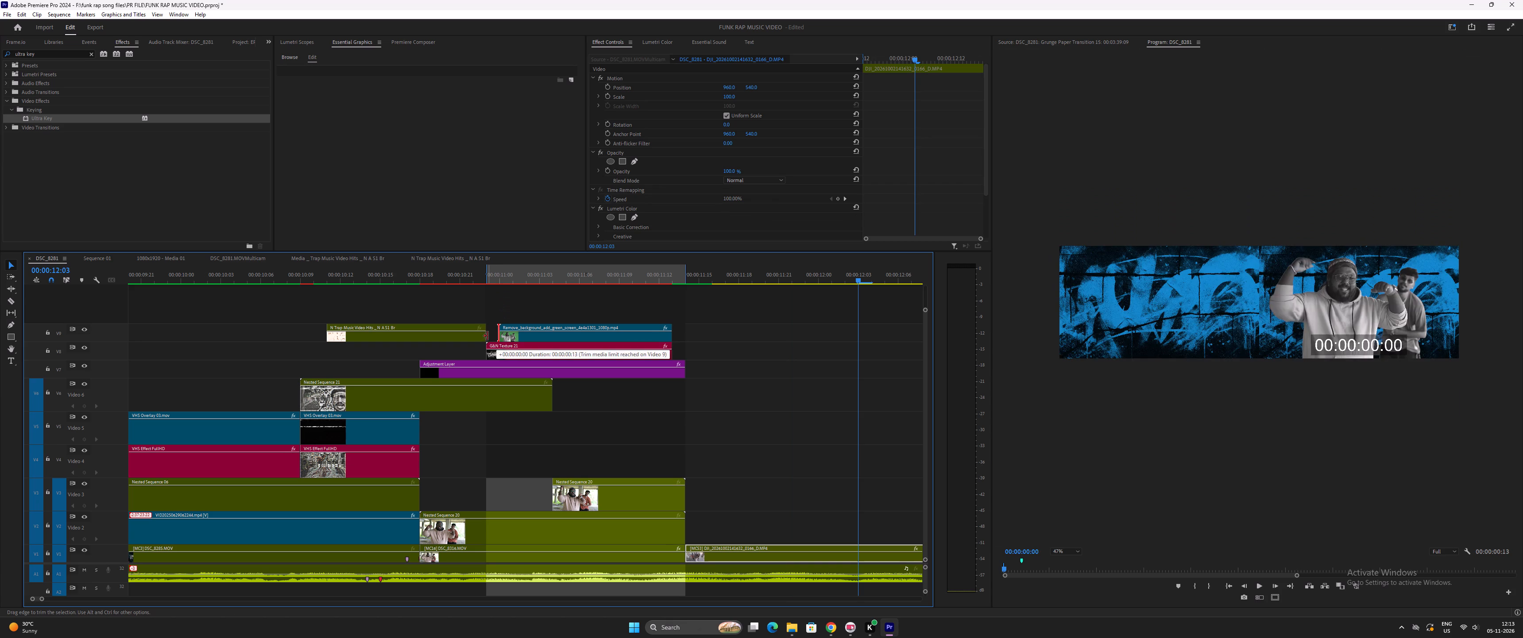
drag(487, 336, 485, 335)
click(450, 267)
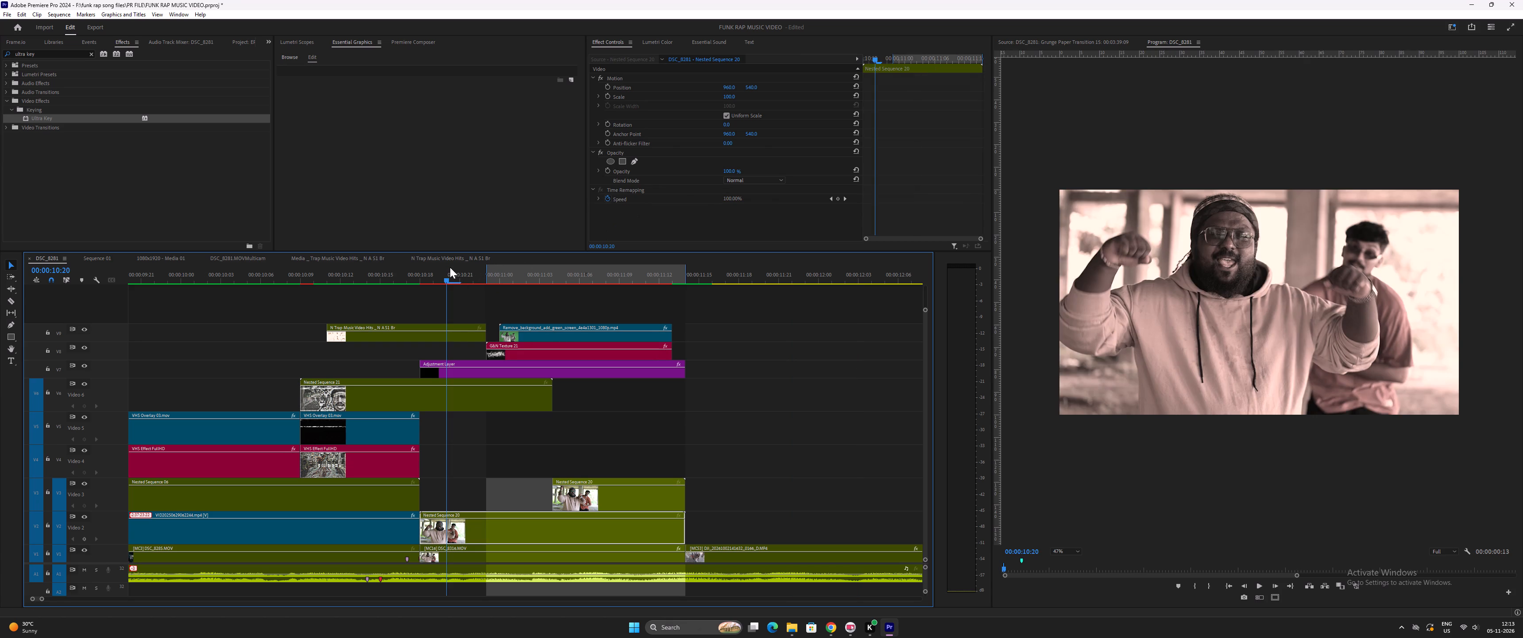
Play and scrub the section from 00:00:10:20 through the performers over the blue texture to review its timing.
key(space)
key(space)
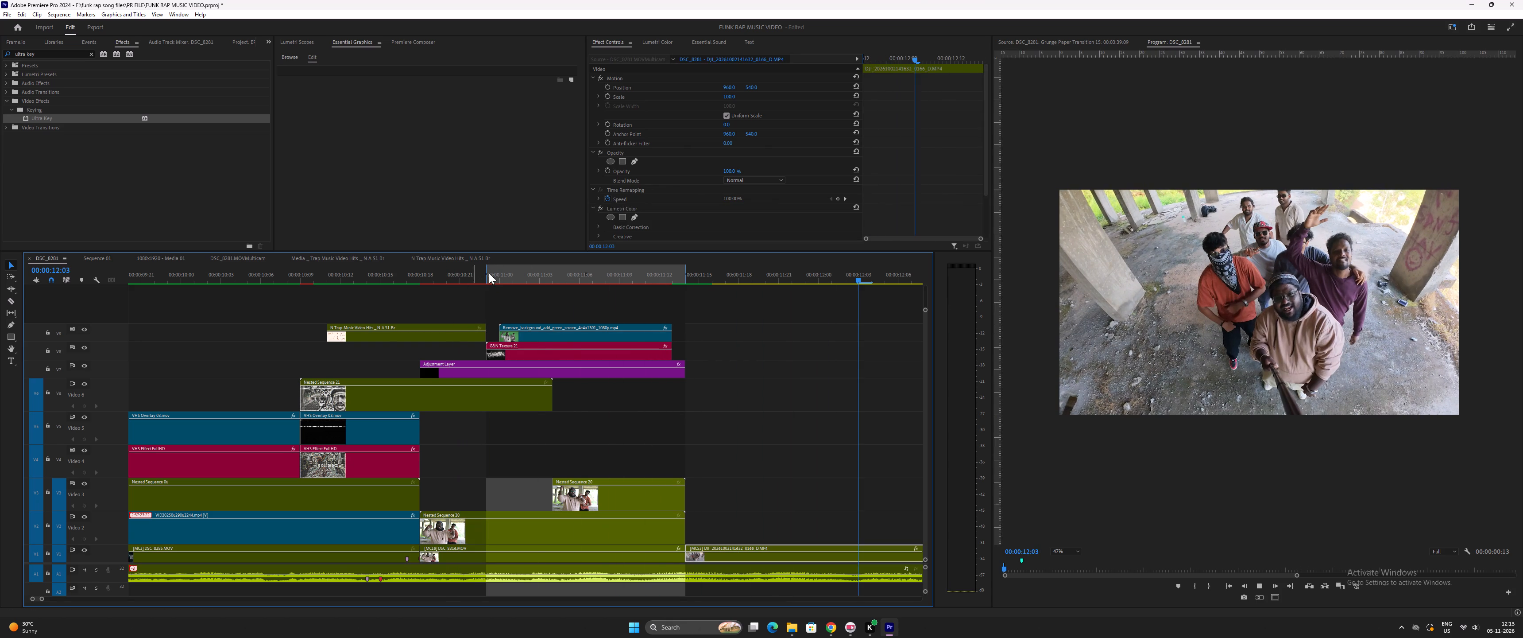
drag(533, 273, 541, 274)
key(space)
key(space)
drag(640, 275, 646, 276)
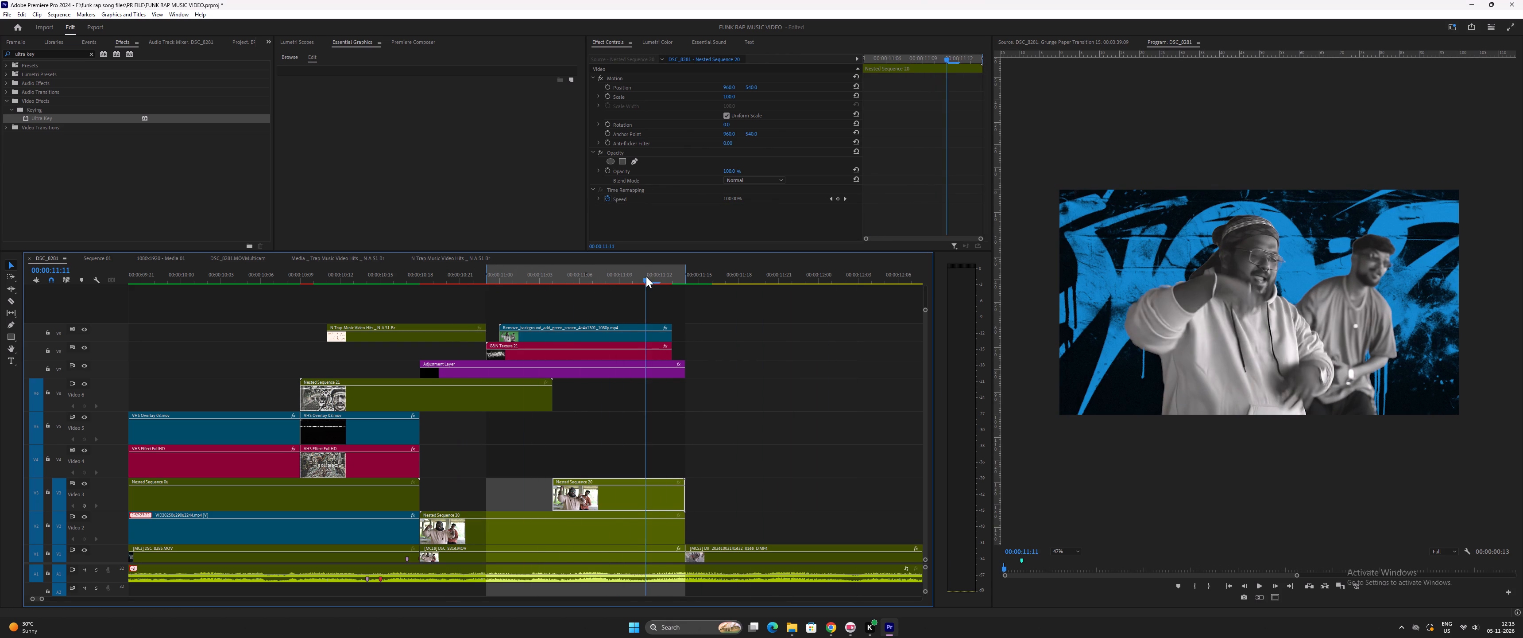
drag(646, 276, 630, 286)
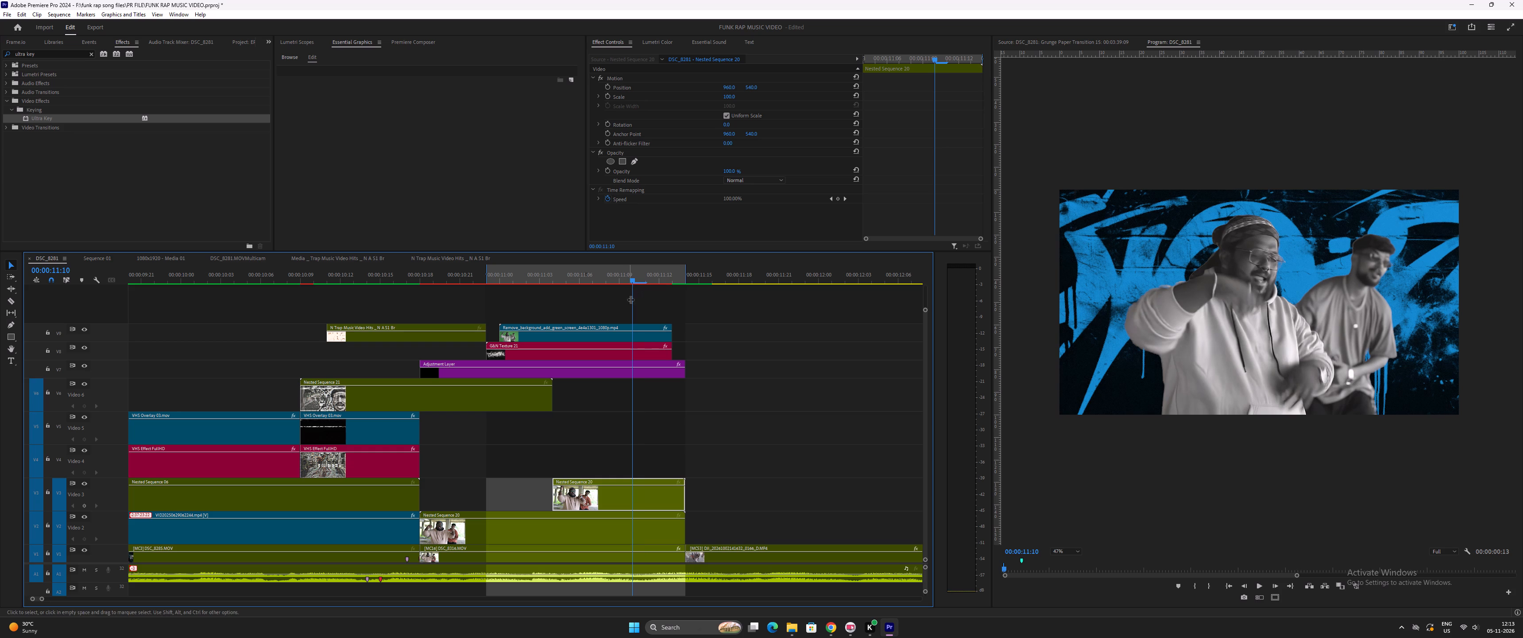
Extend the grunge texture clip's end to the adjustment layer's end at the cut to the group shot, and preview the section.
drag(676, 353, 685, 353)
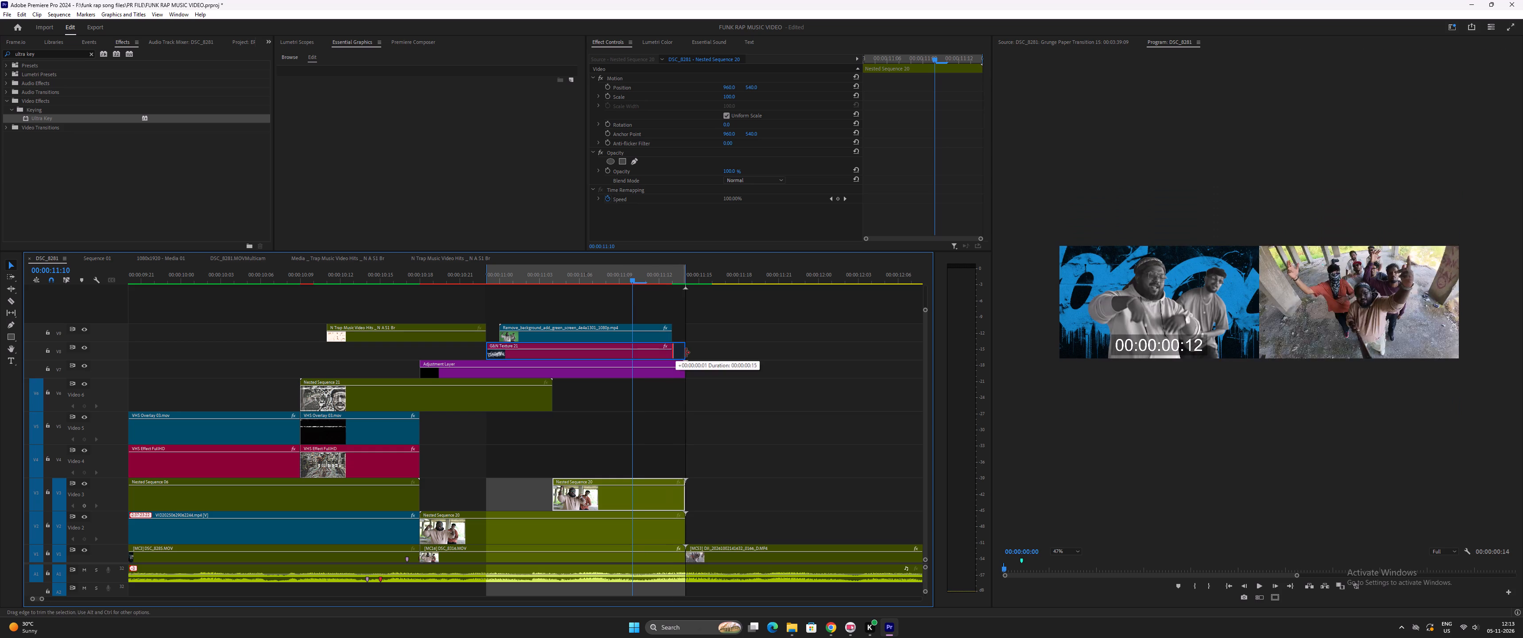
drag(685, 353, 686, 353)
key(space)
key(space)
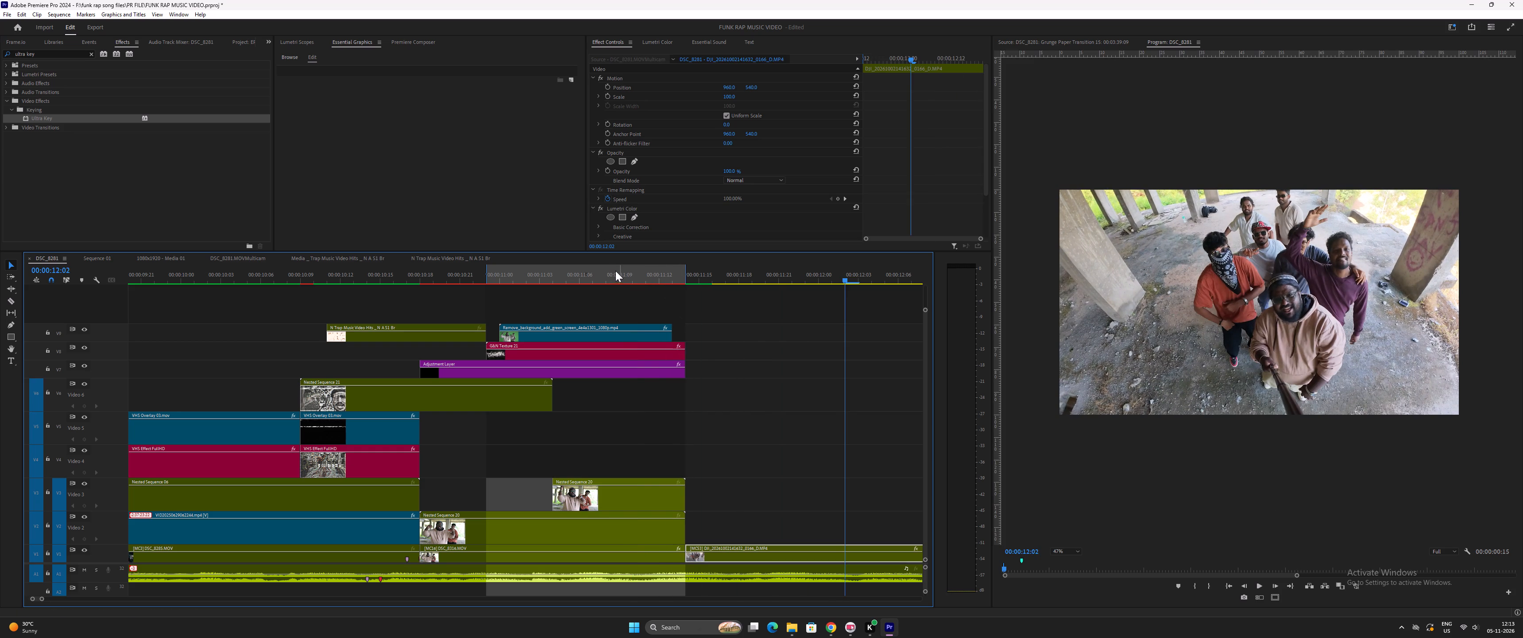
drag(617, 271, 387, 283)
key(space)
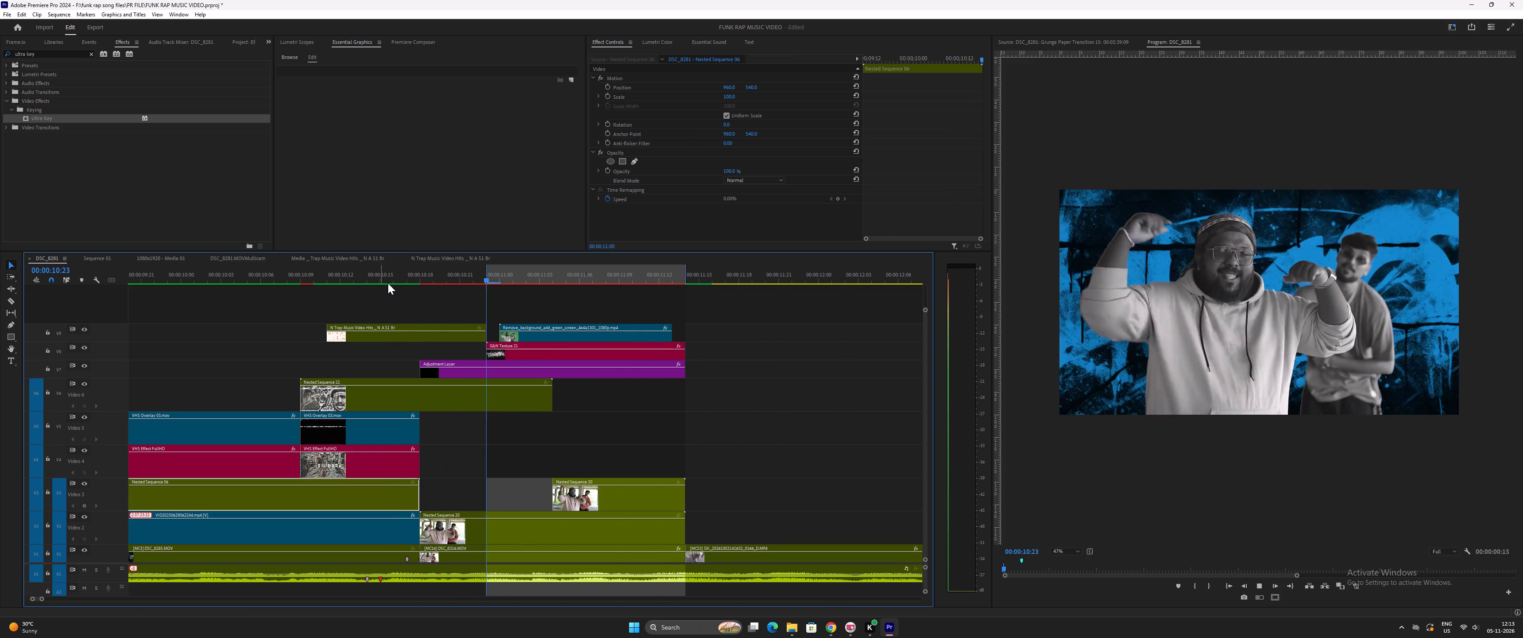
key(space)
drag(671, 276, 689, 279)
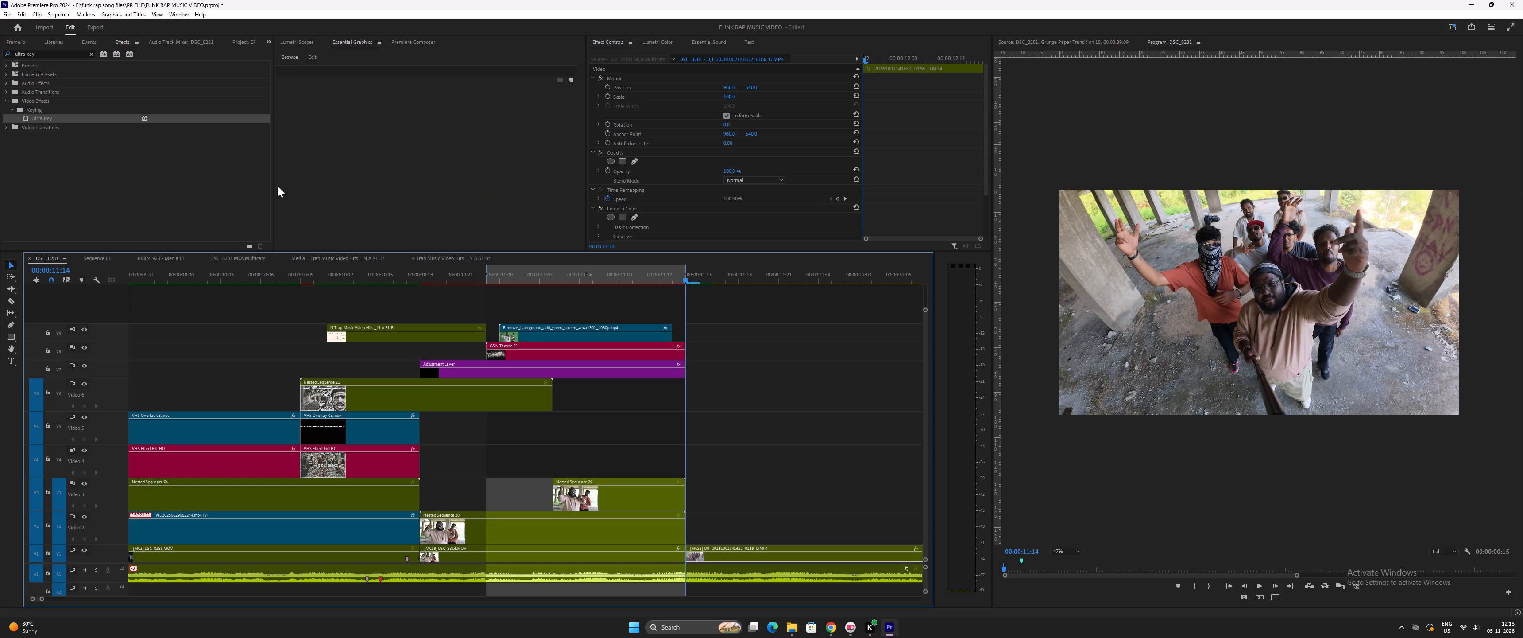
Close the vertical media sequence, the multicam sequence and both Trap Music Video sequences, and return to the main DSC sequence.
click(161, 258)
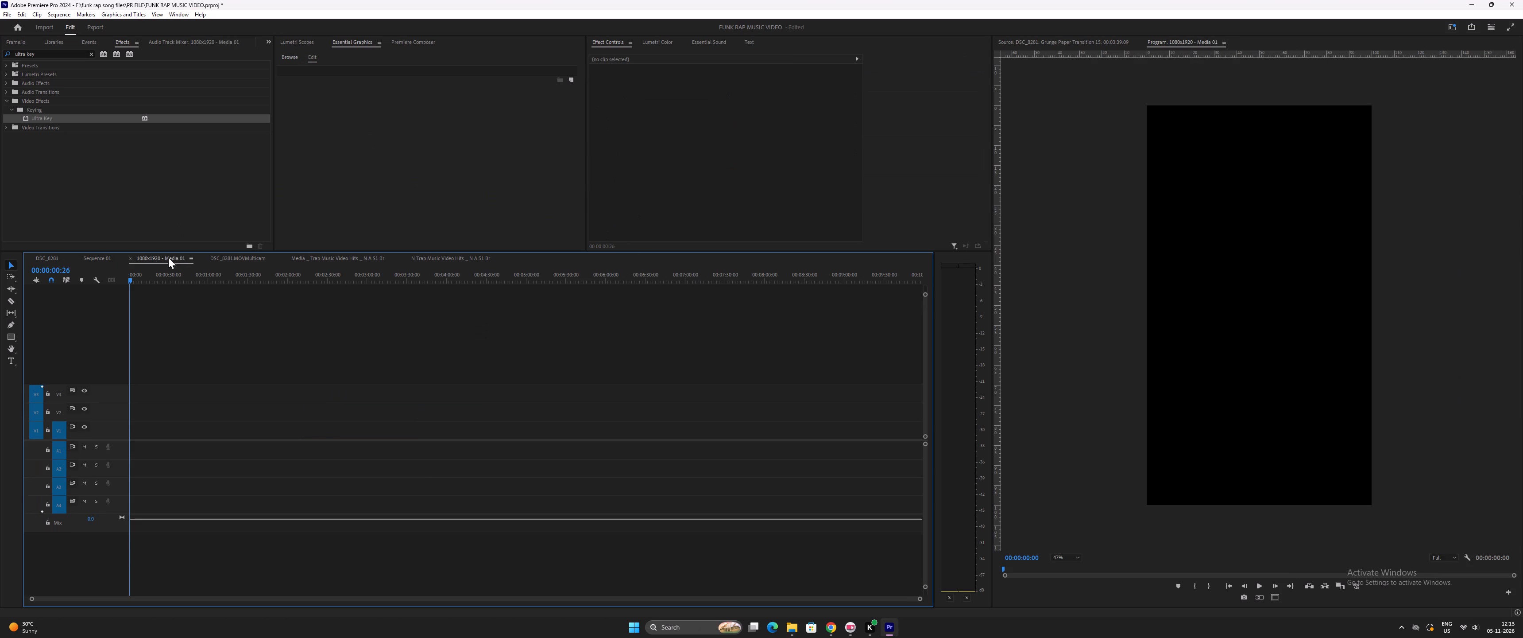
click(130, 260)
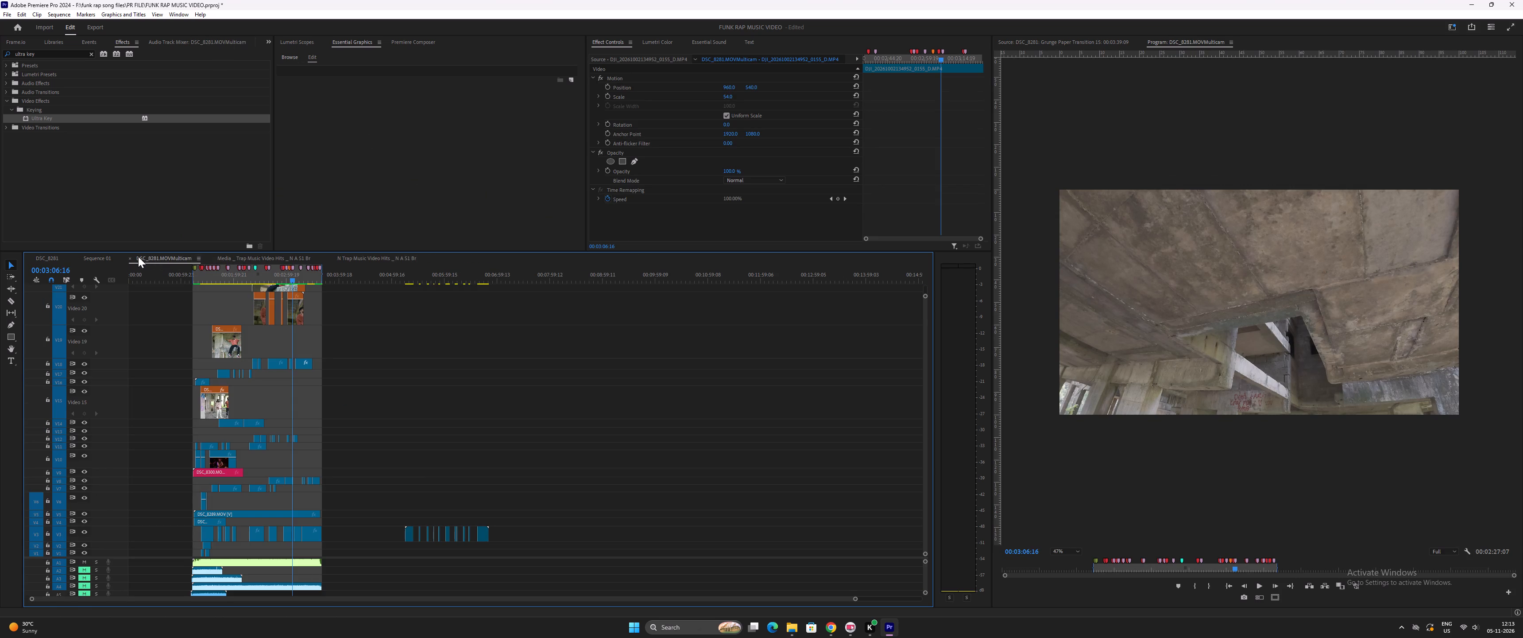
click(129, 257)
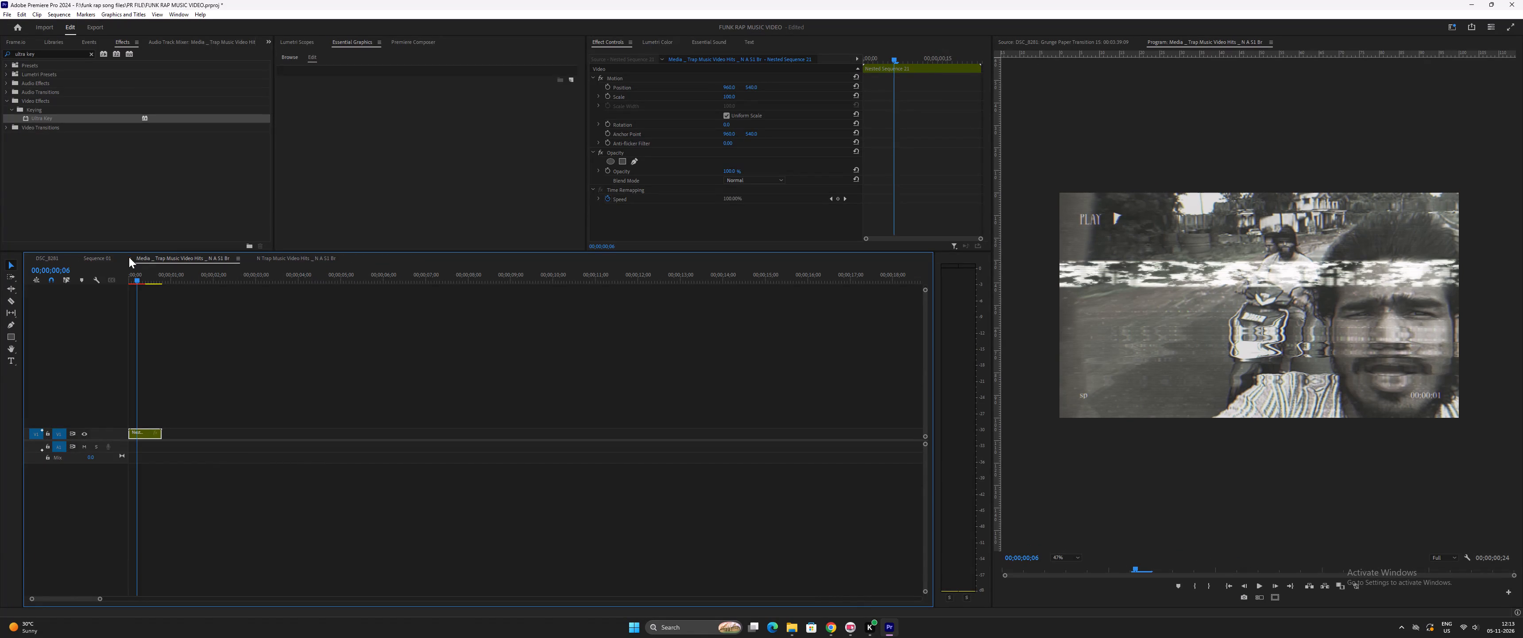
click(130, 258)
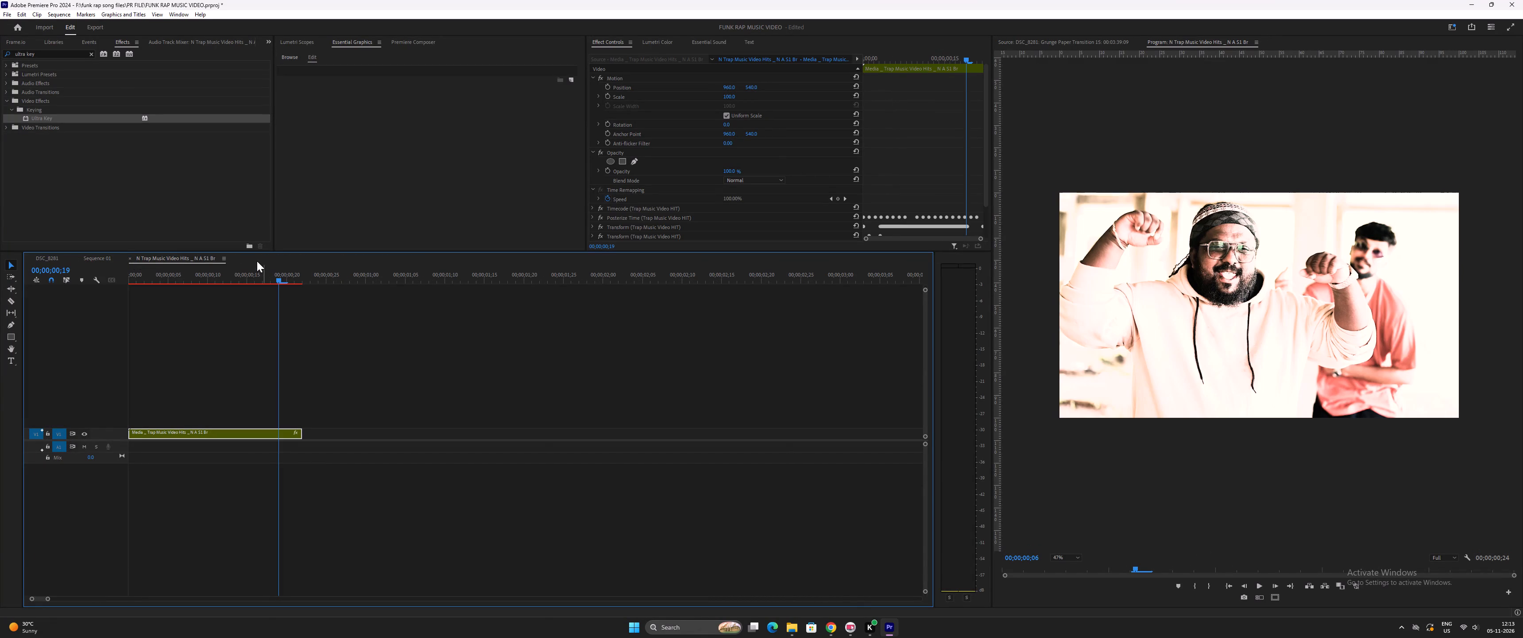
click(129, 260)
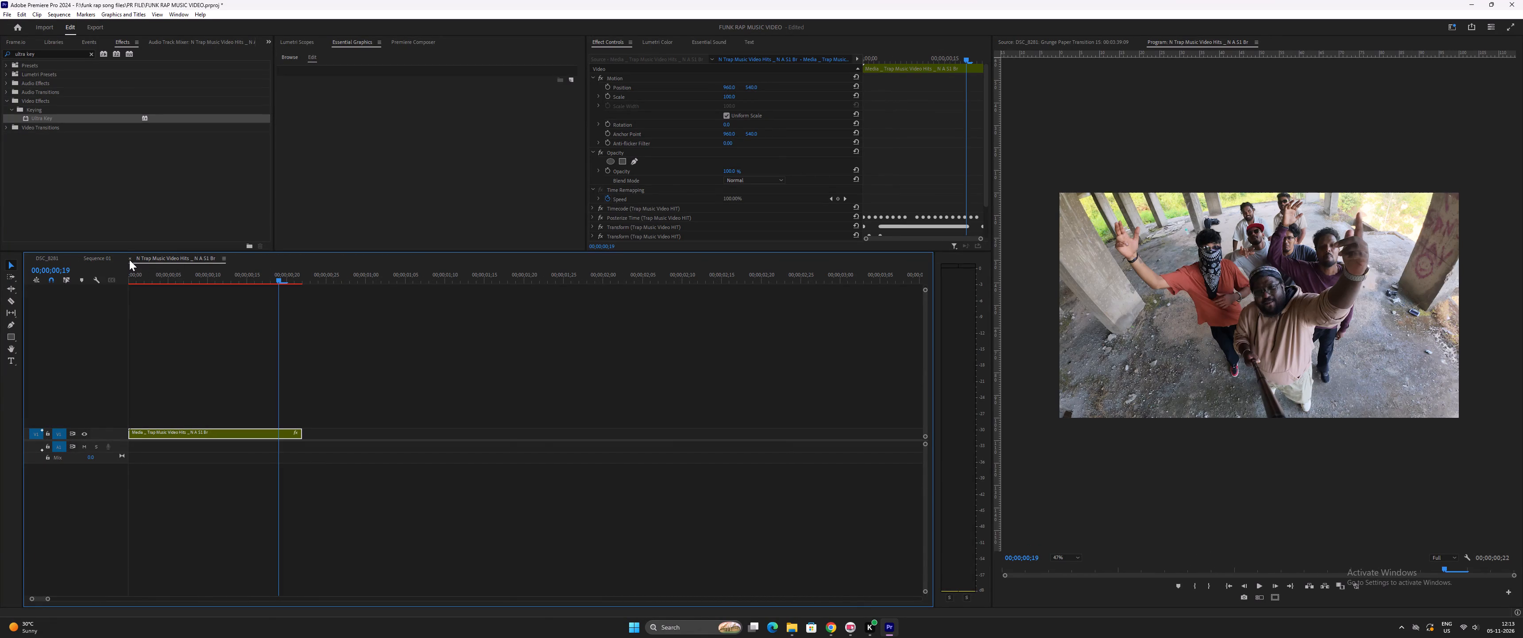
click(40, 258)
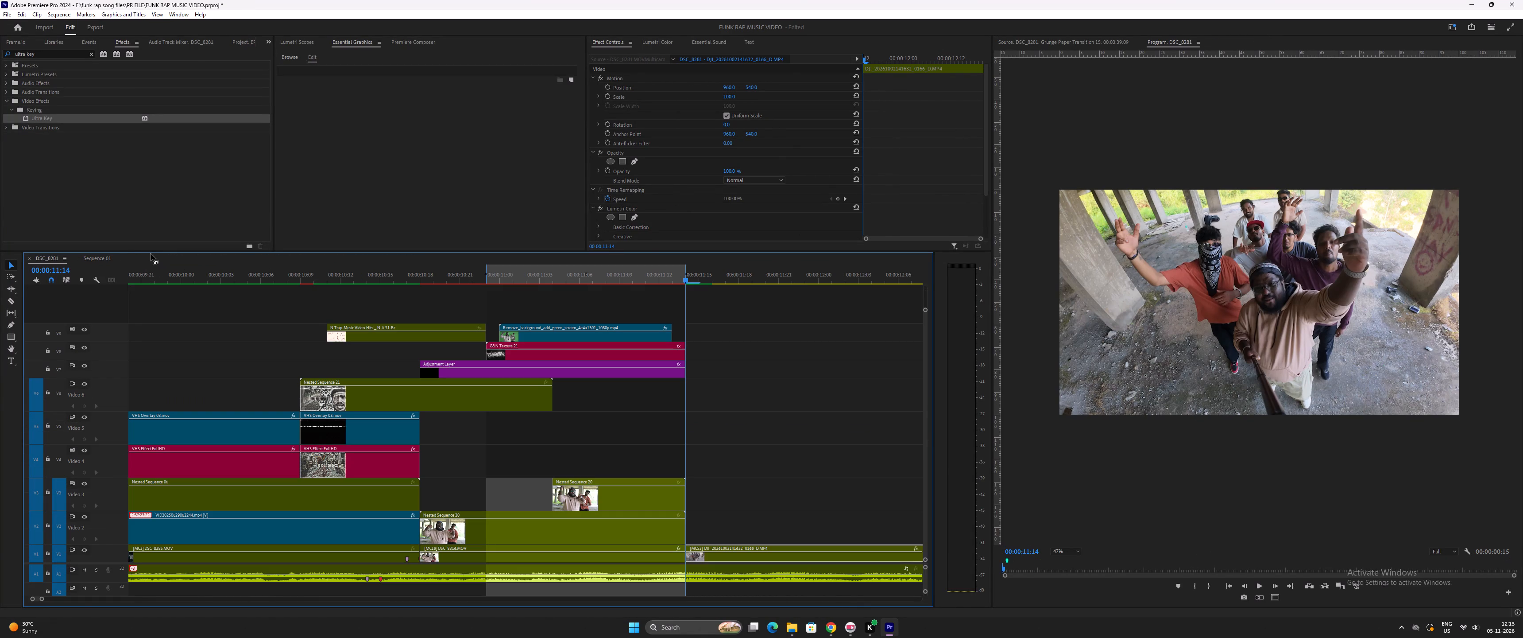
click(351, 261)
Preview from 00:00:10:06, park at 00:00:11:03, and set the keyed performers clip's Lumetri contrast to about 30 and shadows to about -11.
click(260, 280)
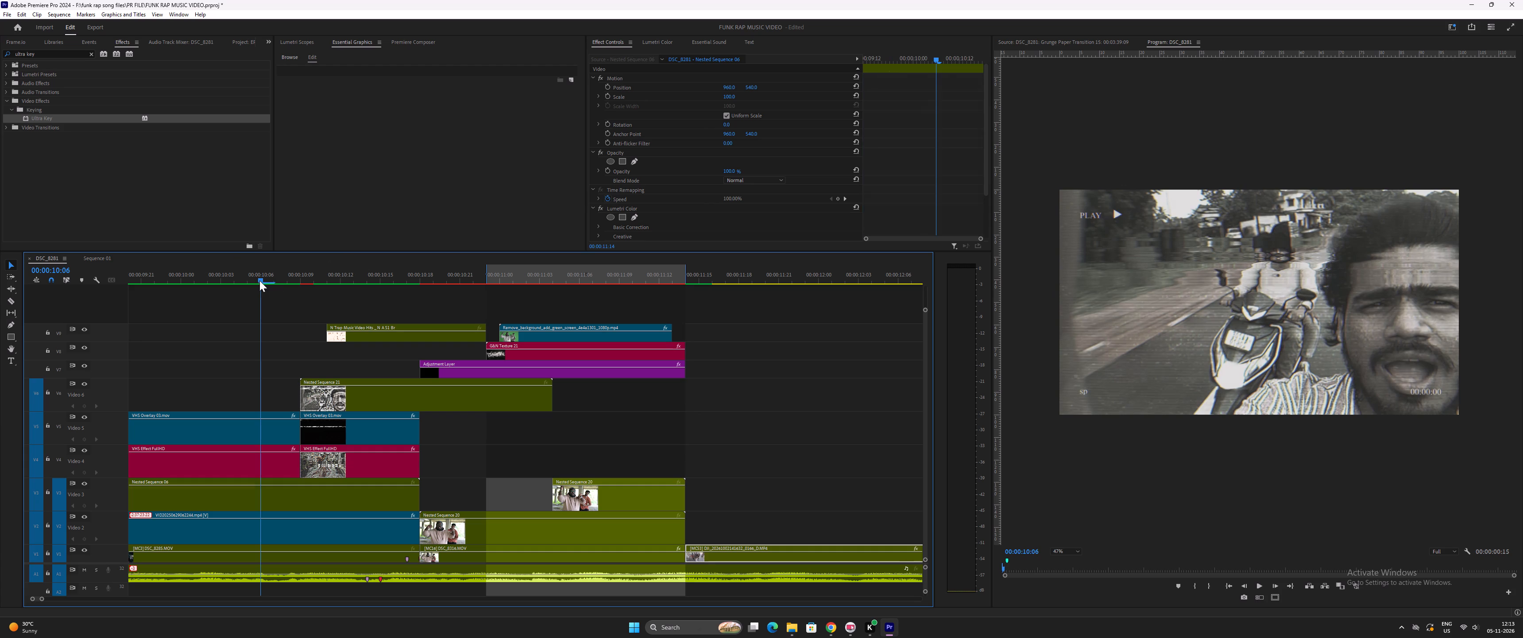
key(space)
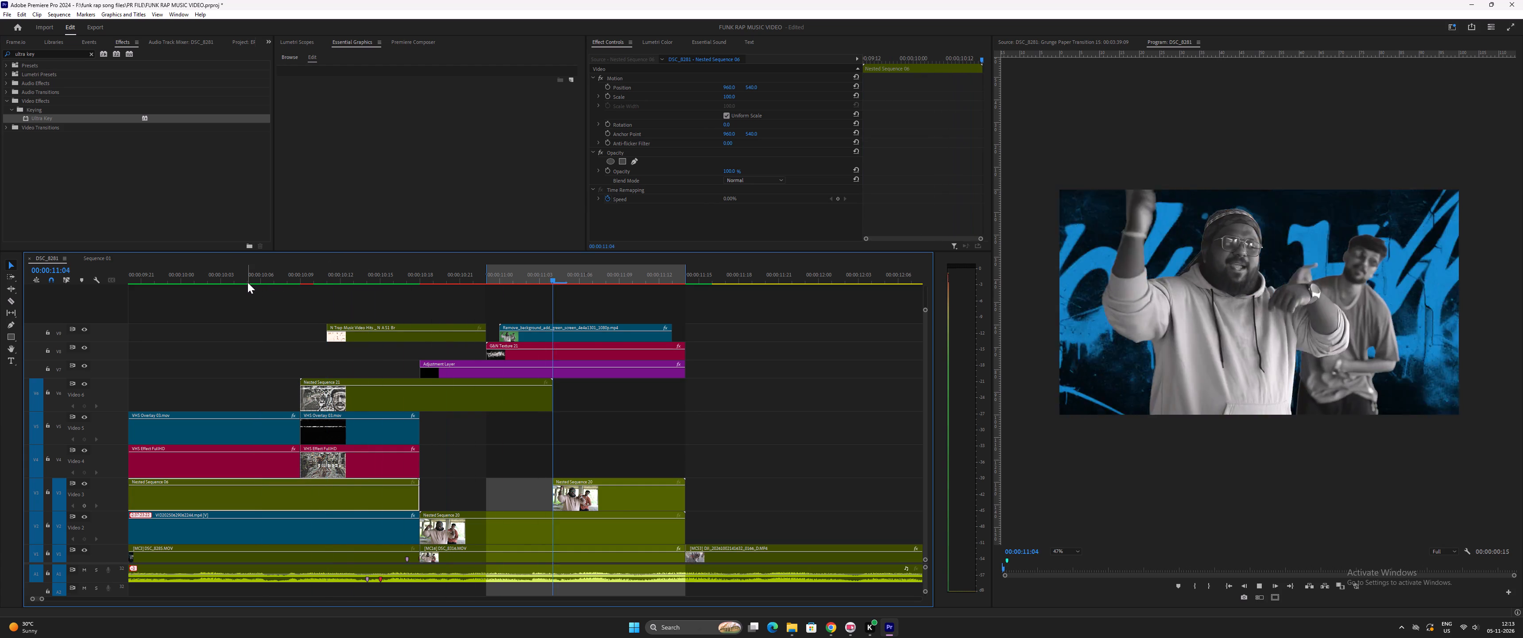
key(space)
click(537, 281)
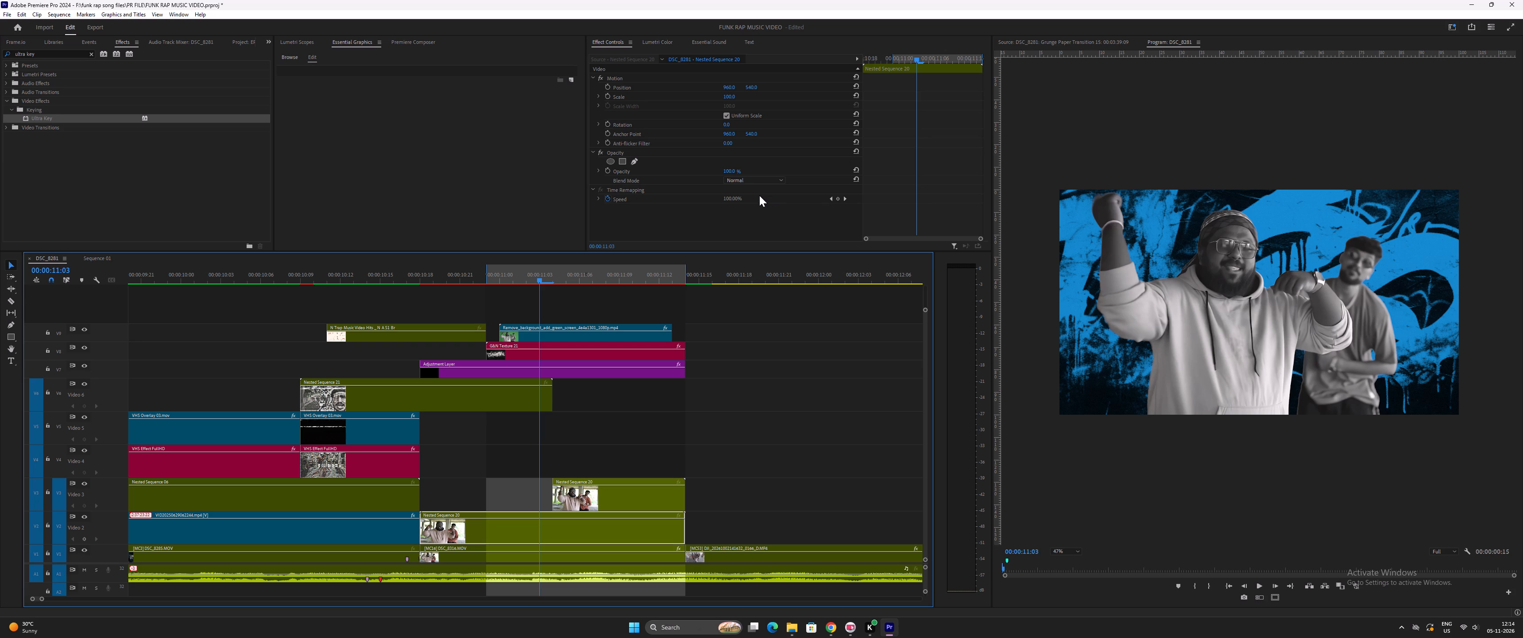
click(589, 335)
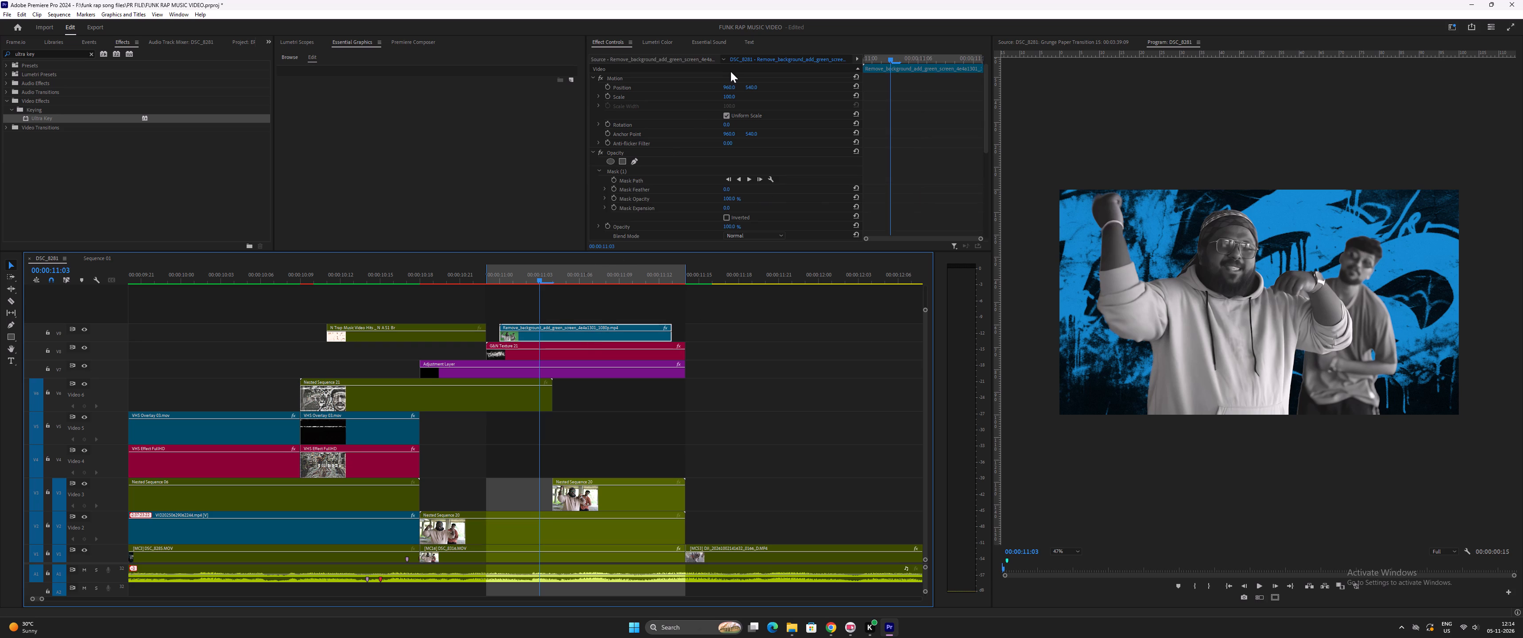
click(654, 44)
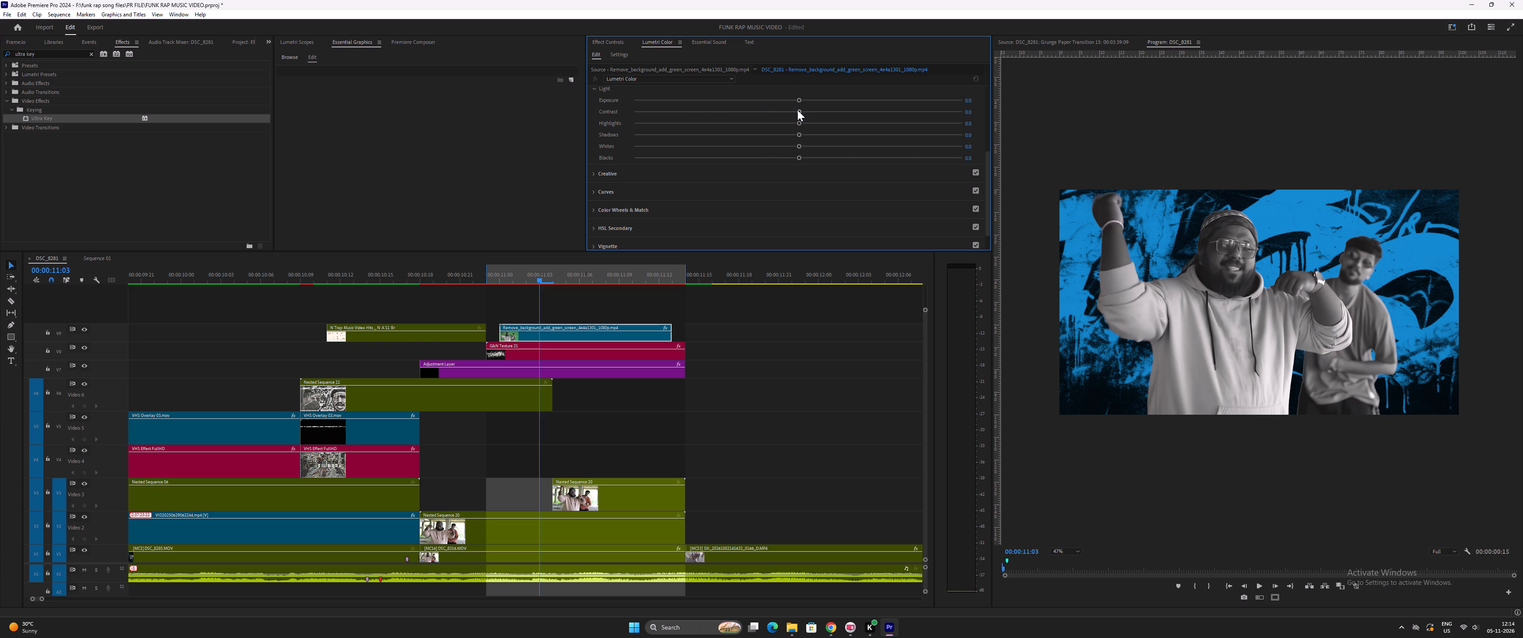
drag(800, 112, 848, 113)
drag(797, 135, 779, 132)
click(779, 132)
Lower the keyed performers clip's whites to about -16 and its blacks to about -17 in Lumetri Color.
drag(800, 145, 768, 145)
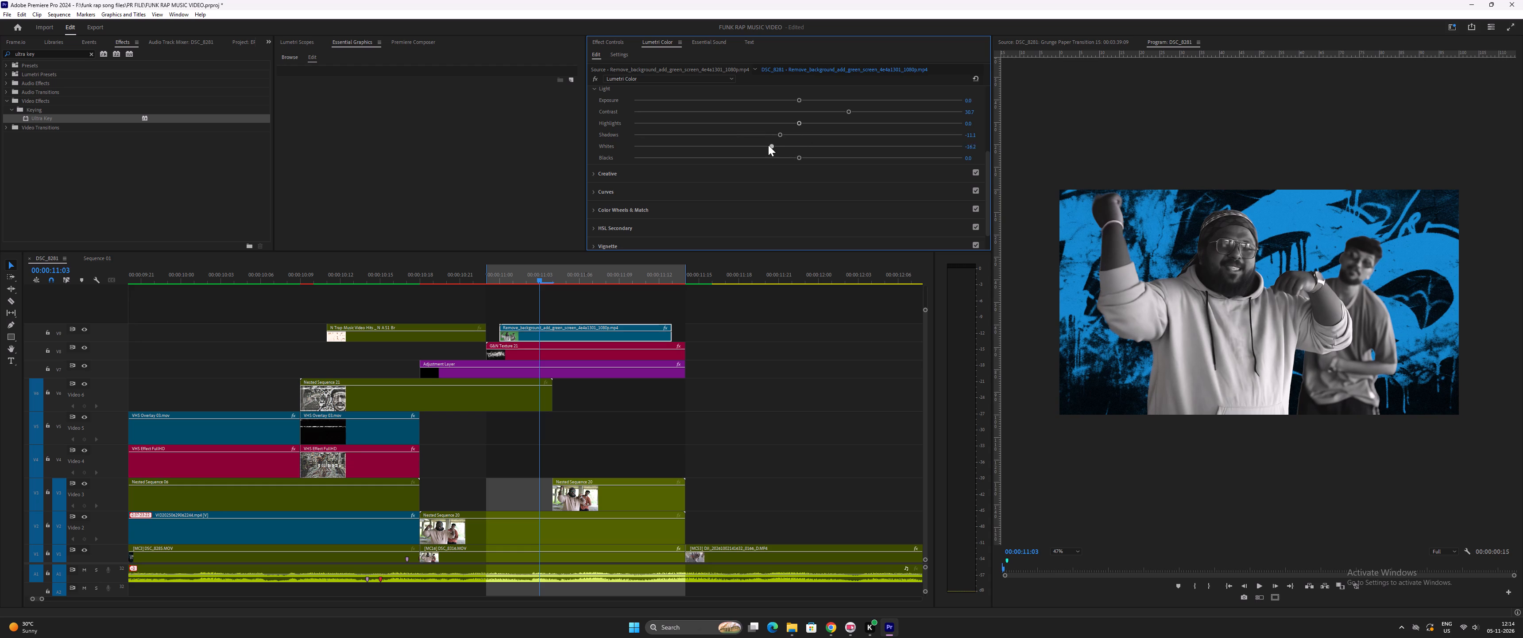
drag(768, 145, 765, 151)
drag(765, 151, 771, 151)
drag(796, 157, 767, 159)
drag(767, 159, 769, 160)
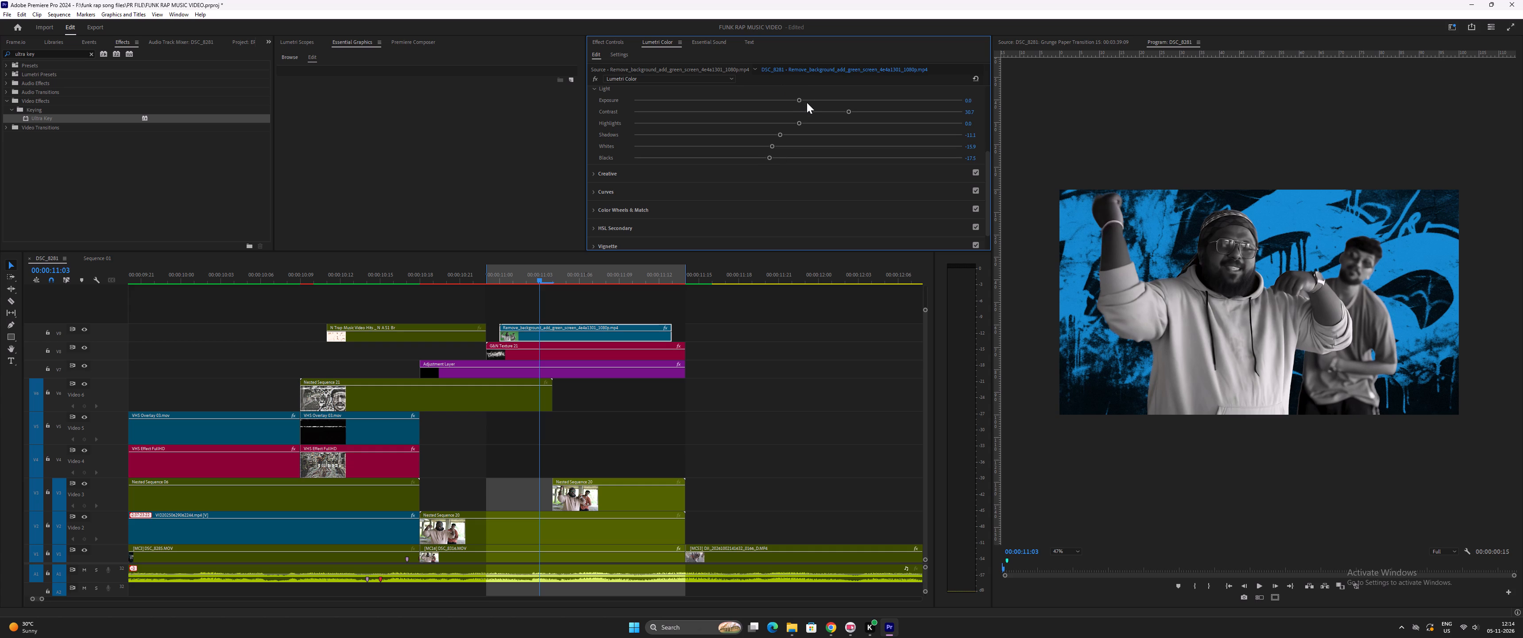
Try brighter and darker exposures on the keyed performers, settle slightly below zero, and readjust the contrast to about 30.
drag(799, 99, 808, 110)
drag(808, 110, 768, 112)
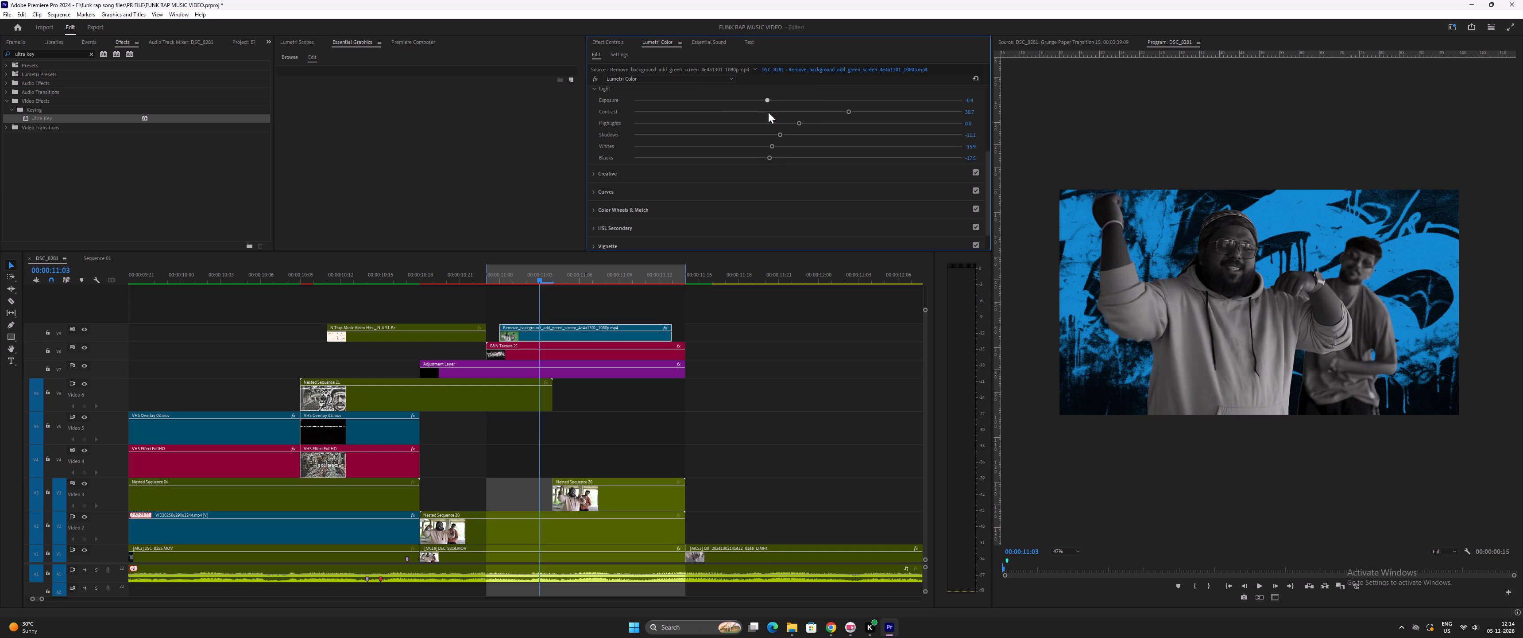
drag(768, 112, 789, 119)
drag(851, 112, 906, 117)
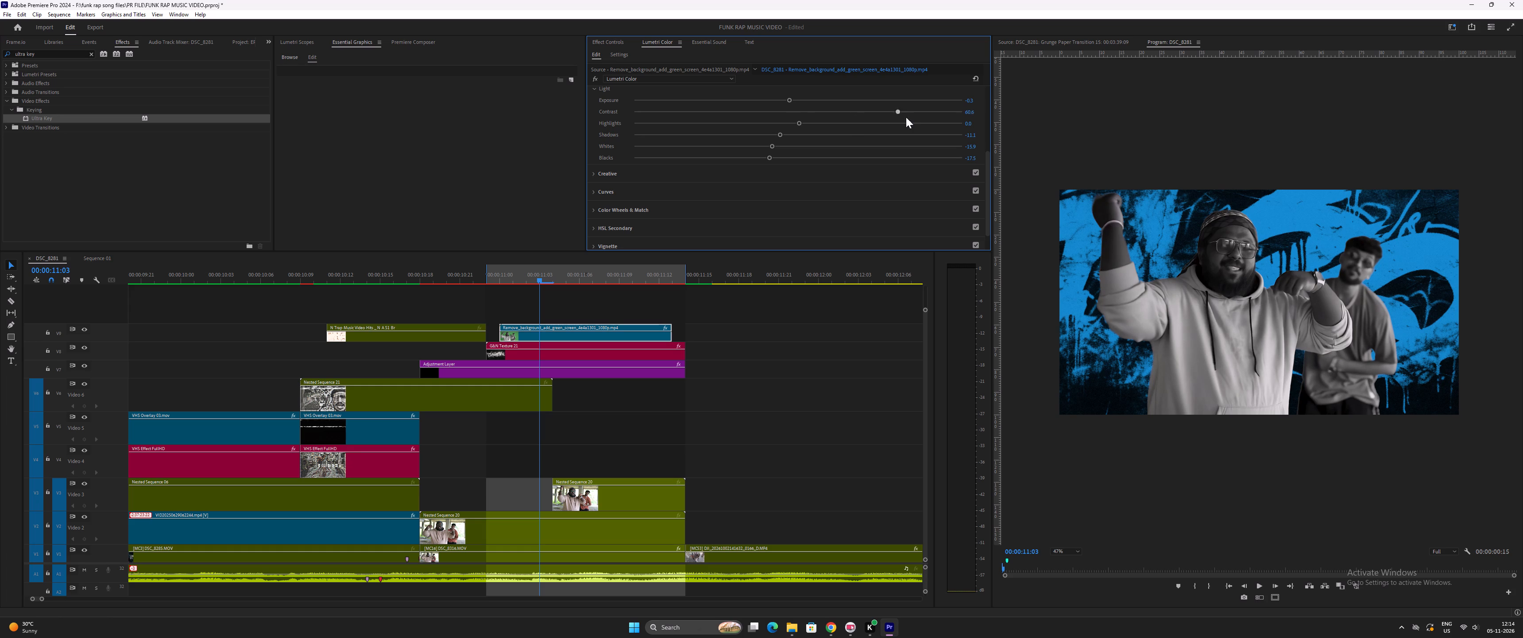
drag(906, 117, 846, 119)
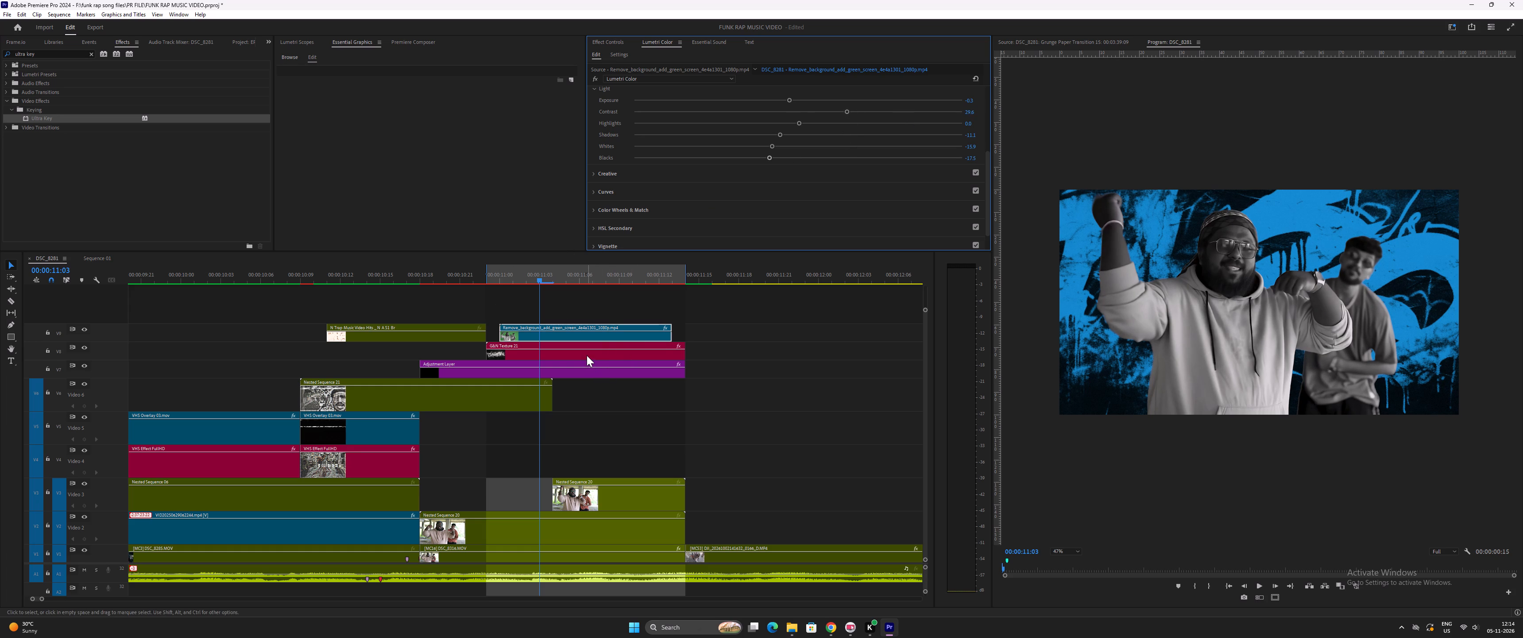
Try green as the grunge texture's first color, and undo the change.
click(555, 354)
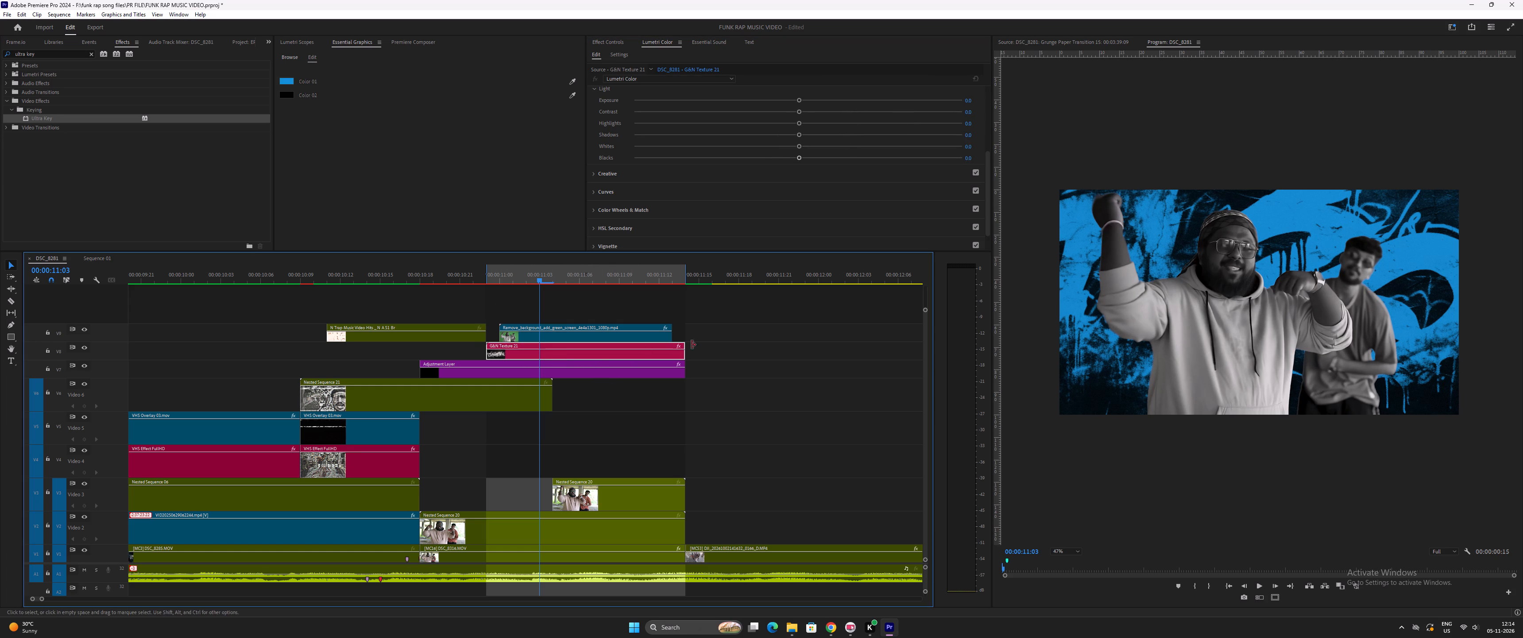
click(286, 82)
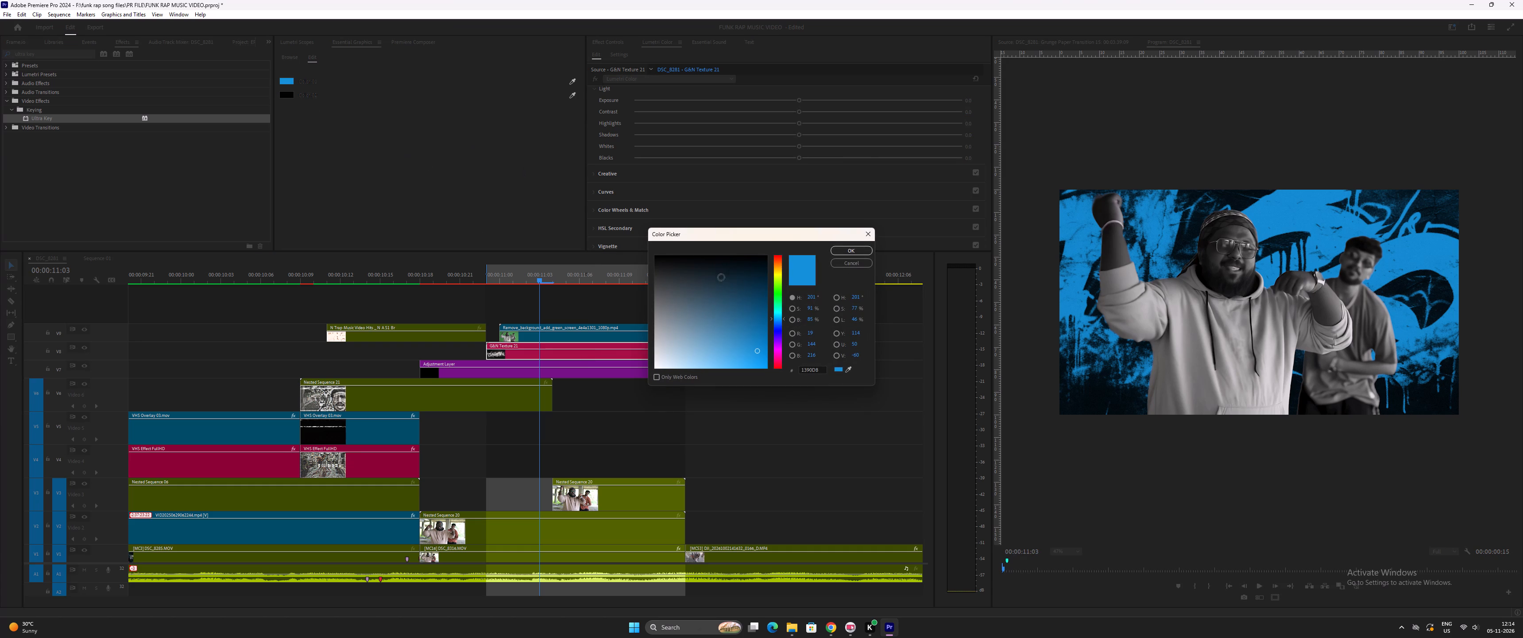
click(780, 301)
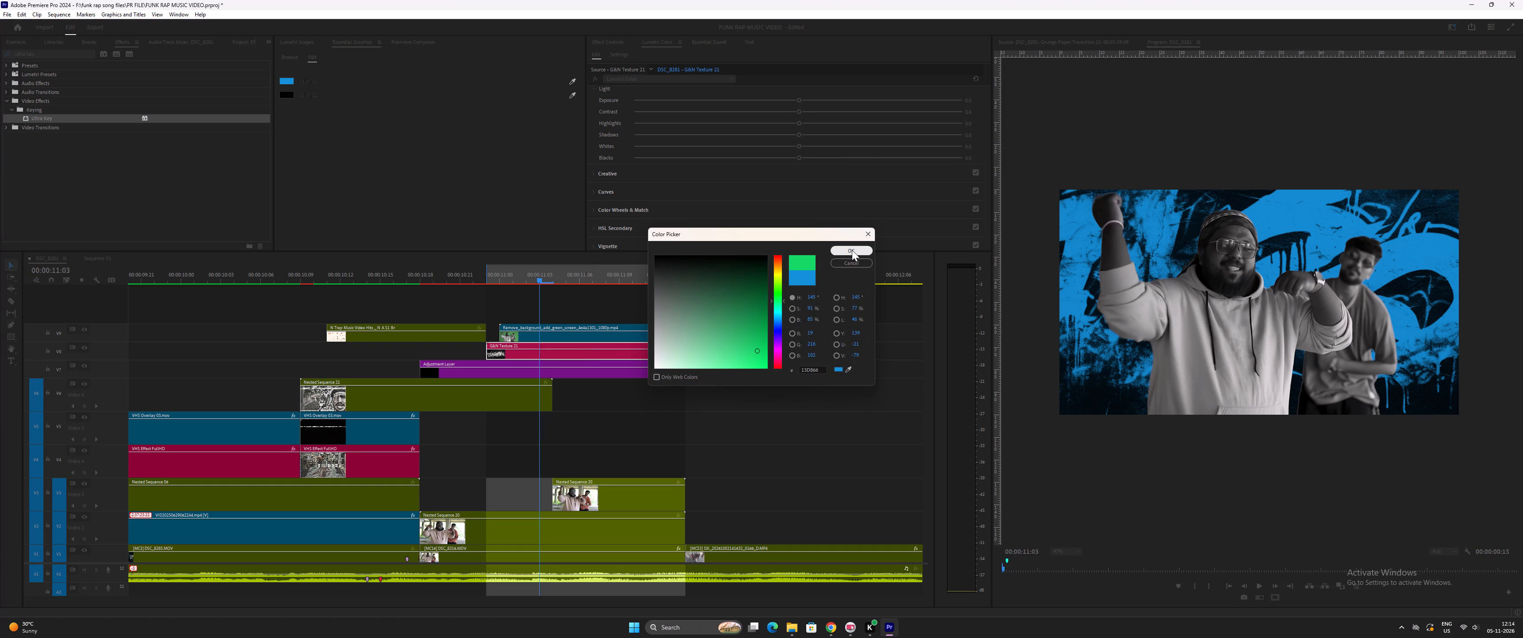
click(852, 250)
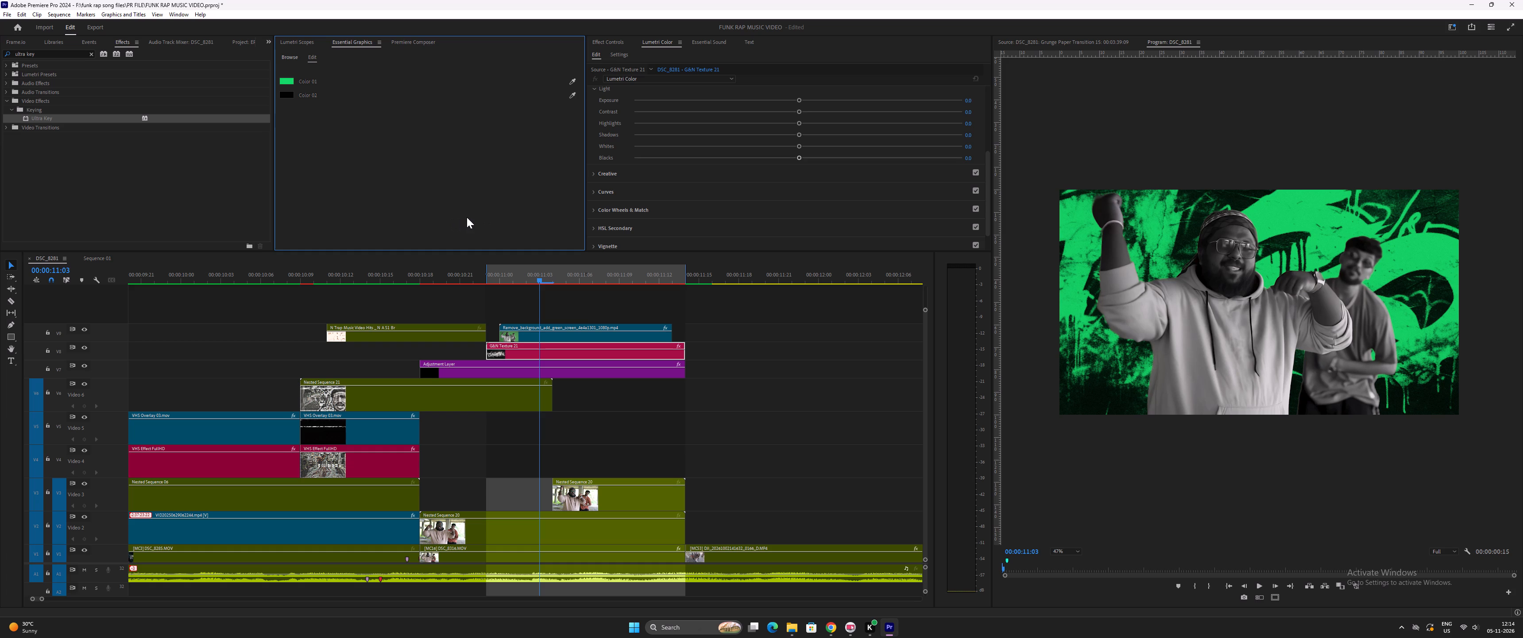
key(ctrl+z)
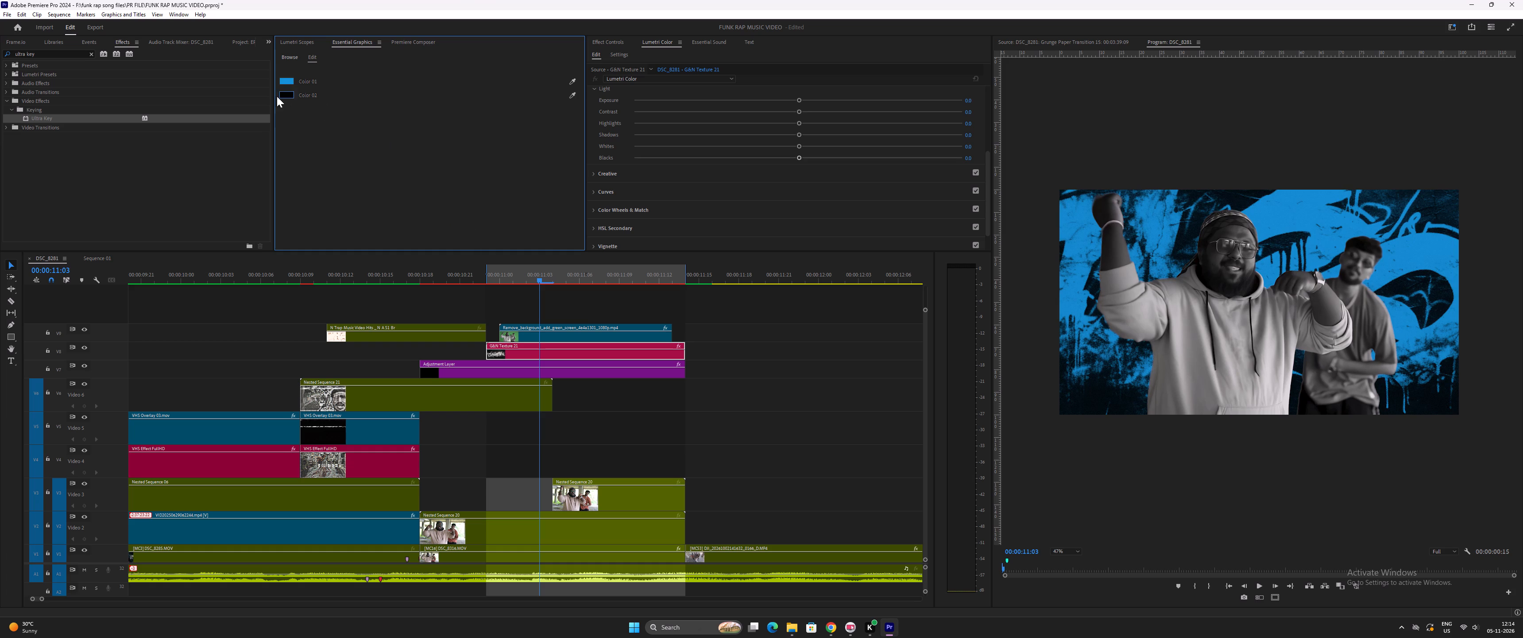
Set the grunge texture's second color to red.
click(287, 94)
drag(754, 339, 756, 344)
click(837, 252)
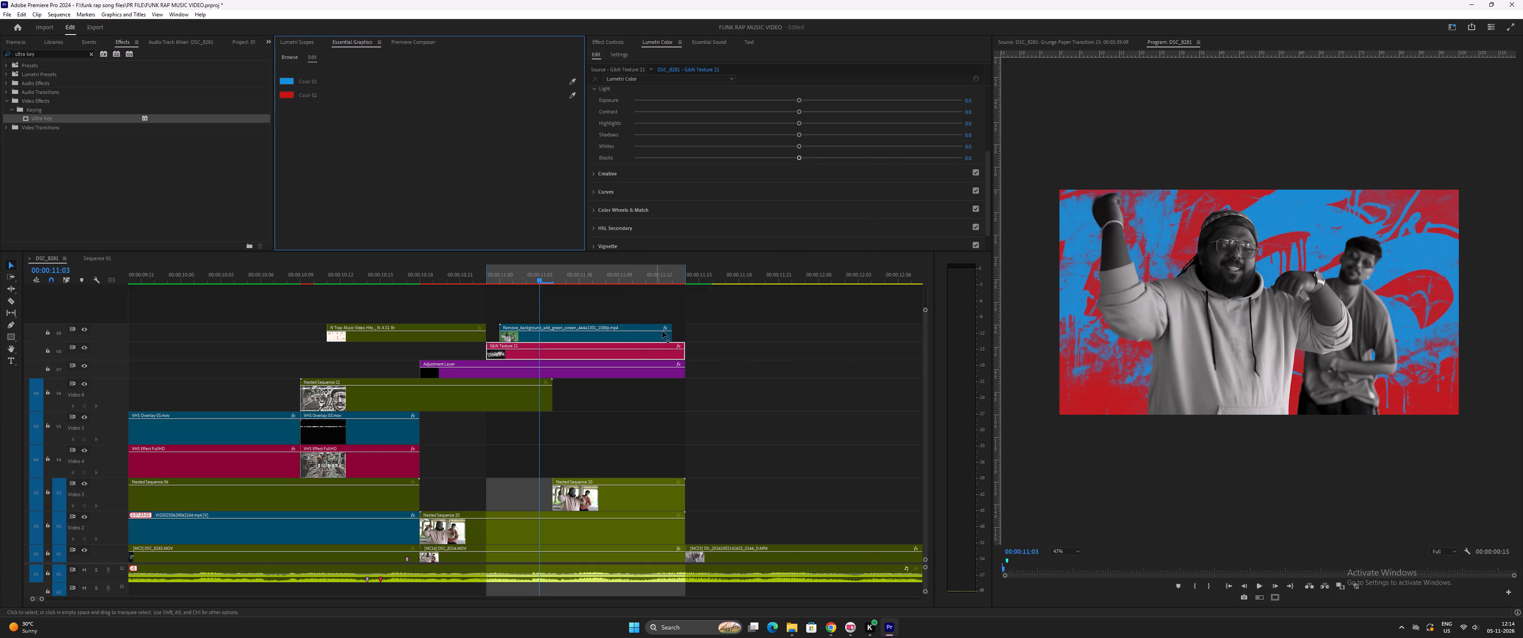
Play back the blue-and-red grunge texture around 0:11 and undo its second color change.
click(411, 265)
key(space)
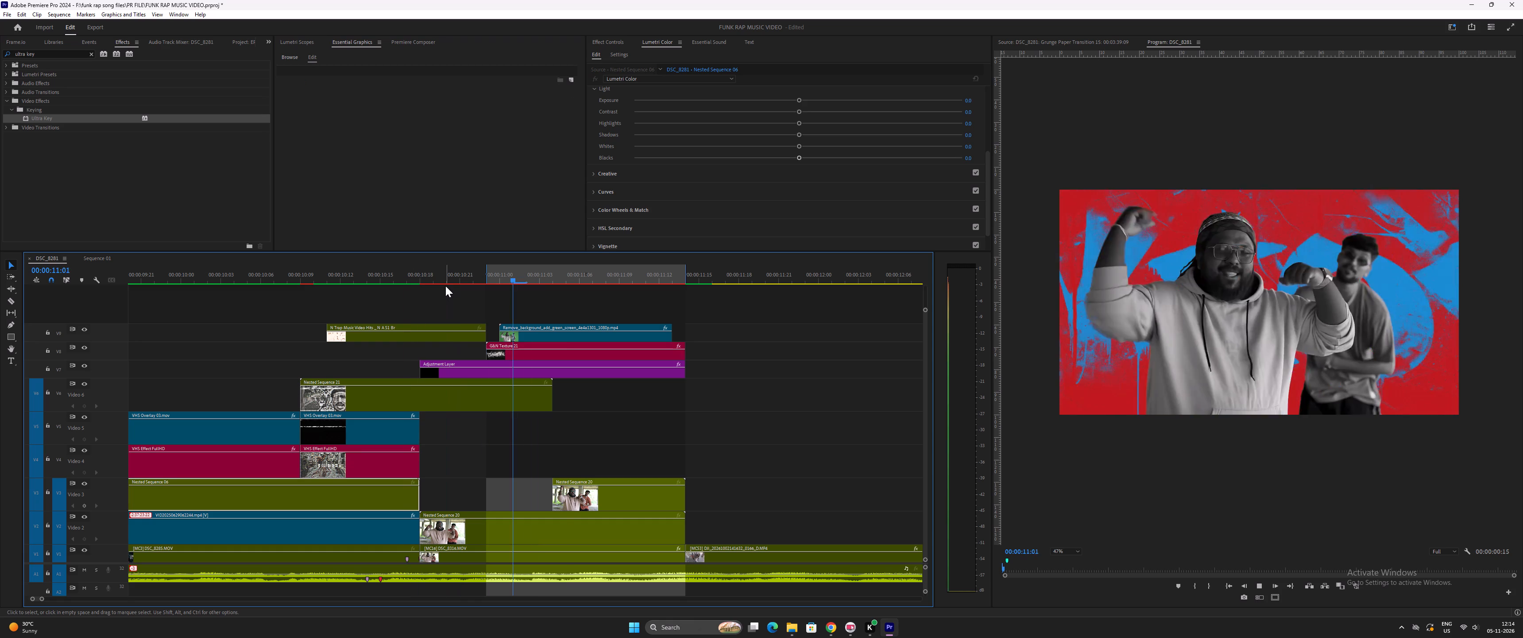
key(space)
click(553, 273)
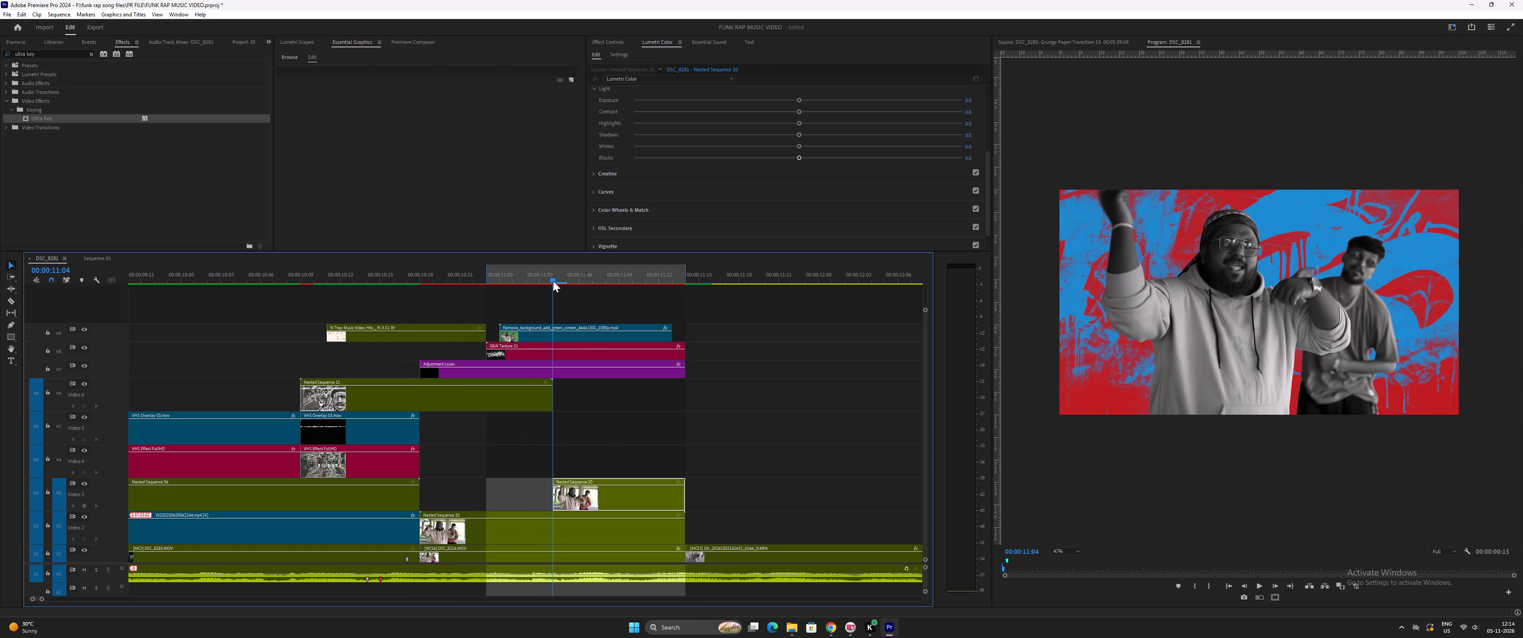
key(ctrl+z)
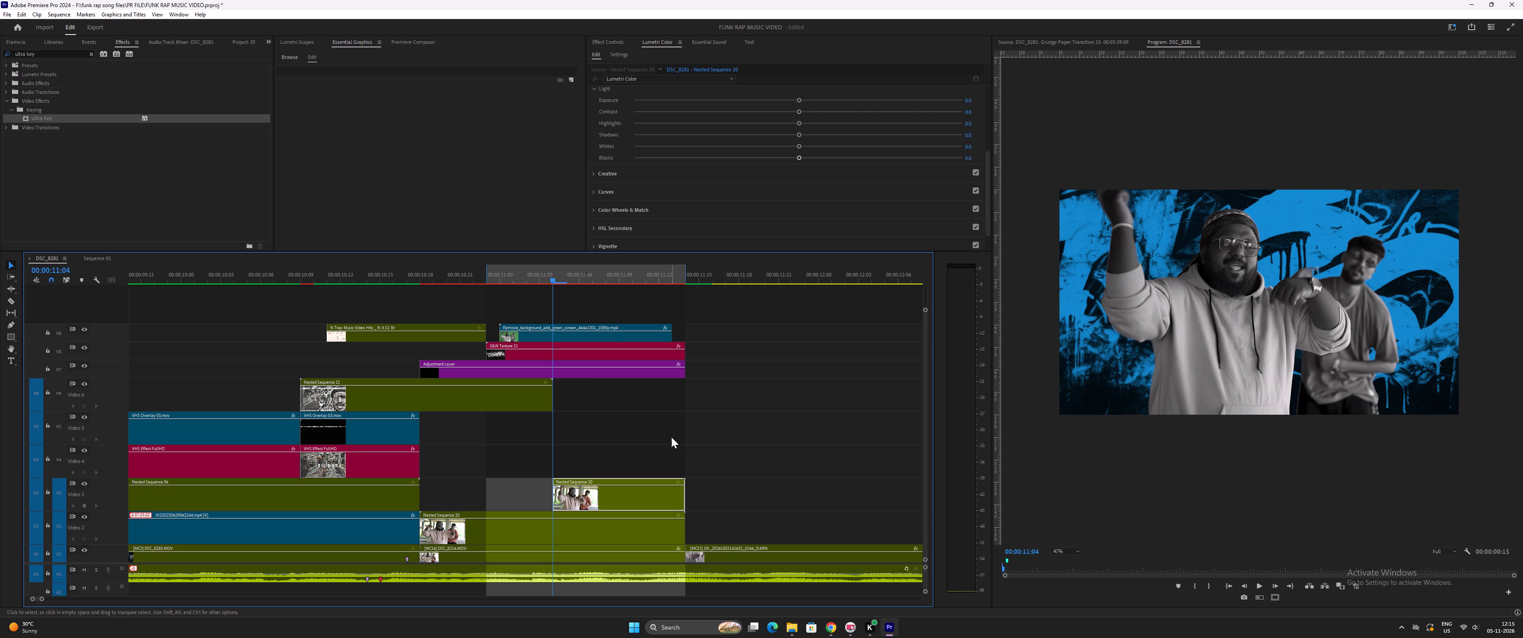
Set the grunge texture's first color to bright green.
click(577, 350)
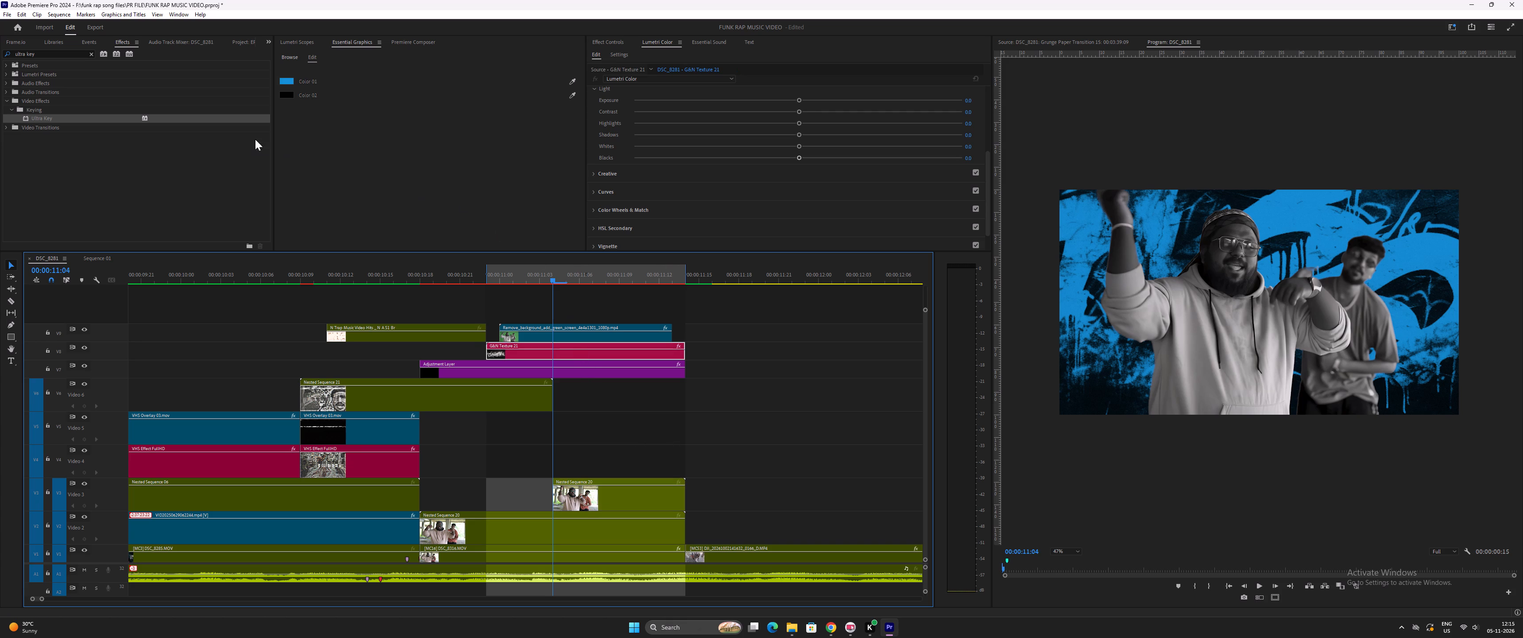
click(284, 83)
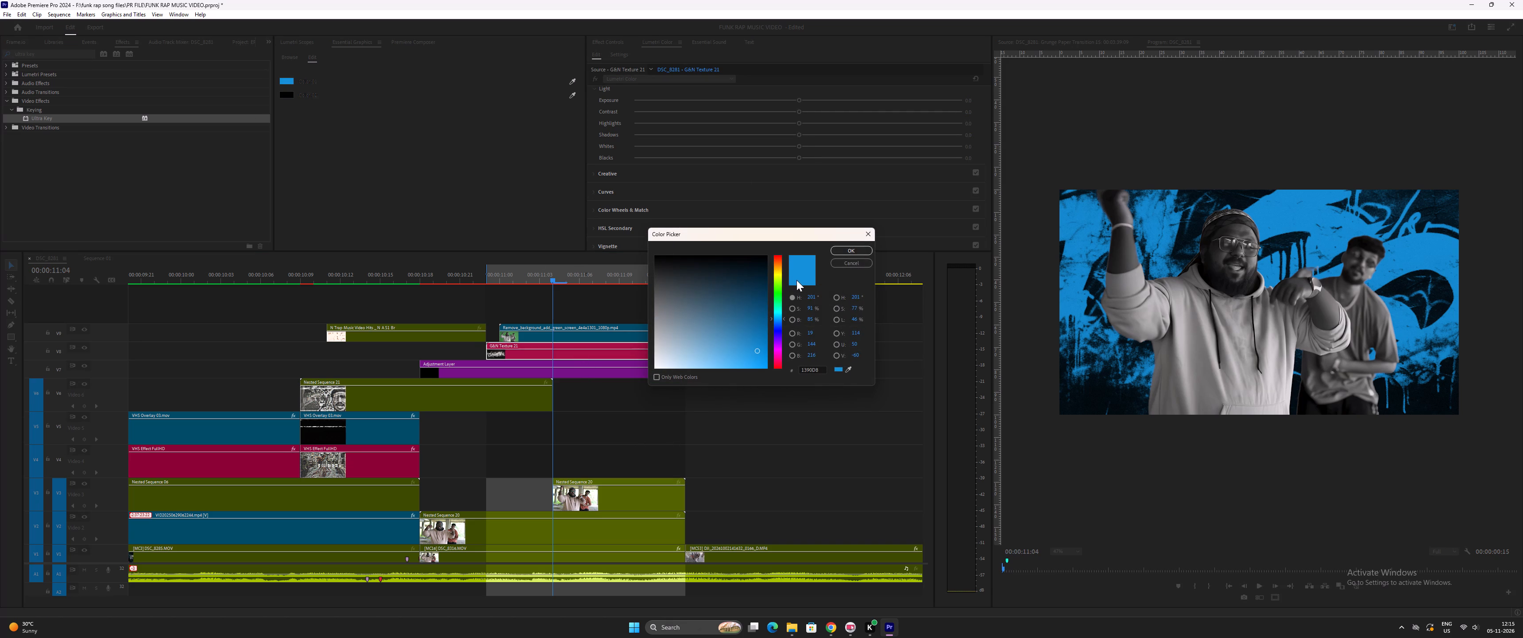
click(779, 344)
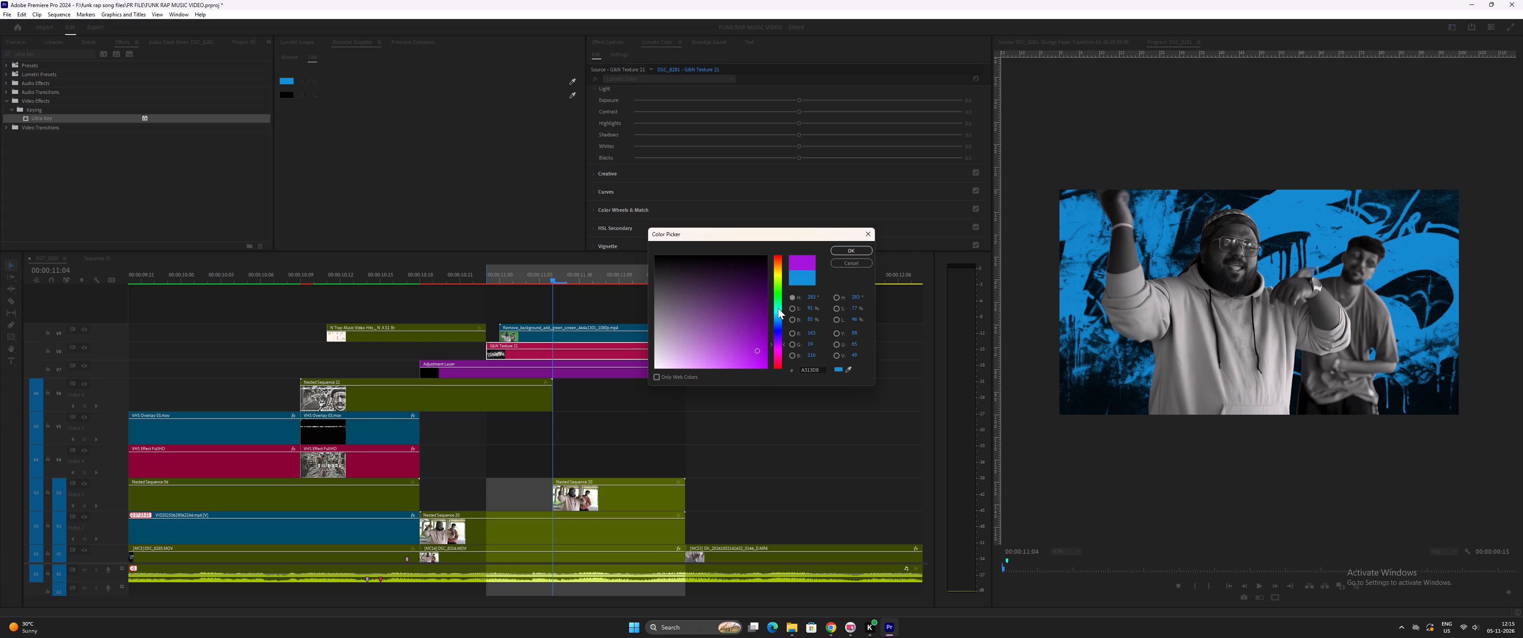
click(778, 308)
drag(777, 303, 777, 294)
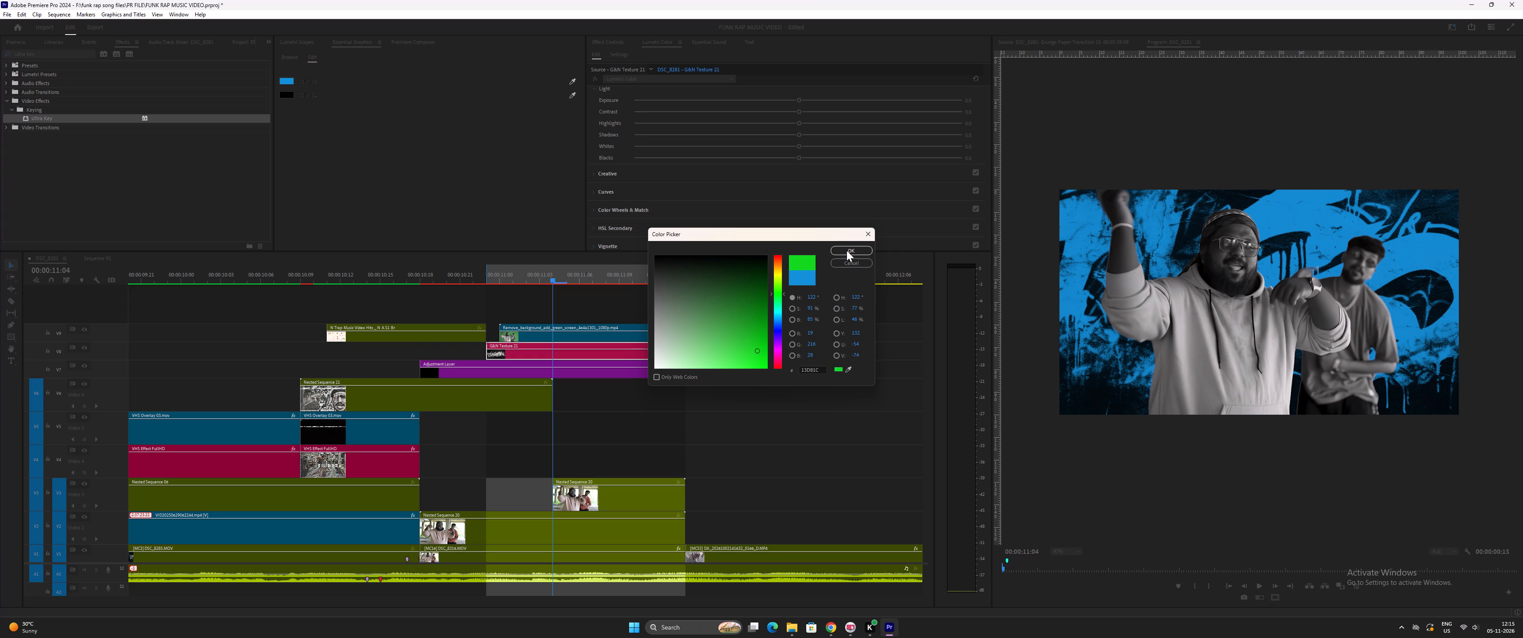
click(847, 248)
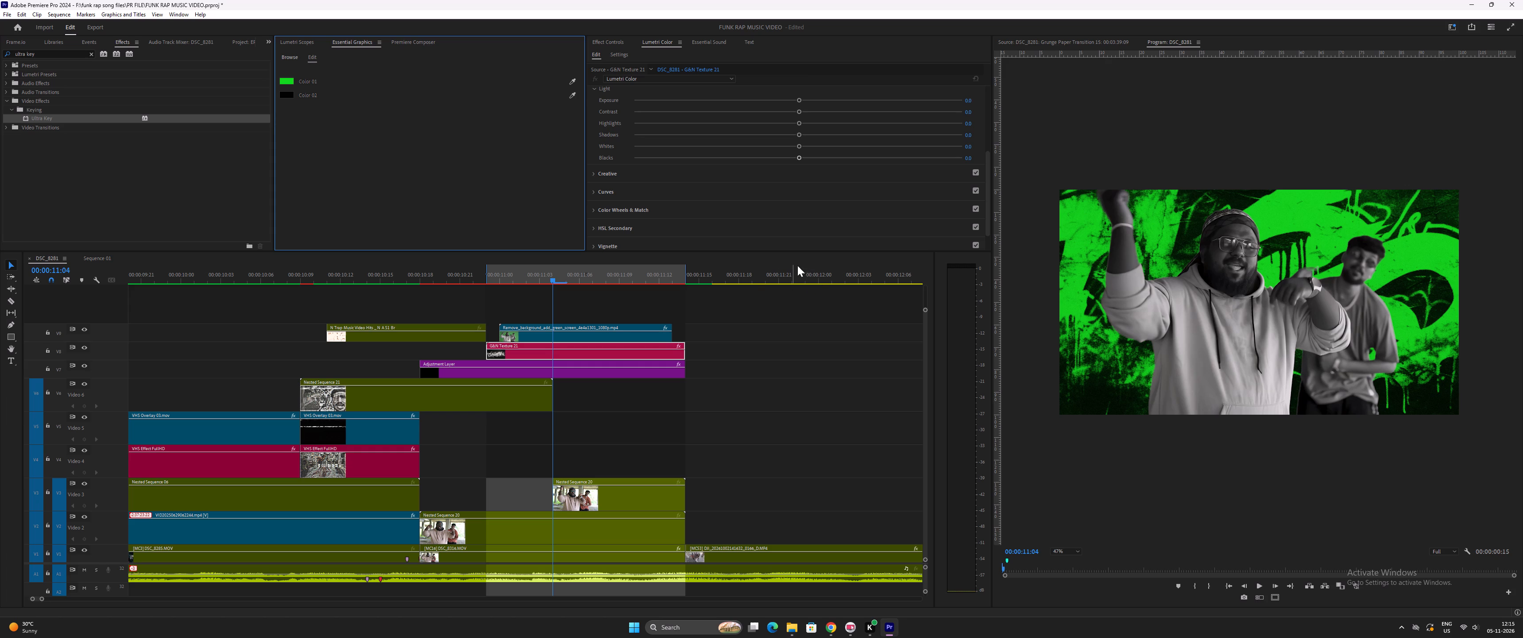
Play back the section from about 0:10 past 0:11:14 to check the green texture behind the keyed performers.
drag(433, 273, 437, 274)
key(space)
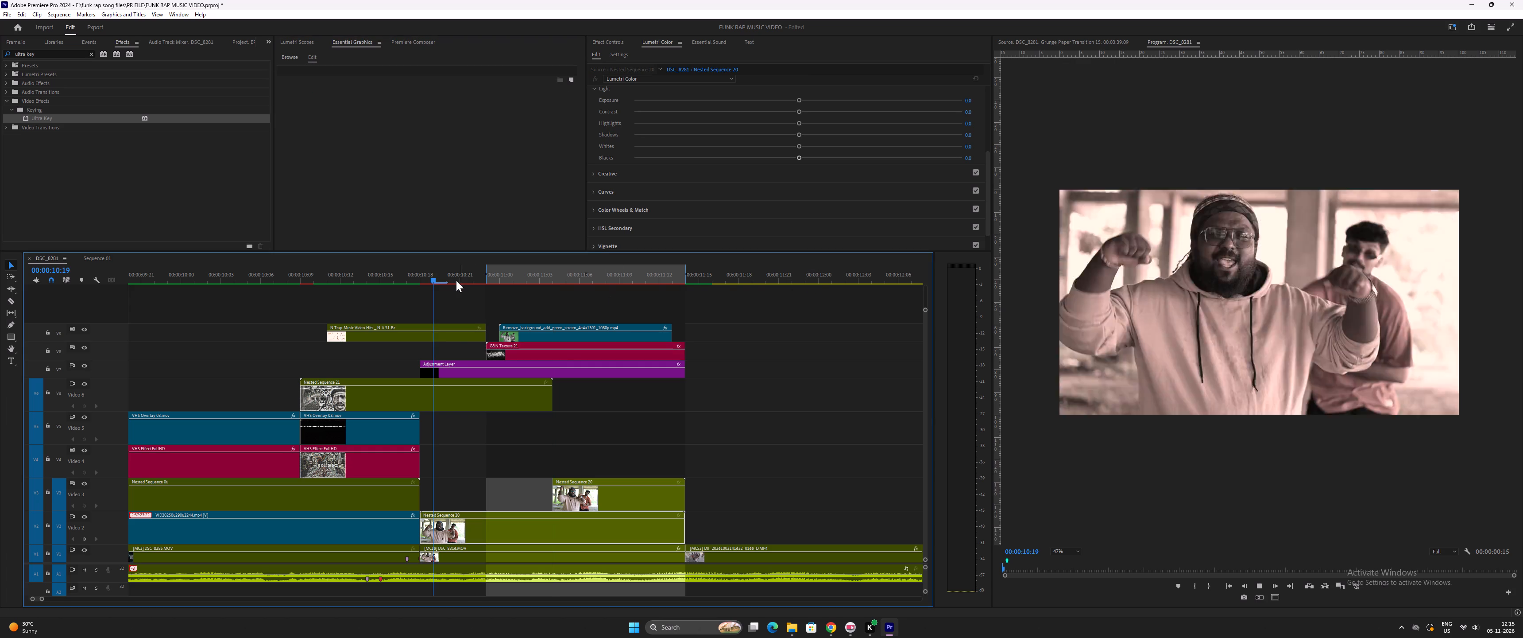
key(space)
drag(398, 279, 288, 281)
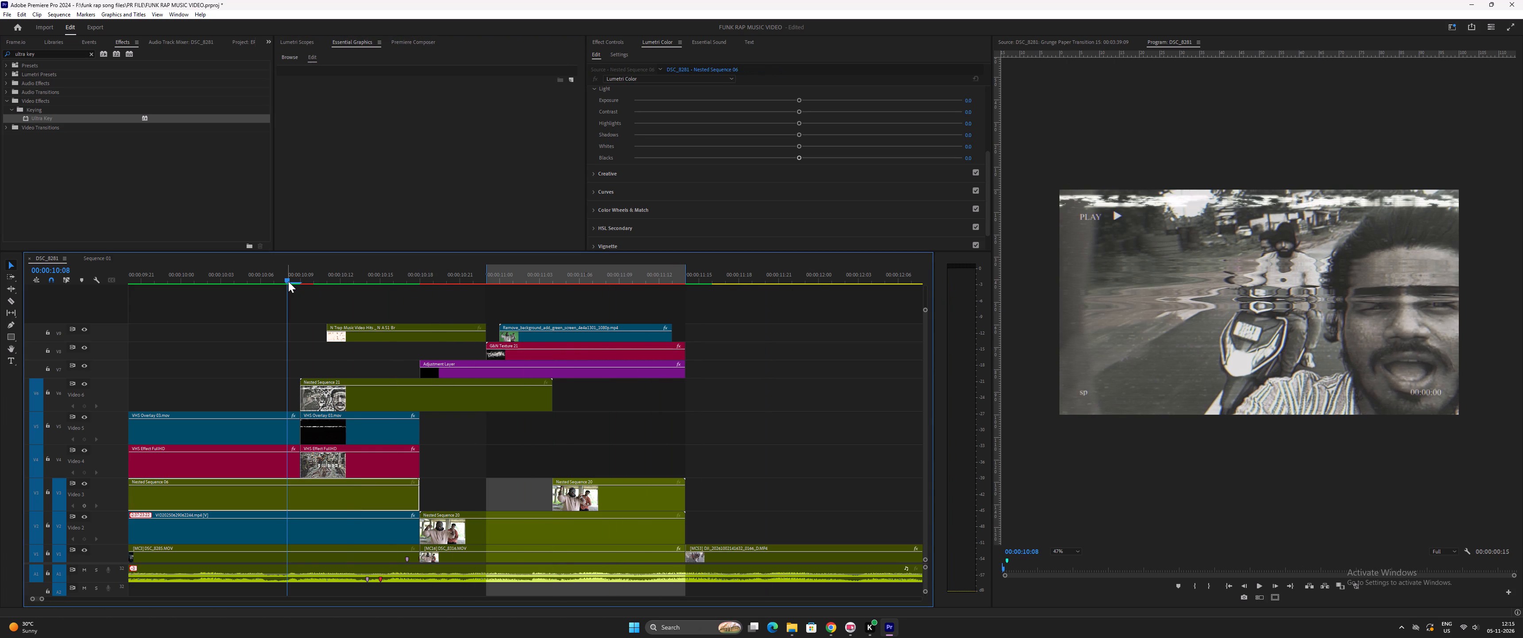
key(space)
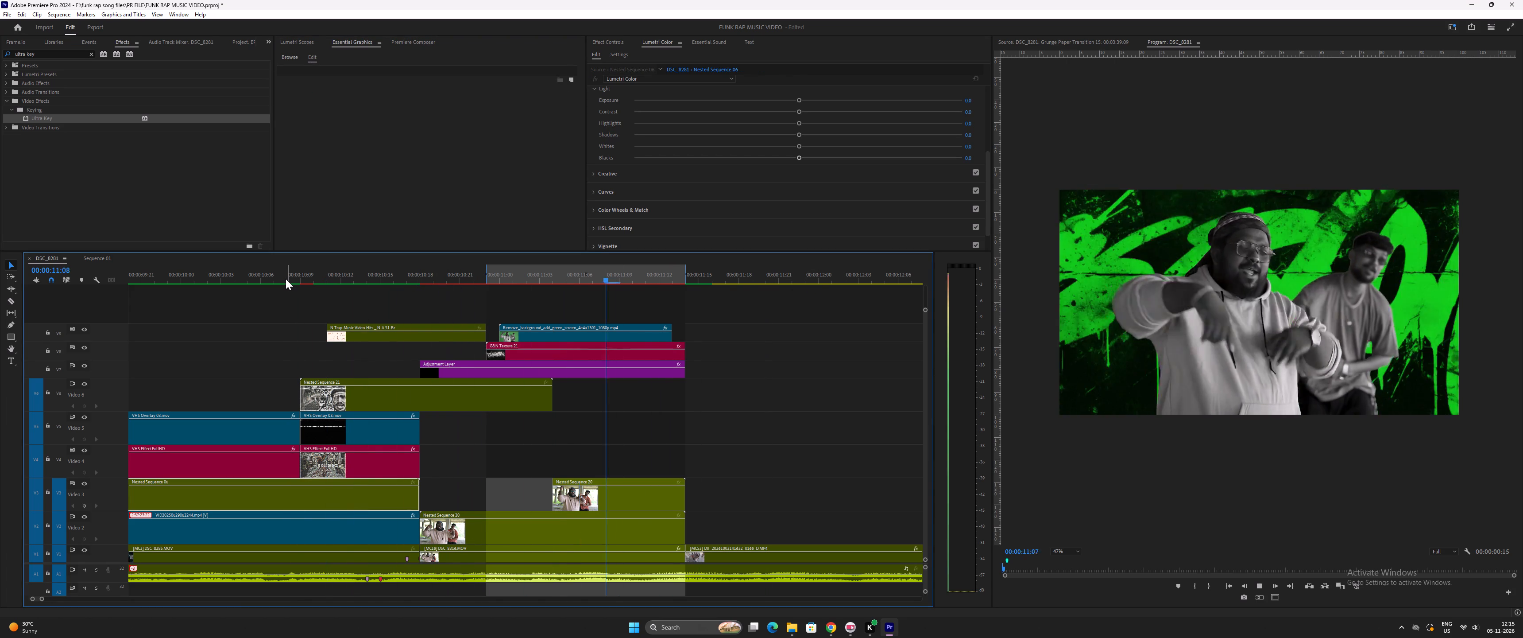
key(space)
click(448, 275)
key(space)
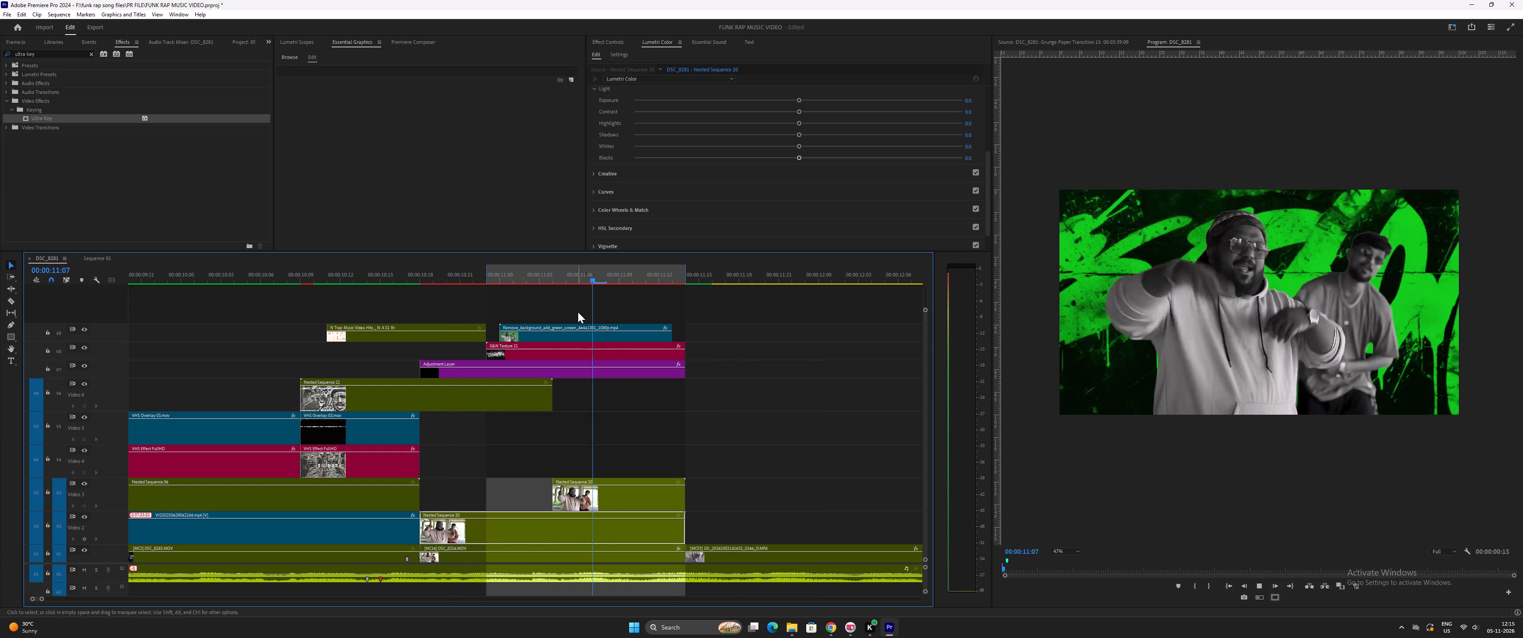
key(space)
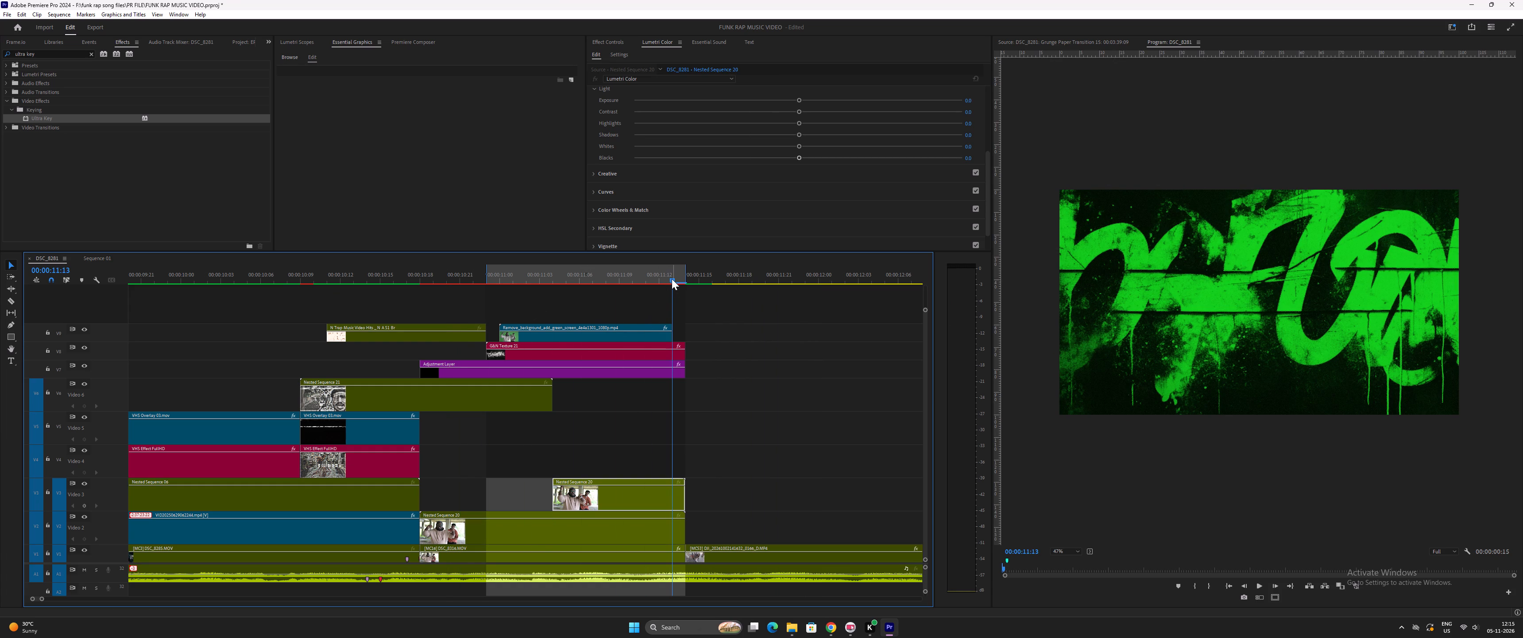
key(space)
key(space)
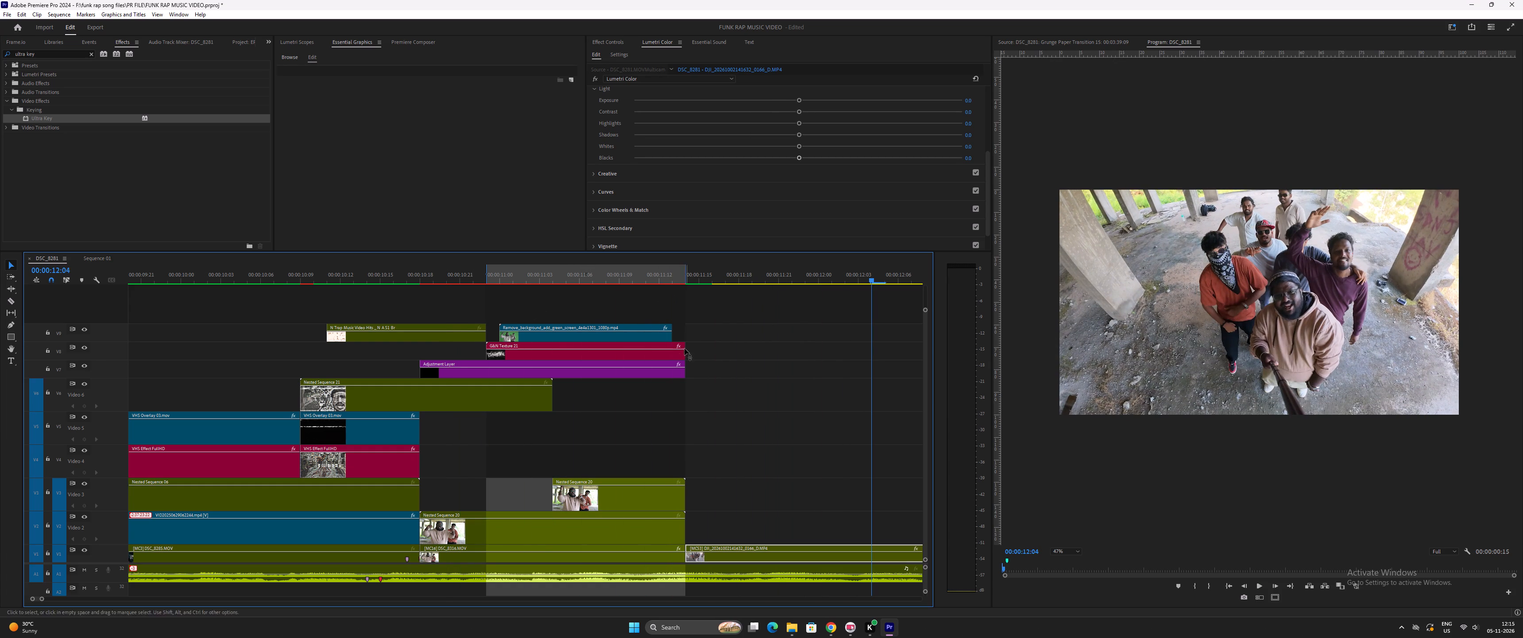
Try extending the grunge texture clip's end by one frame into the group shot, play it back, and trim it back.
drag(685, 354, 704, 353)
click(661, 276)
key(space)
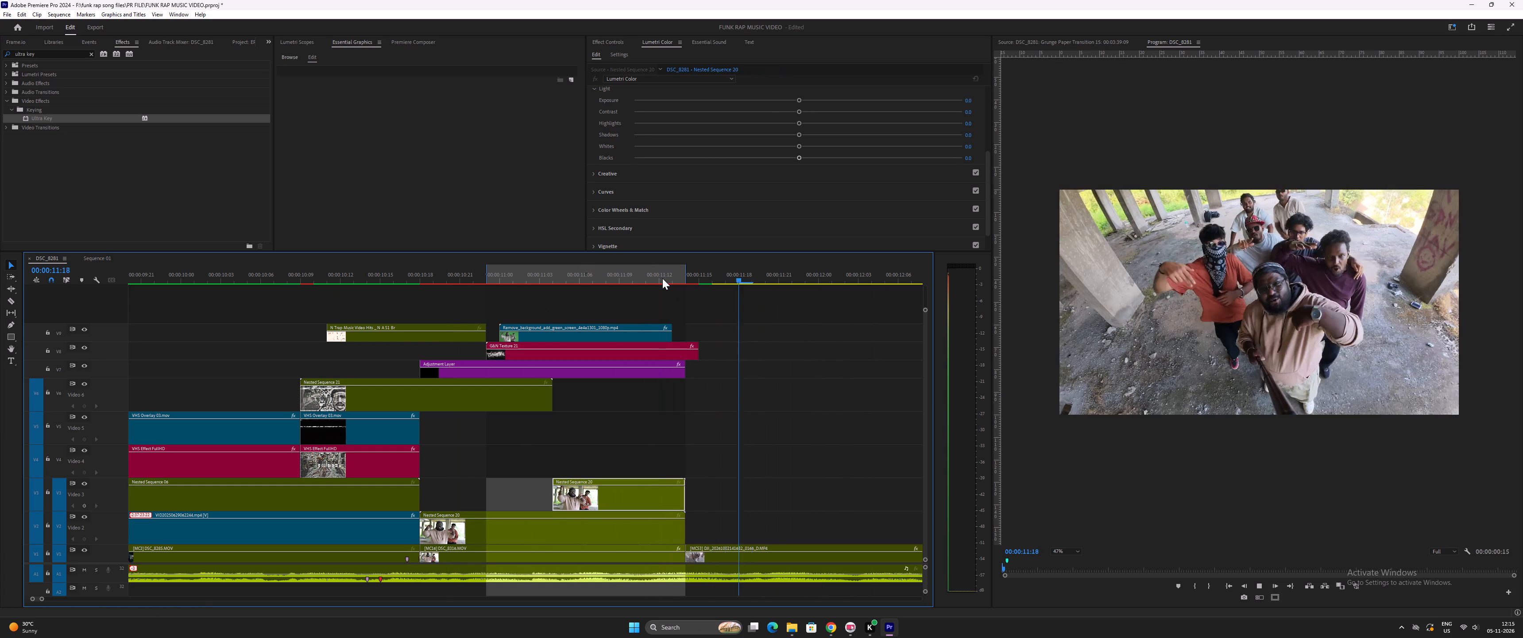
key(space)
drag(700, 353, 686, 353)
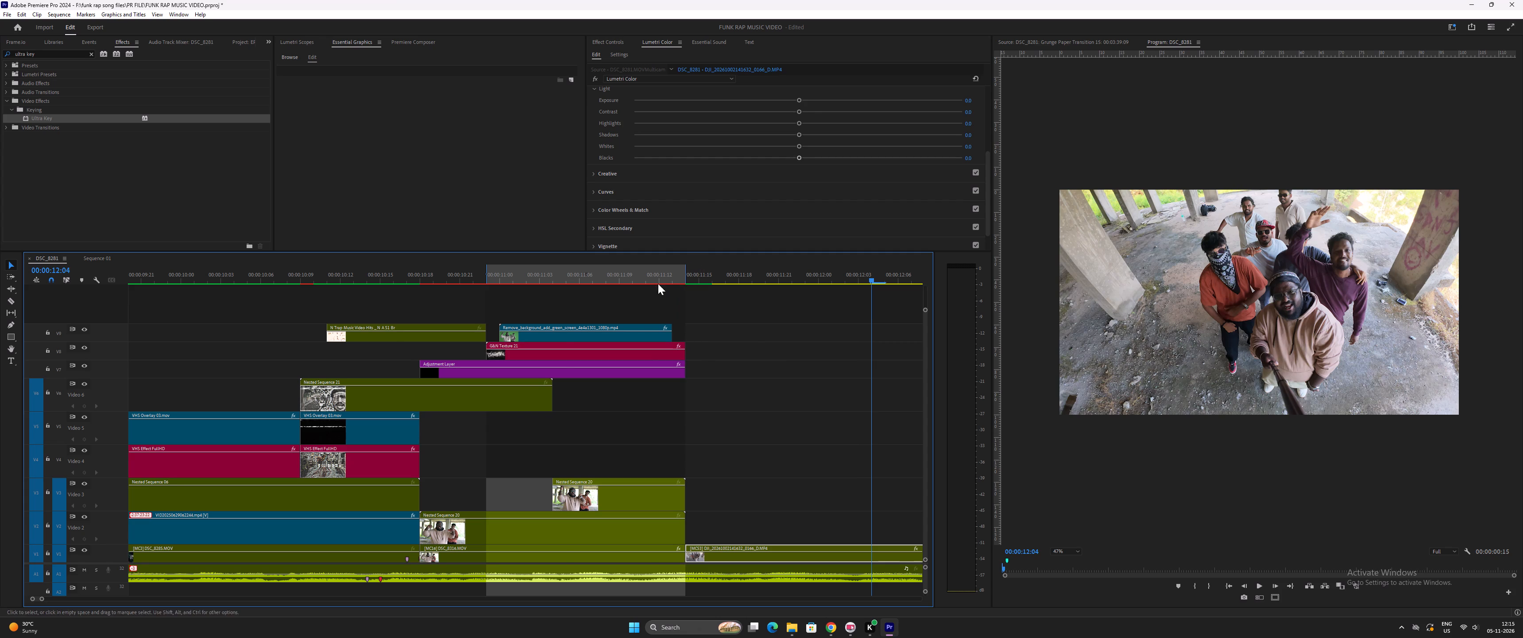
Move the sequence's In point back to about 0:10:09, at the start of the nested sequence on track 6.
drag(646, 275, 339, 280)
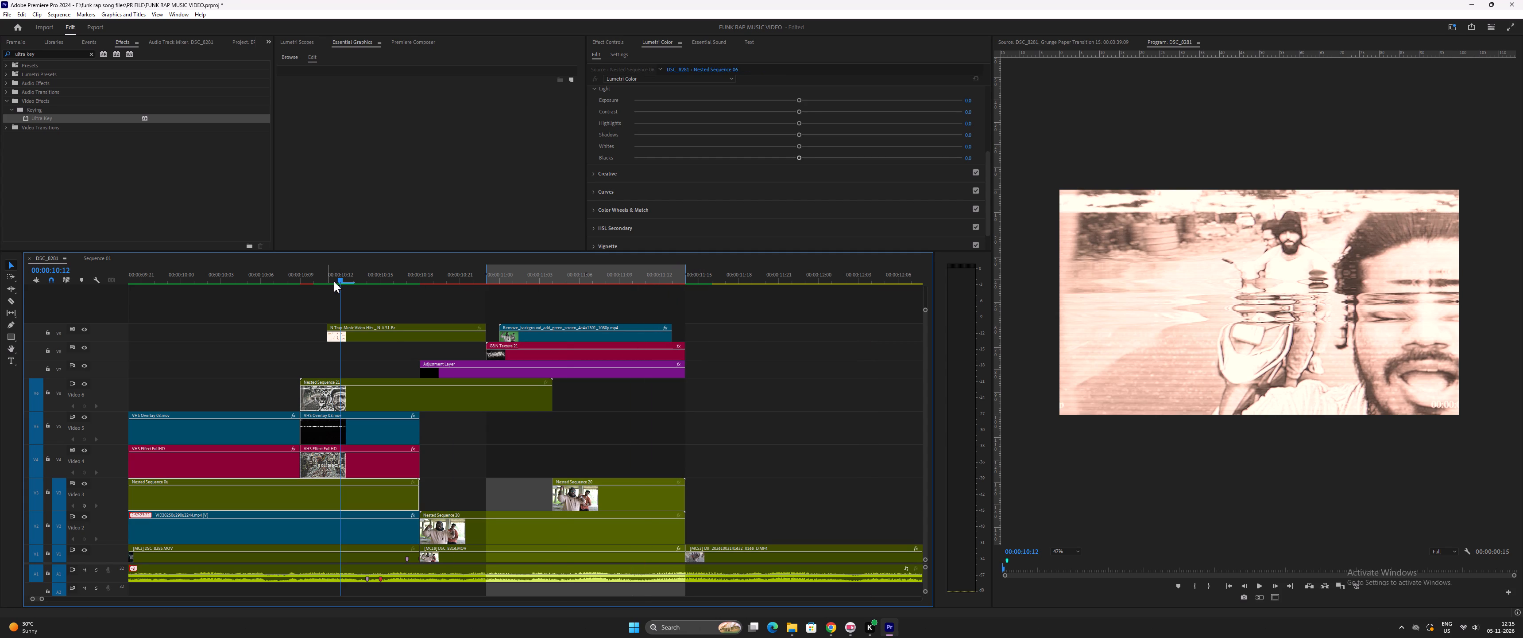
drag(485, 270, 270, 277)
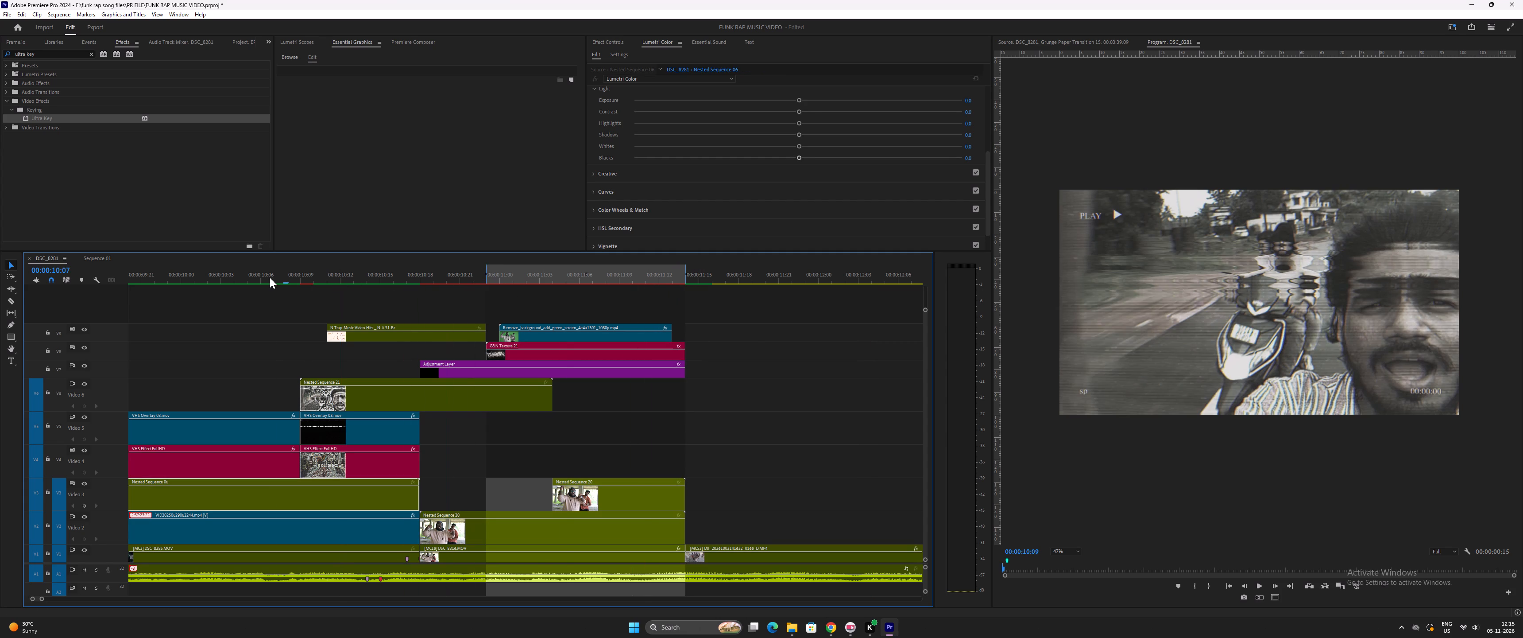
drag(270, 277, 271, 277)
drag(486, 268, 309, 271)
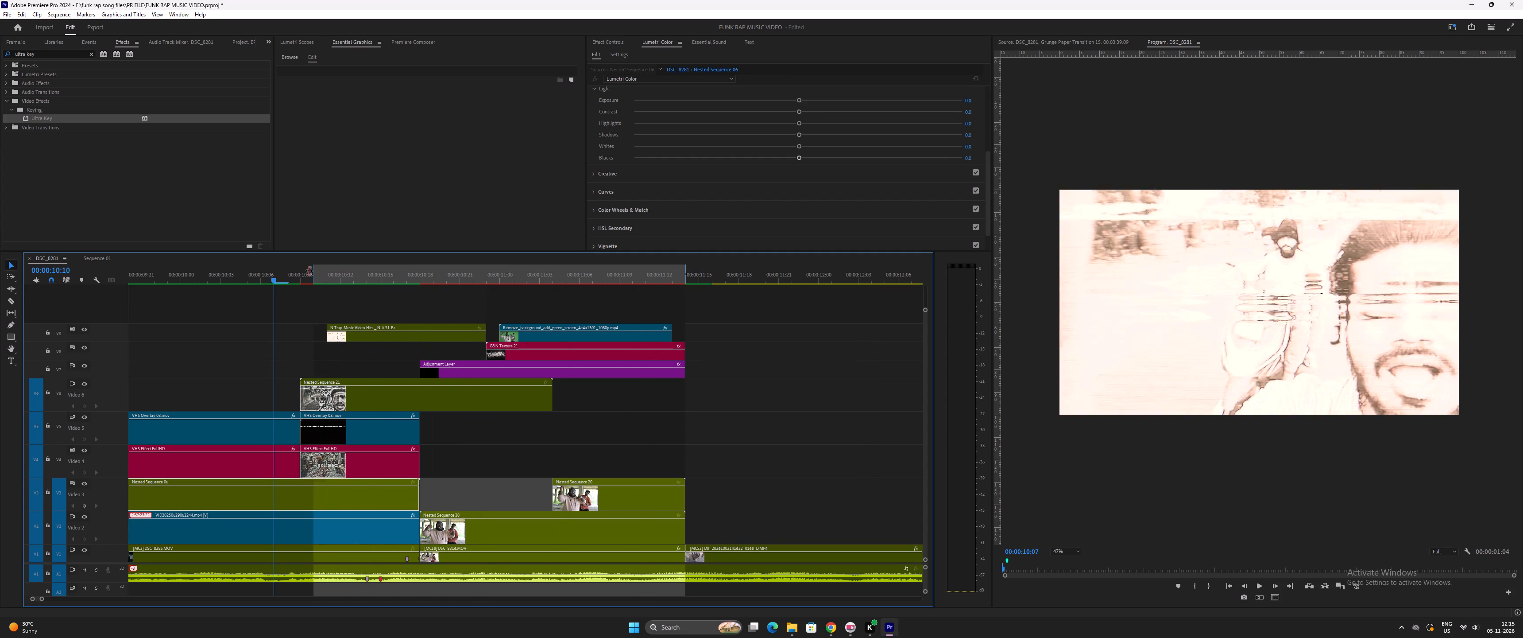
drag(309, 271, 295, 271)
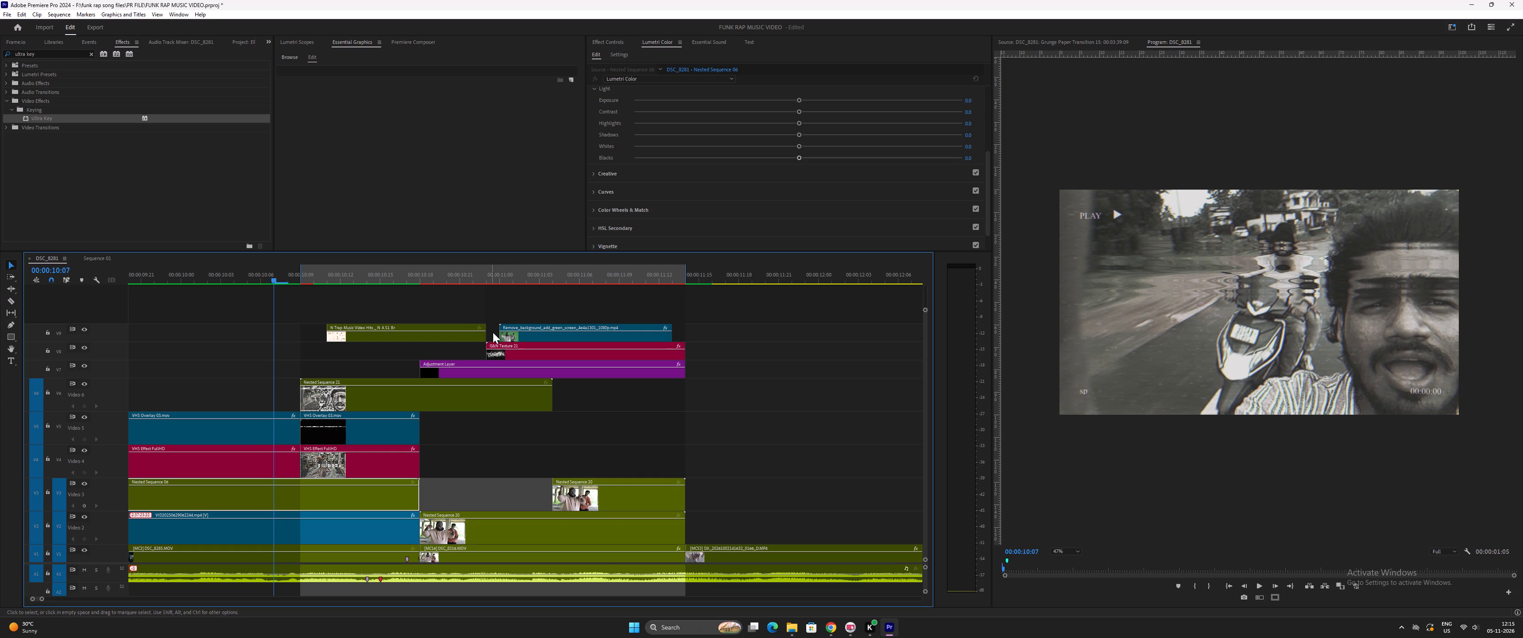
Extend the end of the top-track transition clip to meet the start of the keyed performers clip at 0:11:00.
key(space)
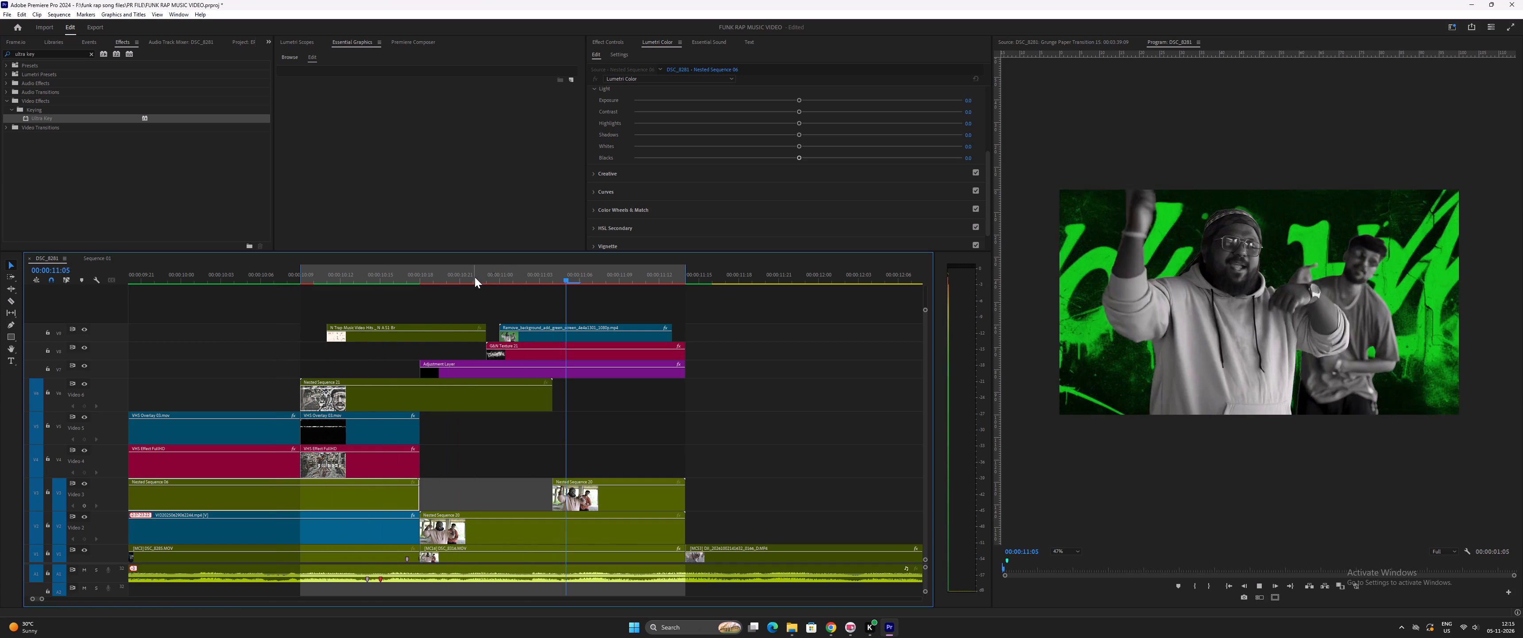
key(space)
drag(456, 270, 452, 270)
key(space)
key(space)
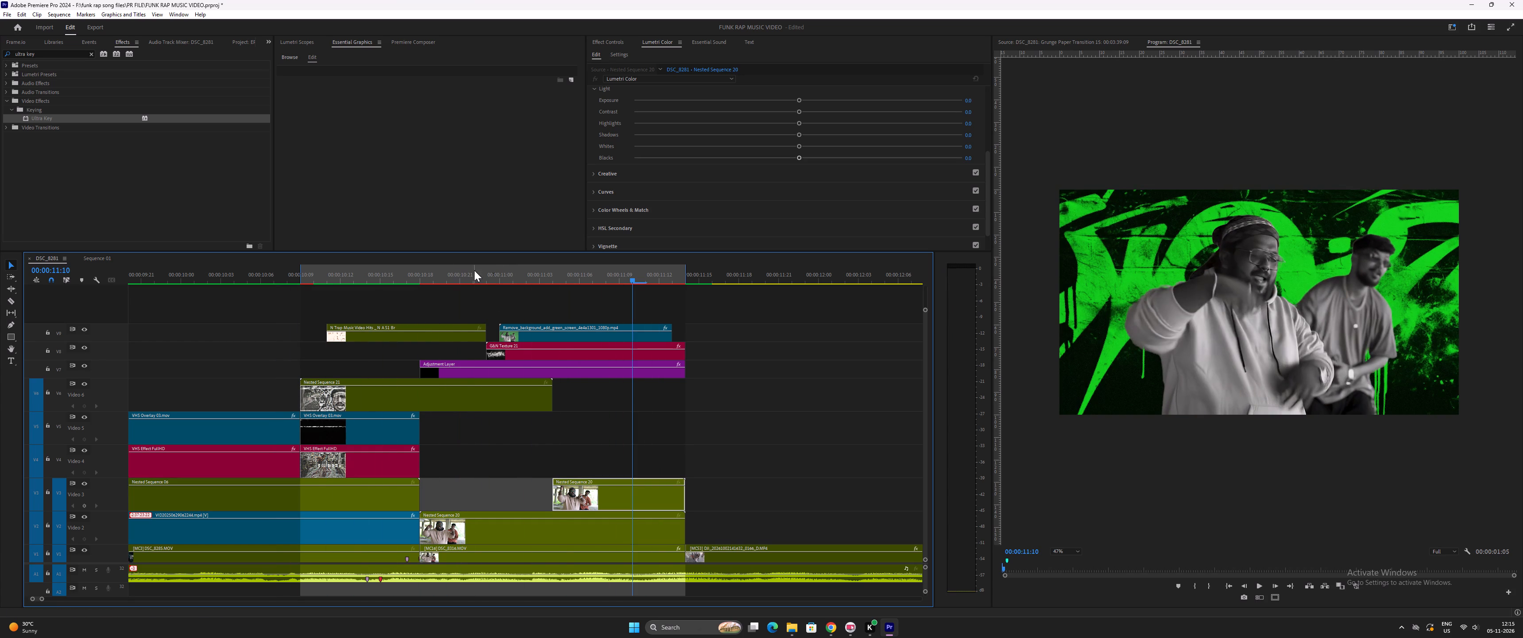
drag(462, 270, 475, 276)
drag(487, 331, 495, 332)
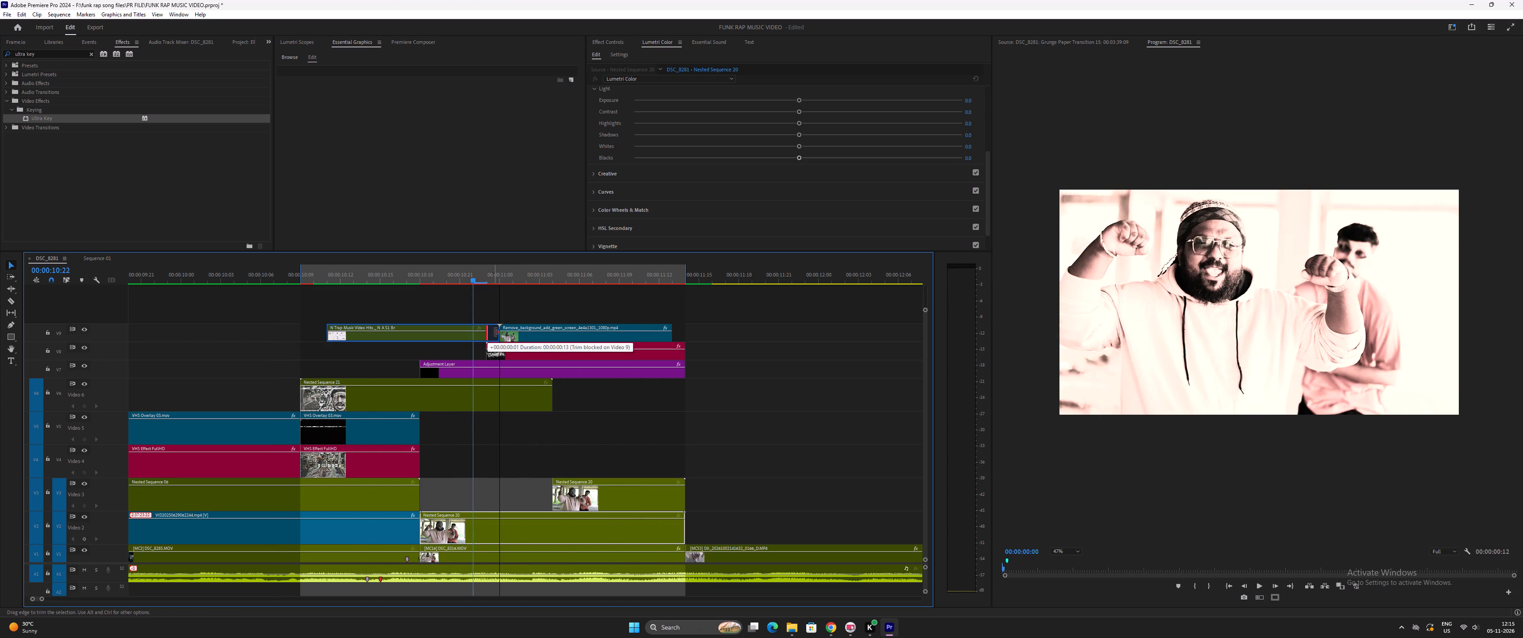
drag(495, 332, 499, 333)
Play back the lengthened transition and examine the frames around its join with the keyed performers at 0:11:00.
key(space)
key(space)
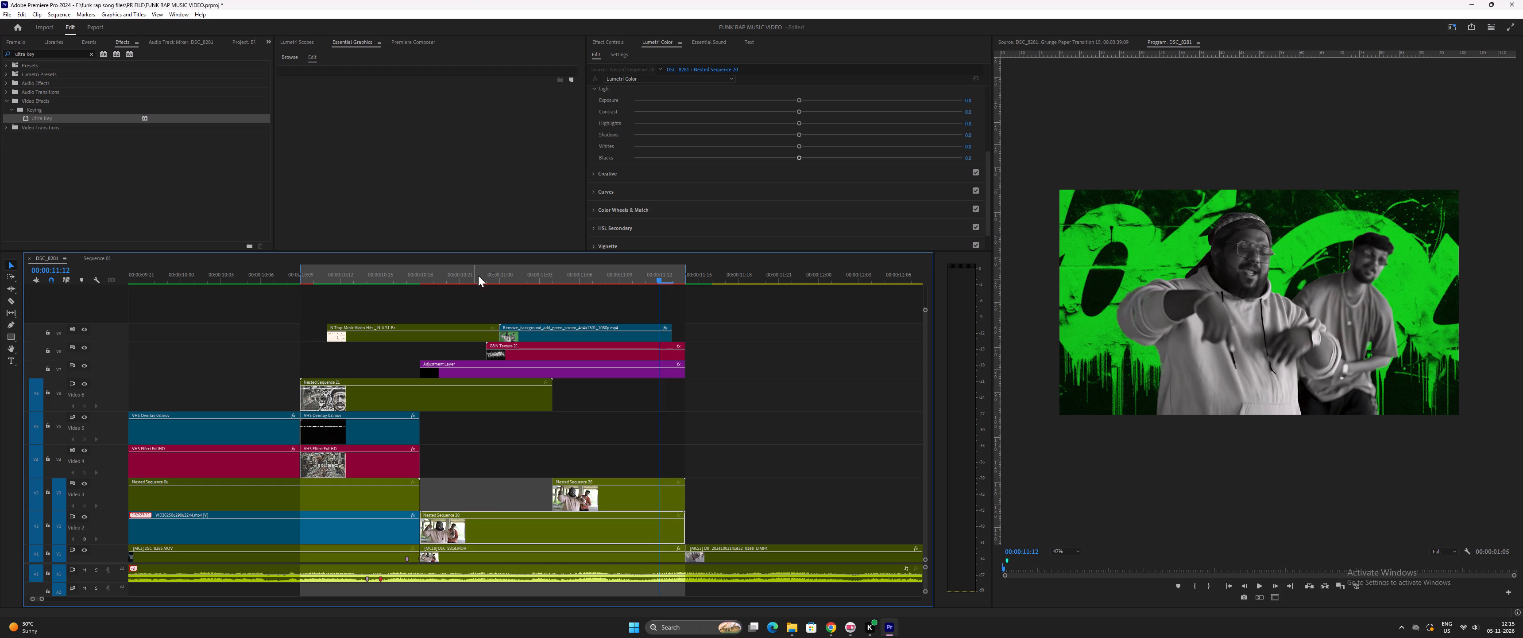
drag(481, 276, 410, 275)
key(space)
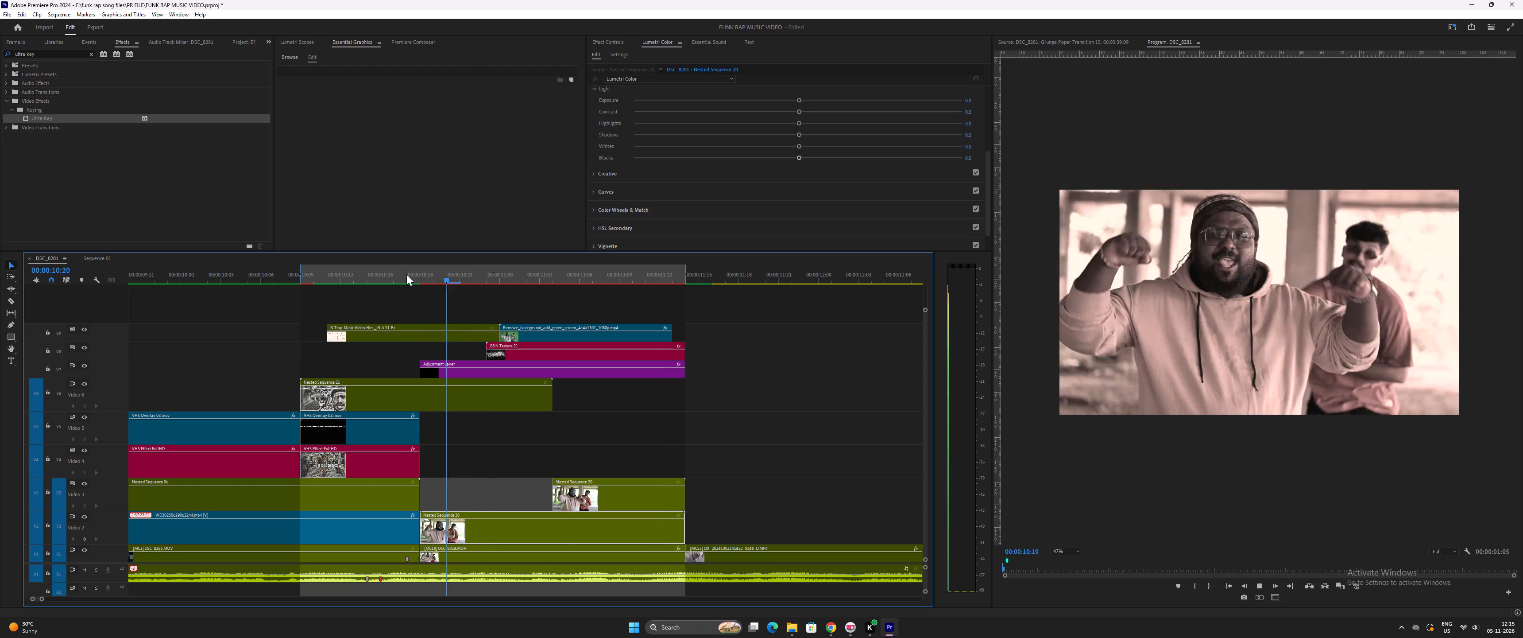
key(space)
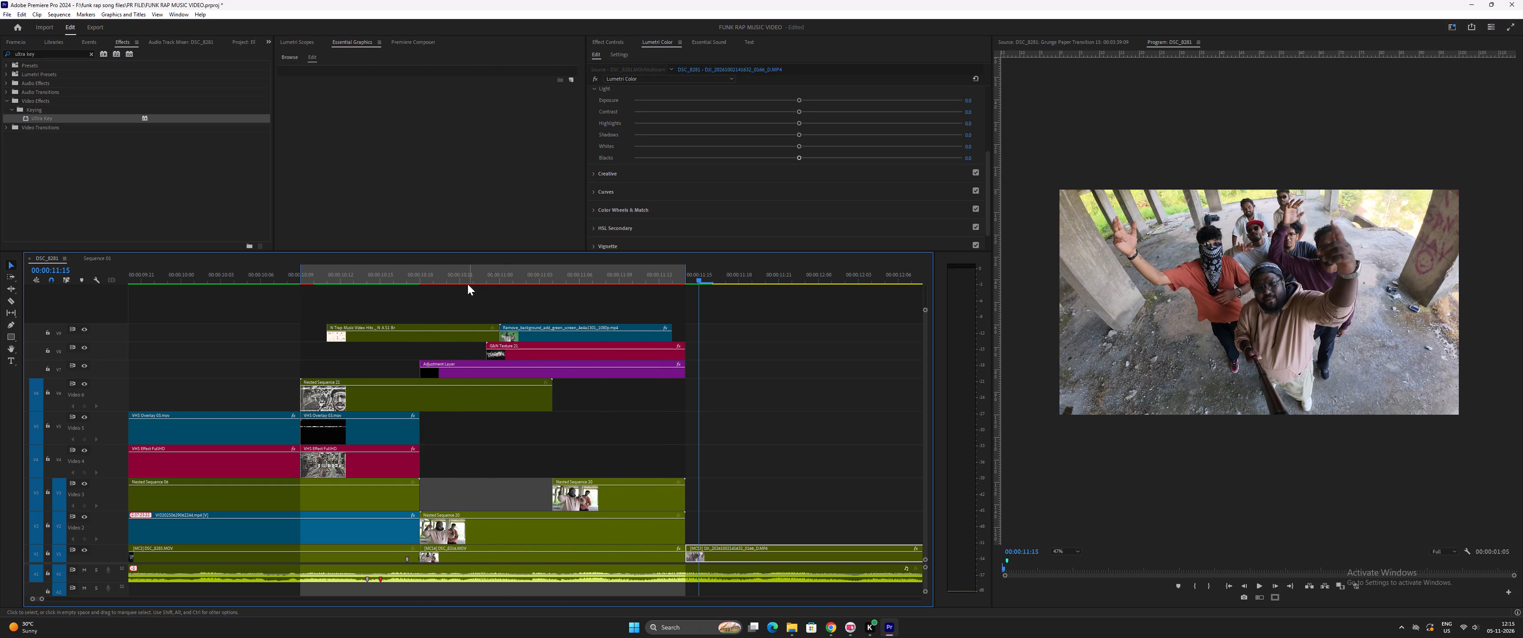
drag(467, 276, 503, 290)
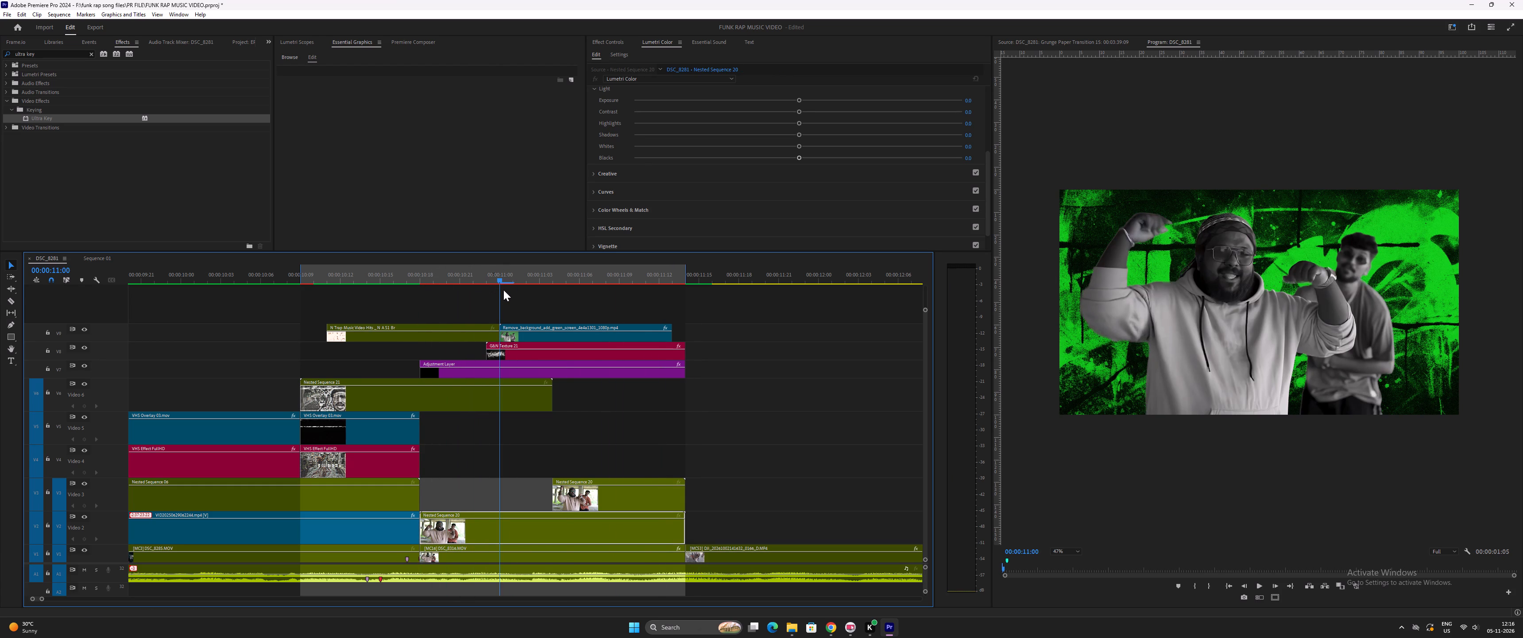
drag(503, 290, 495, 289)
drag(496, 289, 509, 294)
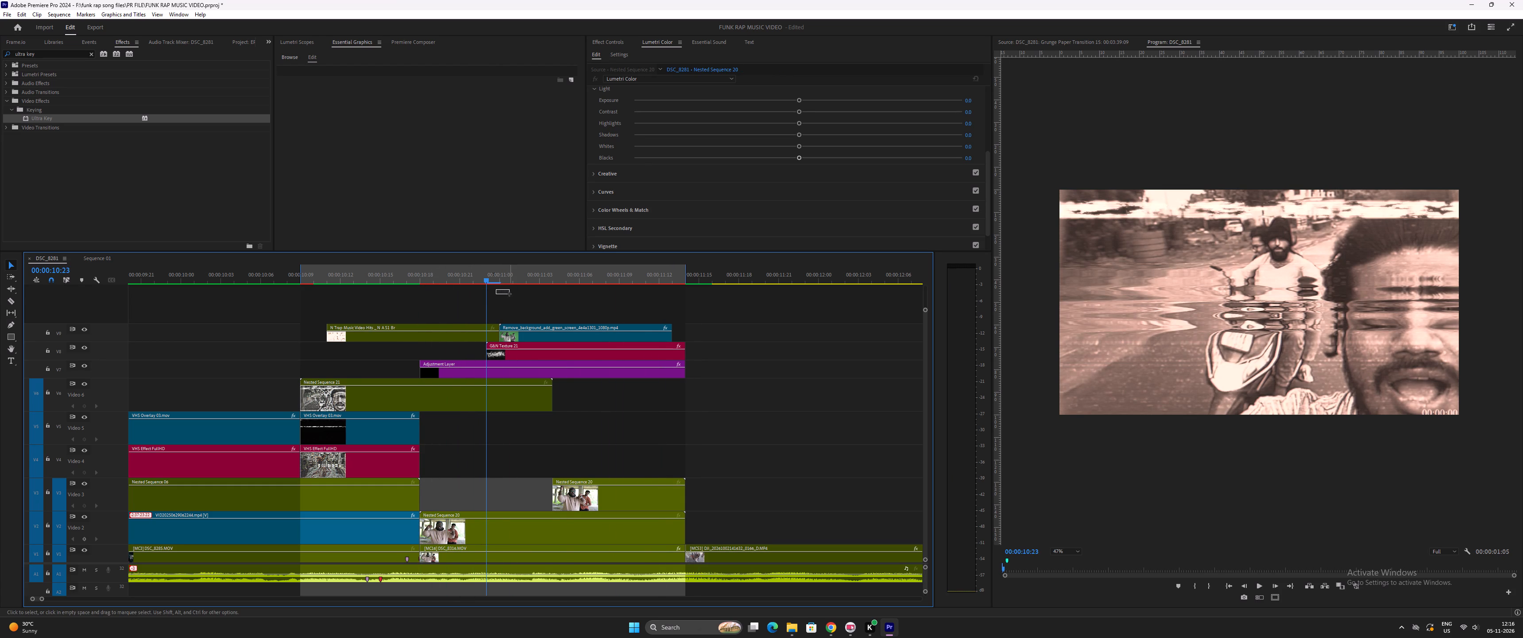
drag(509, 294, 385, 289)
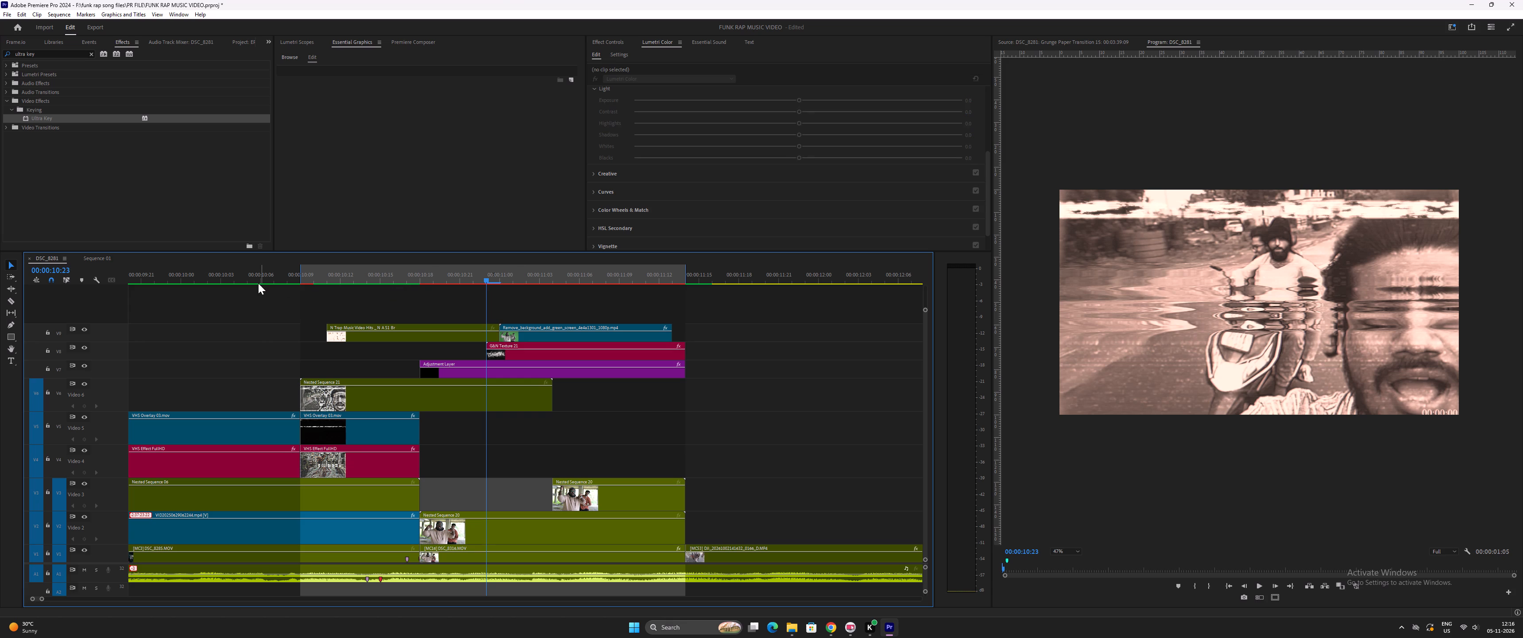
Review the full transition from about 0:10:06, the green-textured performers, and the cut to the group shot at 0:11:14.
click(257, 280)
key(space)
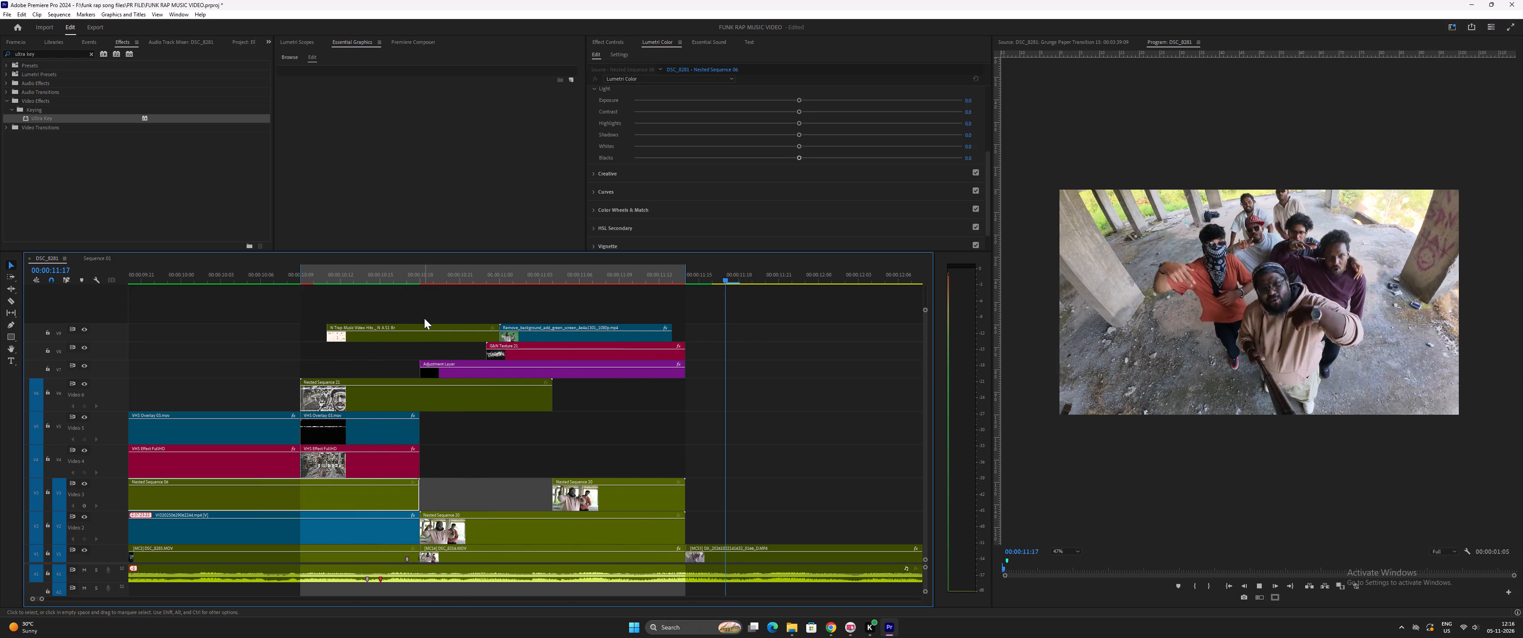
key(space)
click(456, 276)
key(space)
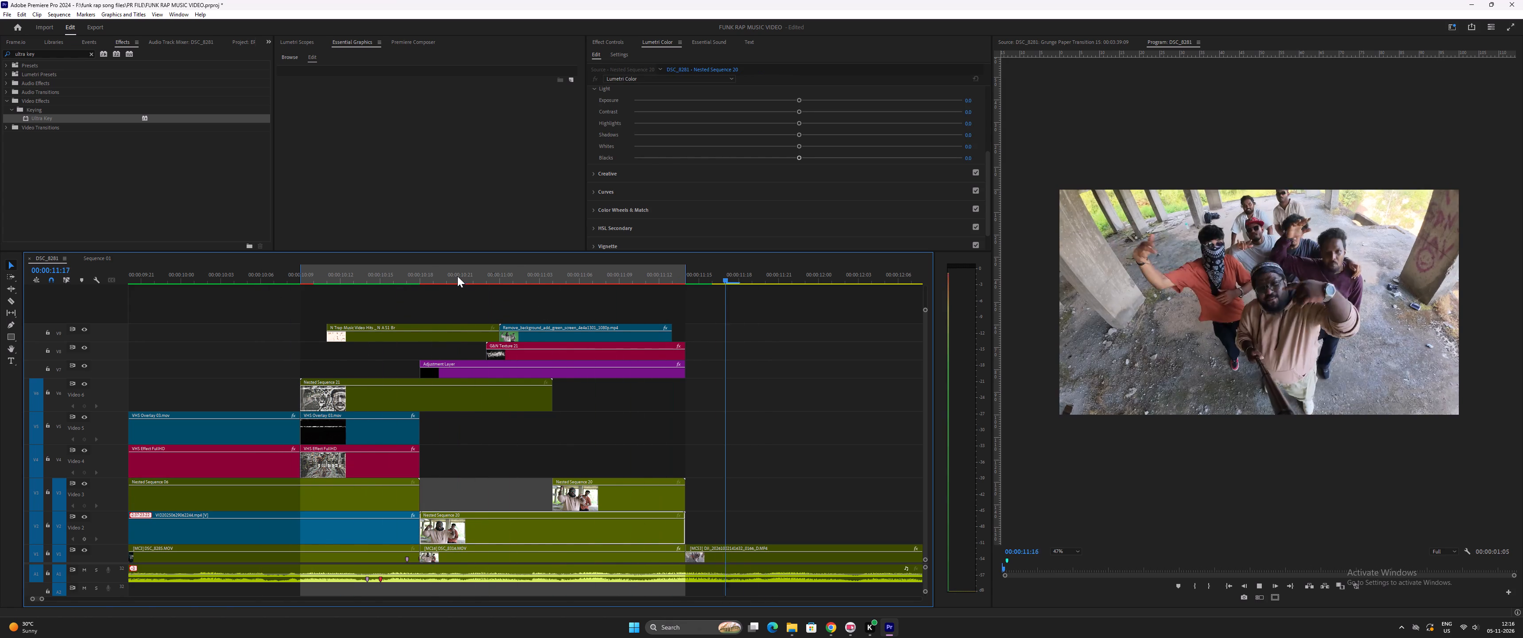
key(space)
drag(545, 273, 549, 274)
key(space)
key(space)
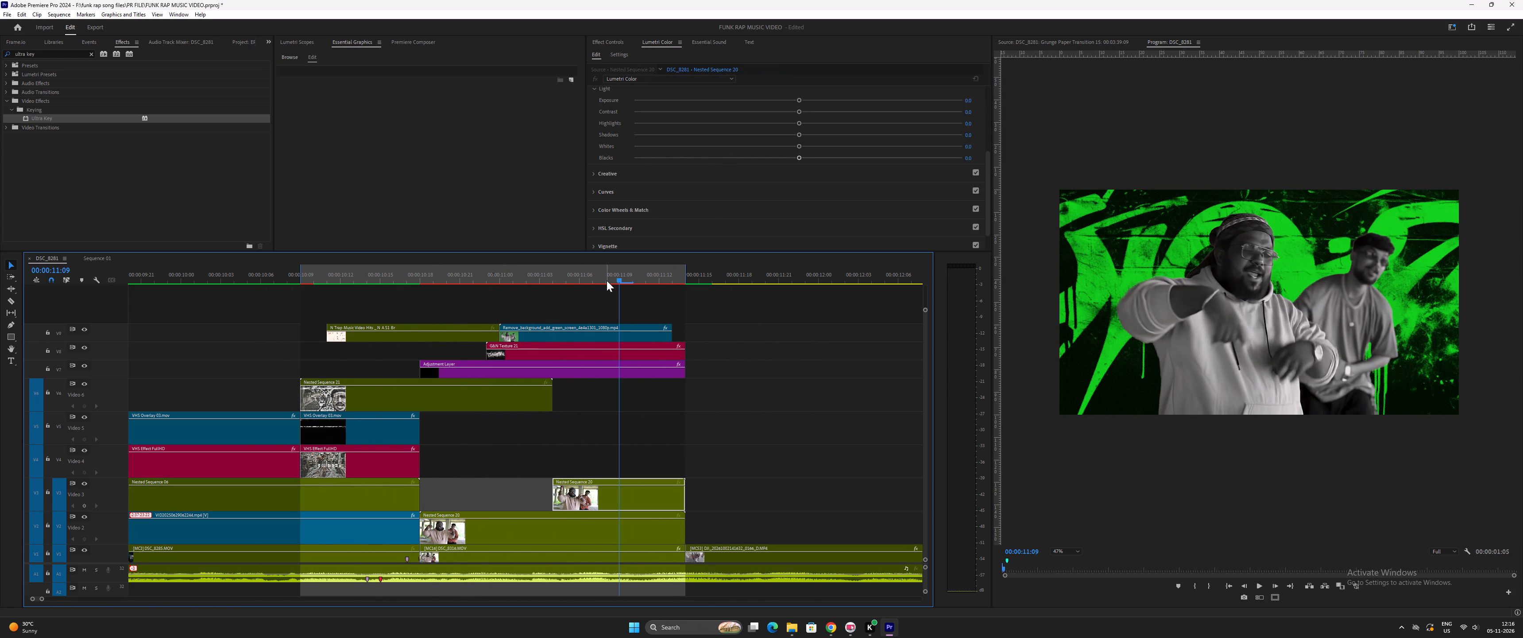
drag(618, 280, 512, 286)
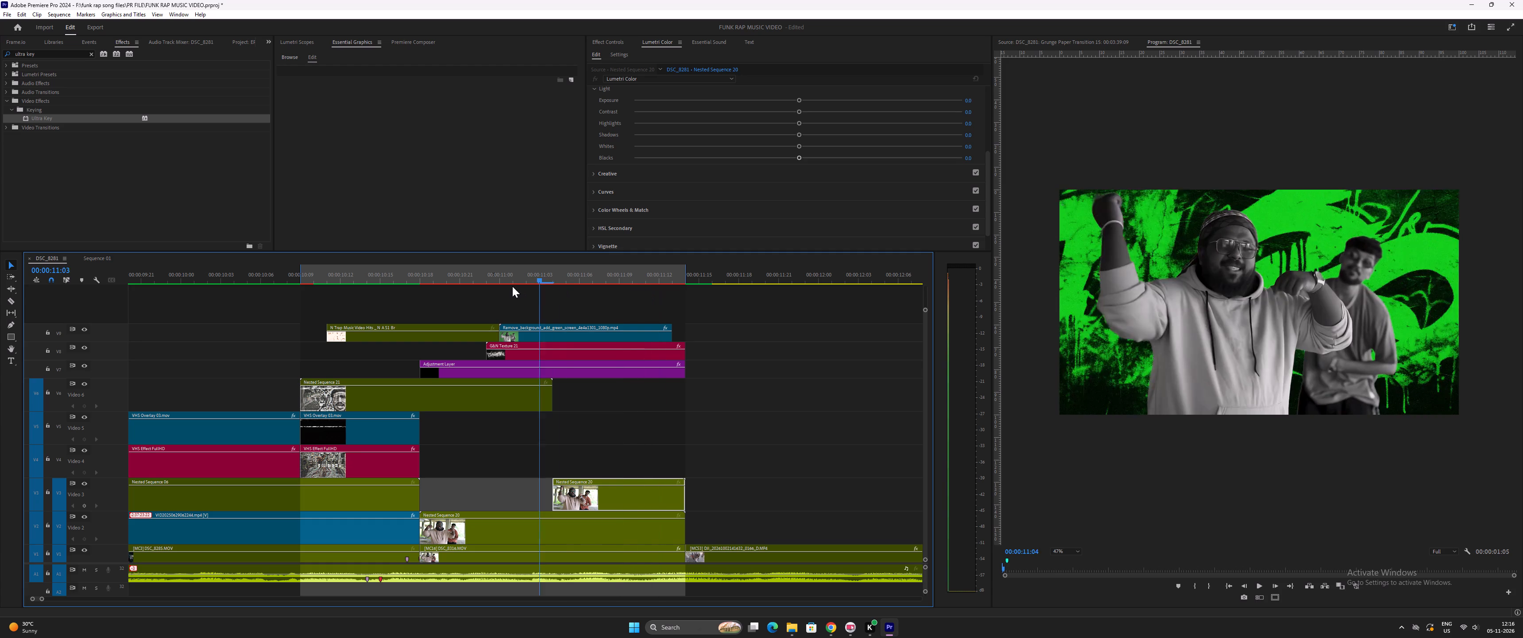
drag(512, 286, 512, 286)
key(space)
key(space)
drag(599, 279, 680, 300)
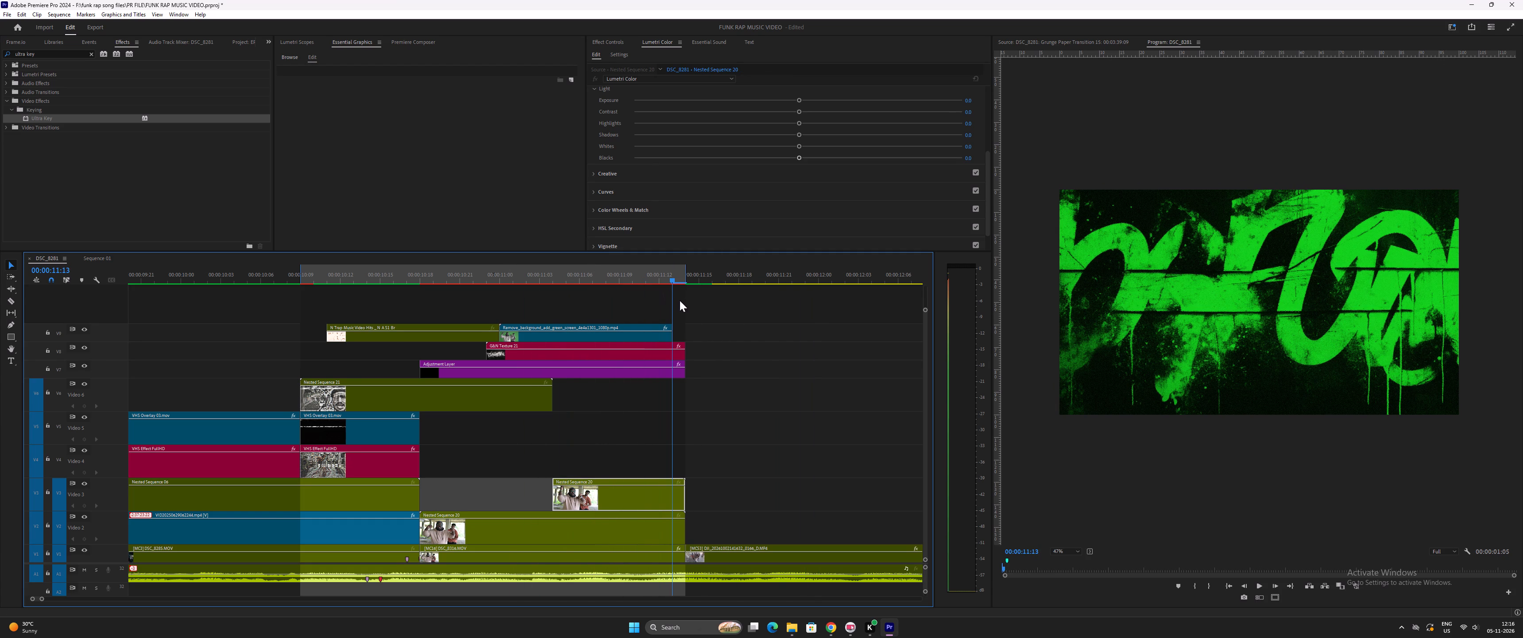
drag(680, 300, 687, 304)
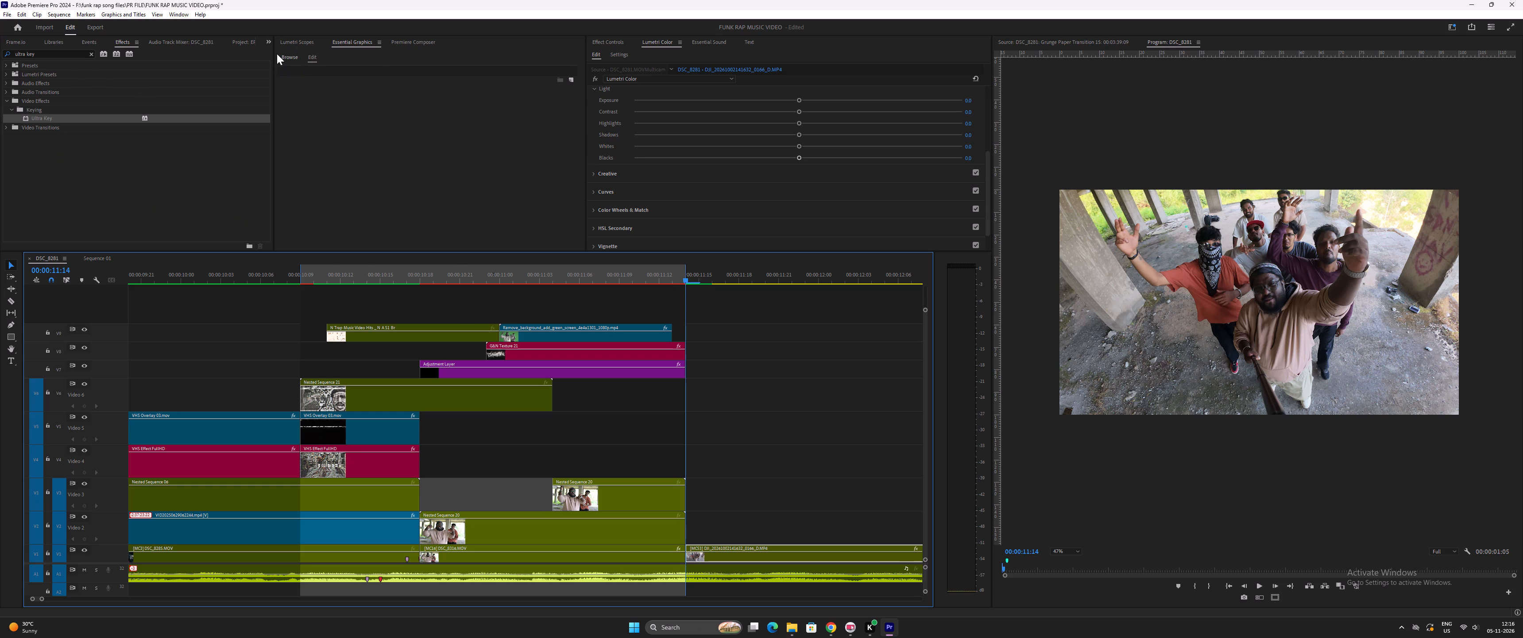
Browse the Grunge & Noise Textures templates in both Recent and Title sort orders, looking through all the texture thumbnails.
click(289, 58)
scroll(414, 186, down, 6)
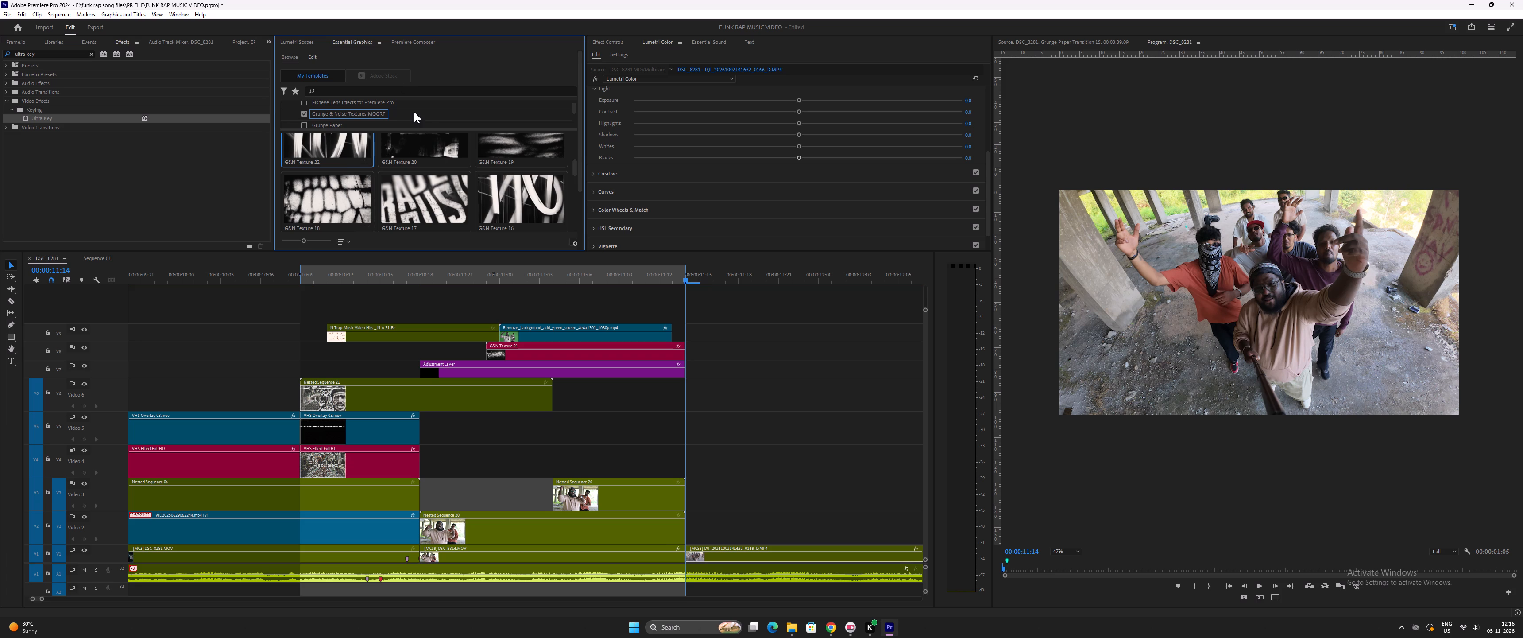
scroll(400, 114, up, 4)
click(351, 241)
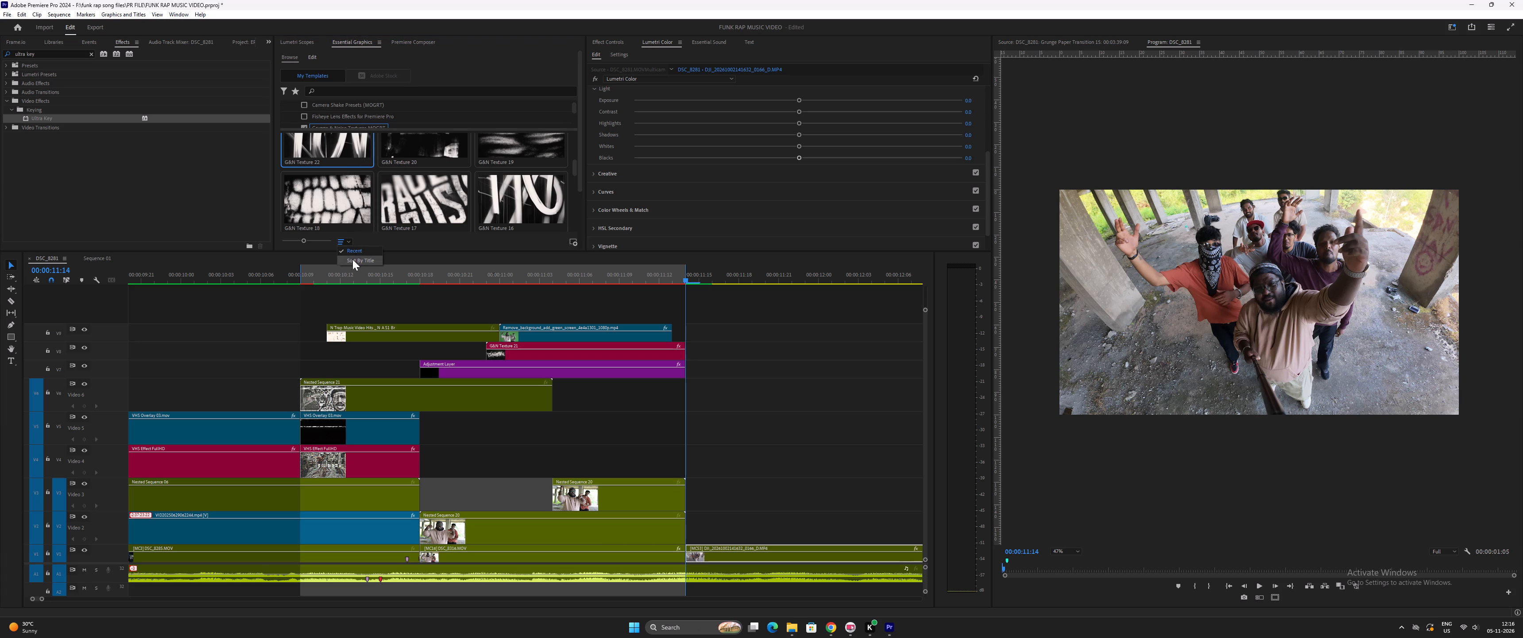
click(362, 260)
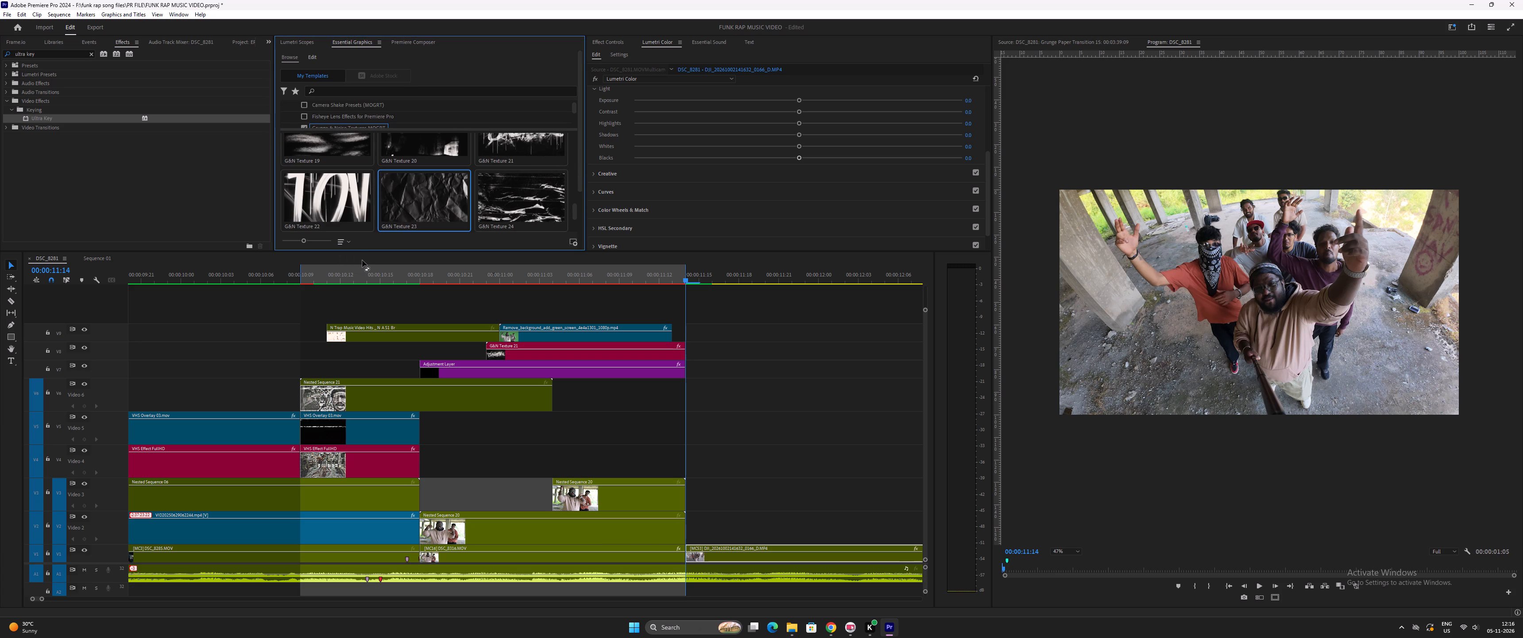
scroll(353, 169, up, 20)
scroll(353, 169, up, 4)
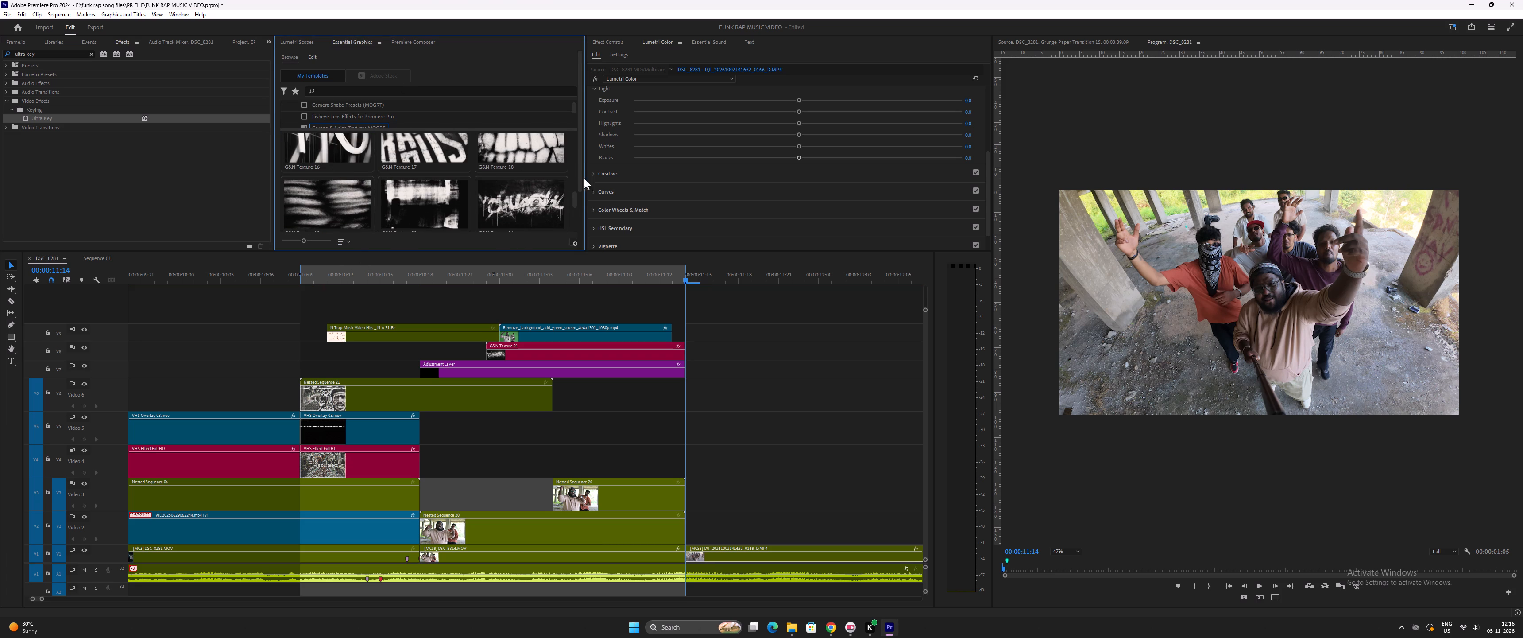
drag(576, 202, 568, 134)
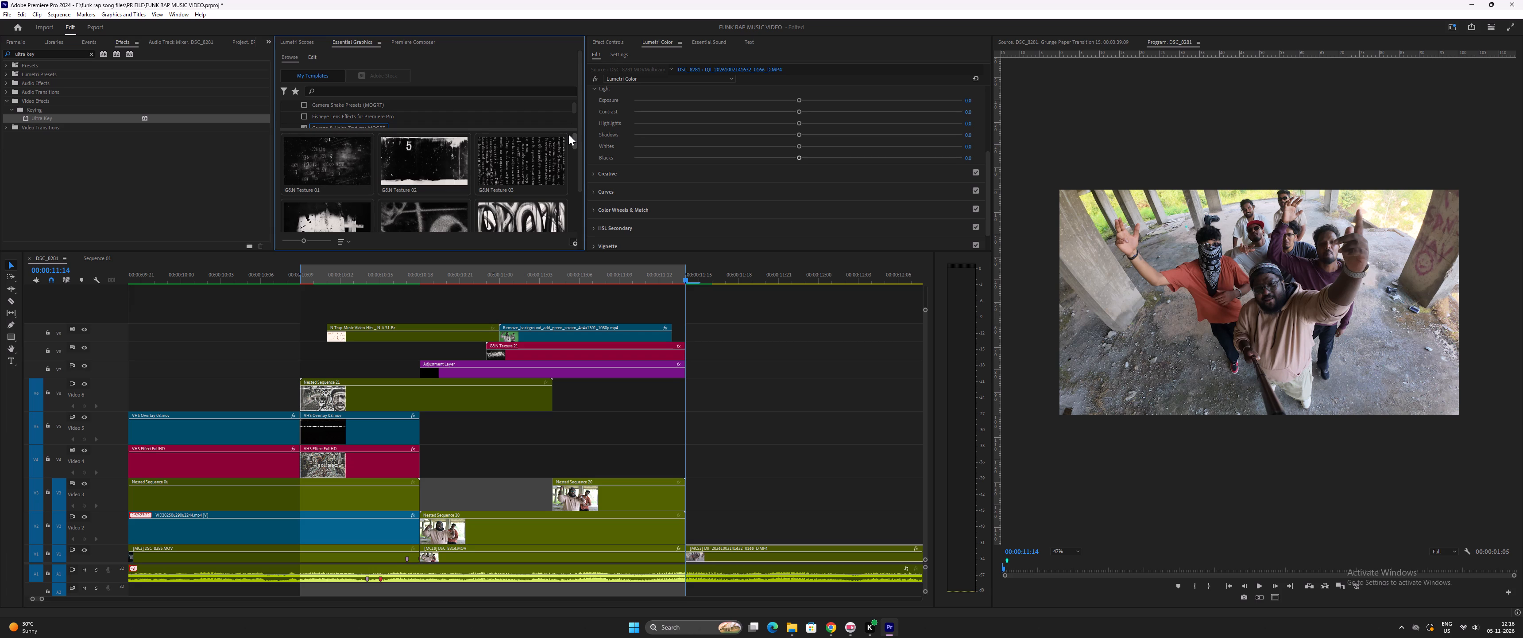
drag(568, 134, 573, 240)
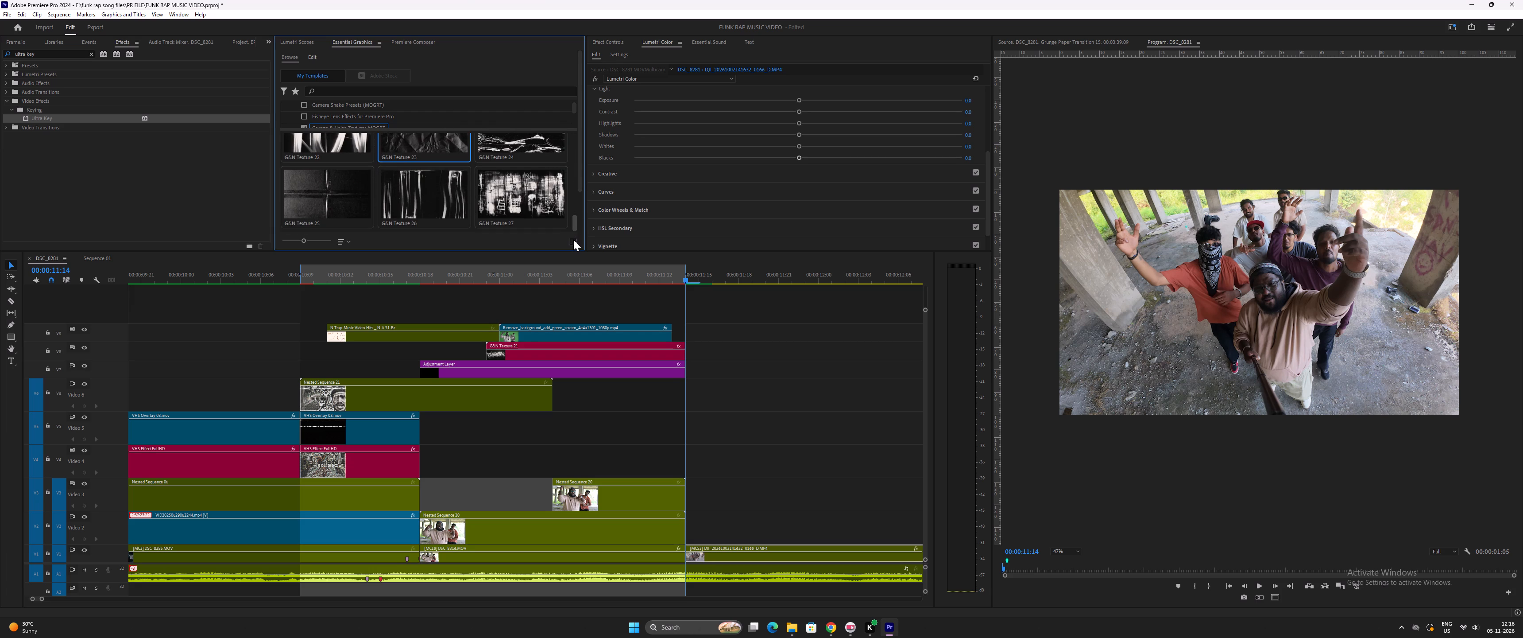
drag(573, 240, 573, 222)
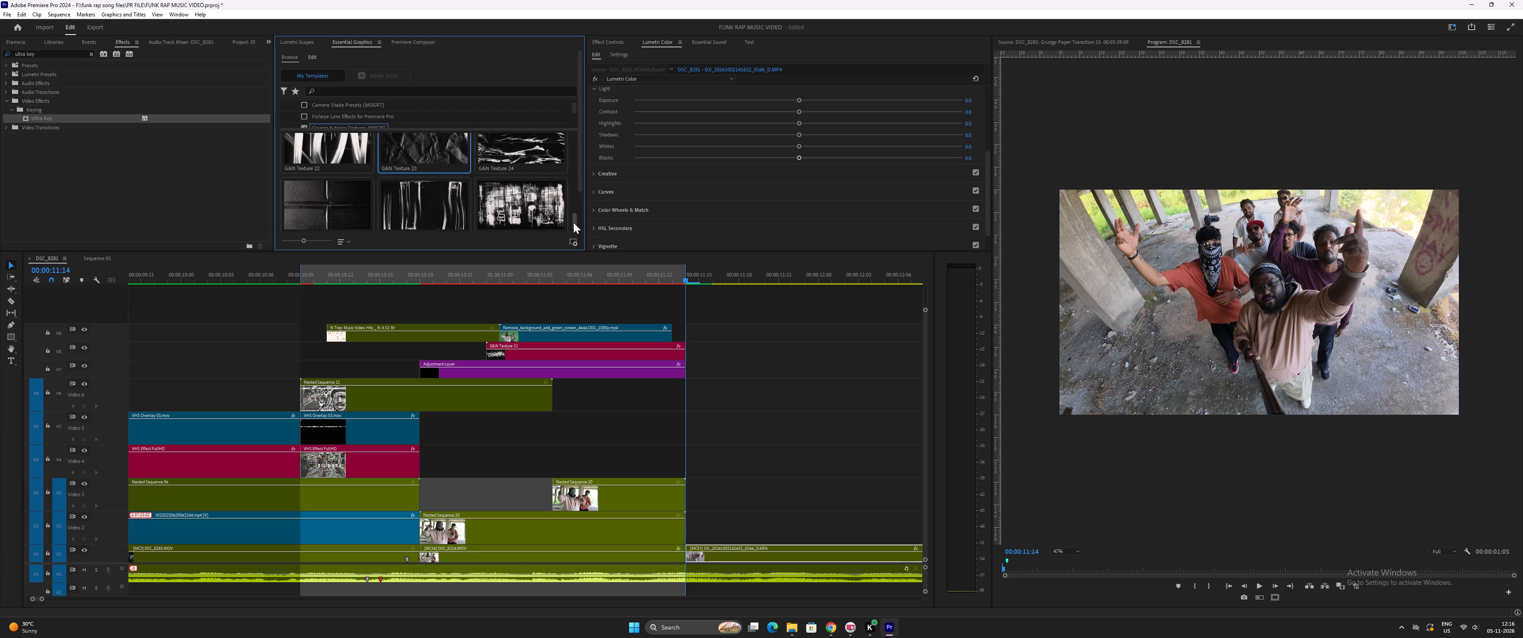
drag(573, 222, 573, 220)
click(346, 240)
click(368, 252)
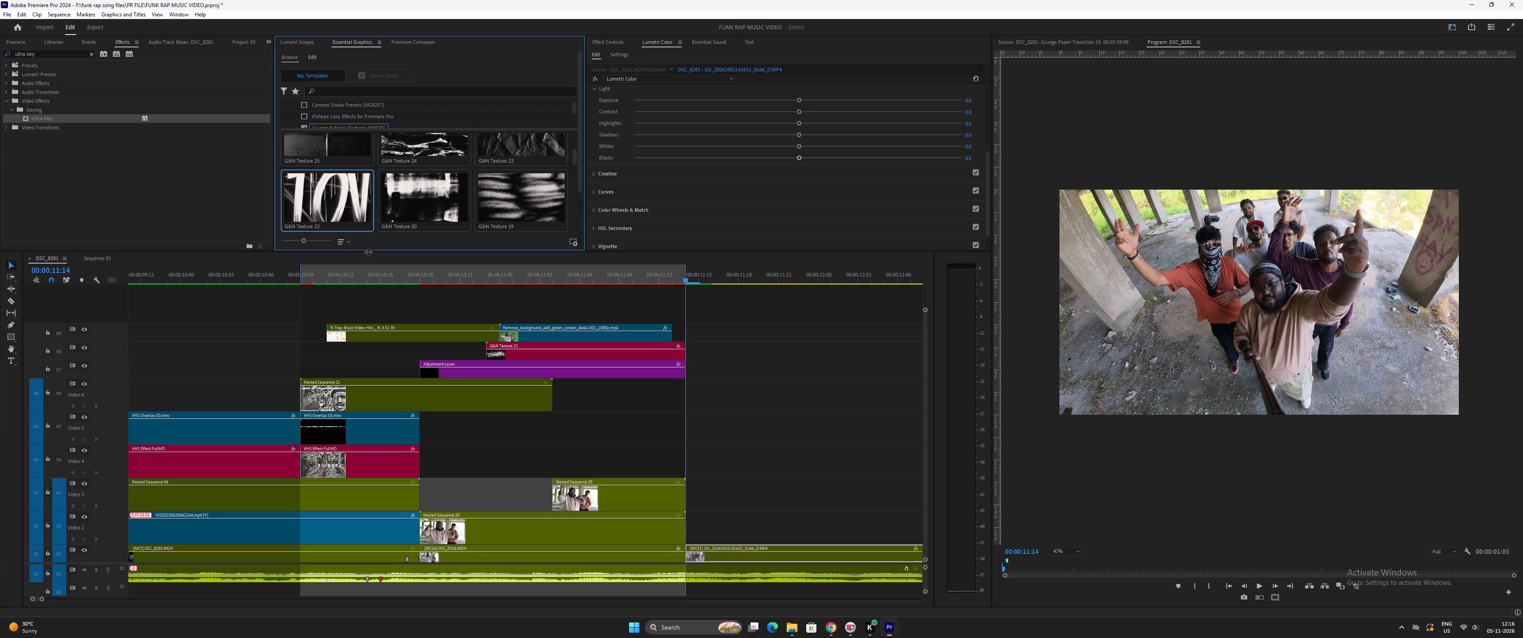
click(345, 241)
click(351, 260)
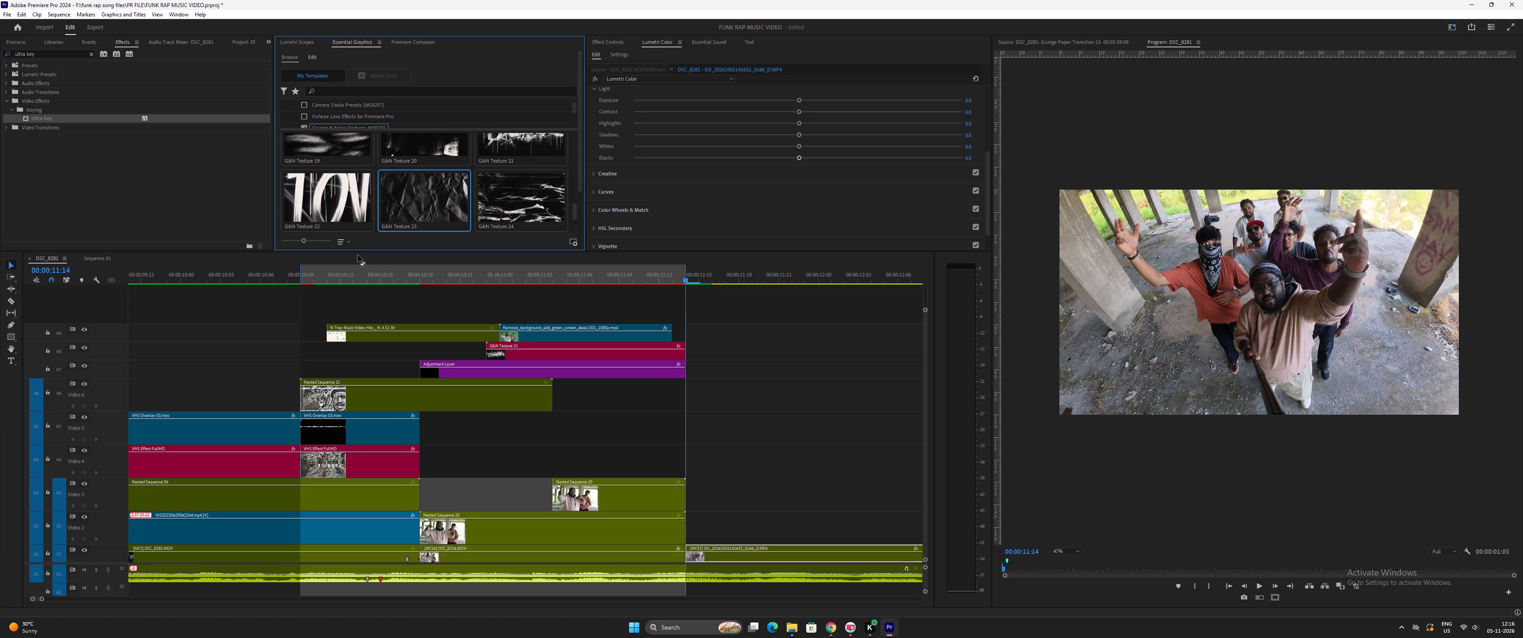
drag(572, 213, 574, 157)
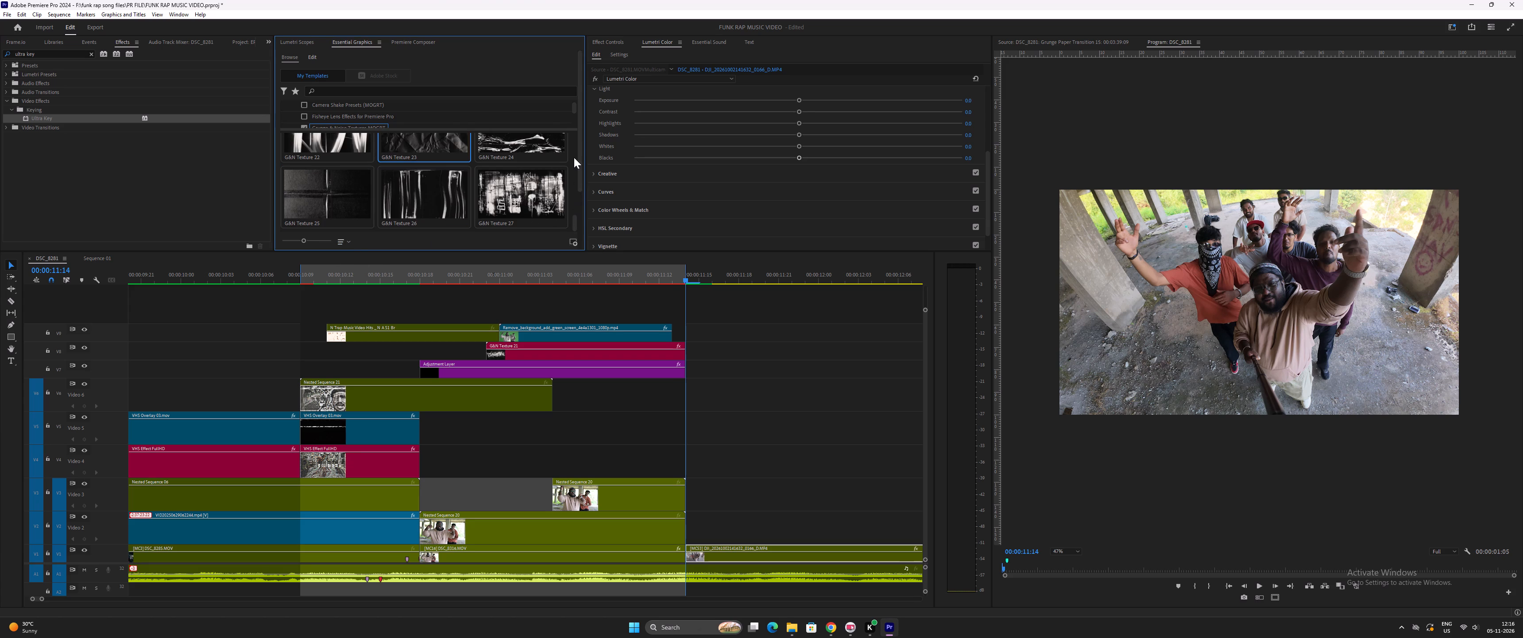
drag(574, 157, 574, 153)
drag(573, 224, 575, 132)
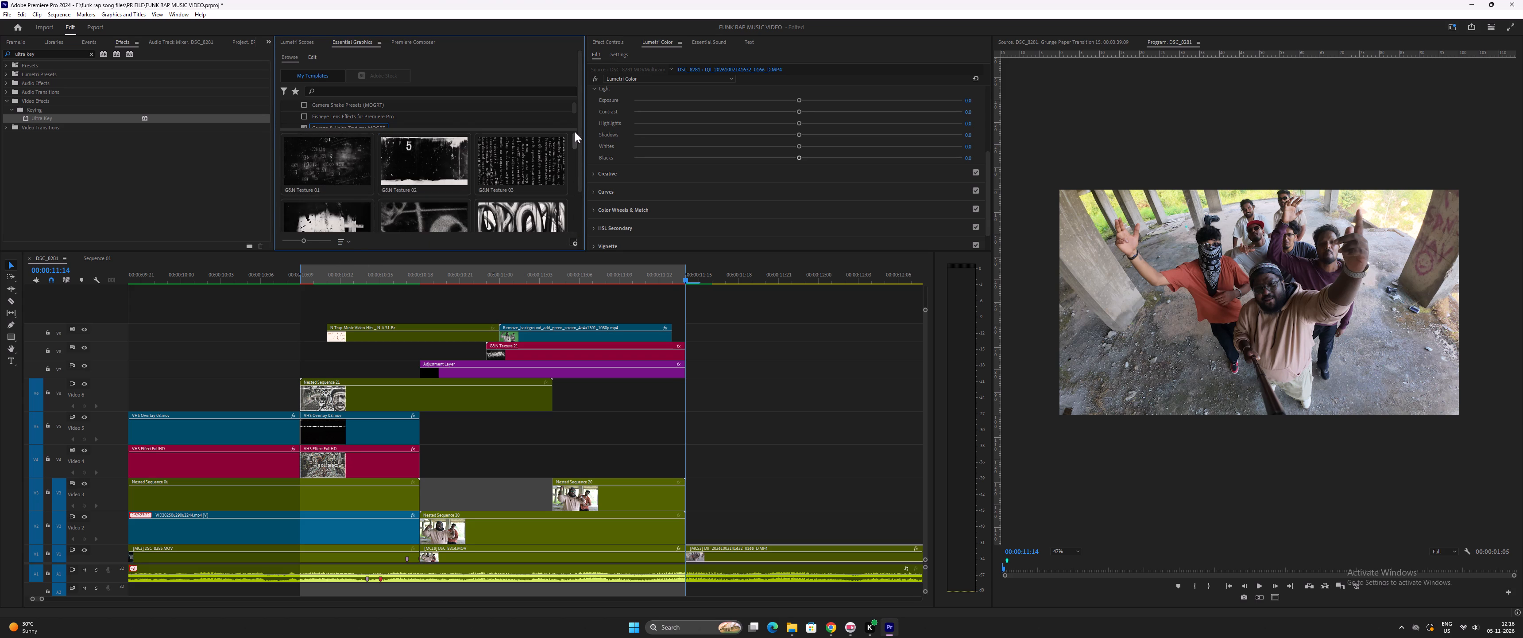
drag(575, 132, 576, 128)
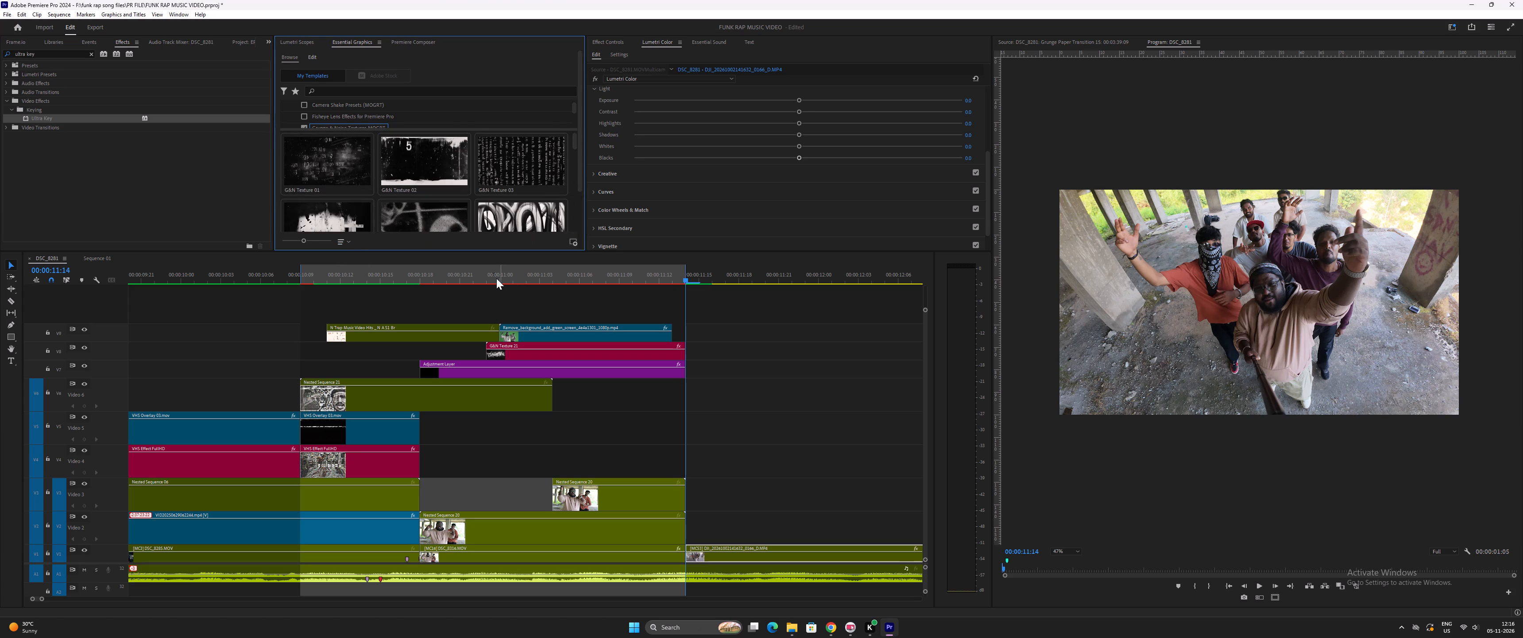
Play back the green-textured performers from just before 0:11:00.
click(492, 278)
key(space)
key(space)
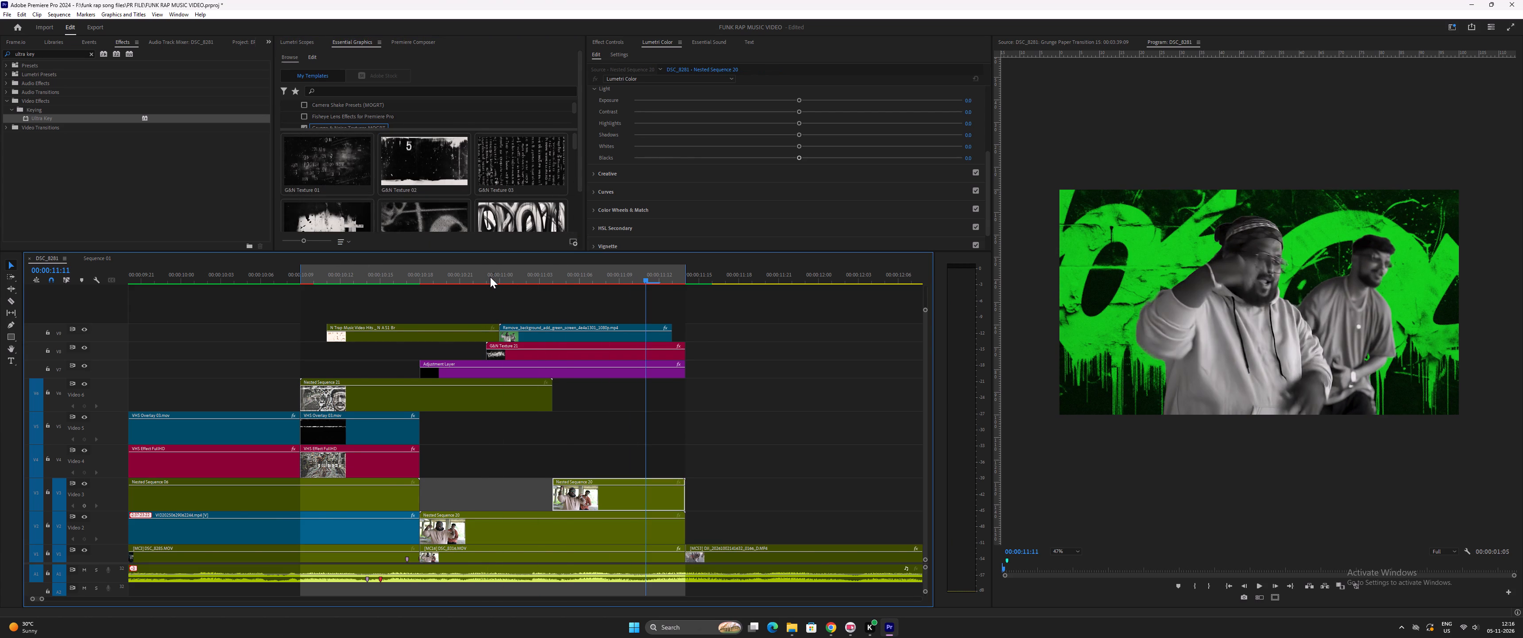
Find the unused nested sequence clip near 0:03:47 and move it to about 0:12:20 on the green grunge texture's track.
text(--)
key(minus)
key(minus)
key(minus)
key(minus)
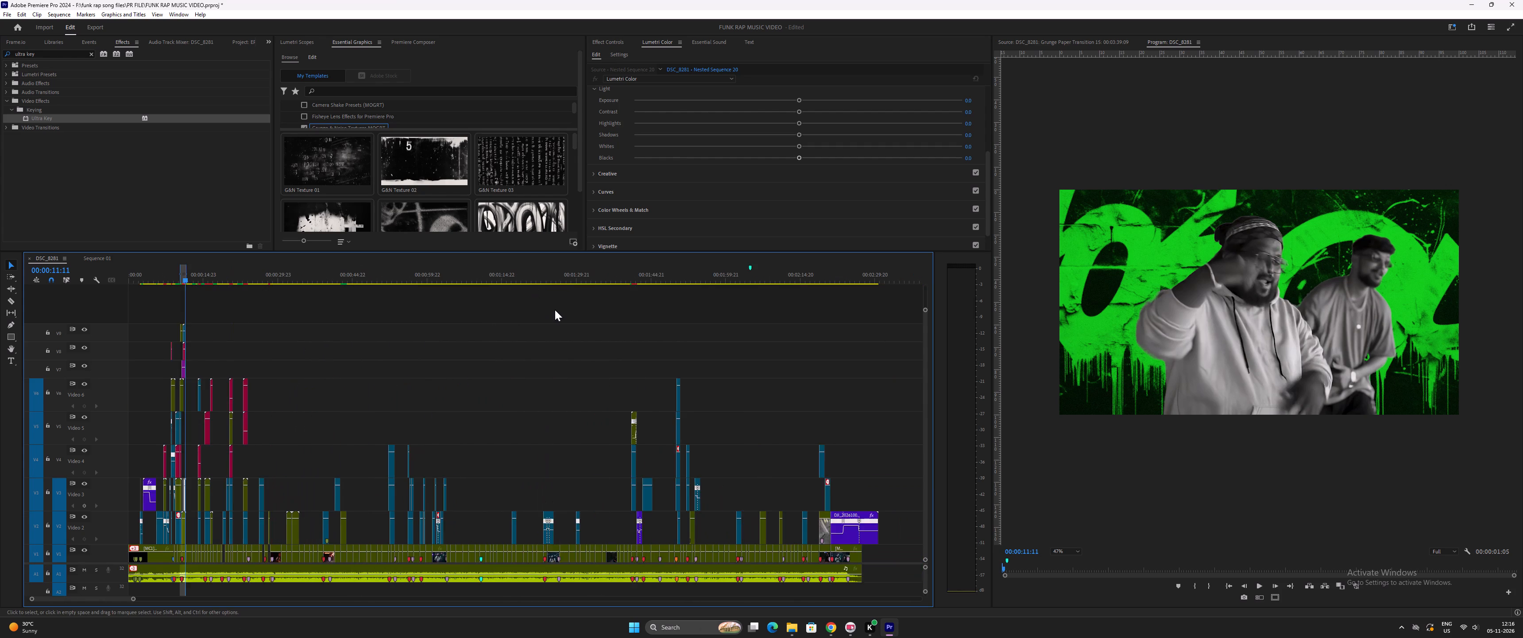
key(minus)
click(693, 280)
key(space)
key(equal)
key(equal)
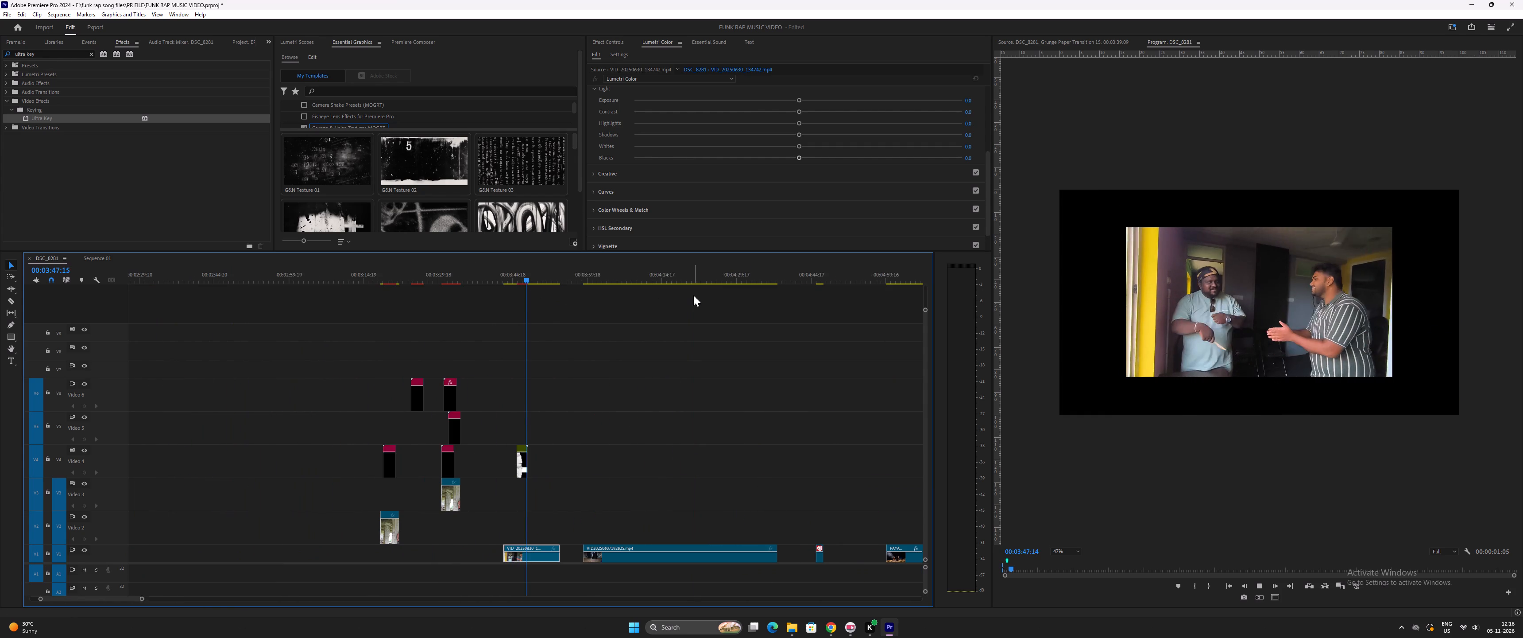
key(space)
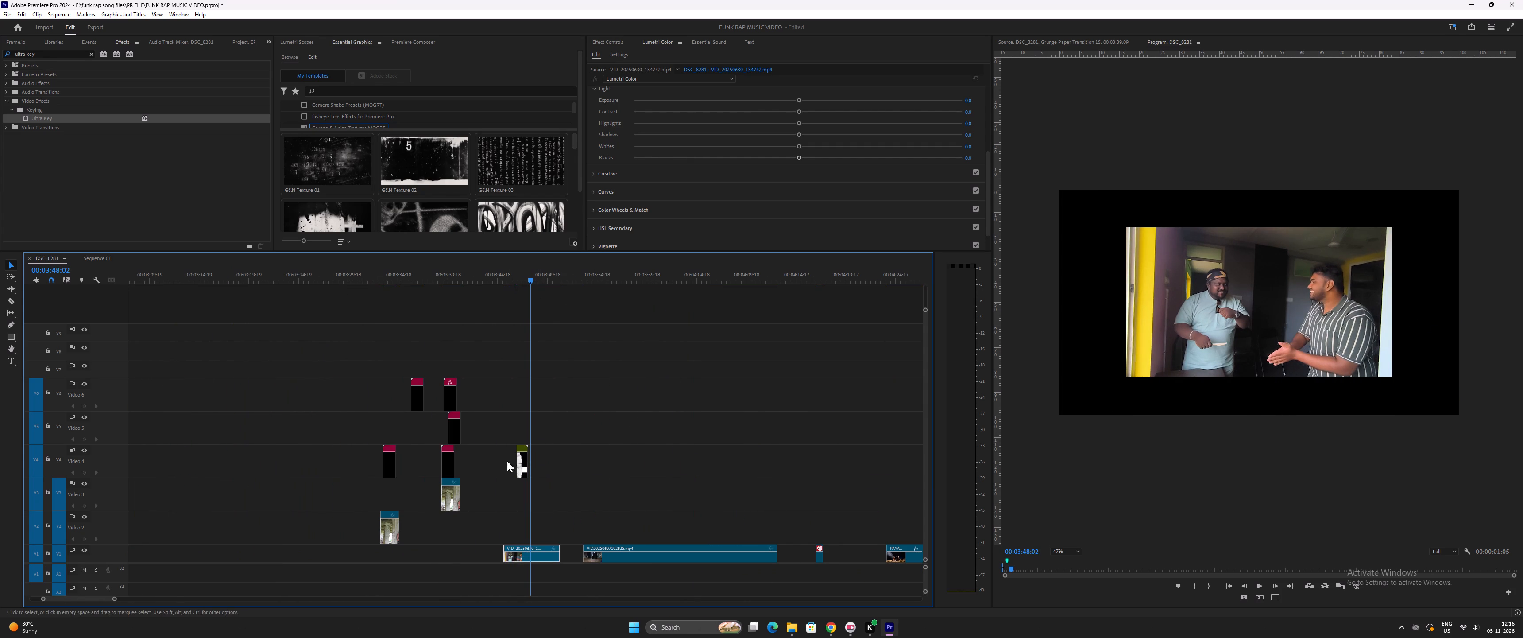
drag(523, 462, 237, 297)
key(minus)
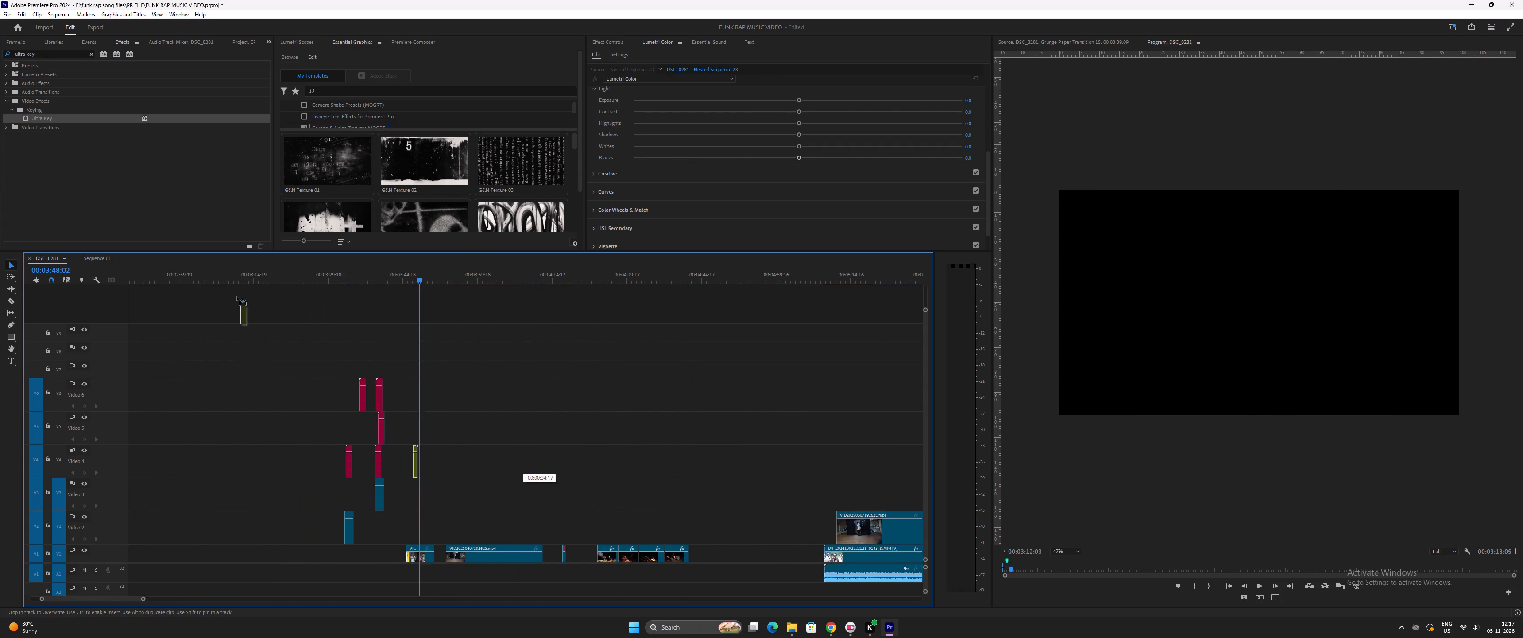
drag(237, 297, 160, 336)
key(minus)
key(minus)
key(minus)
key(equal)
key(equal)
key(equal)
key(equal)
key(equal)
key(equal)
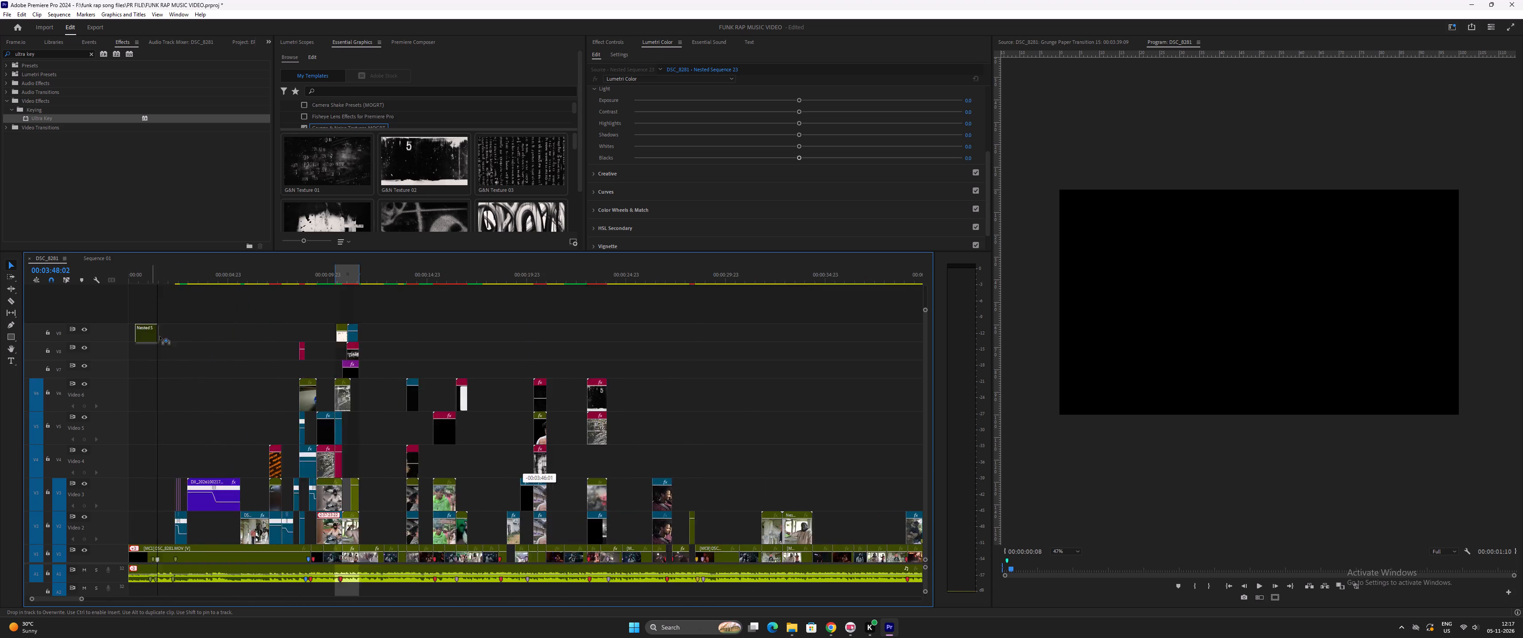
drag(160, 336, 633, 347)
Raise the keyed performers clip one track and place the nested sequence clip directly beneath it, starting at 0:11:00.
click(530, 273)
key(equal)
key(equal)
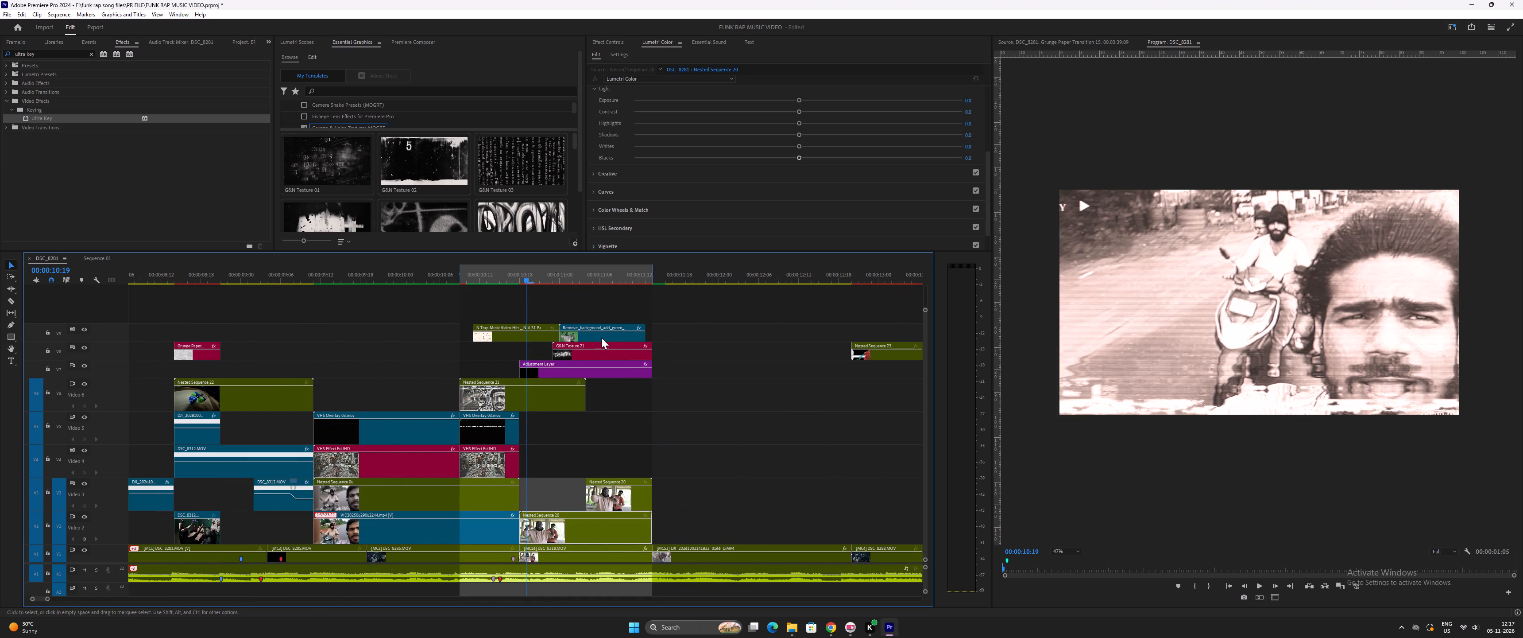
drag(602, 337, 600, 321)
key(minus)
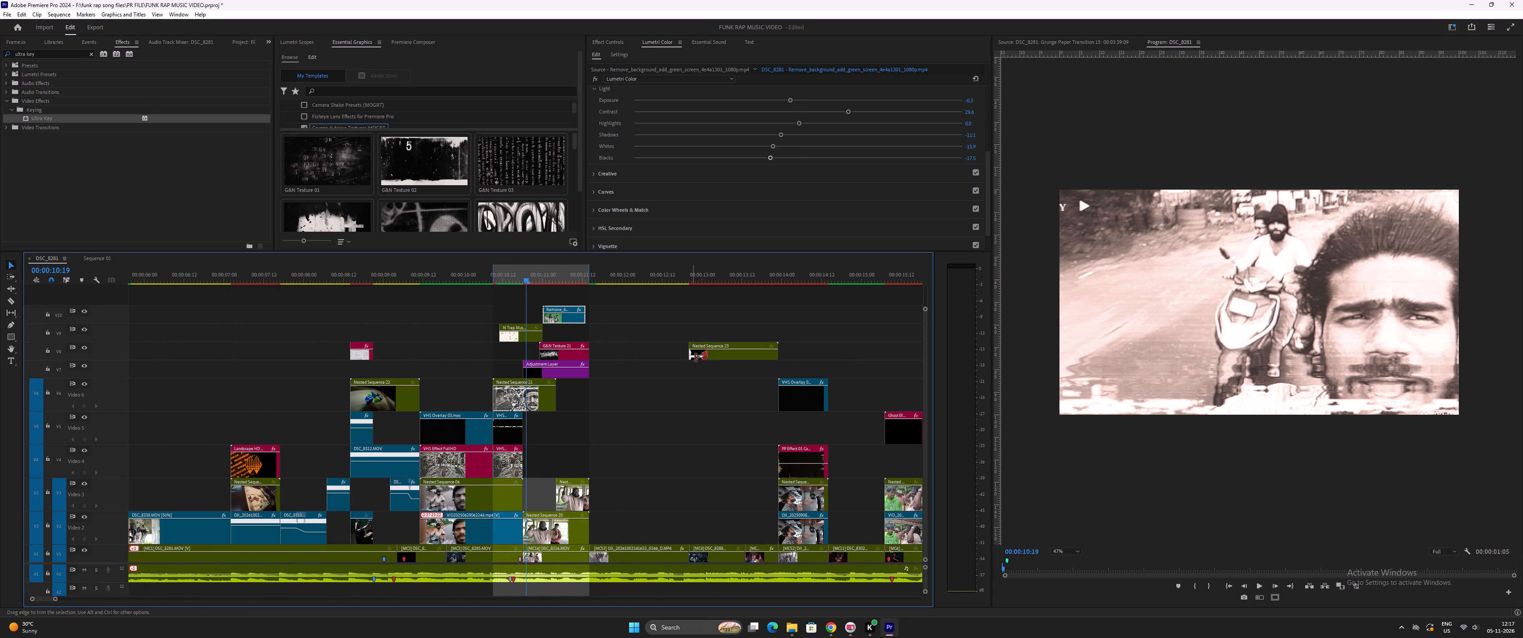
drag(709, 358, 564, 328)
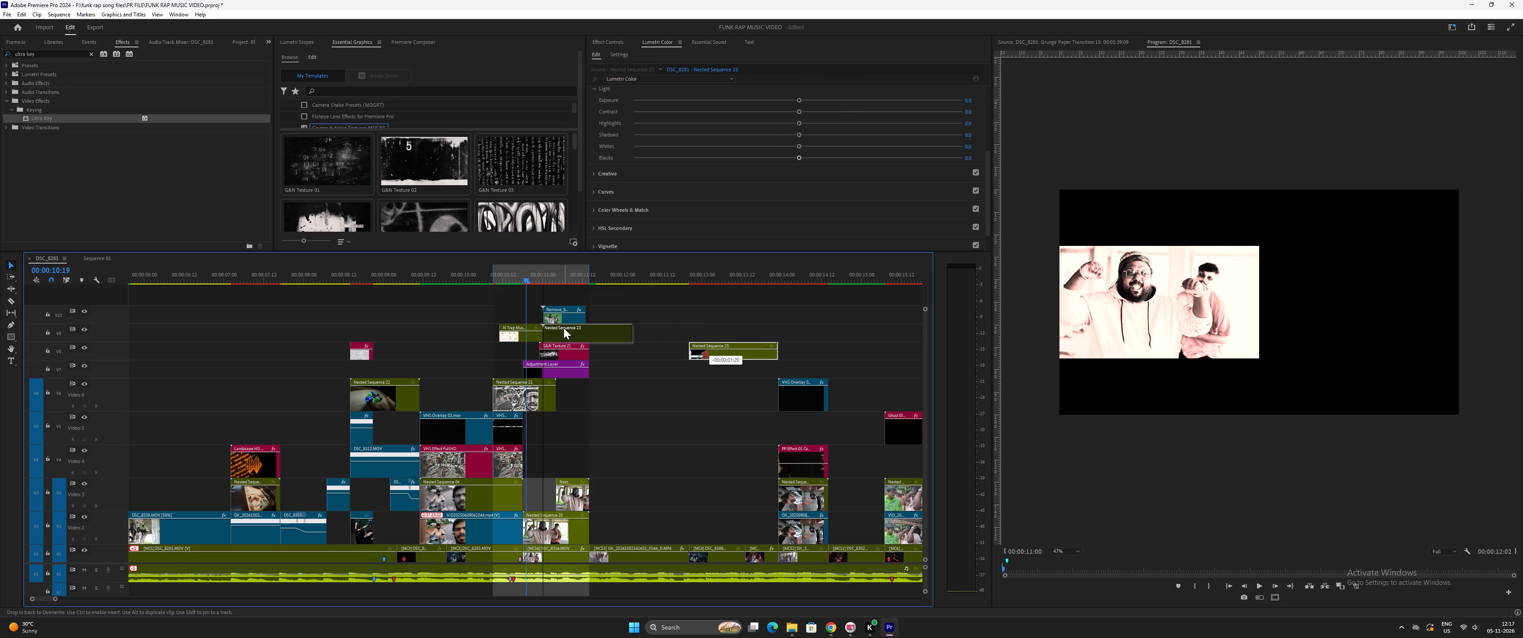
Play back the nested sequence's torn-paper effect behind the keyed performers and over the group shot, from about 0:10:20 to 0:12:04.
click(536, 276)
key(space)
key(equal)
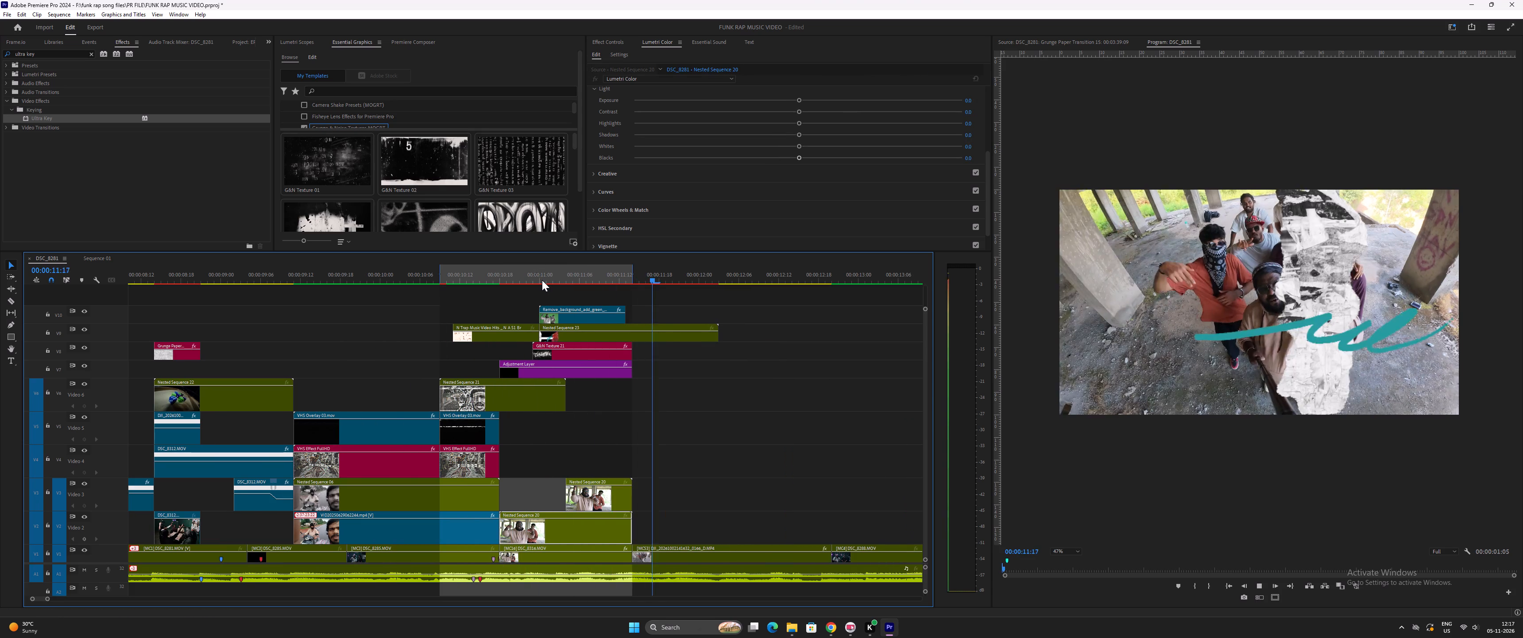
key(space)
click(522, 270)
key(space)
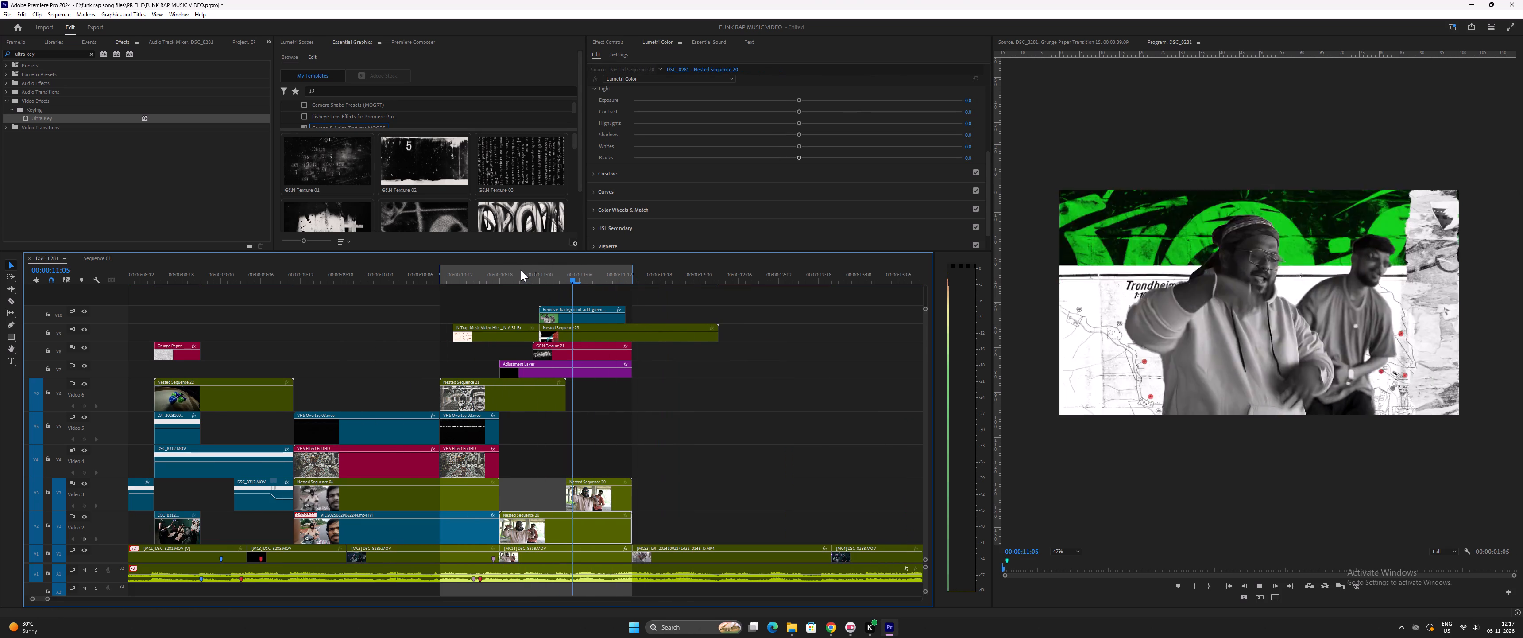
key(space)
click(564, 276)
key(equal)
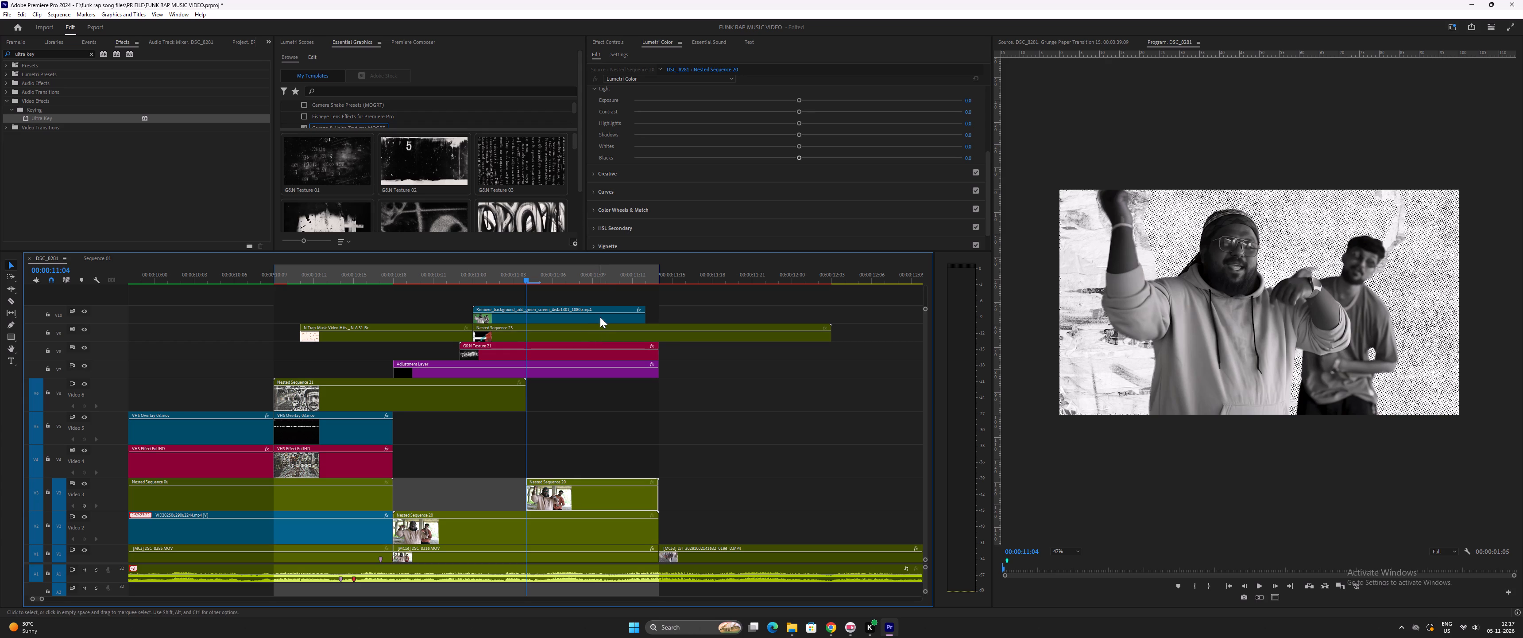
drag(645, 275, 649, 277)
key(space)
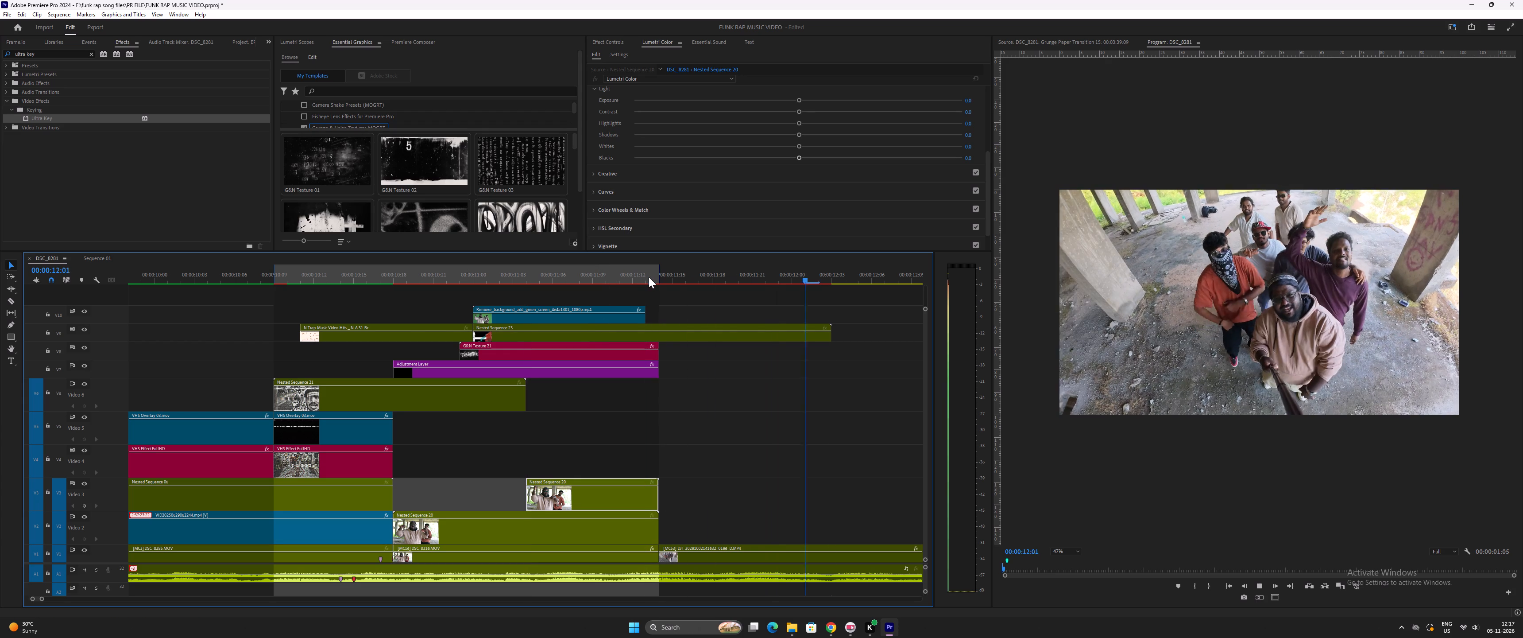
key(space)
key(minus)
click(470, 272)
key(space)
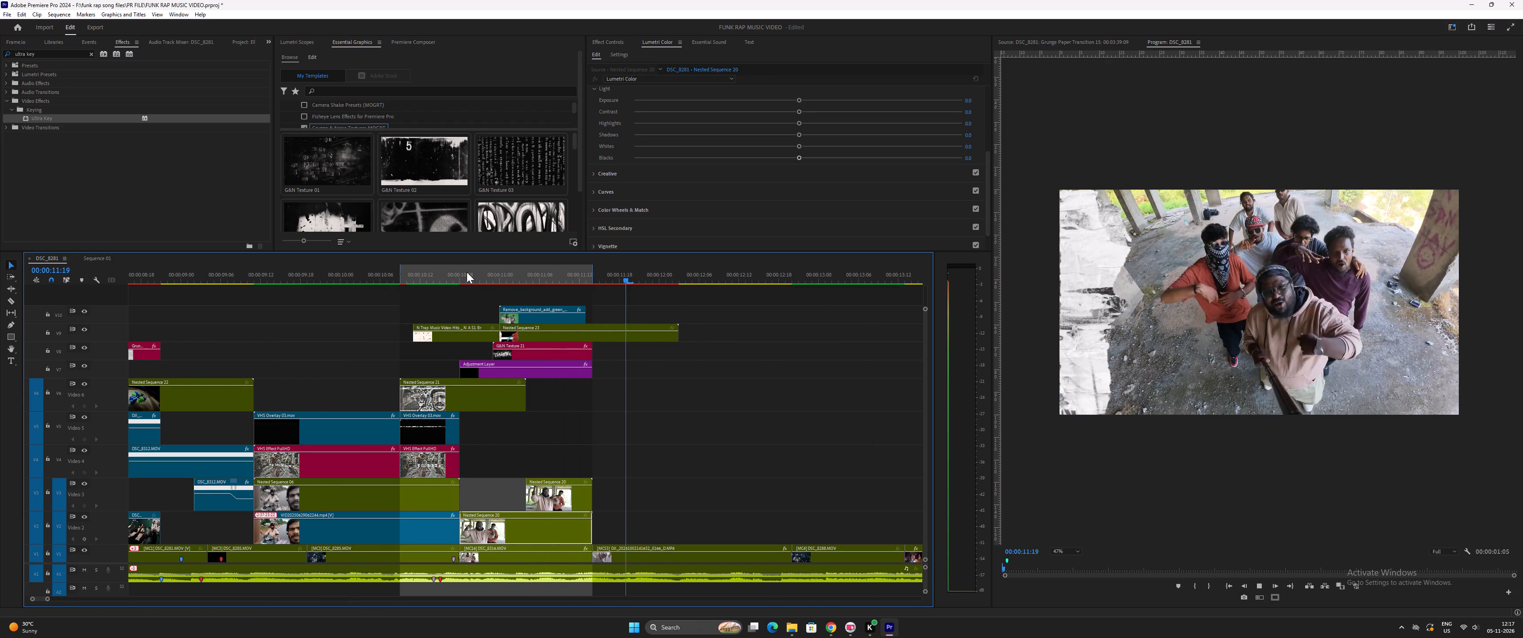
key(space)
Trim the start of the nested sequence clip beneath the keyed performers to about 0:11:08.
drag(503, 337, 554, 337)
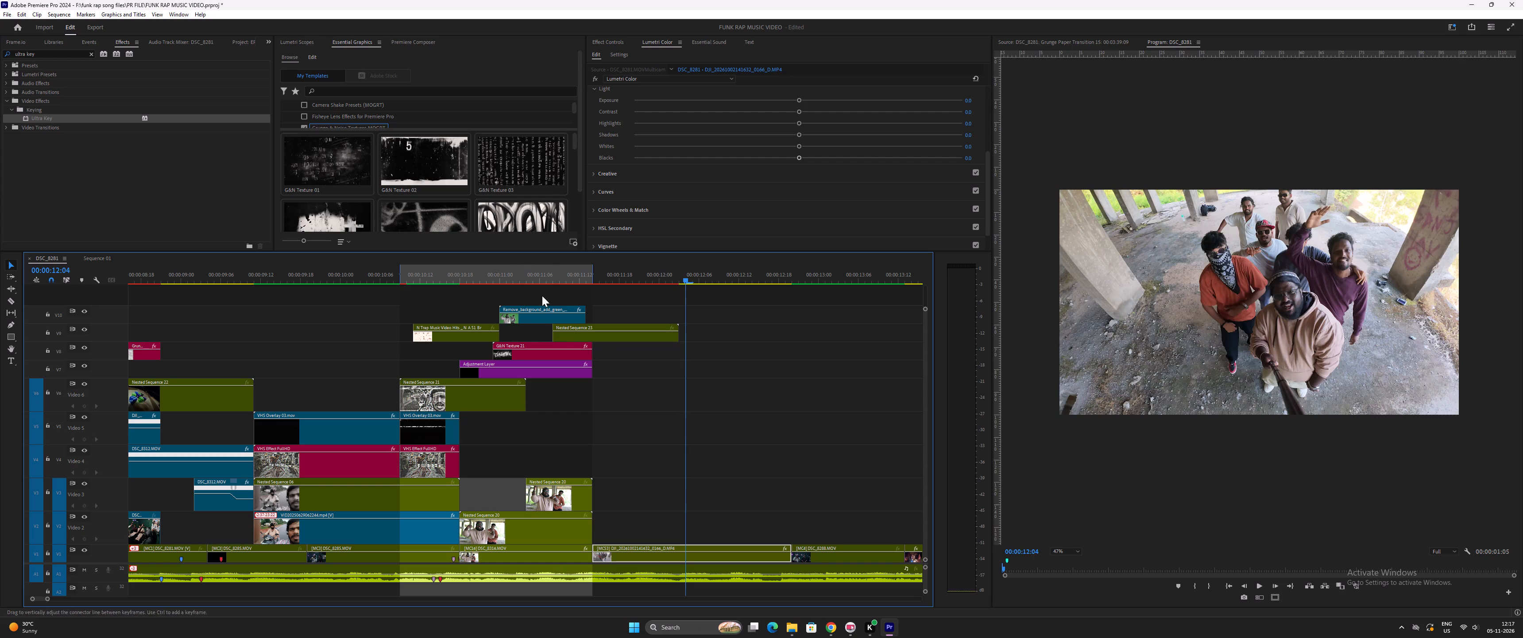
Play back the trimmed nested sequence behind the keyed performers several times, continuing through the group shot to about 0:12:20.
drag(535, 275, 471, 282)
key(space)
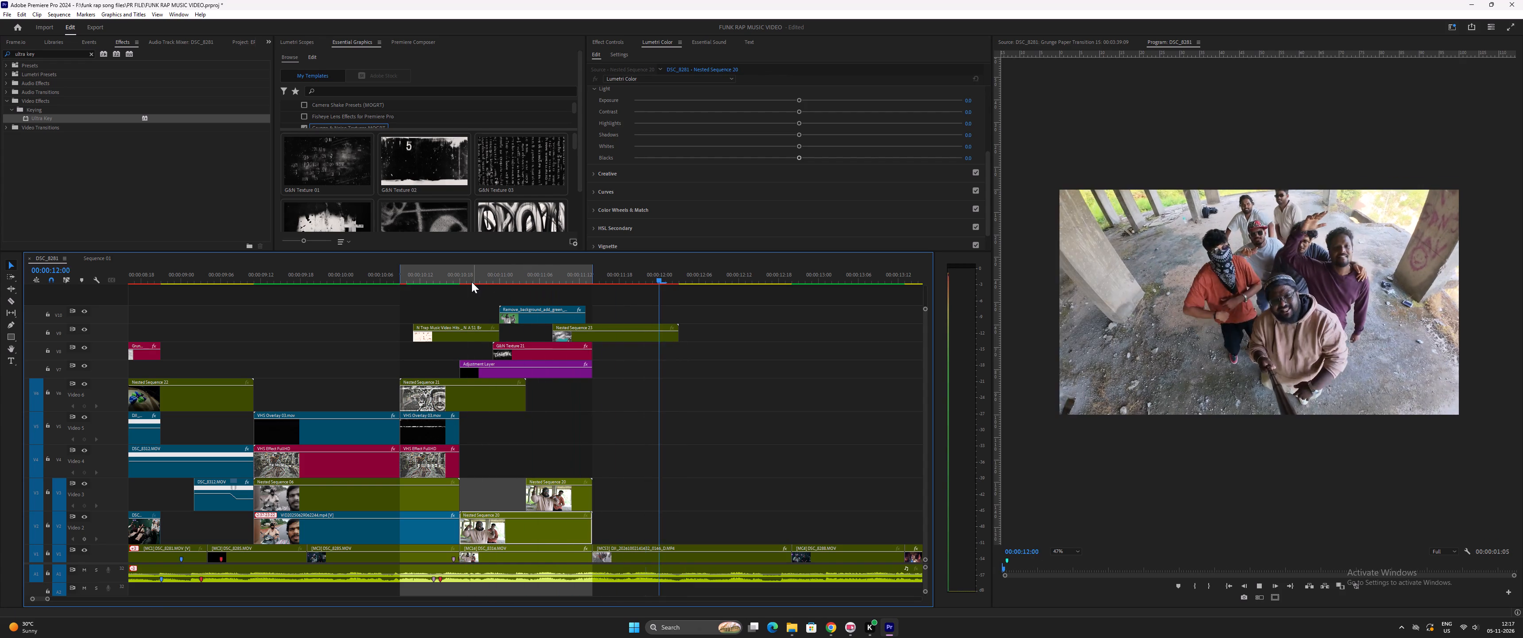
key(space)
drag(513, 279, 247, 287)
key(space)
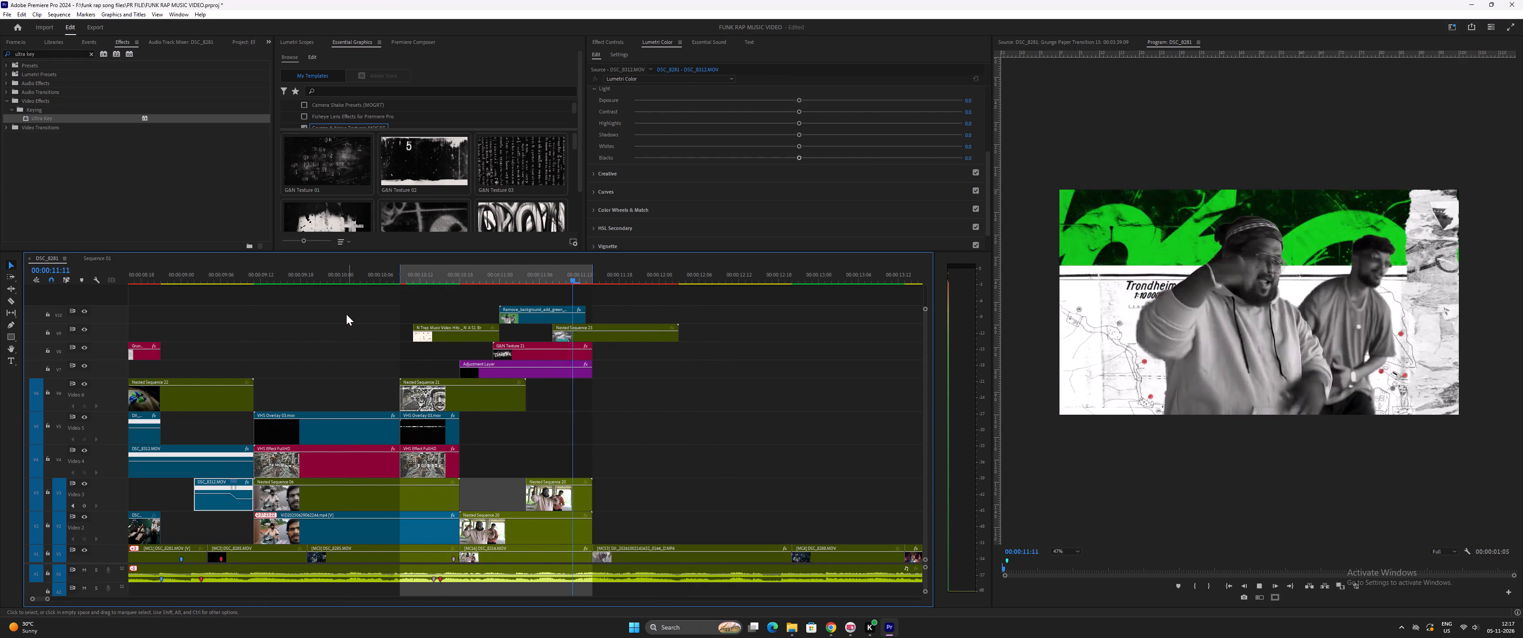
key(space)
click(529, 276)
key(space)
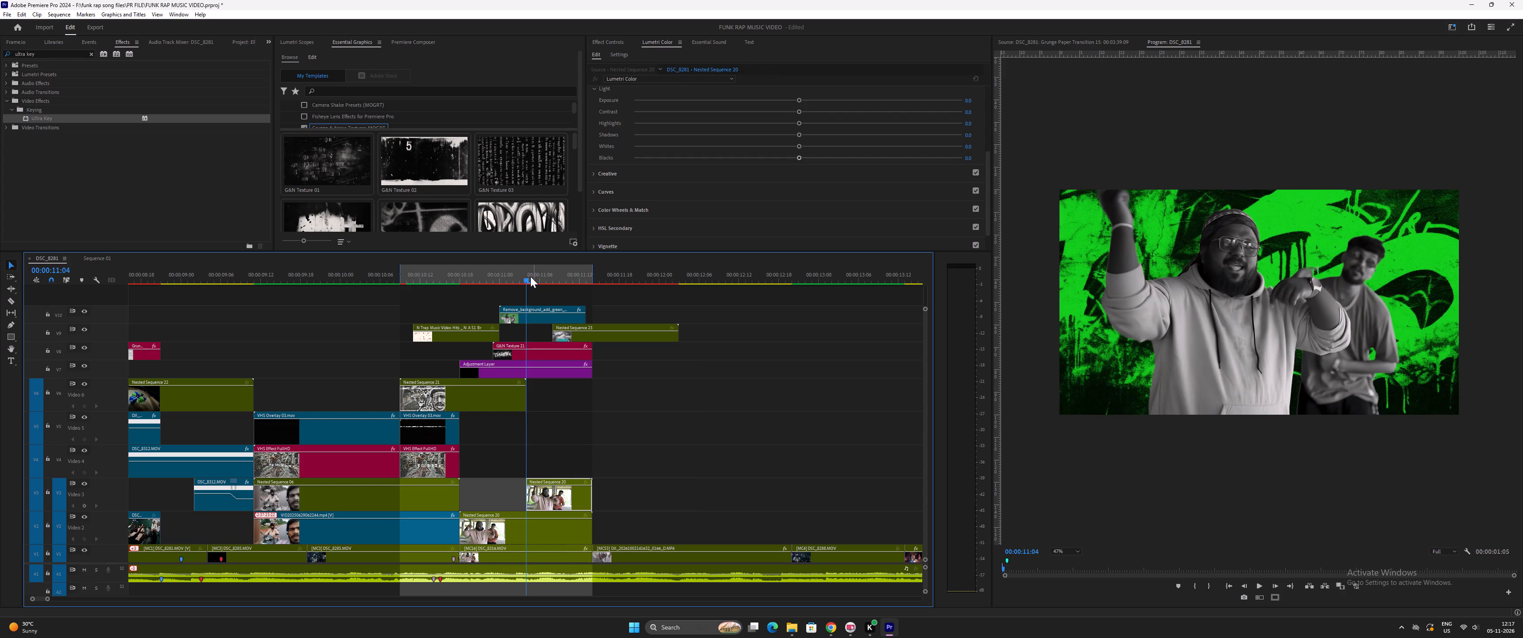
key(space)
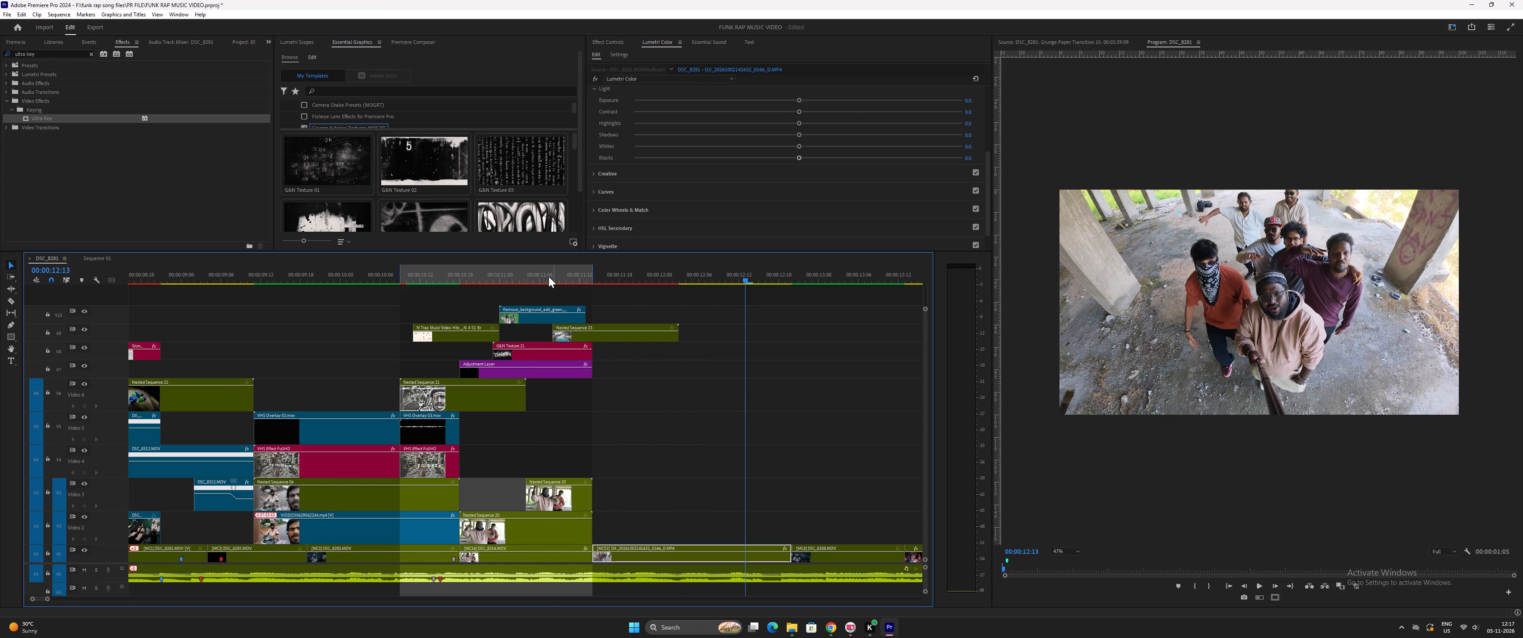
click(548, 276)
key(space)
text(=)
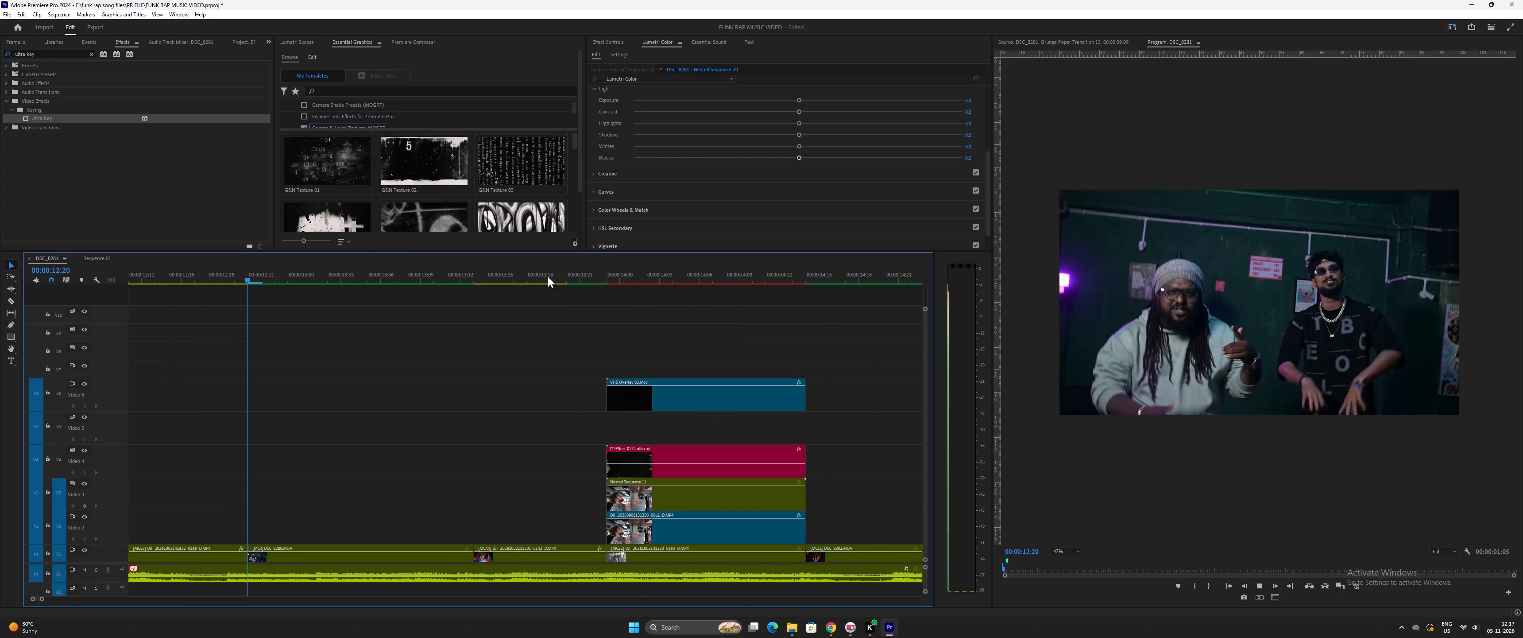
key(space)
Review the whole passage from about 0:09:20, through the performers and torn-paper effect, to the group shot at 0:12:01.
key(minus)
key(minus)
drag(379, 278, 210, 287)
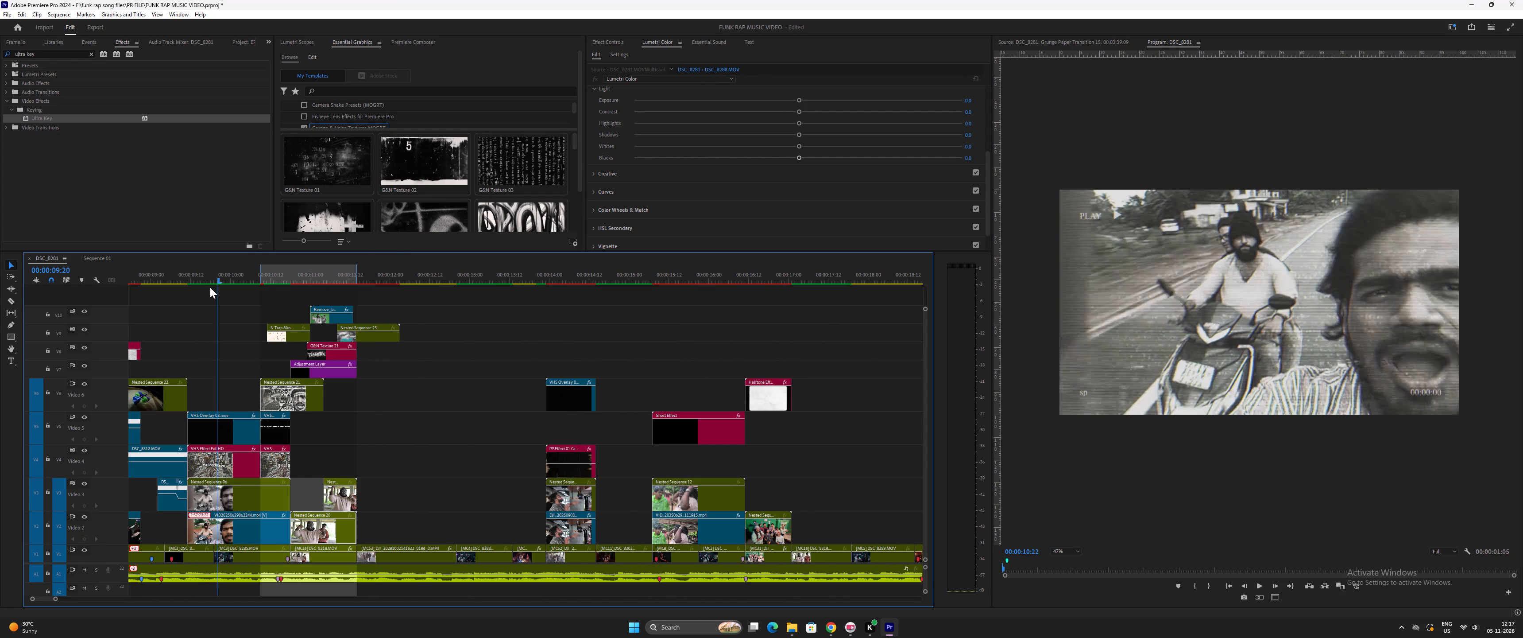
drag(210, 287, 198, 287)
key(space)
key(equal)
key(minus)
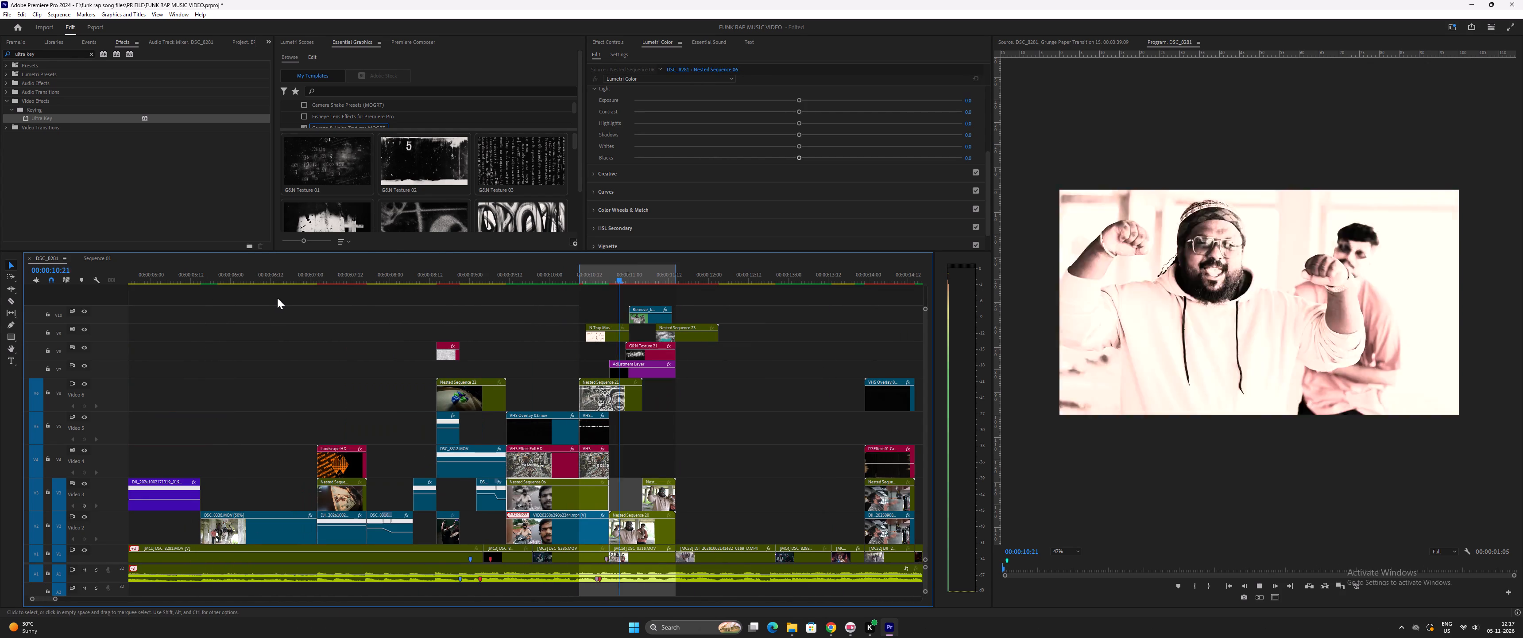
key(space)
key(equal)
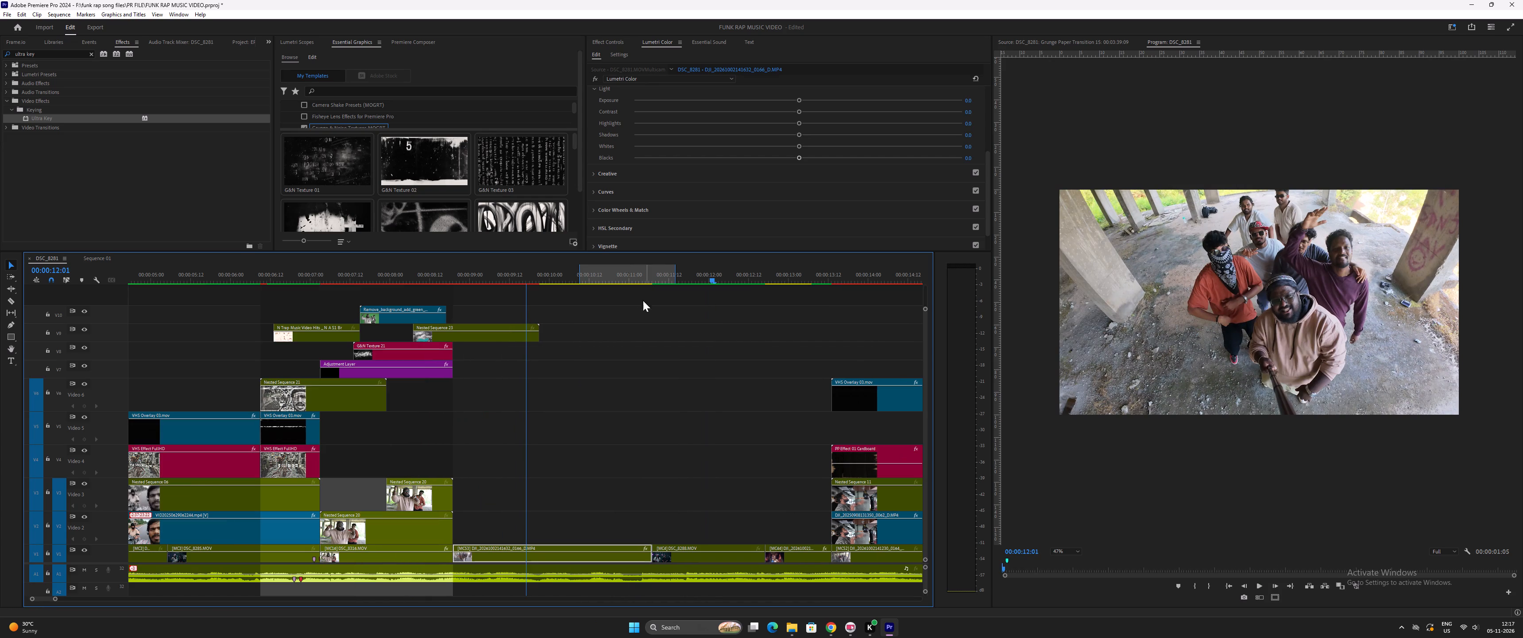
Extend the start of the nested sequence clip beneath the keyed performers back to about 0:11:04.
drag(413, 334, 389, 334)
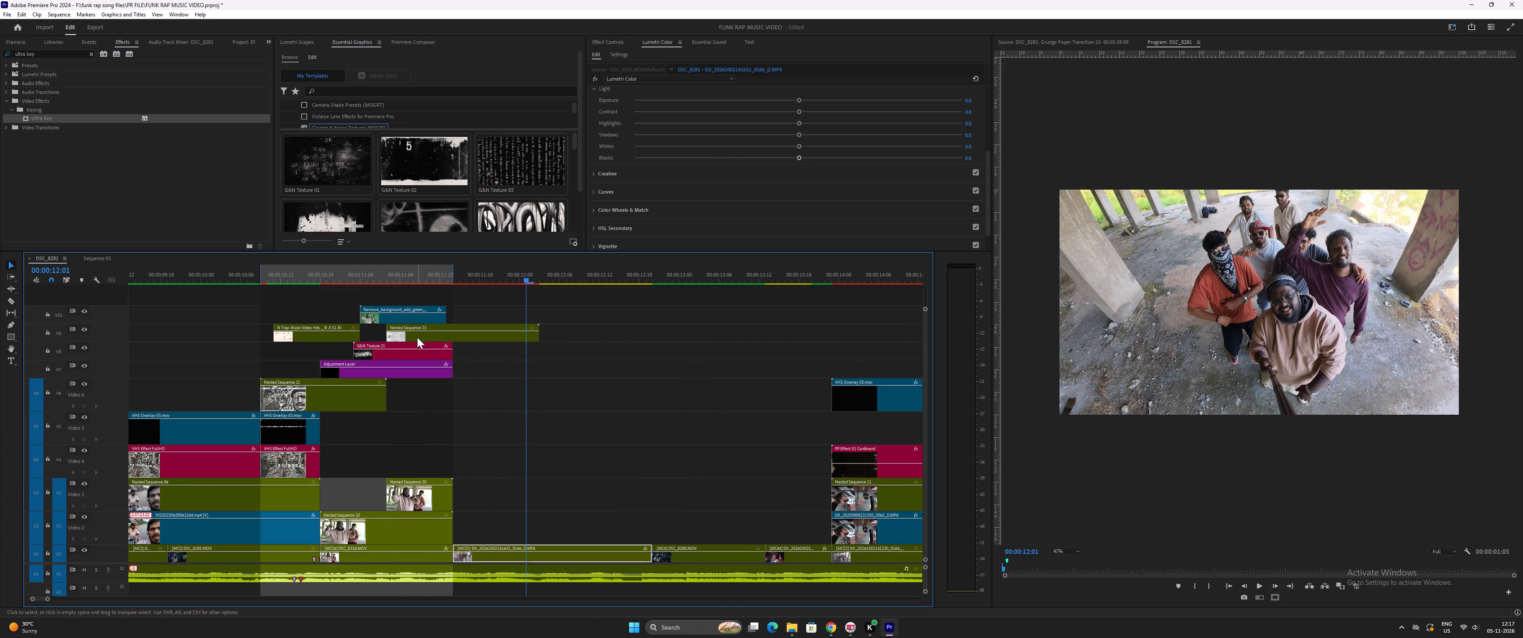
Scrub and play back the extended nested sequence behind the keyed performers up to the cut to the group shot.
drag(401, 277, 449, 289)
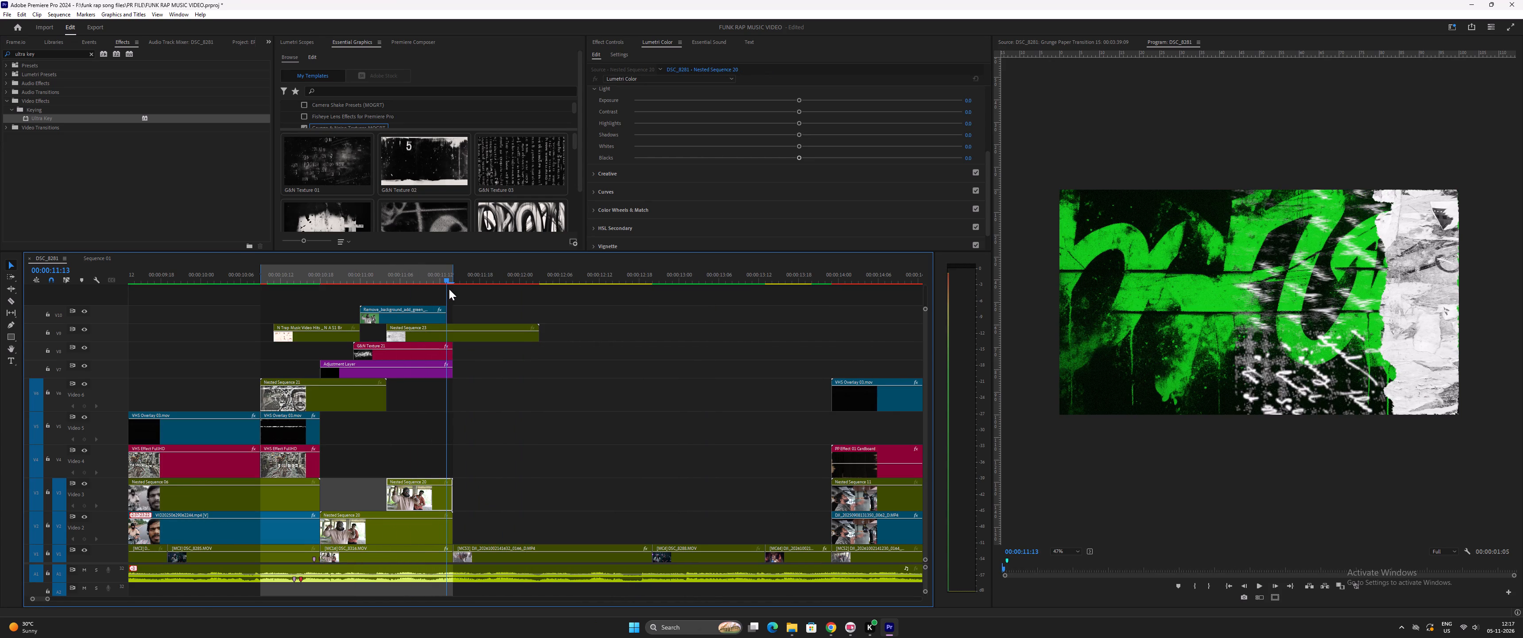
drag(449, 289, 333, 289)
key(space)
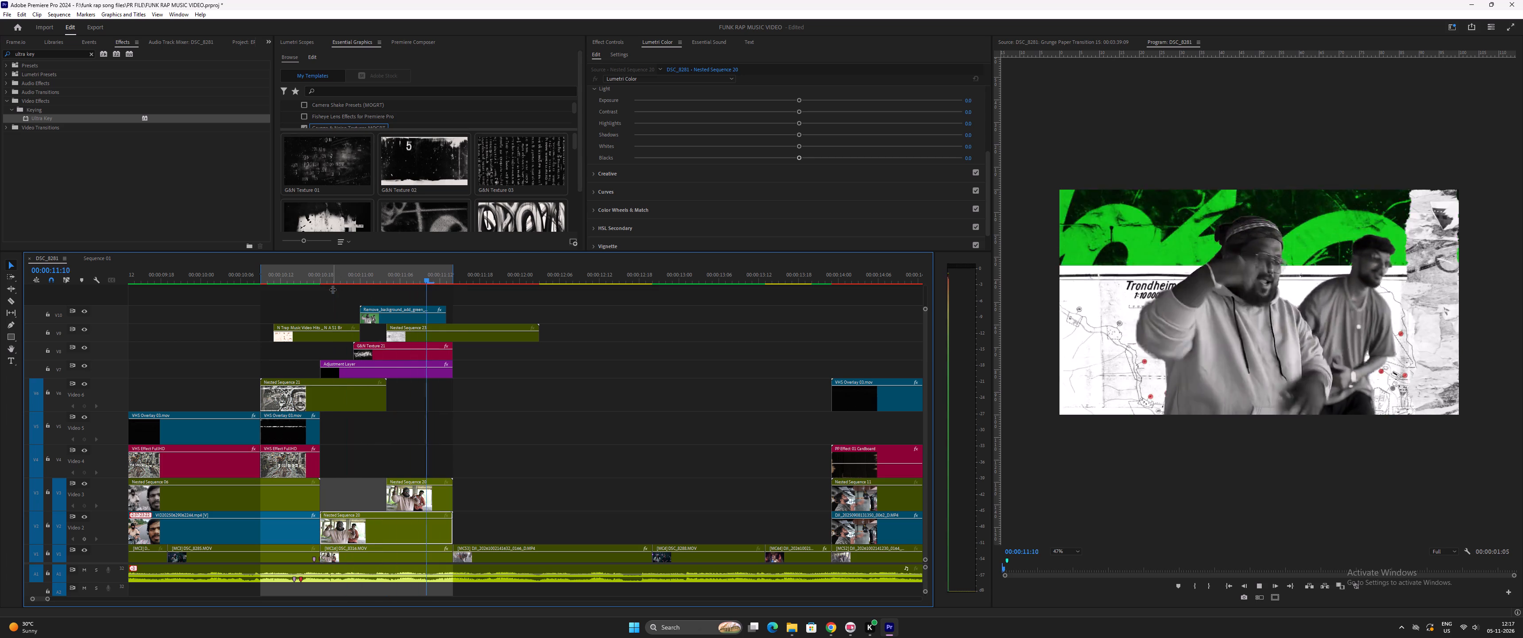
key(space)
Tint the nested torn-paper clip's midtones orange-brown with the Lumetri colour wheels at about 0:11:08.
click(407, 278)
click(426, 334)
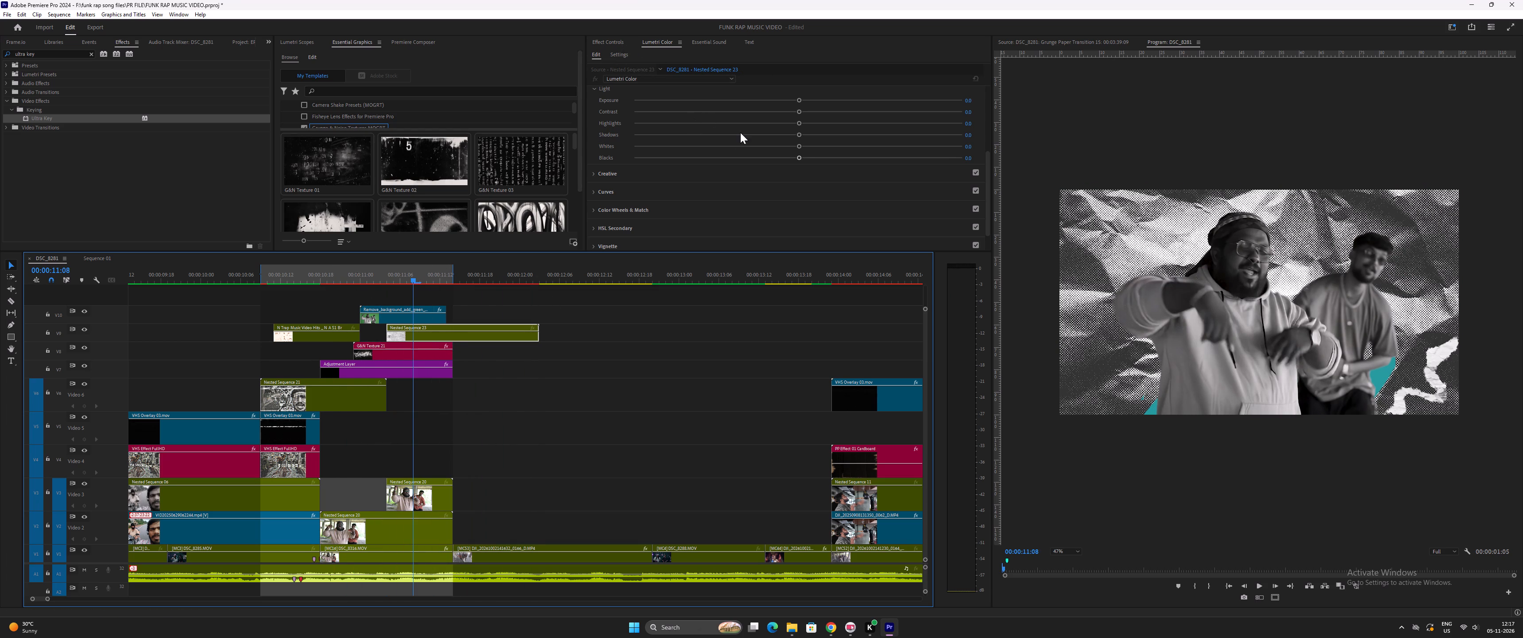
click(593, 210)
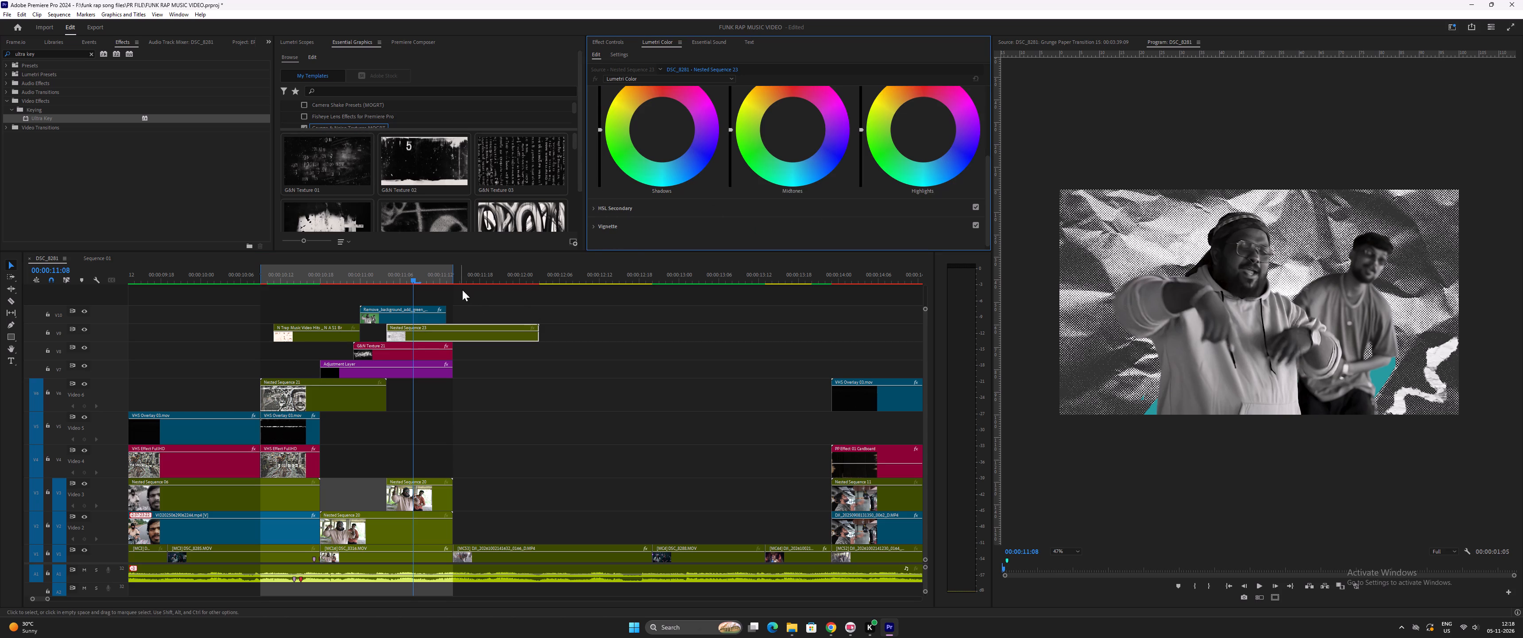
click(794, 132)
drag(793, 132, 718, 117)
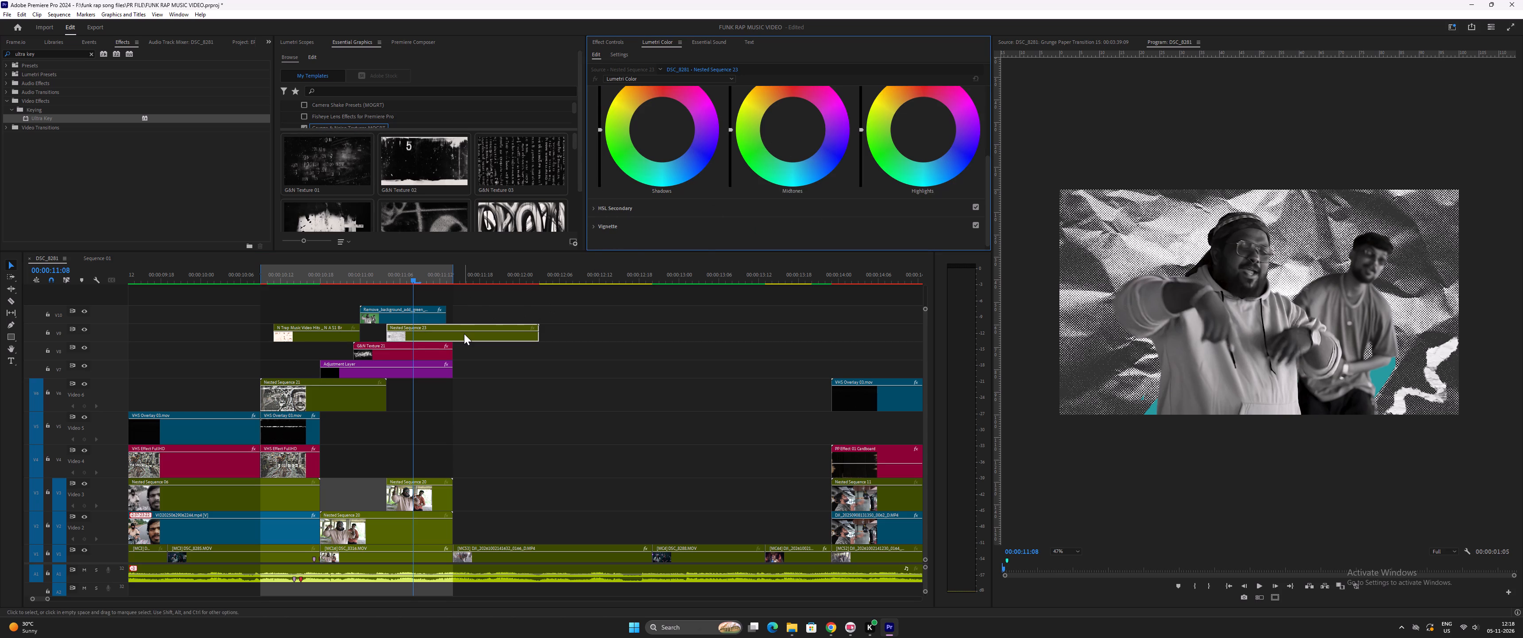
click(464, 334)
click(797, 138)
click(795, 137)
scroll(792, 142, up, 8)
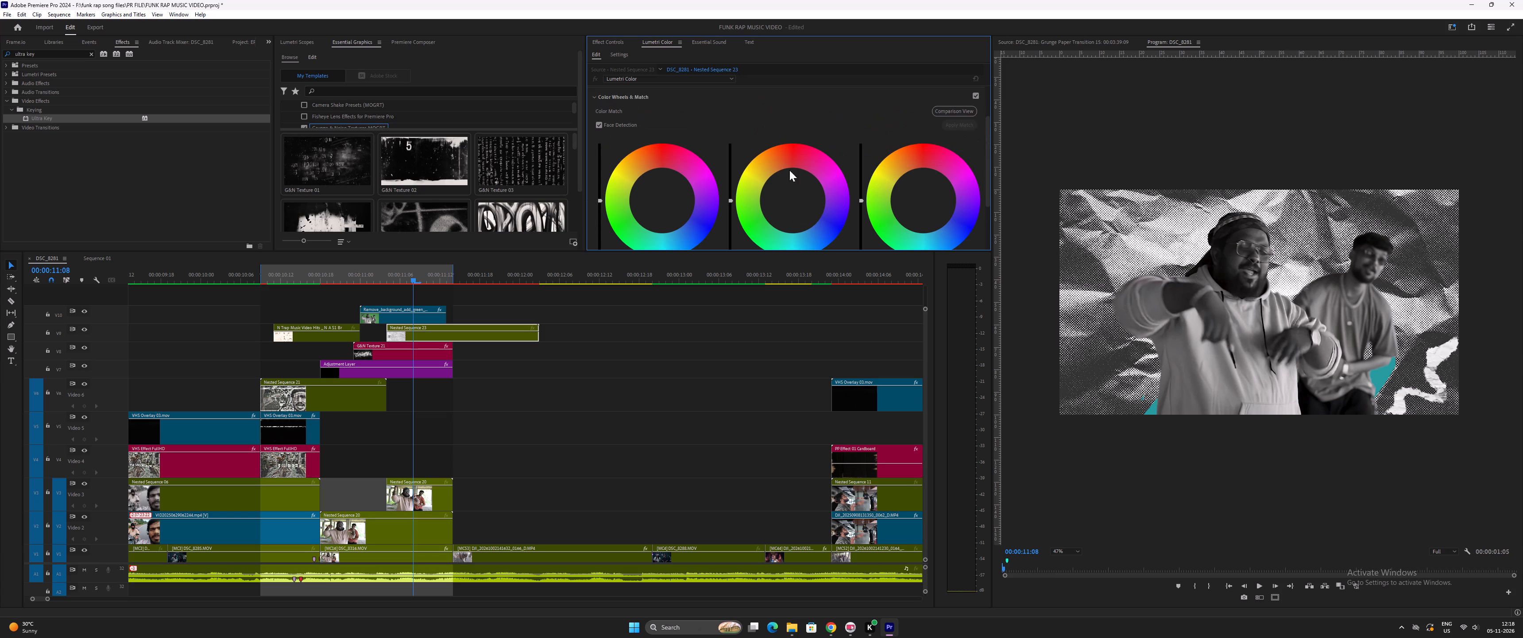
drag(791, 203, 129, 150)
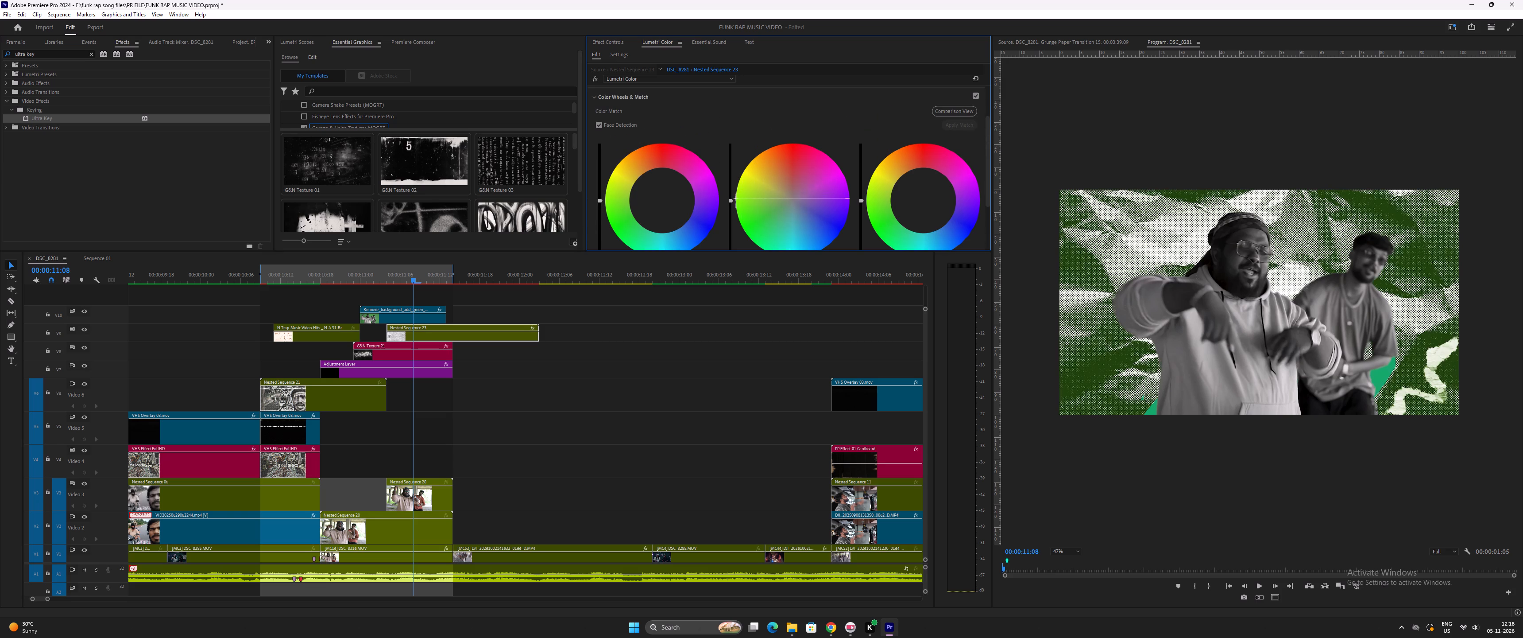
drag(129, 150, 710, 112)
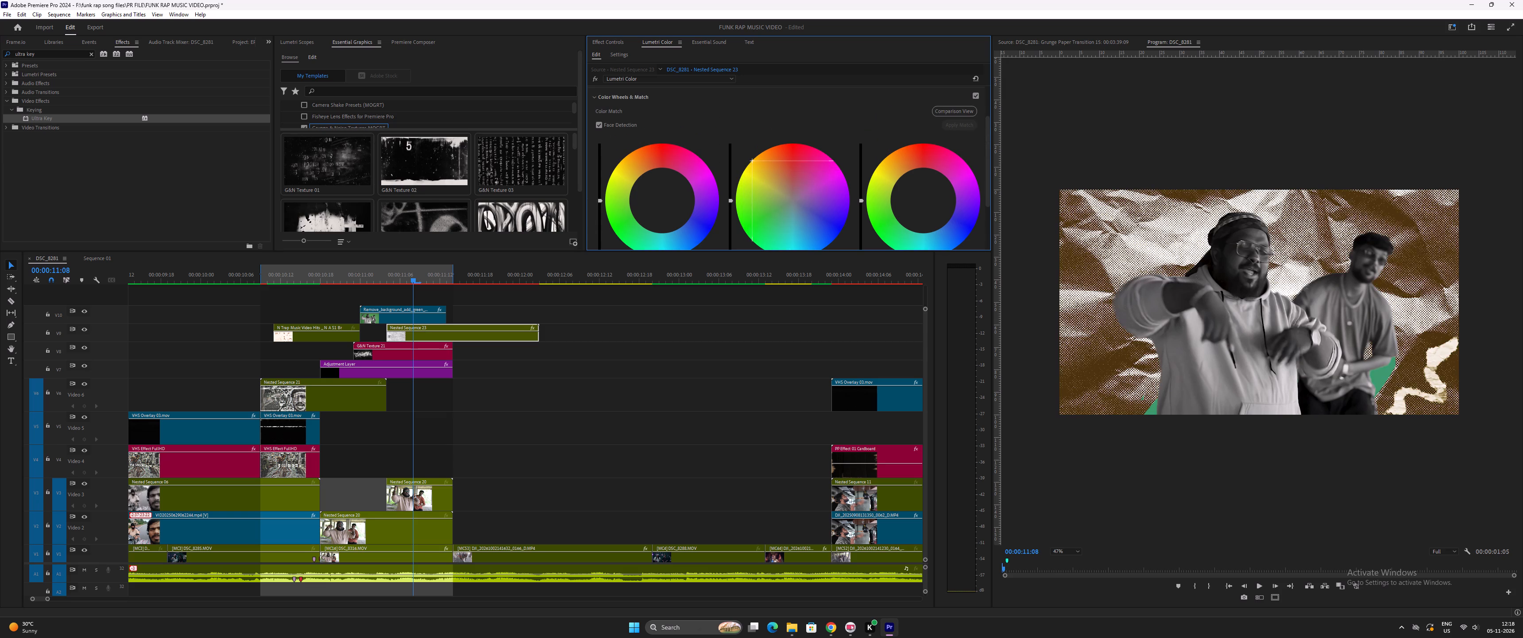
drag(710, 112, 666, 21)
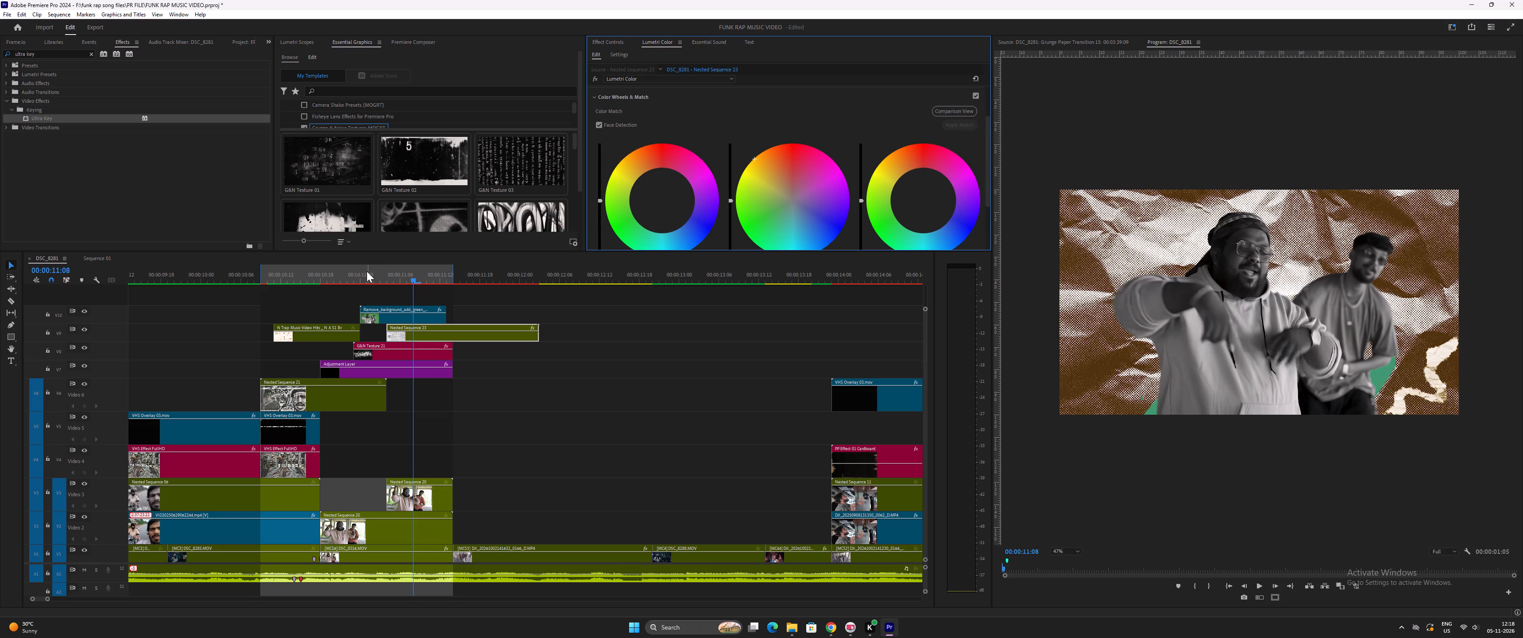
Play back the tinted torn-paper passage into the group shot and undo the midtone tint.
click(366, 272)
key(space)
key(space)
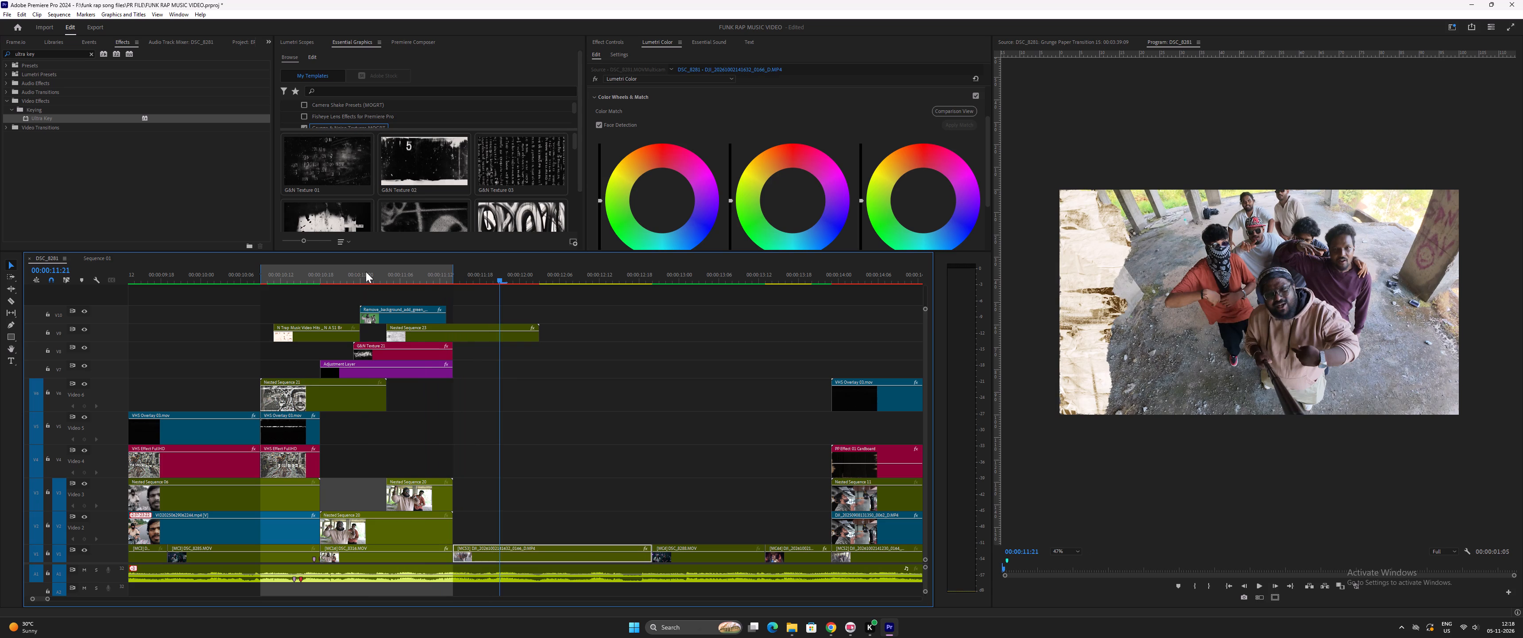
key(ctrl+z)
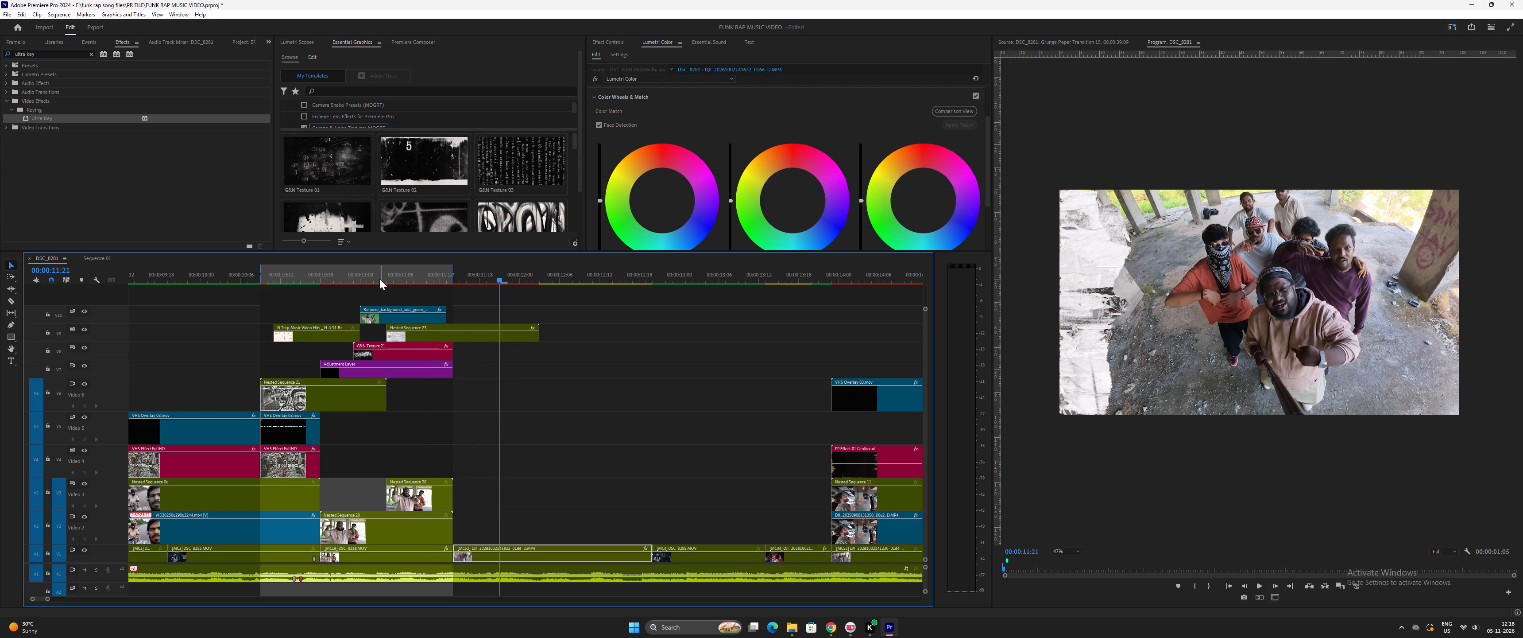
Review the passage repeatedly from about 0:09:22 through the keyed performers to the group shot at about 0:12:10.
click(287, 268)
key(space)
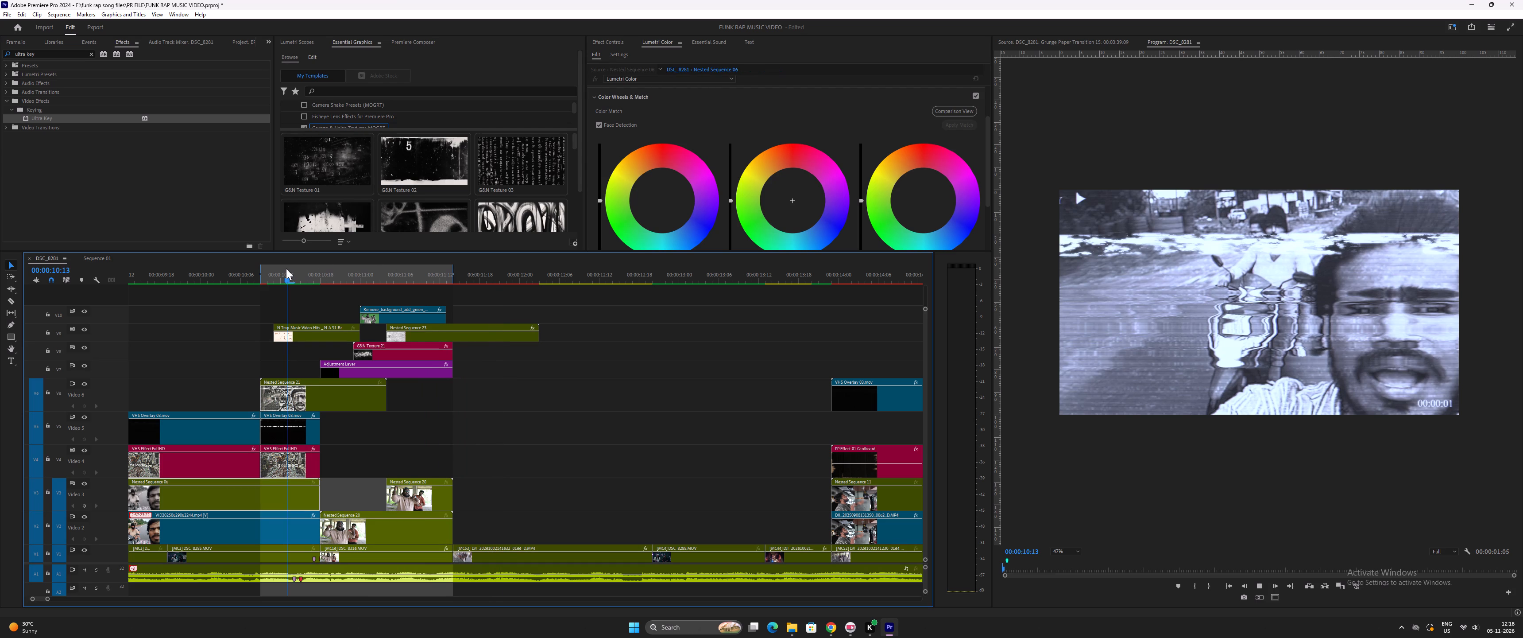
key(space)
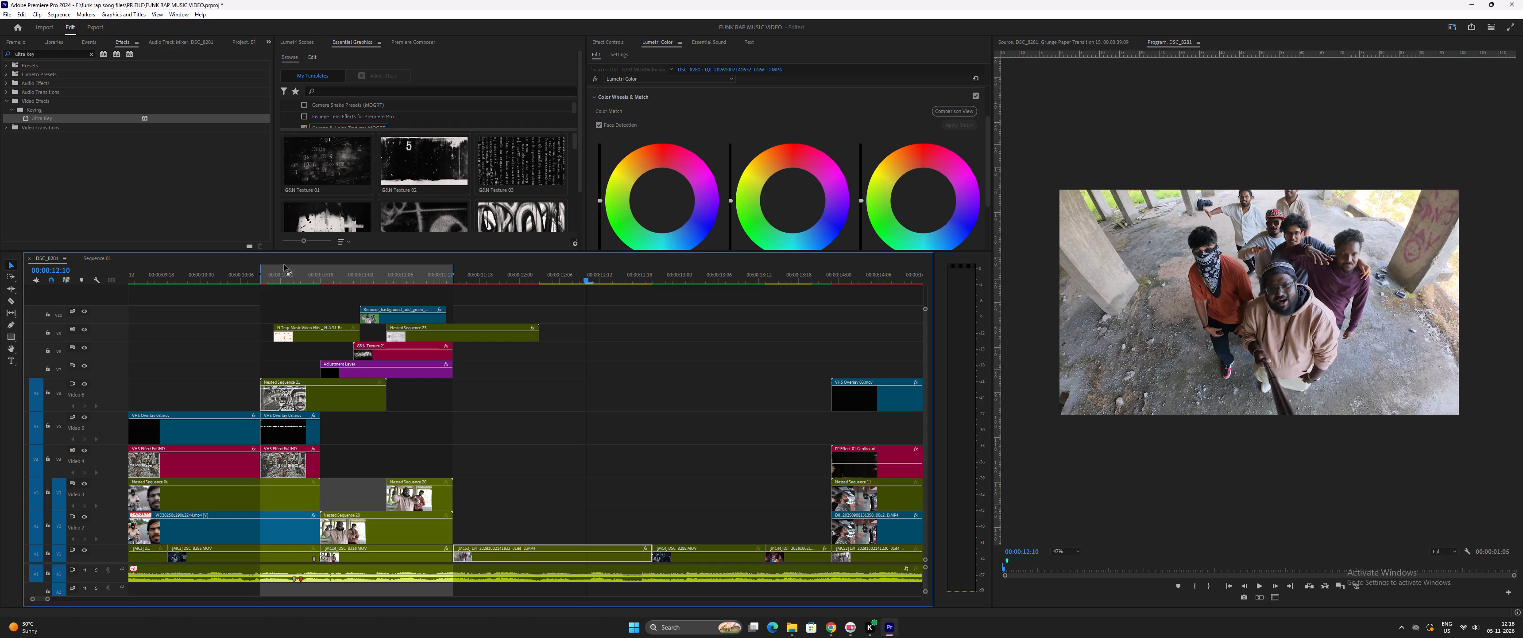
click(191, 274)
key(space)
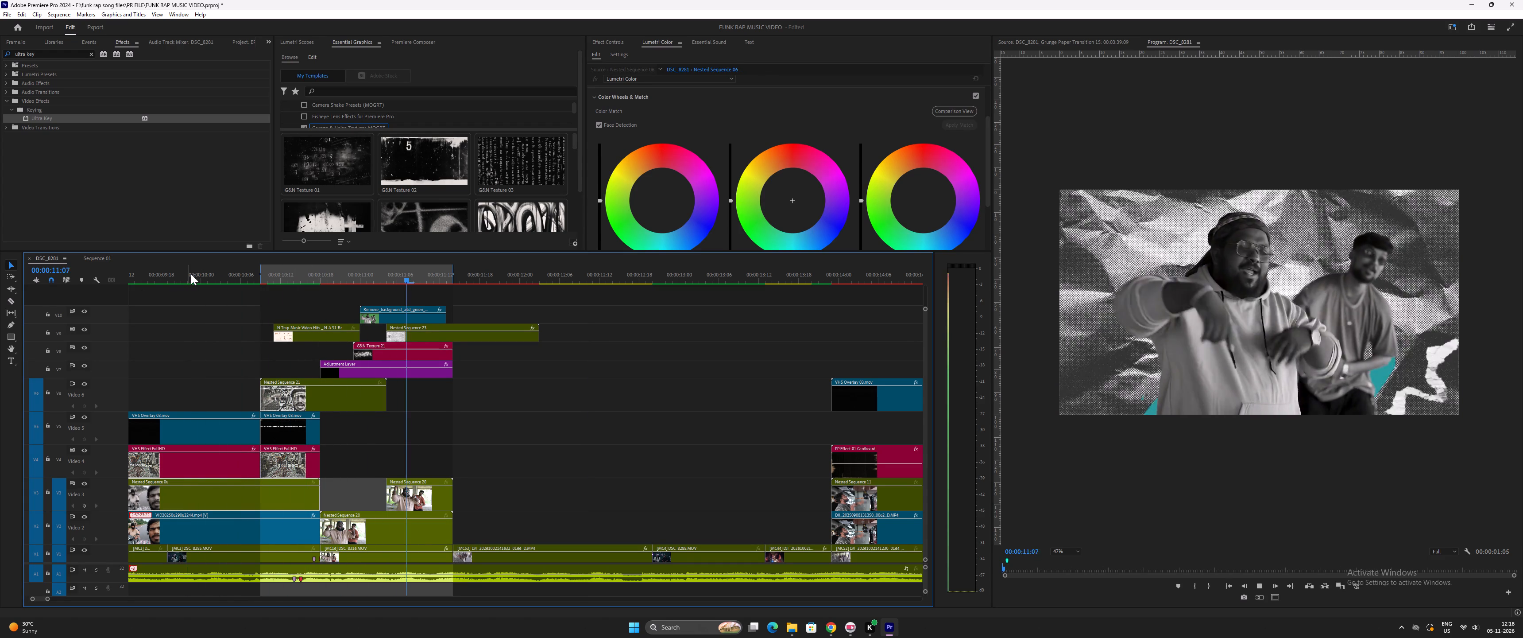
key(space)
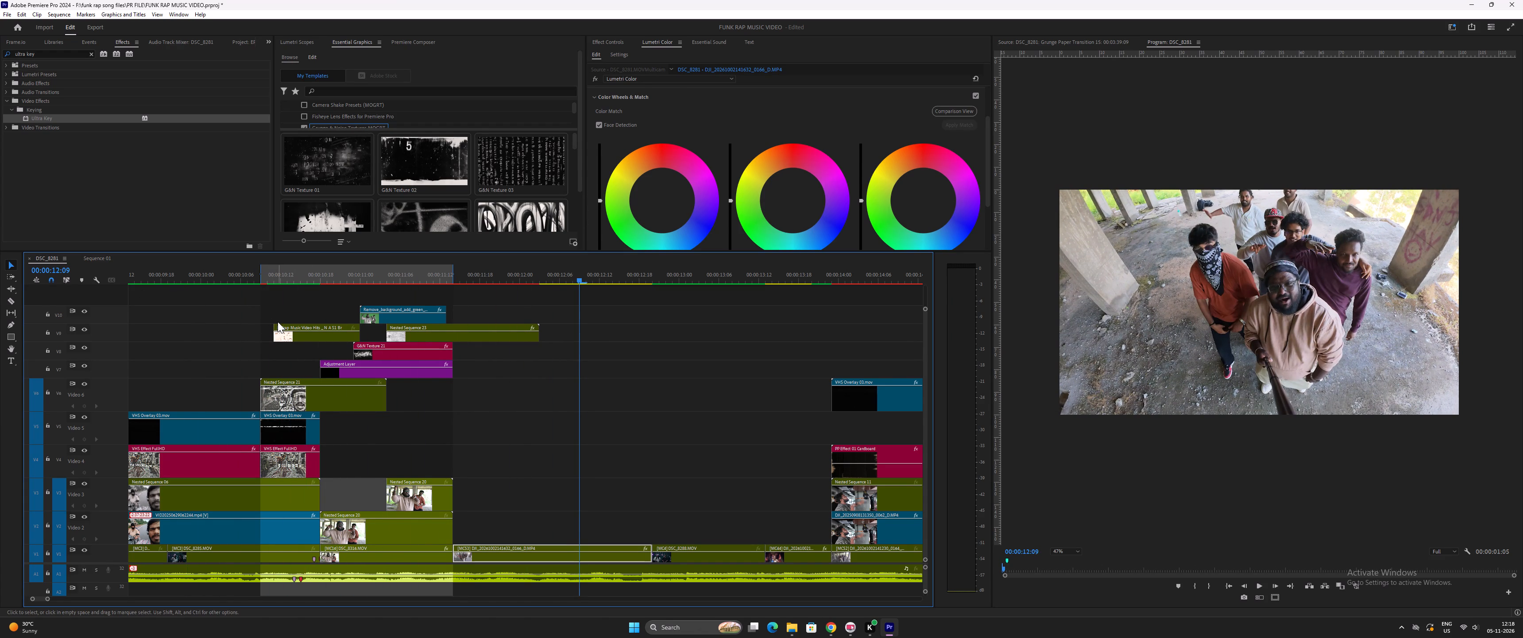
drag(325, 273, 344, 278)
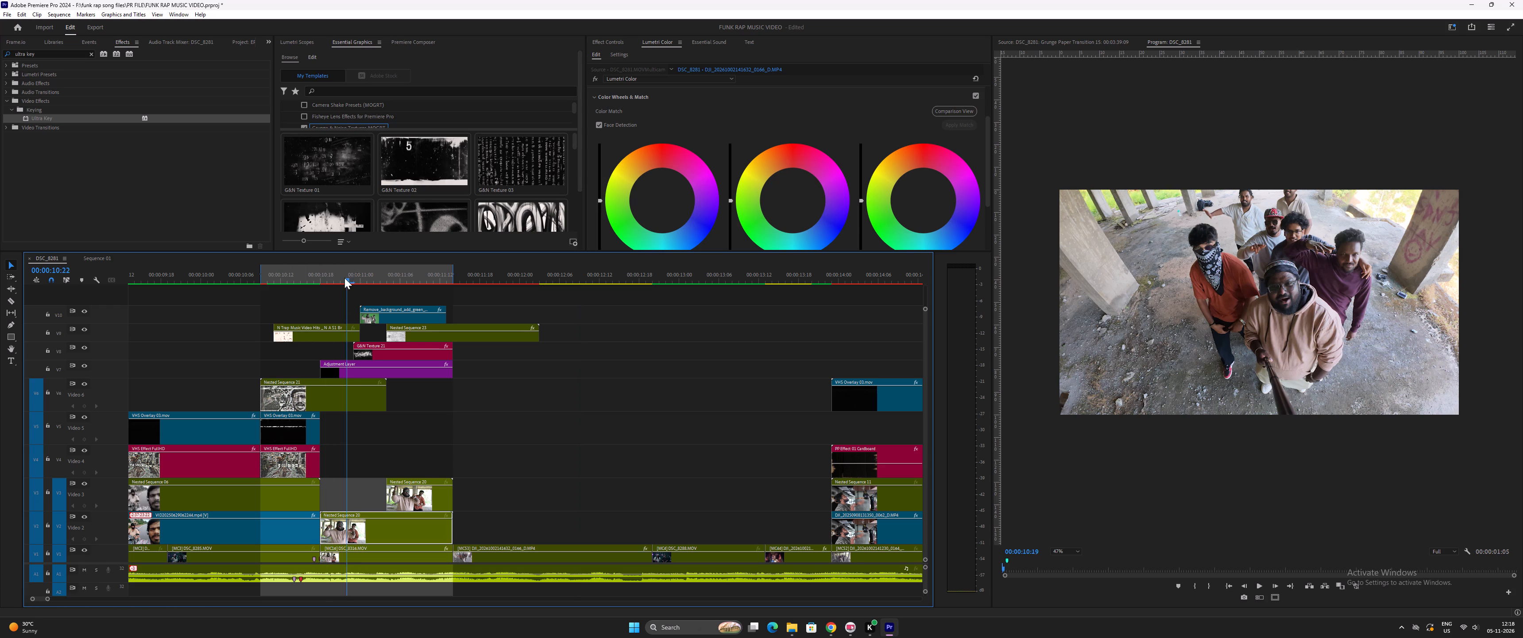
drag(344, 278, 358, 299)
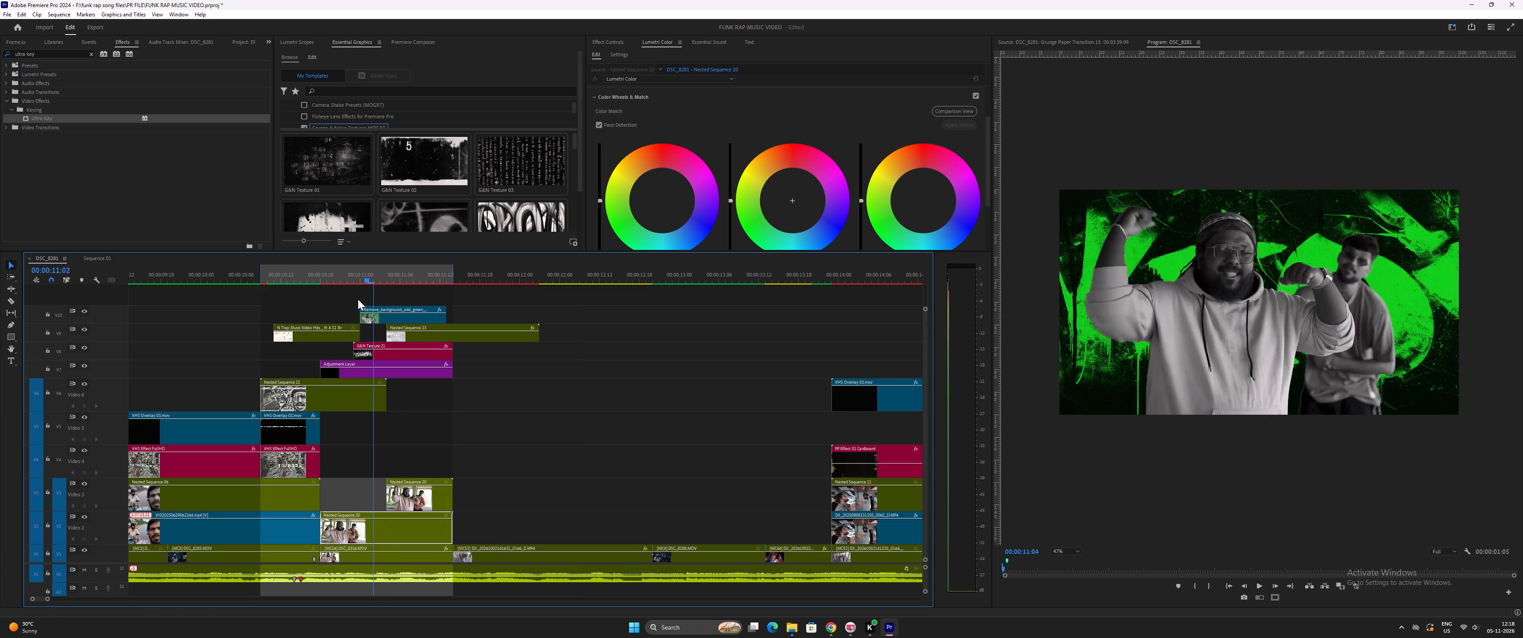
drag(358, 299, 276, 300)
key(space)
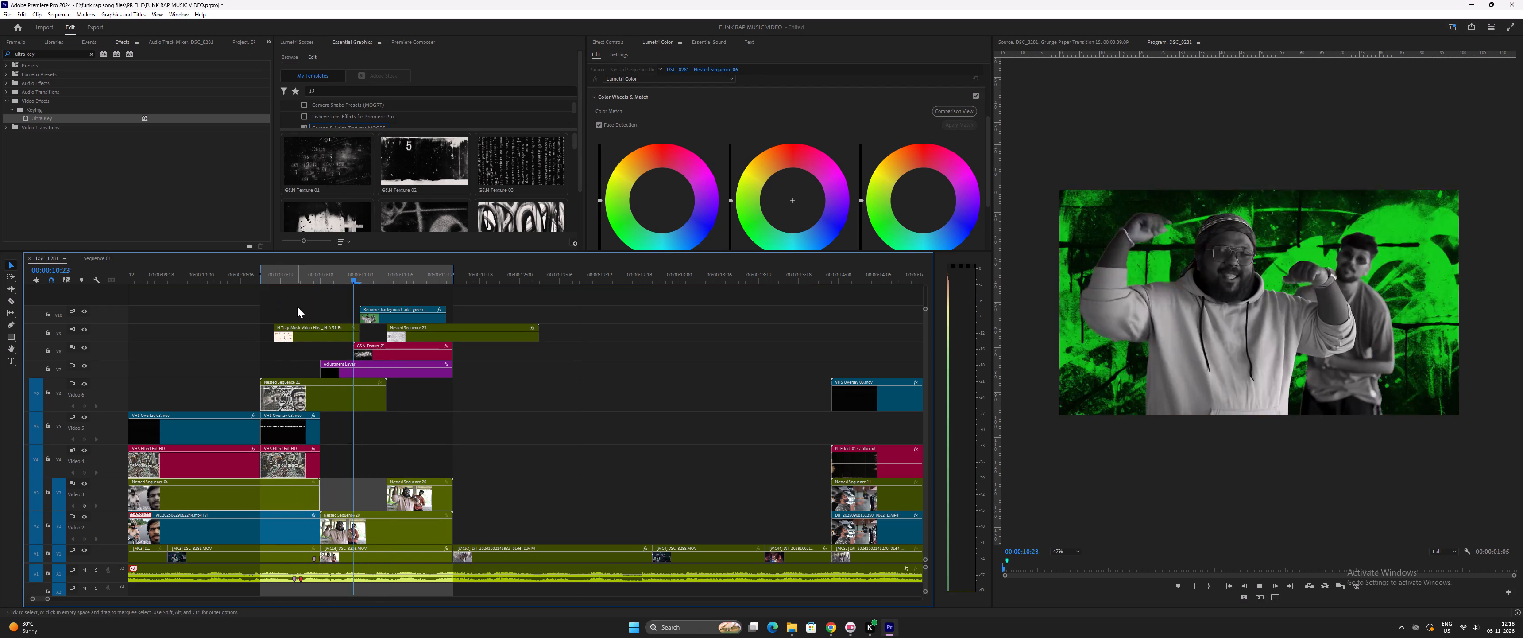
key(space)
Trim the start of the nested sequence clip beneath the keyed performers to about 0:11:09.
drag(388, 336, 422, 336)
Play back and scrub the trimmed torn-paper transition several times, from about 0:10:02 into the group shot at 0:12:12.
click(326, 269)
key(space)
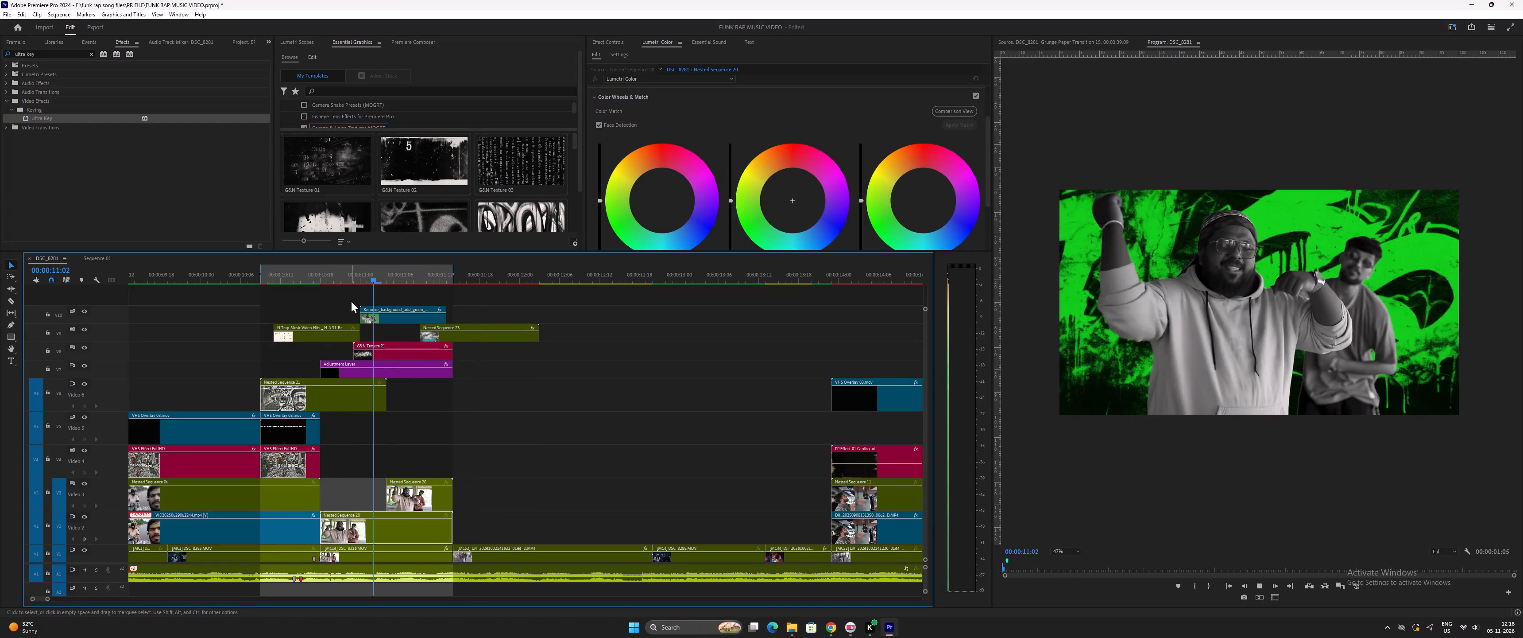
key(space)
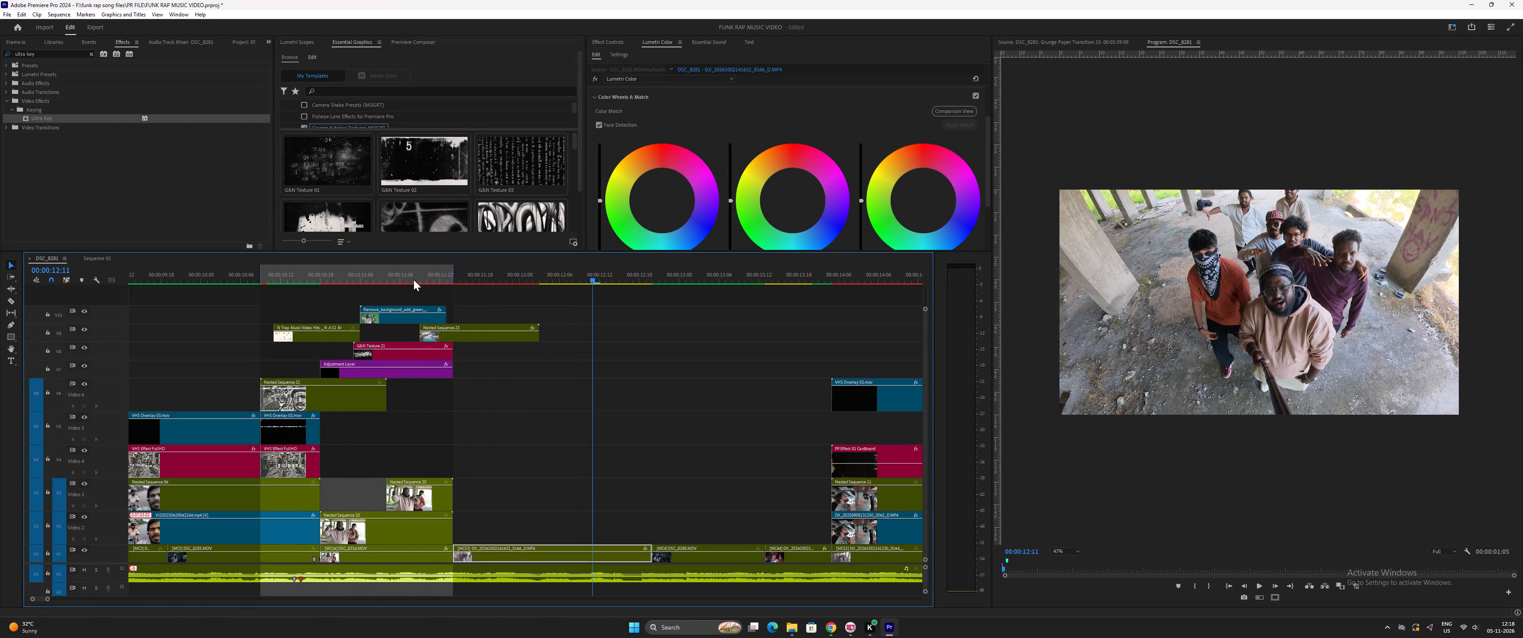
drag(415, 277, 461, 301)
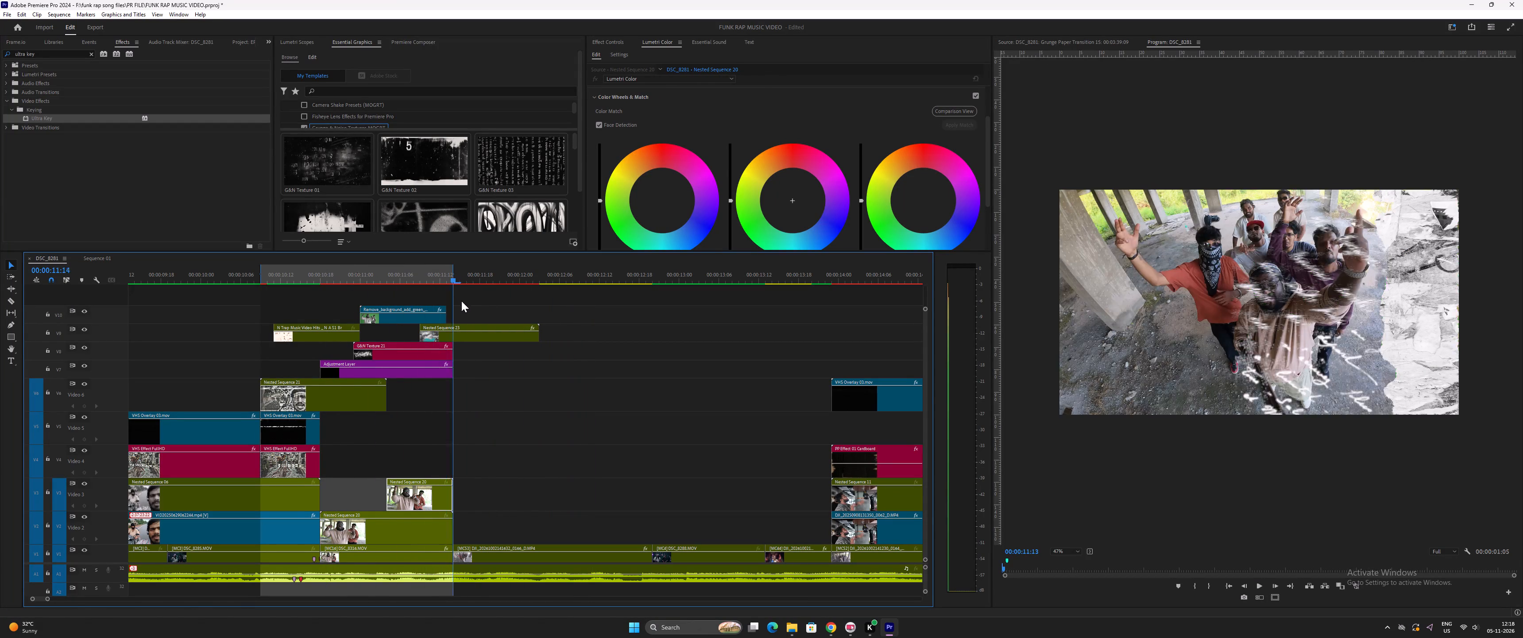
drag(461, 301, 512, 309)
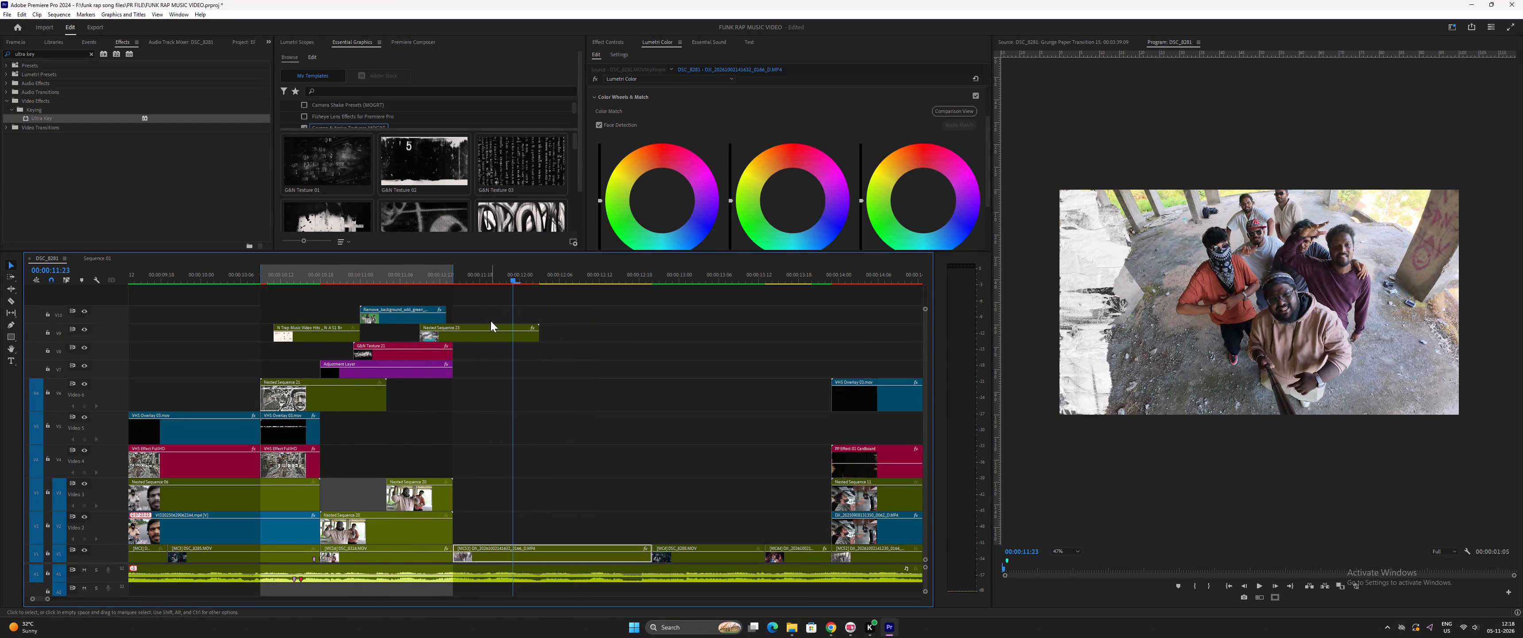
key(minus)
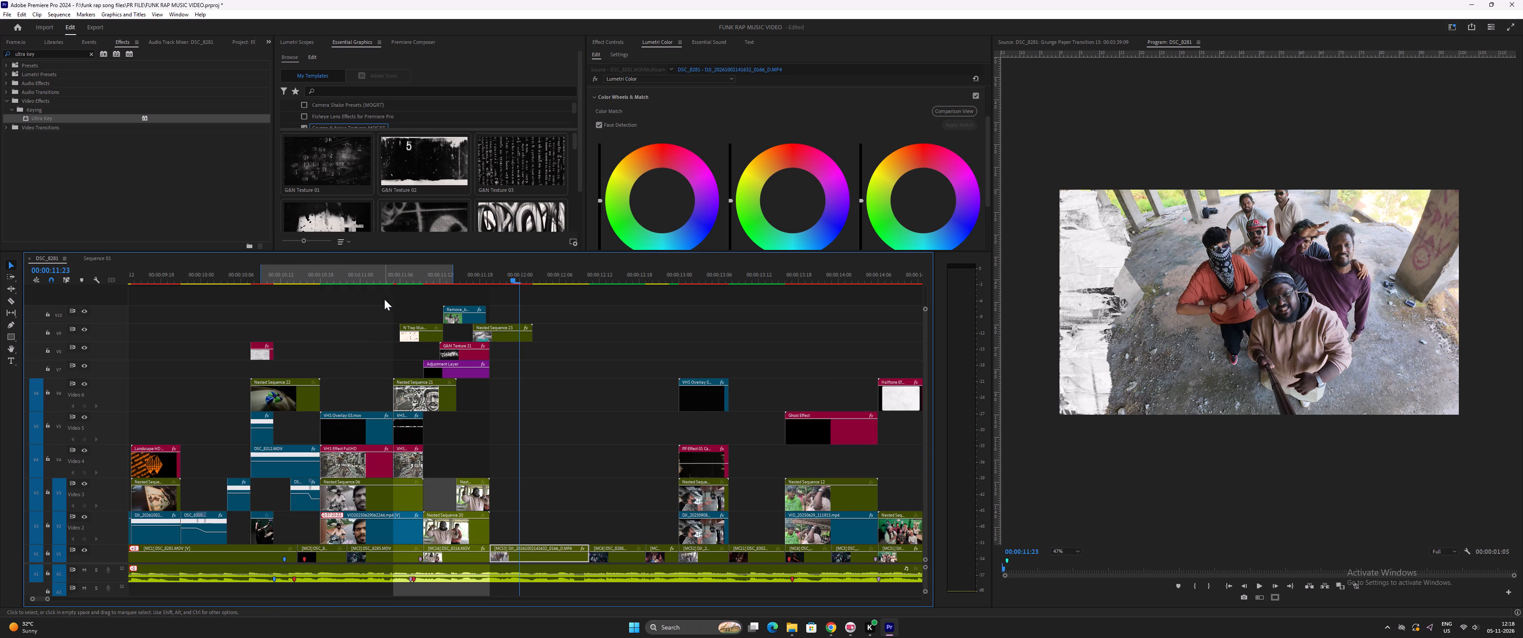
click(375, 277)
key(space)
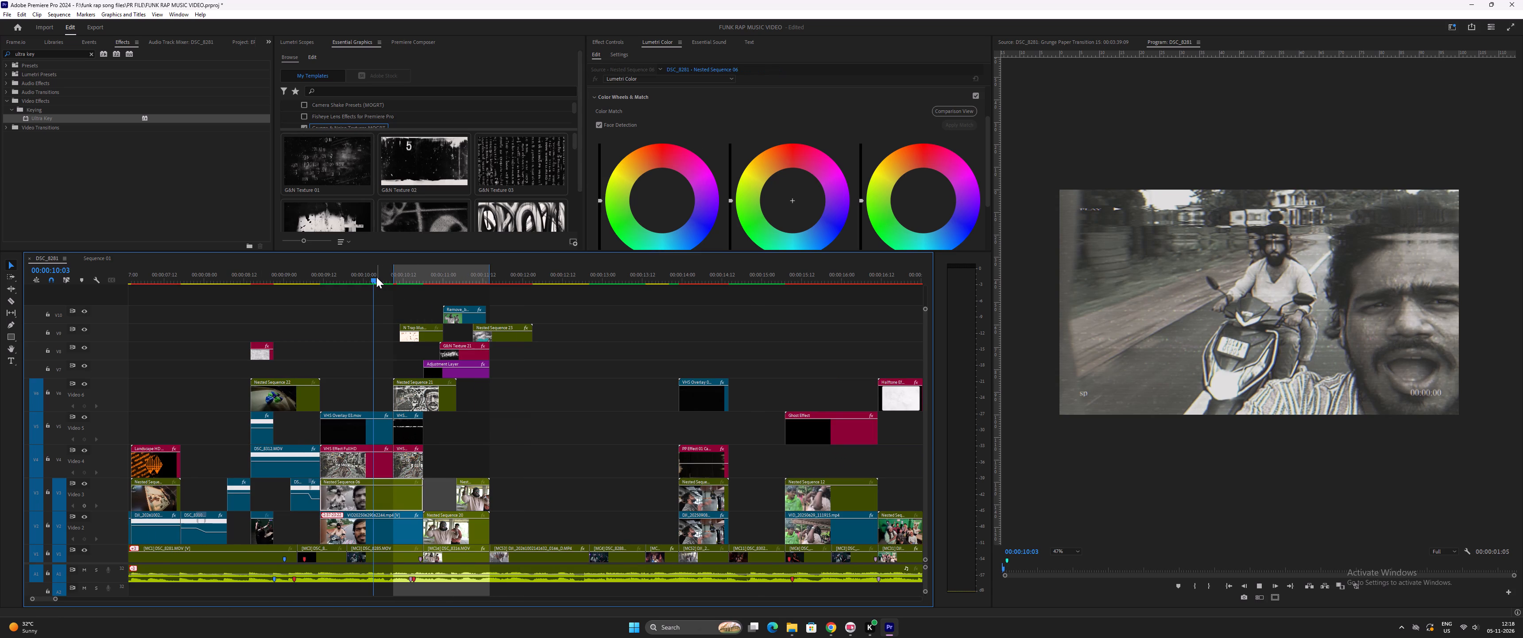
text(=)
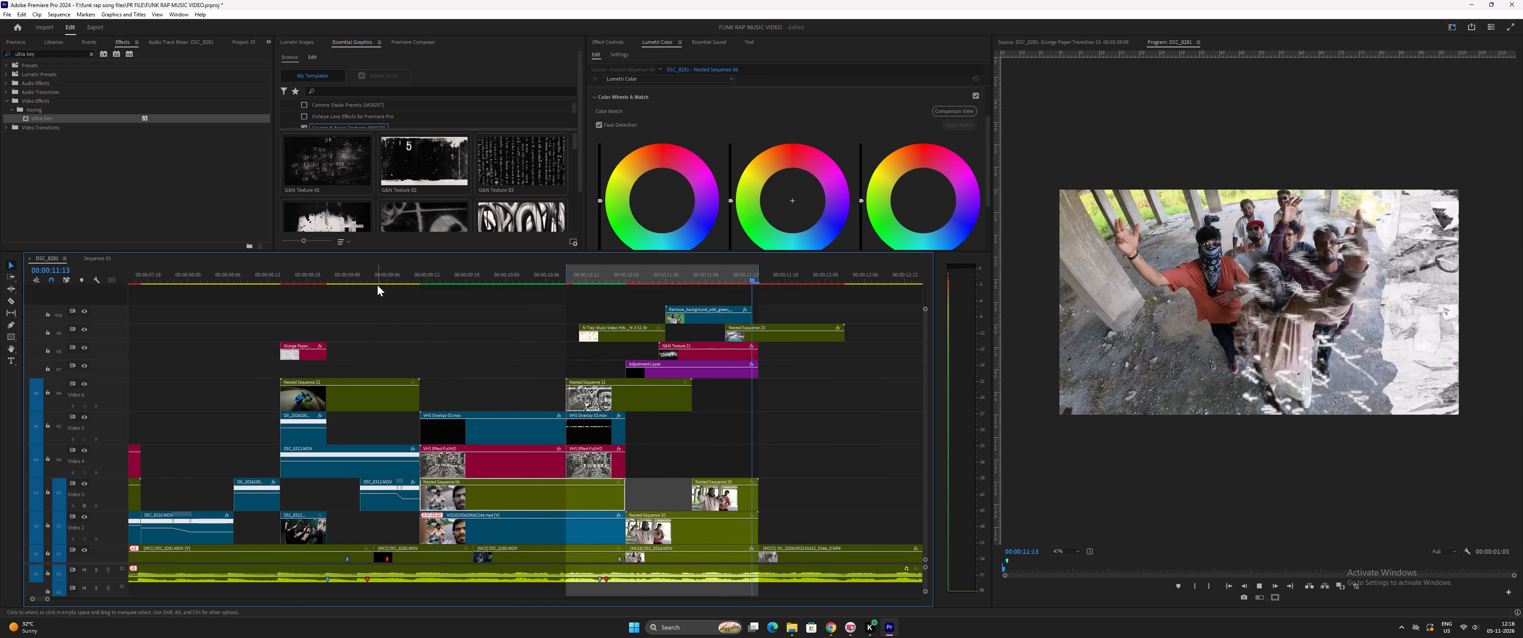
key(space)
key(minus)
key(minus)
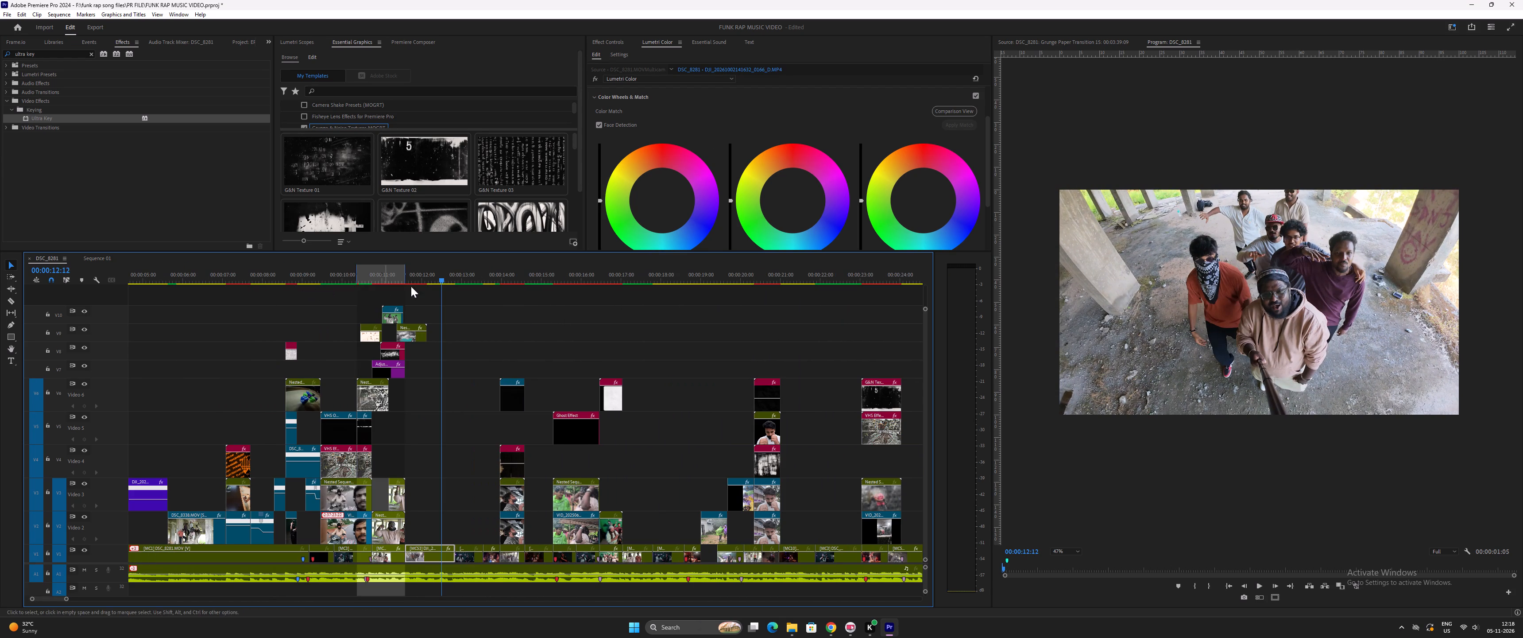
click(395, 276)
key(equal)
key(equal)
key(space)
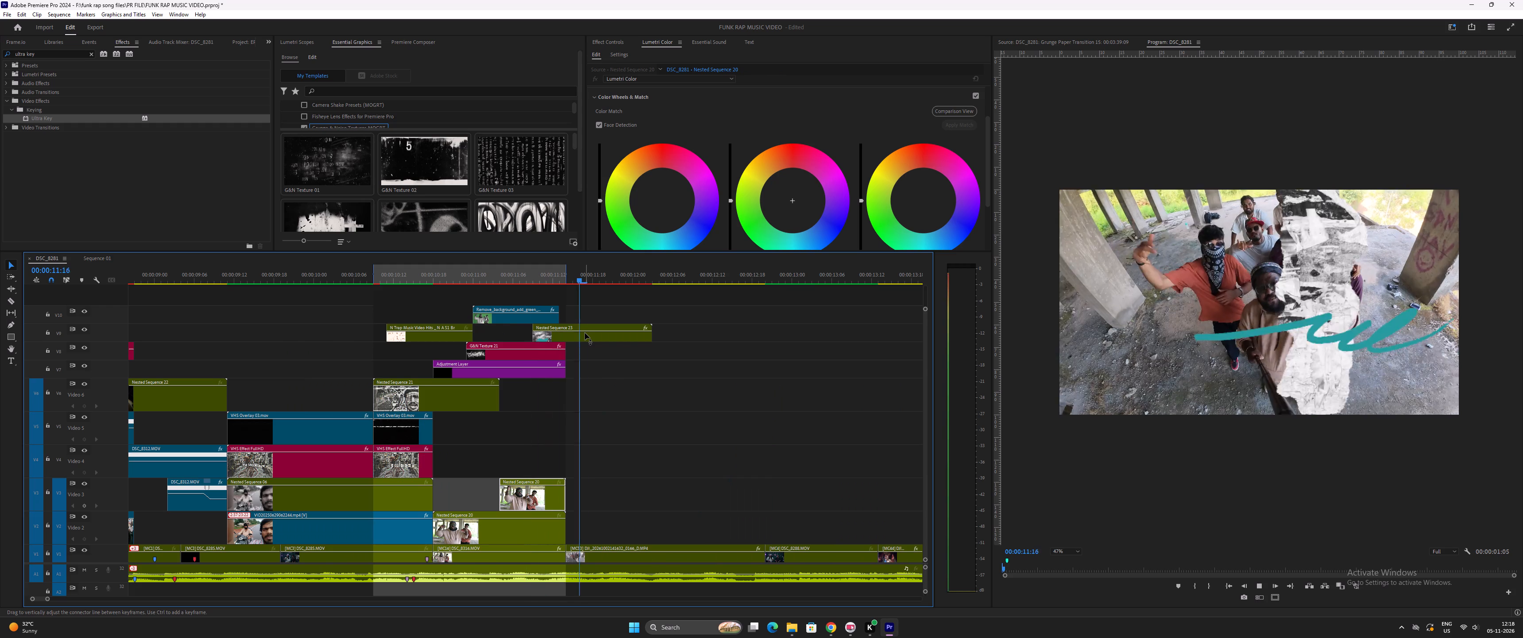
key(space)
Set the speed of the nested torn-paper sequence clip over the performers and group shot to 150%.
click(548, 336)
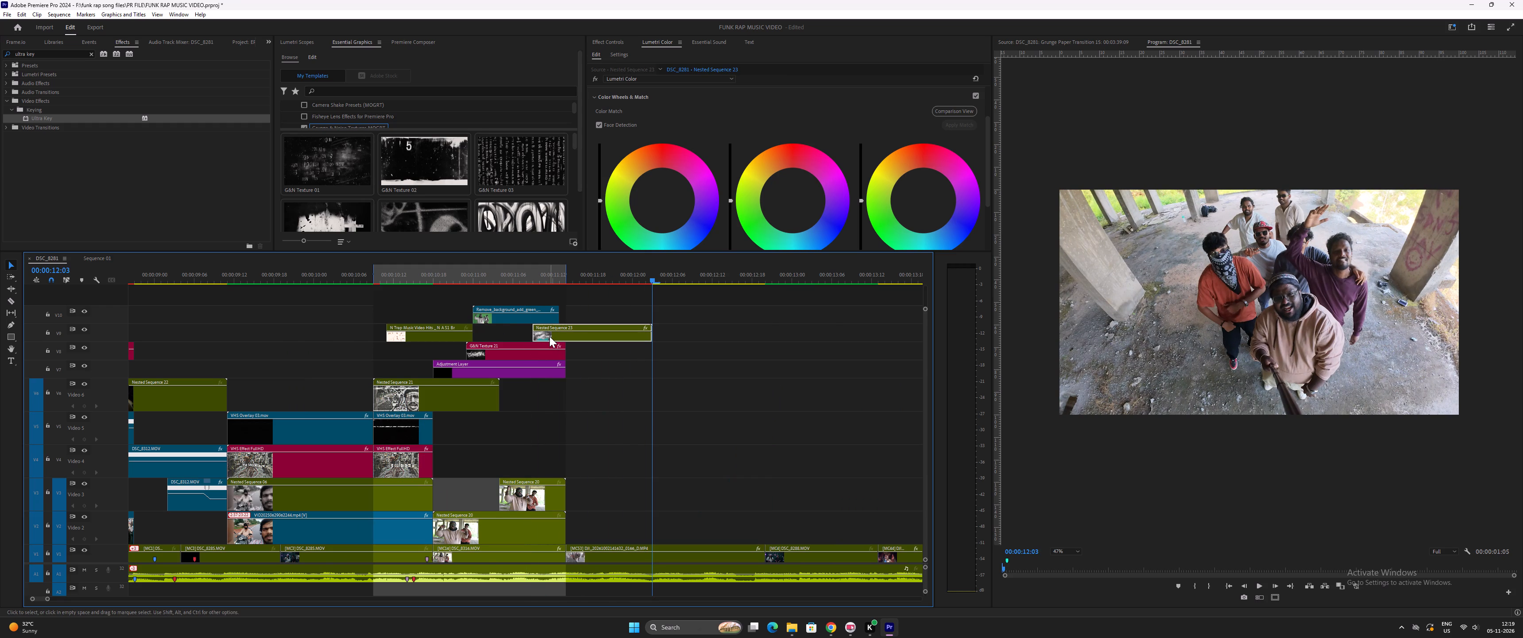
key(s)
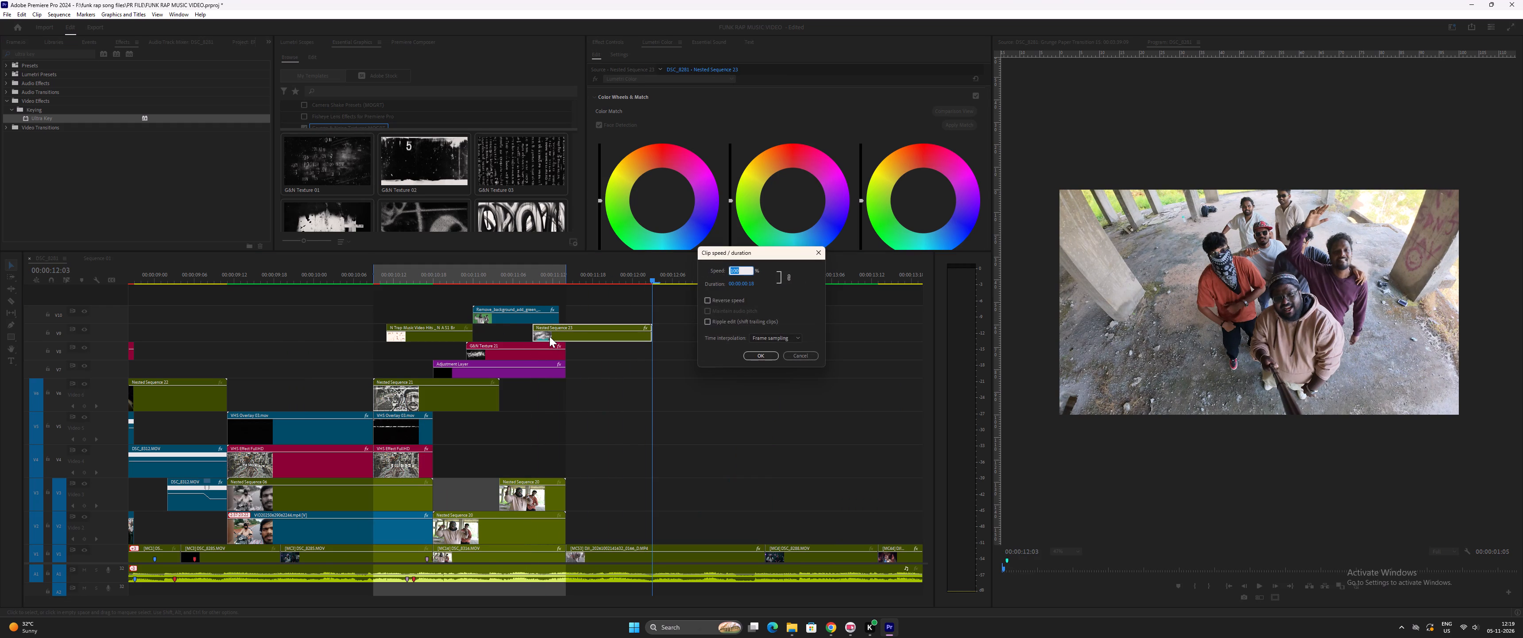
text(150)
key(Return)
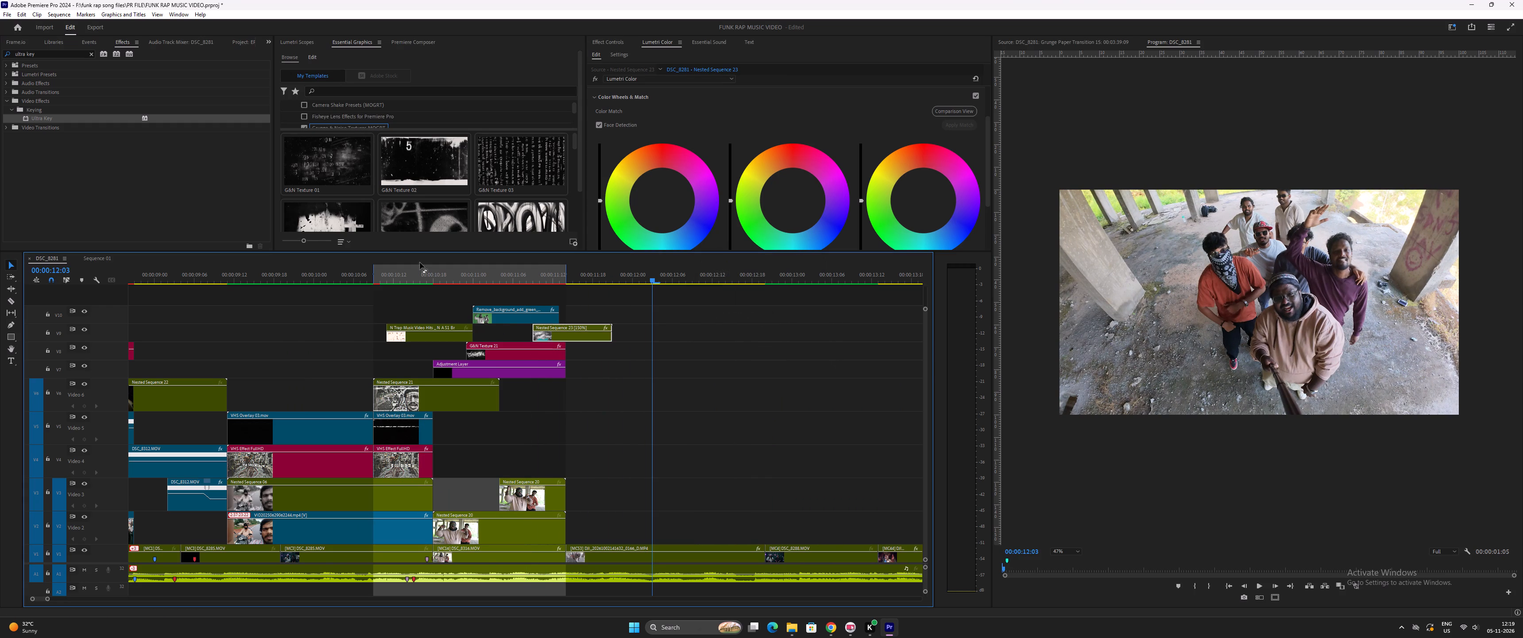
Play back the sped-up torn-paper transition from about 0:10:21 to the group shot at 0:12:06.
click(452, 277)
key(space)
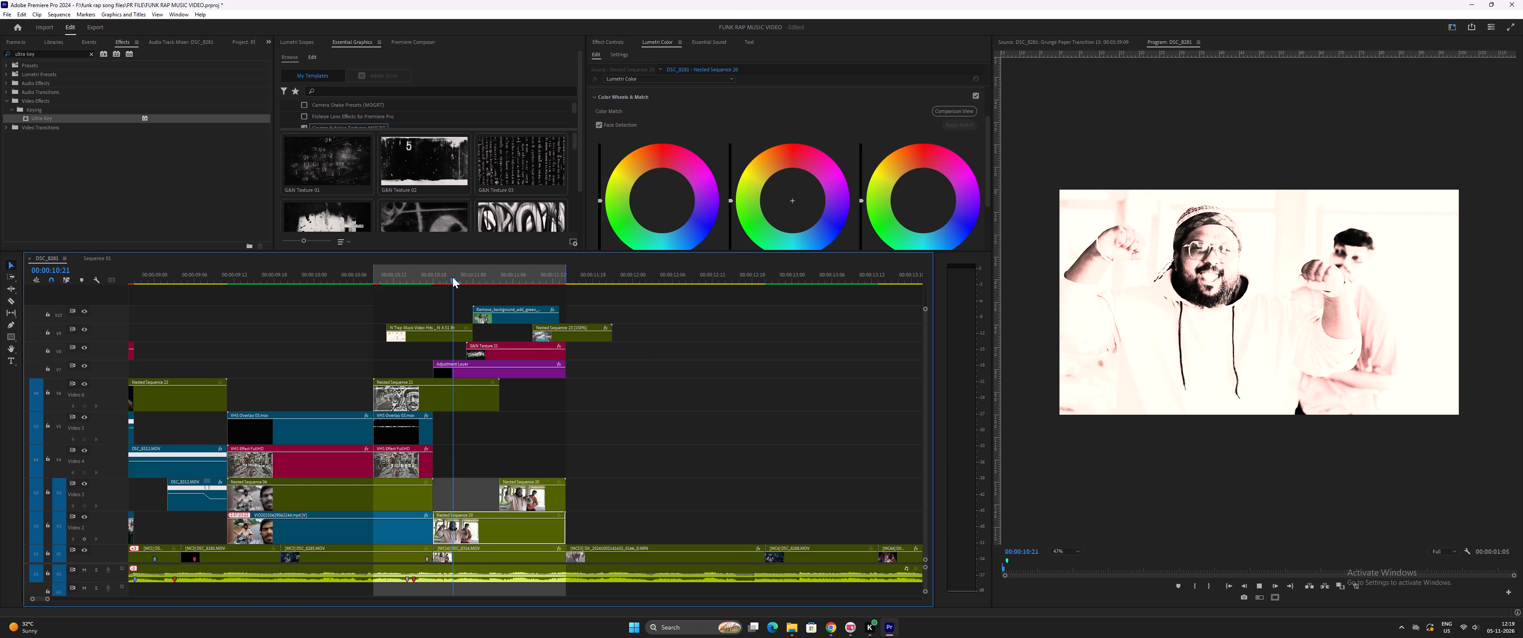
key(space)
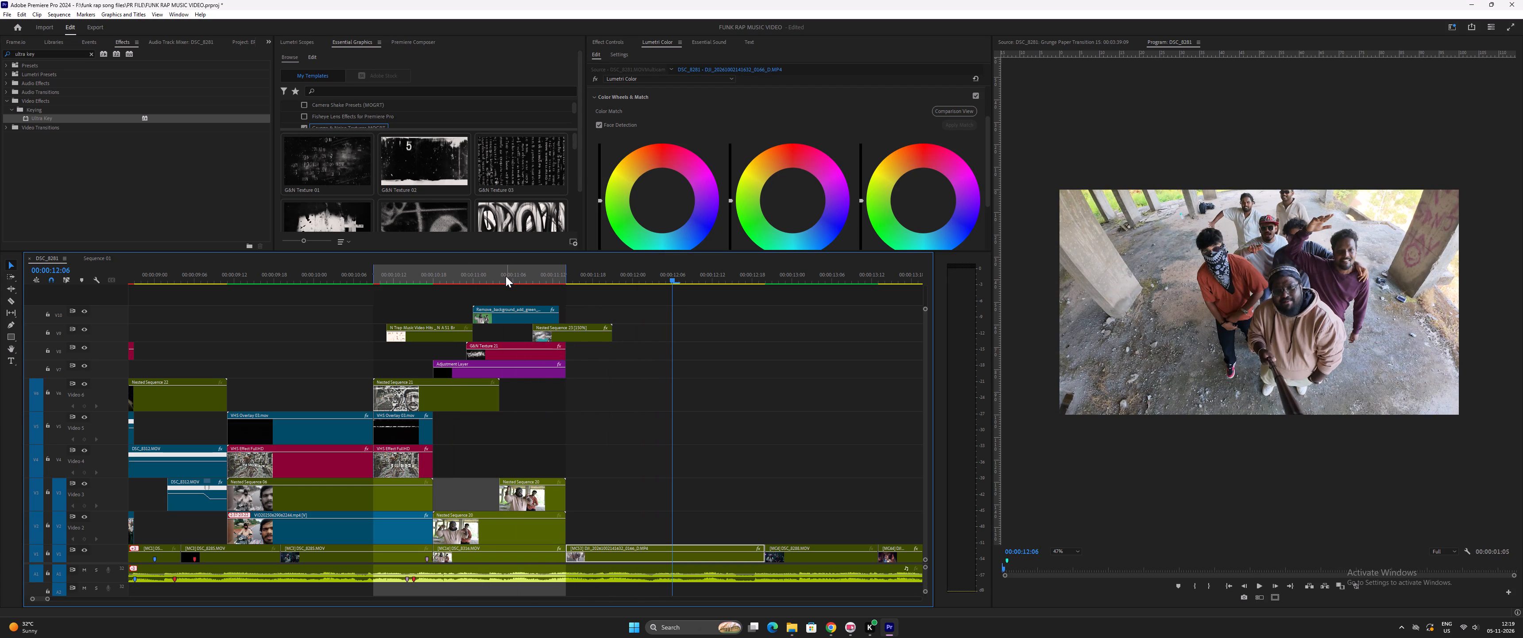
Save the FUNK RAP MUSIC VIDEO project.
key(ctrl+s)
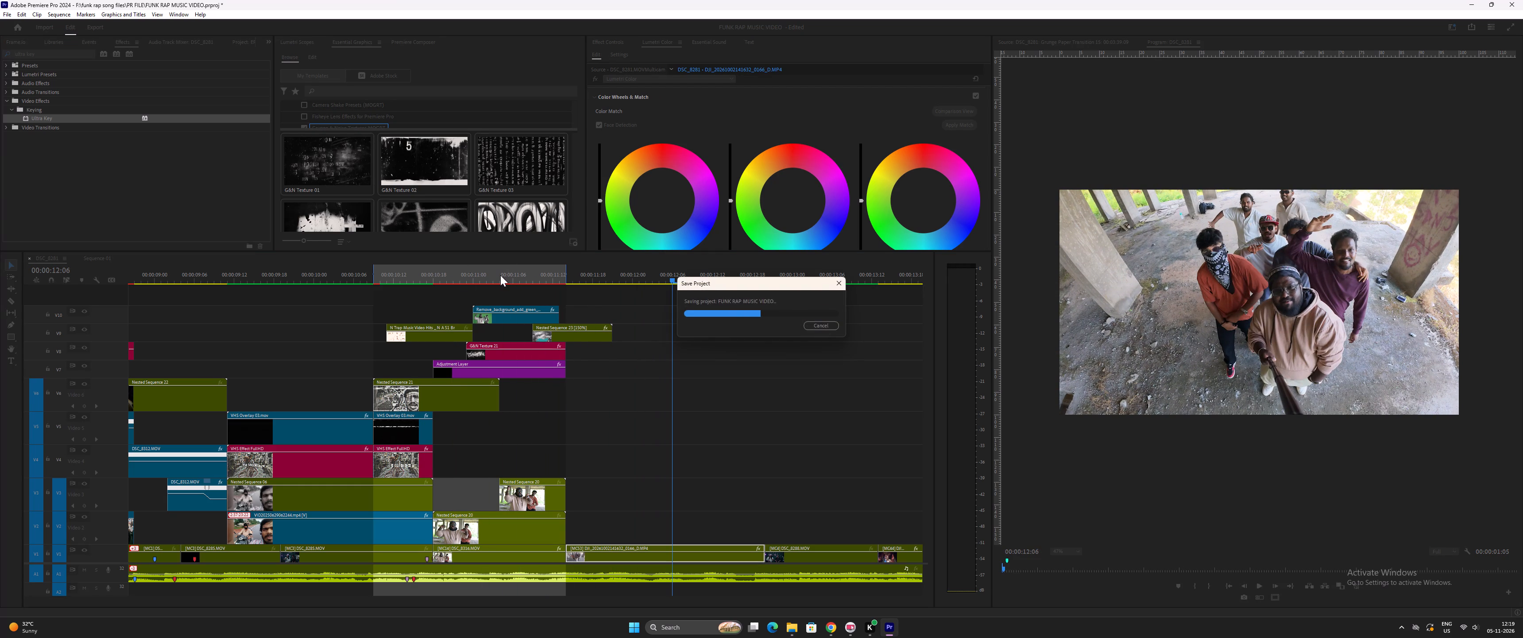
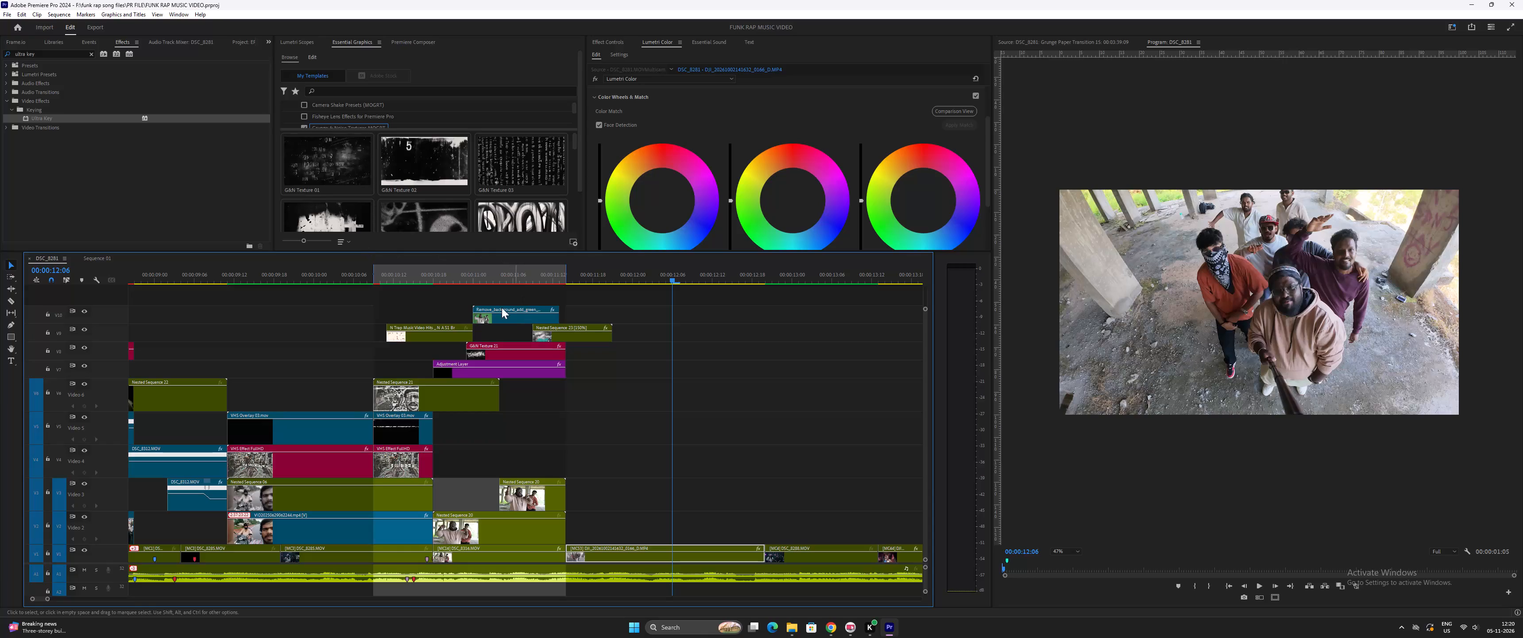
Save the FUNK RAP MUSIC VIDEO project.
click(384, 277)
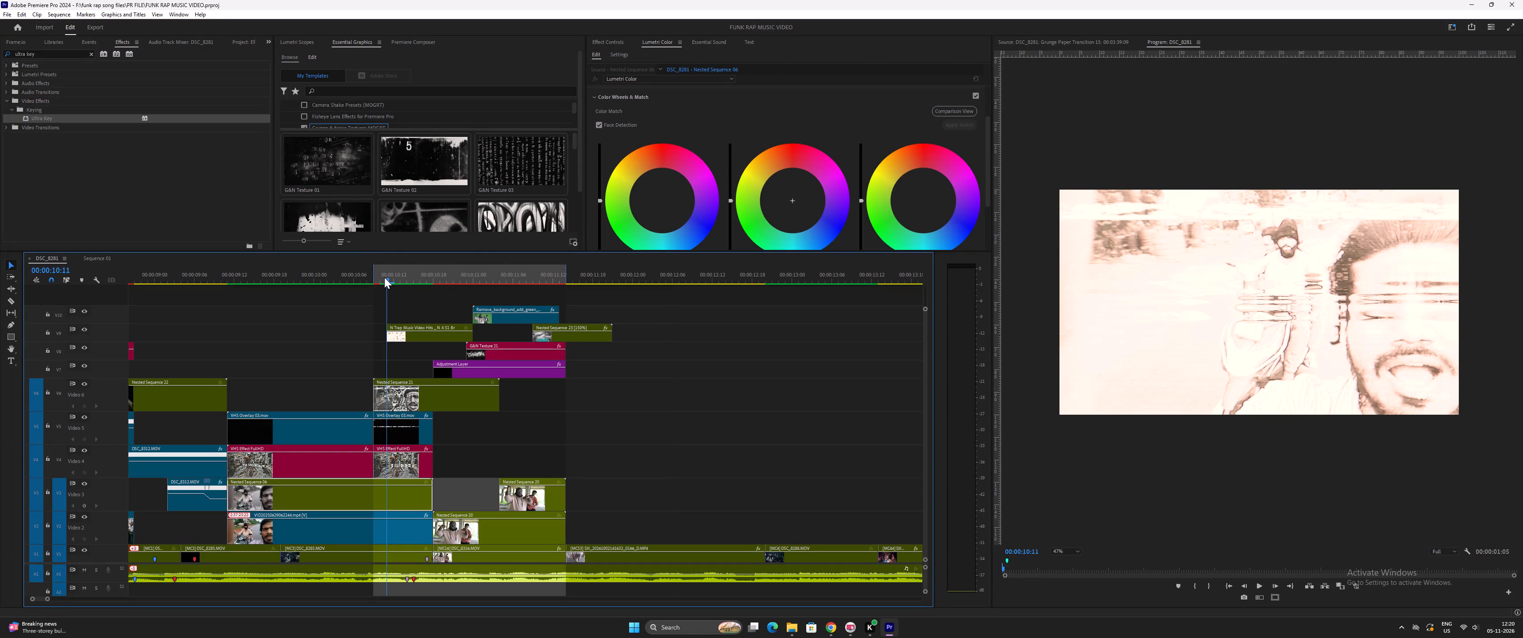
key(ctrl+s)
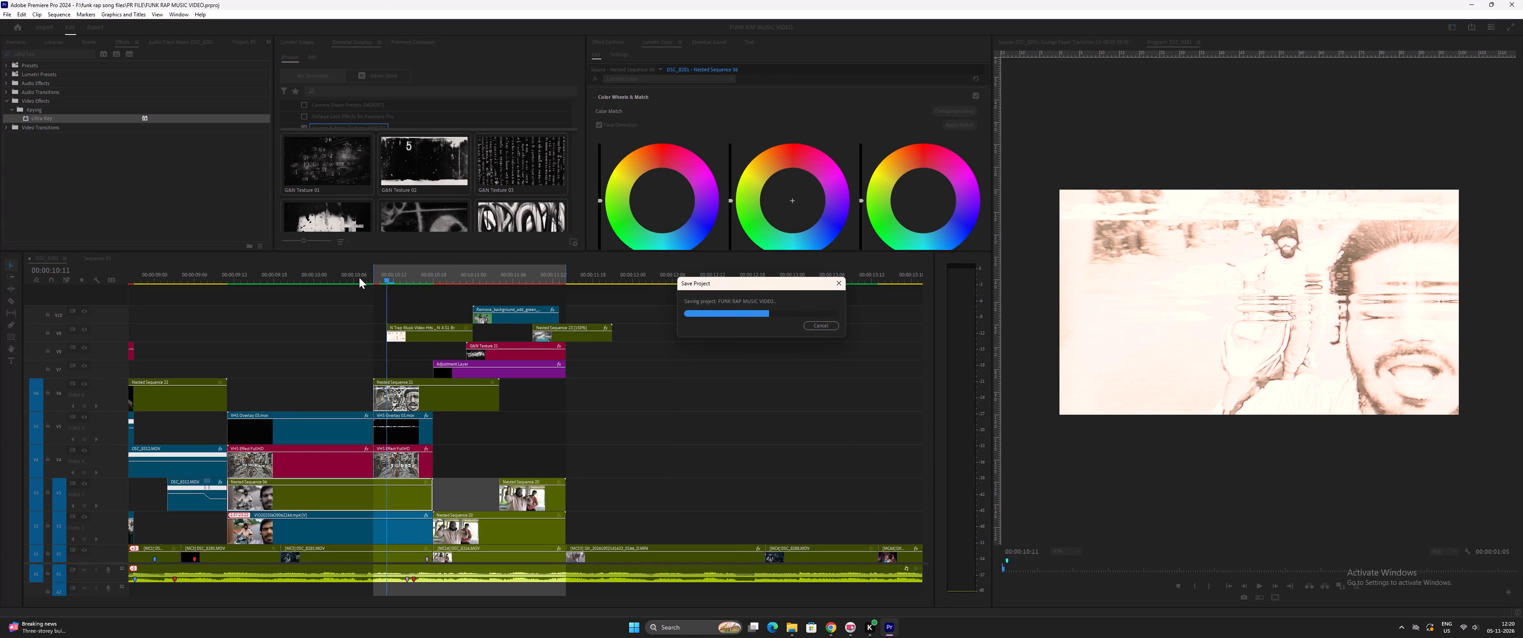
Play back and scrub the transition repeatedly, from about 0:10:06 through the green graffiti performers into the group shot and following clip.
click(359, 277)
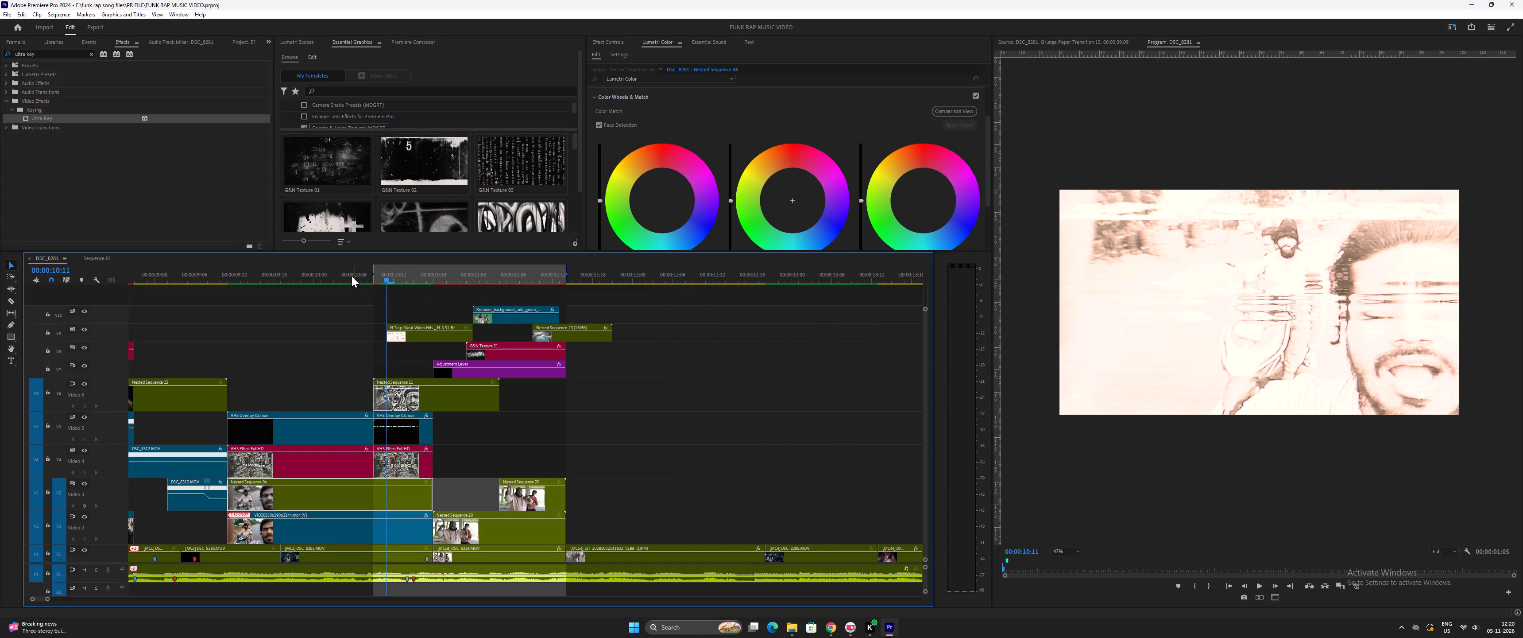
click(344, 276)
key(space)
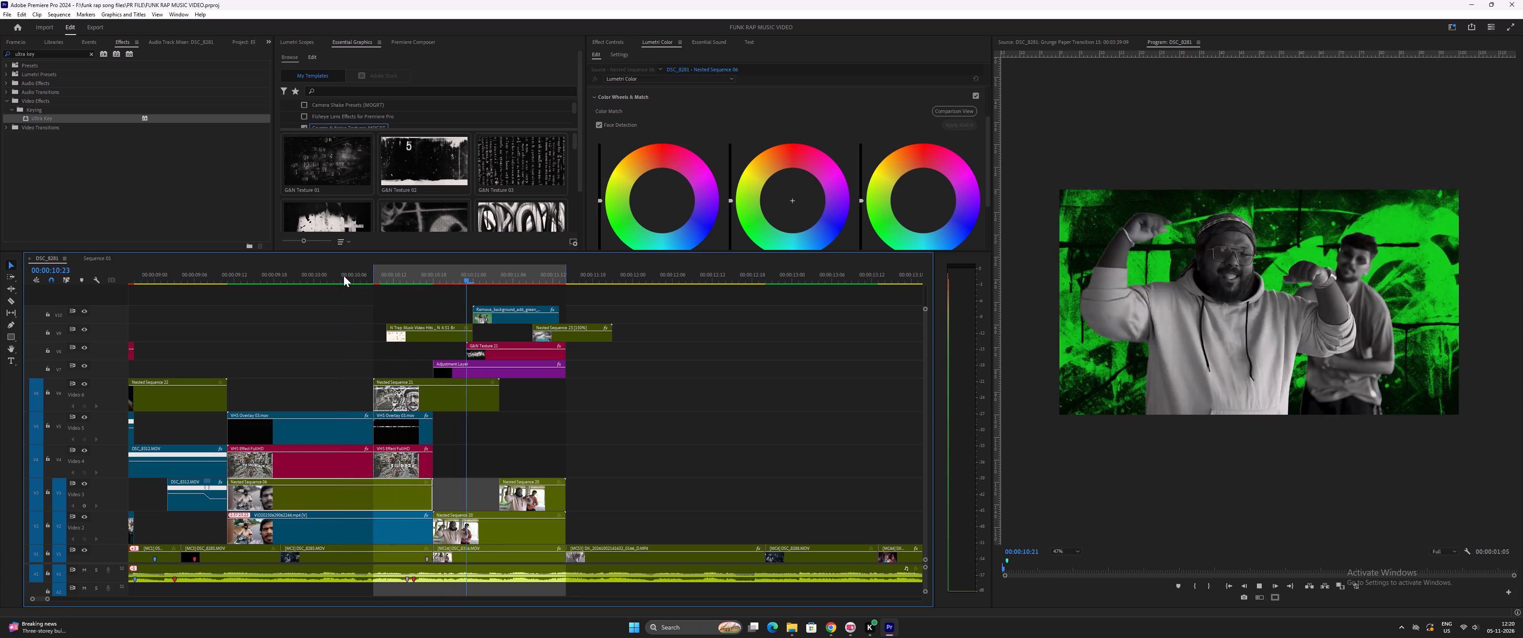
key(space)
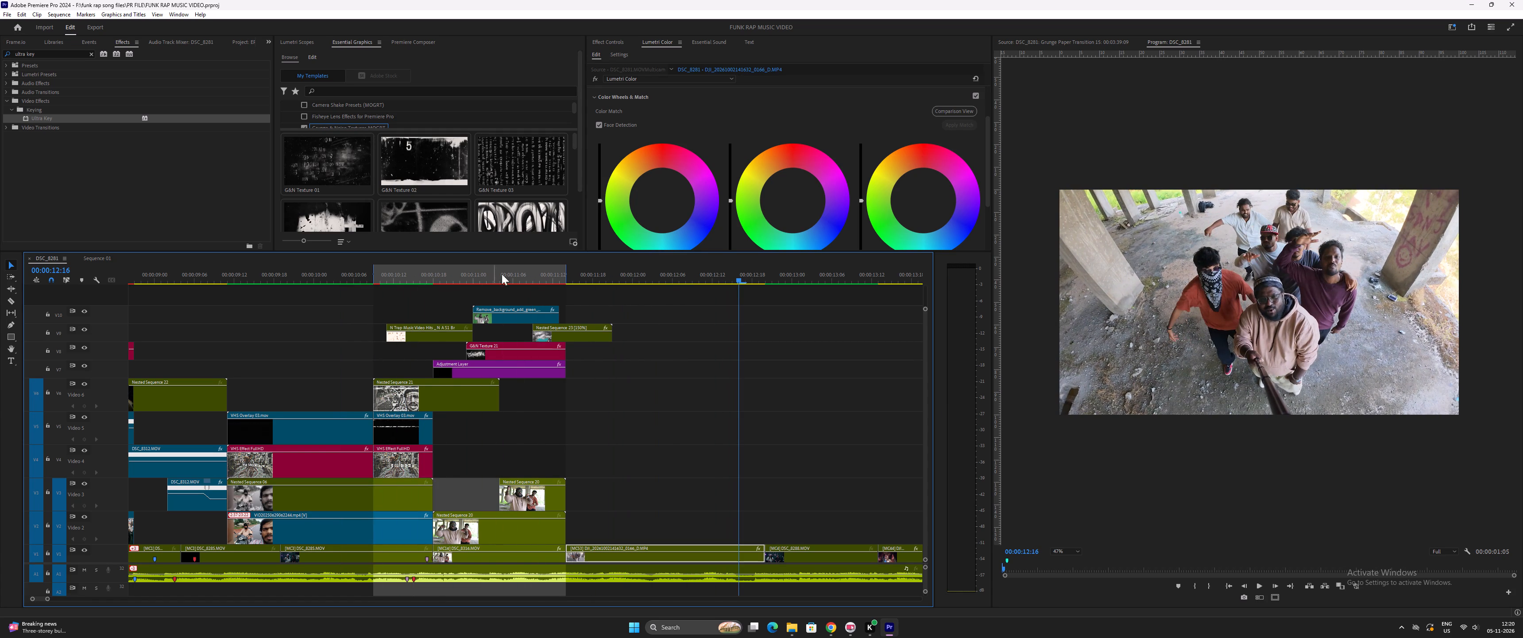
click(557, 276)
key(space)
key(space)
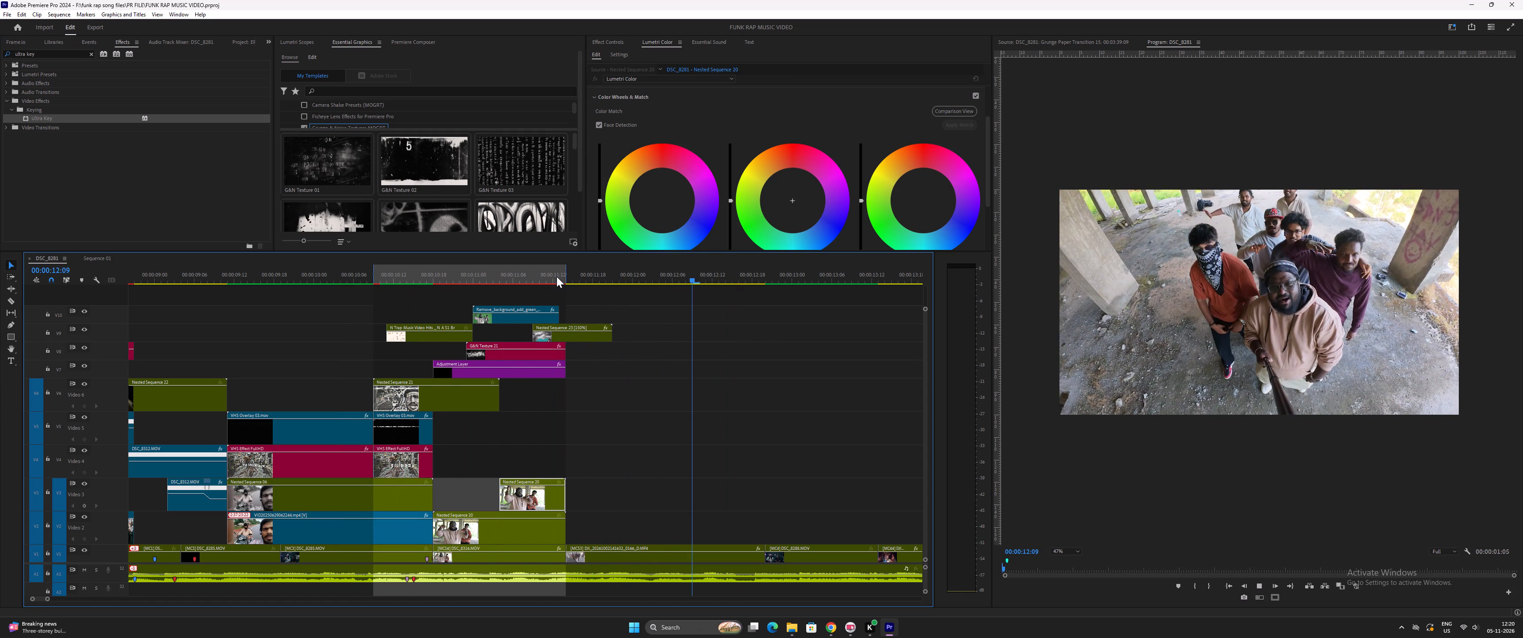
key(space)
key(space)
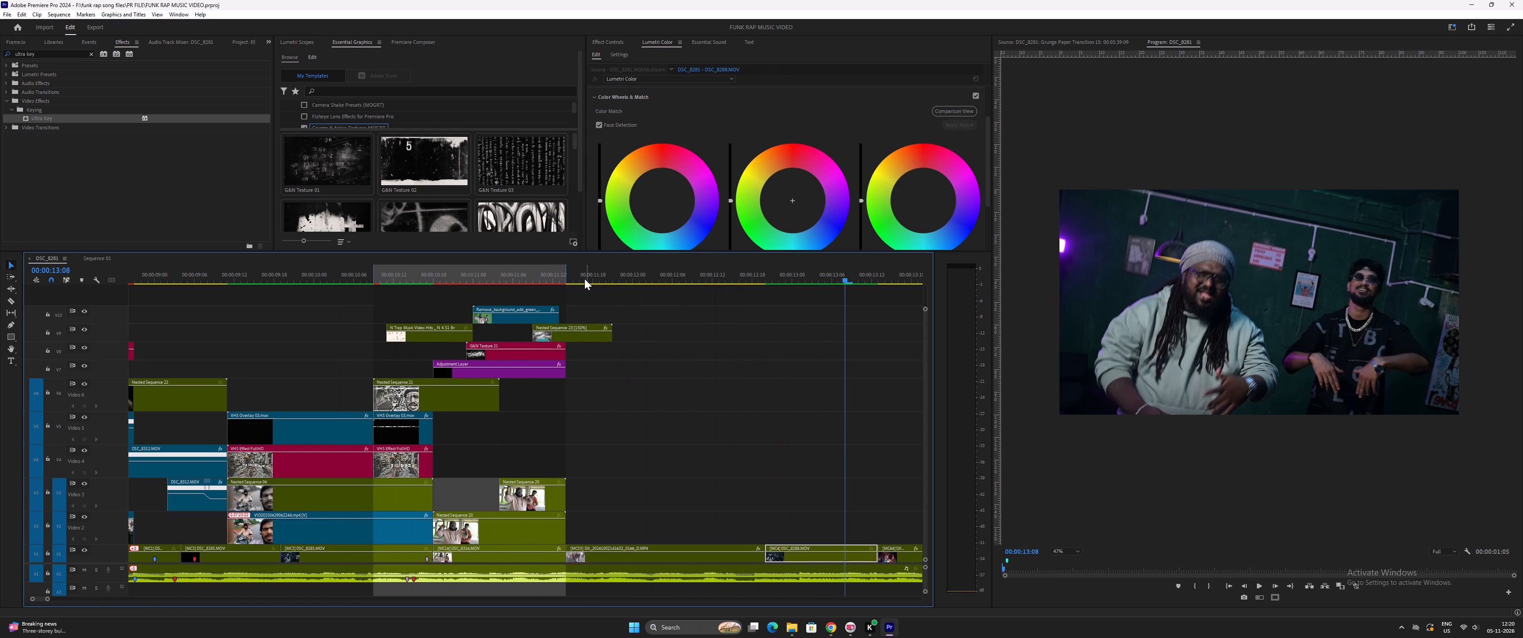
click(584, 279)
key(space)
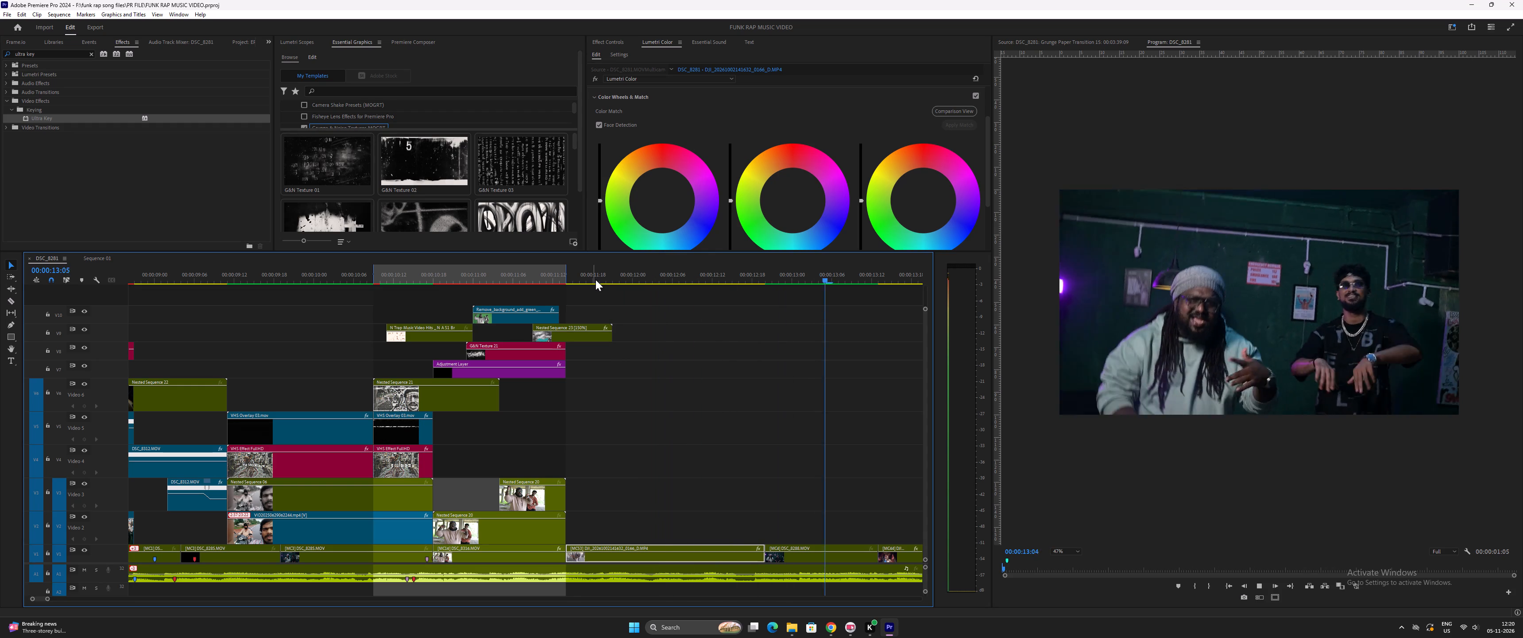
key(space)
drag(723, 278, 513, 295)
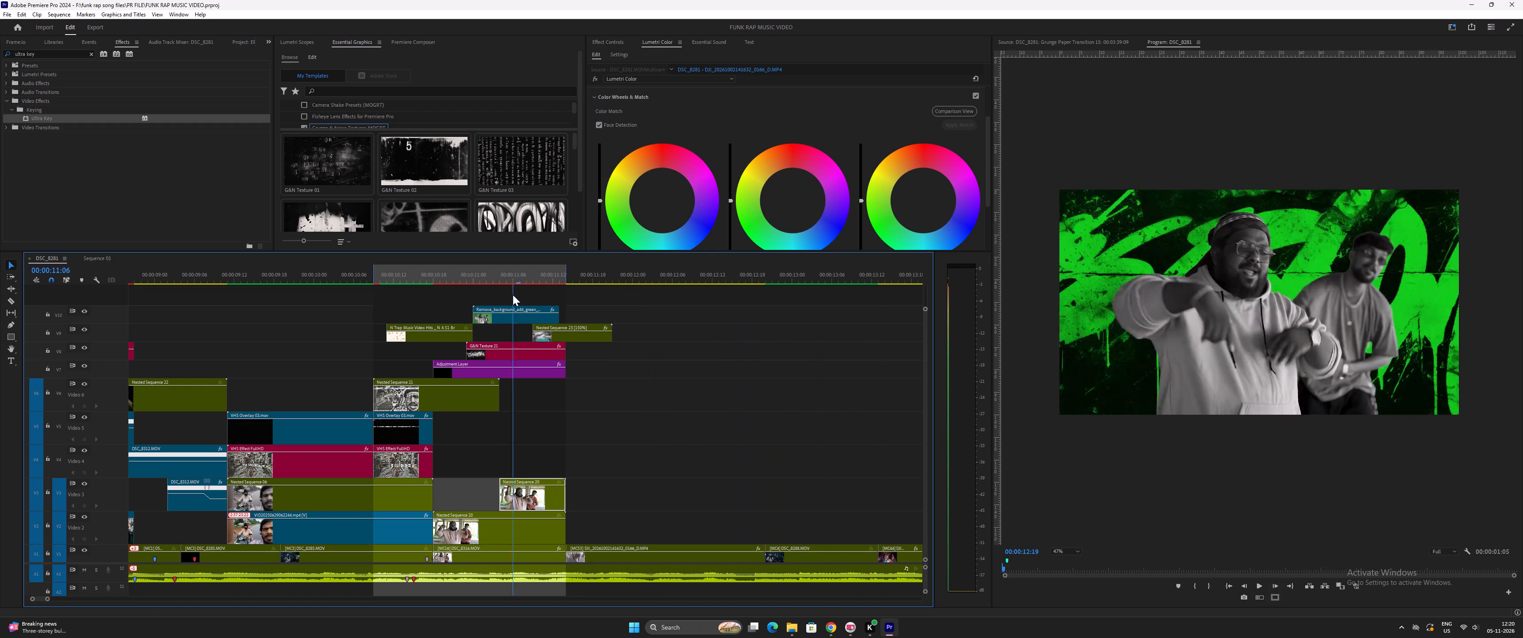
drag(513, 295, 506, 295)
key(space)
key(space)
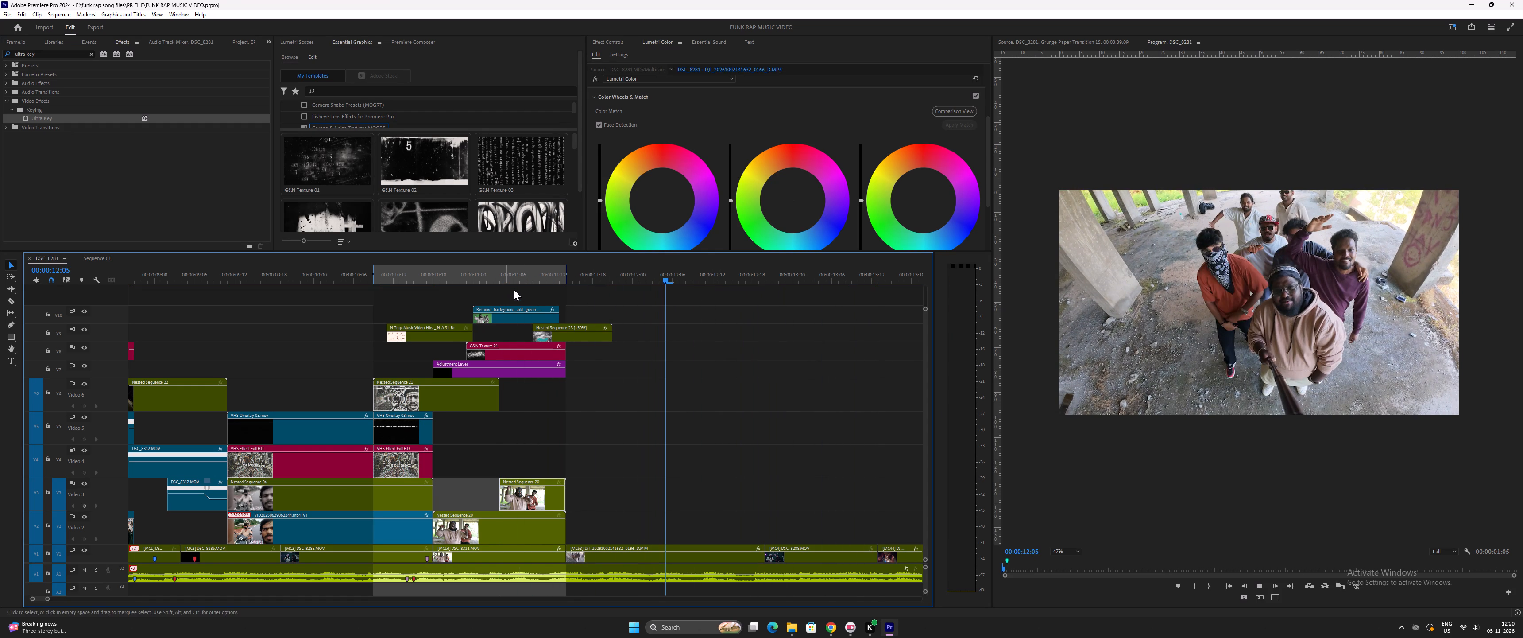
click(519, 278)
key(space)
key(space)
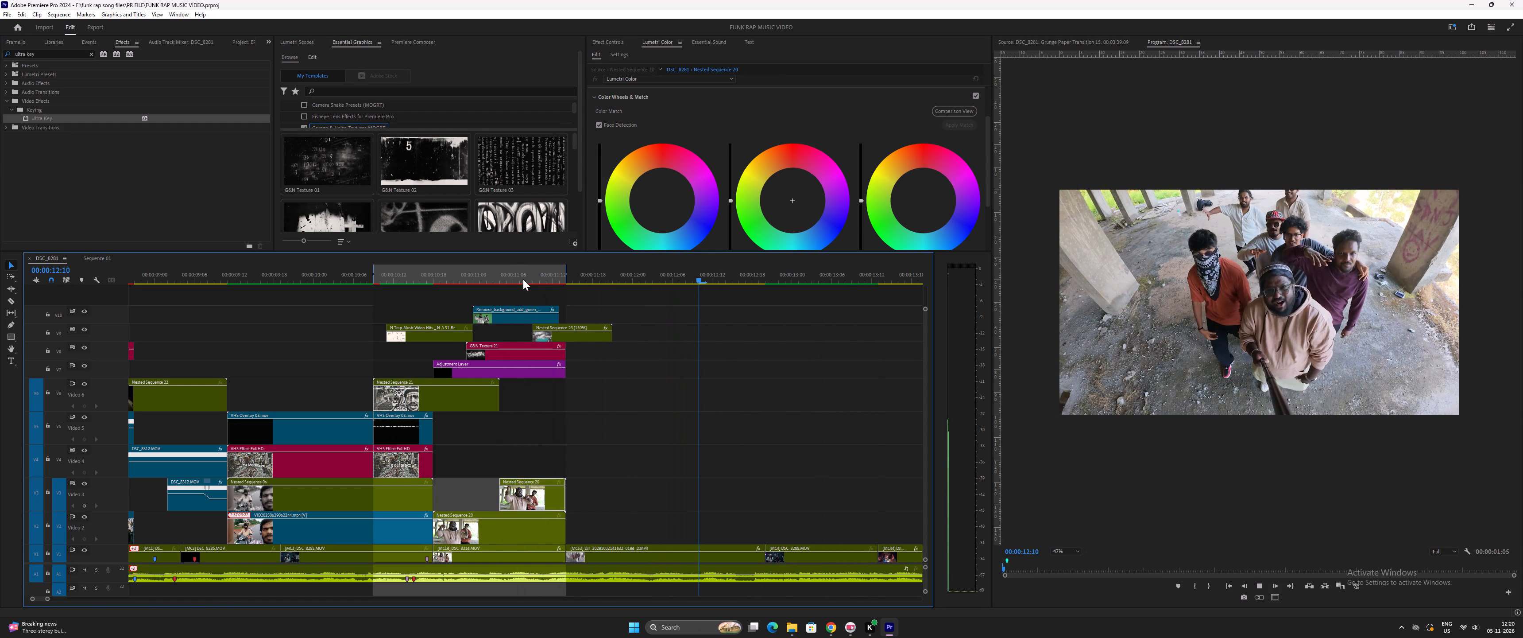
click(540, 272)
key(space)
key(space)
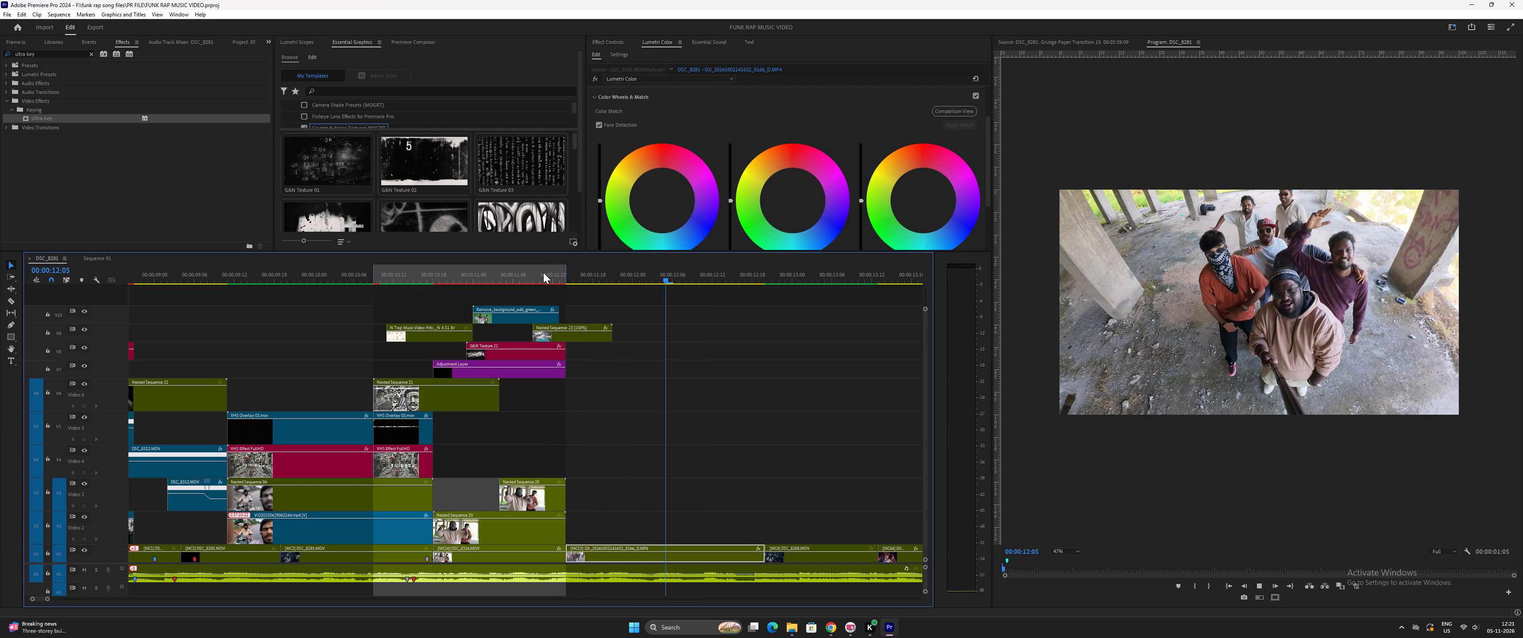
drag(549, 275, 569, 284)
key(space)
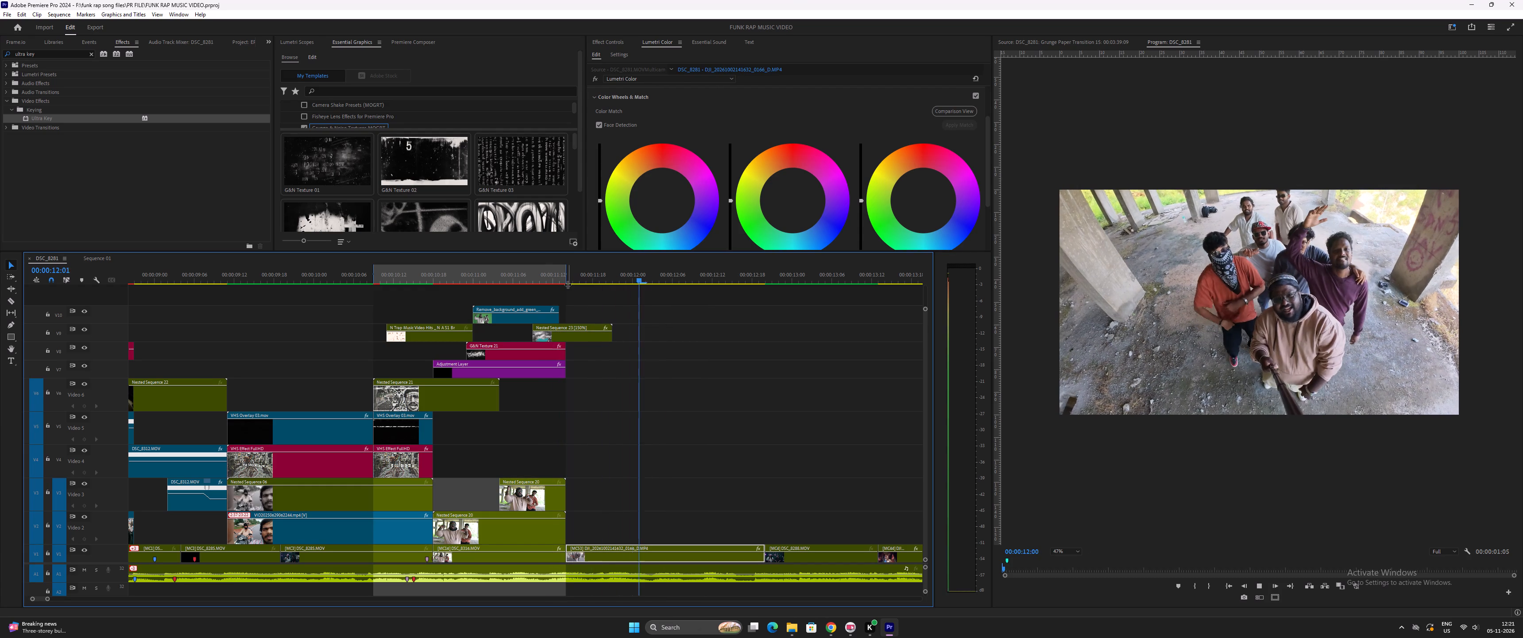
key(space)
Duplicate the black-and-white adjustment layer onto the top video track at 0:11:14 over the group shot, and reset its Lumetri Color.
click(565, 277)
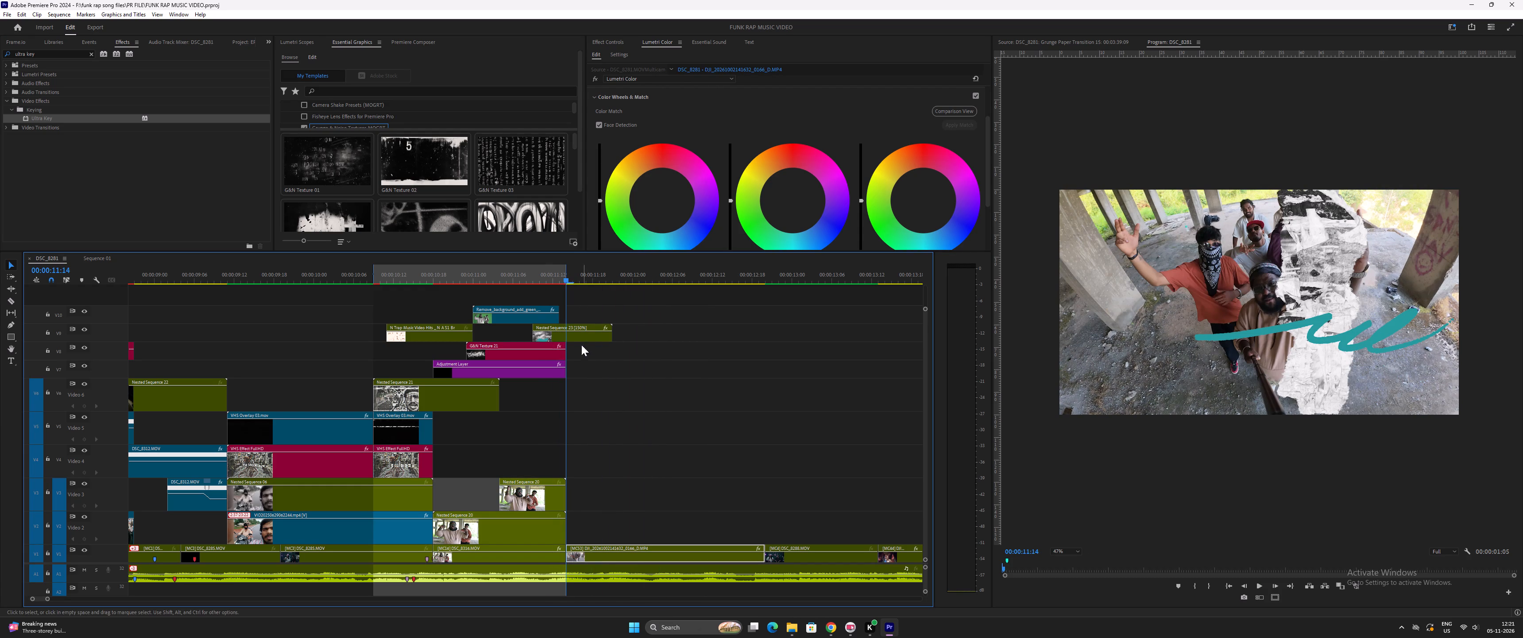
alt+drag(506, 373, 562, 373)
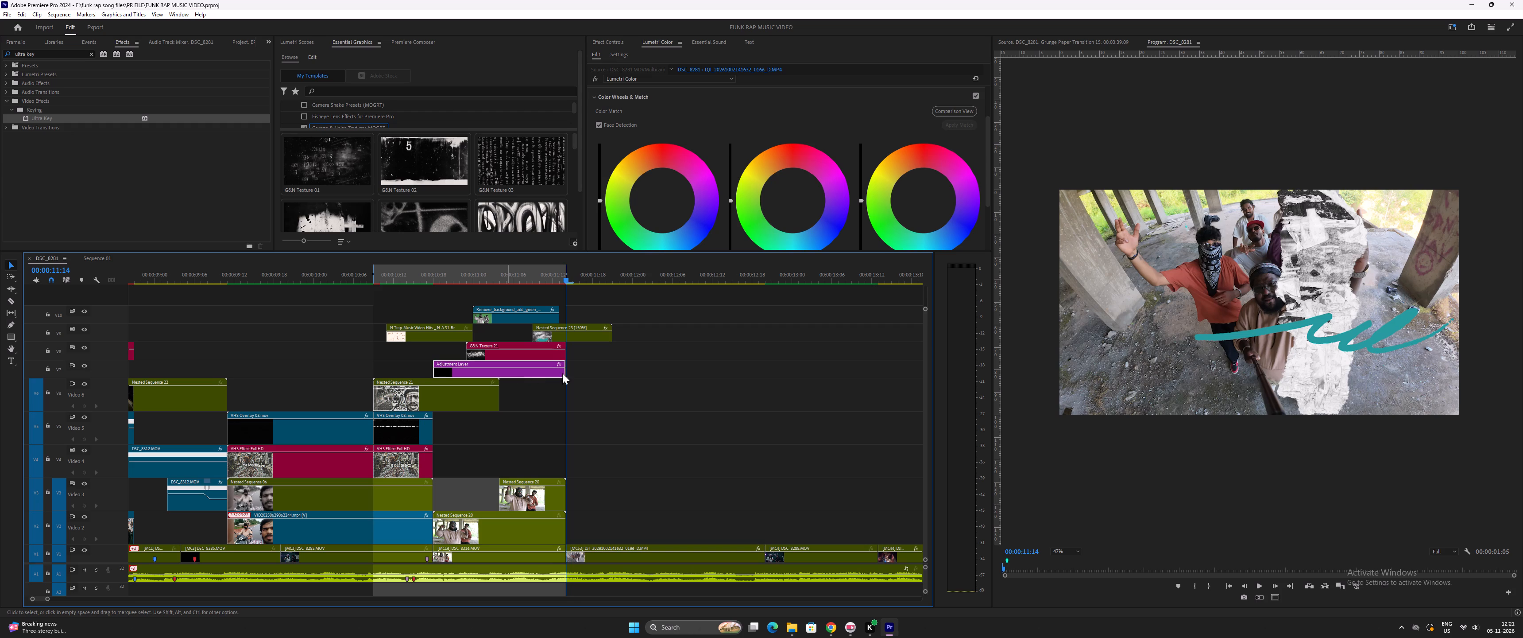
alt+drag(562, 373, 641, 313)
click(632, 316)
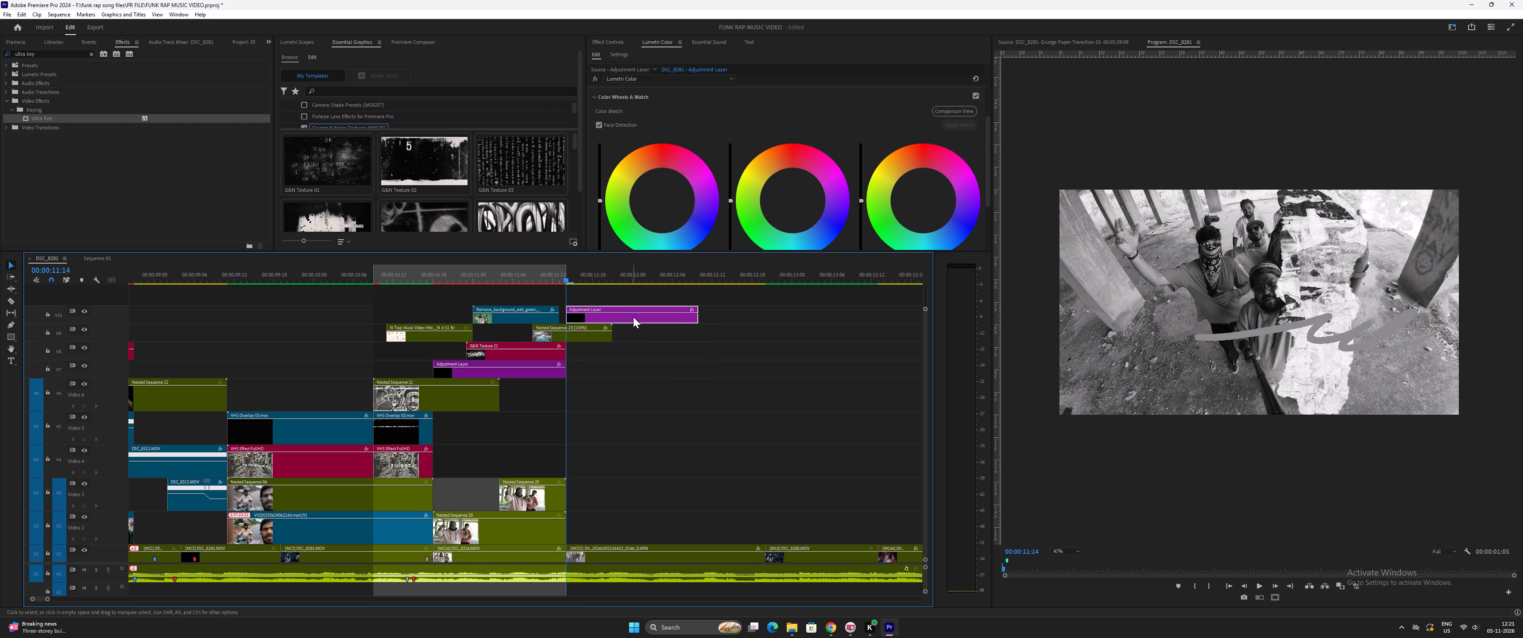
click(977, 77)
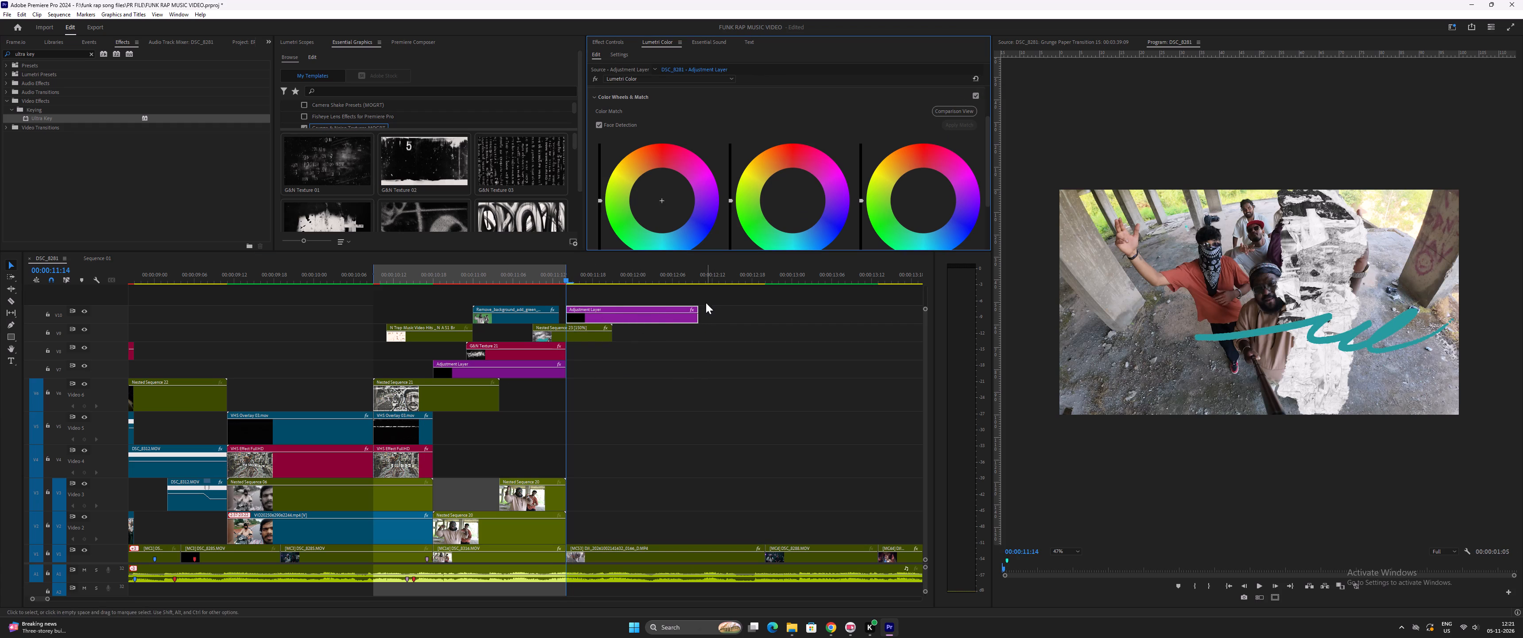
Trim the end of the duplicated adjustment layer so it lasts about 3 frames from 0:11:14.
drag(697, 318, 580, 311)
drag(581, 319, 582, 319)
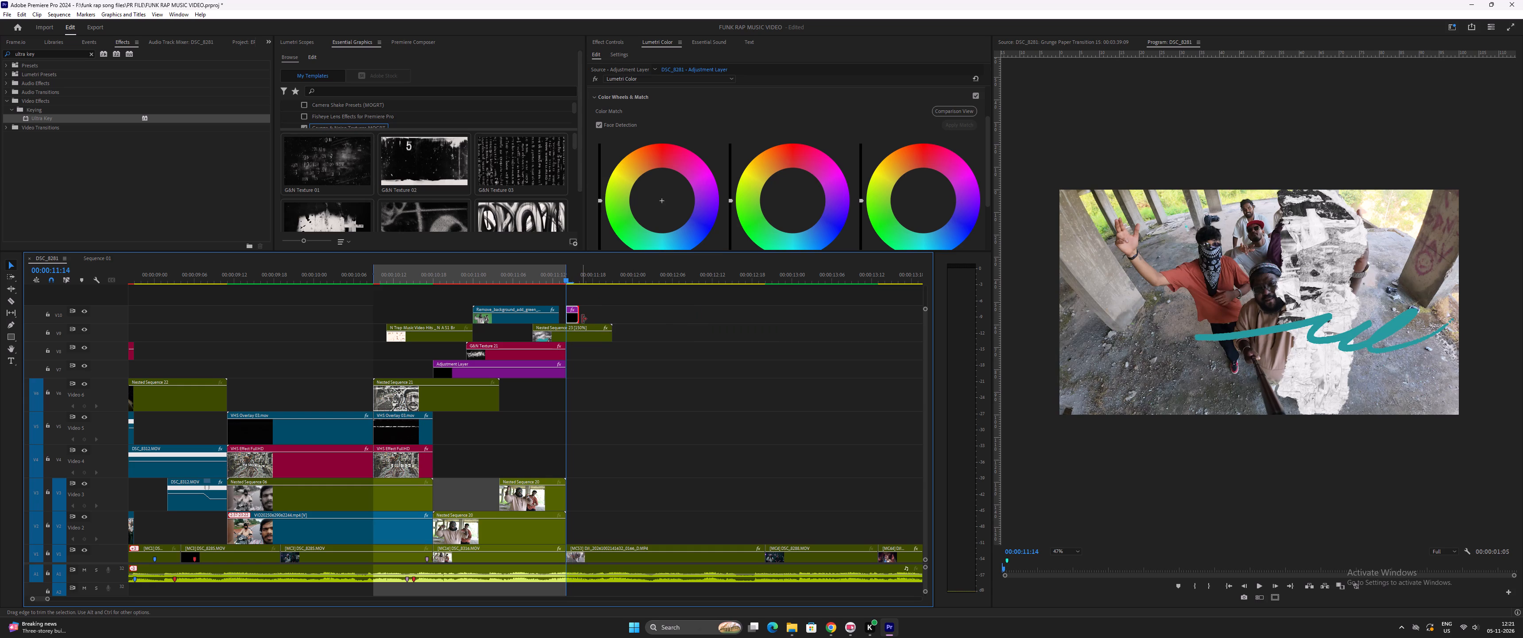
drag(582, 319, 586, 319)
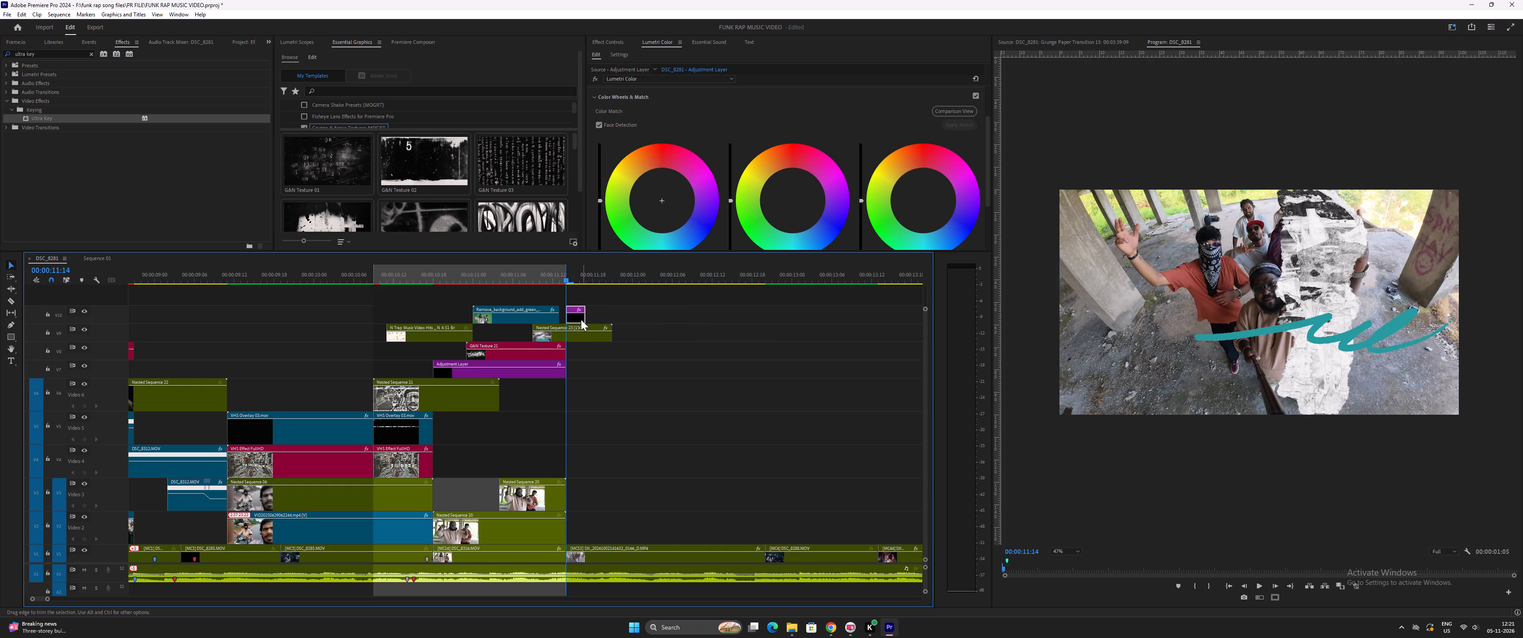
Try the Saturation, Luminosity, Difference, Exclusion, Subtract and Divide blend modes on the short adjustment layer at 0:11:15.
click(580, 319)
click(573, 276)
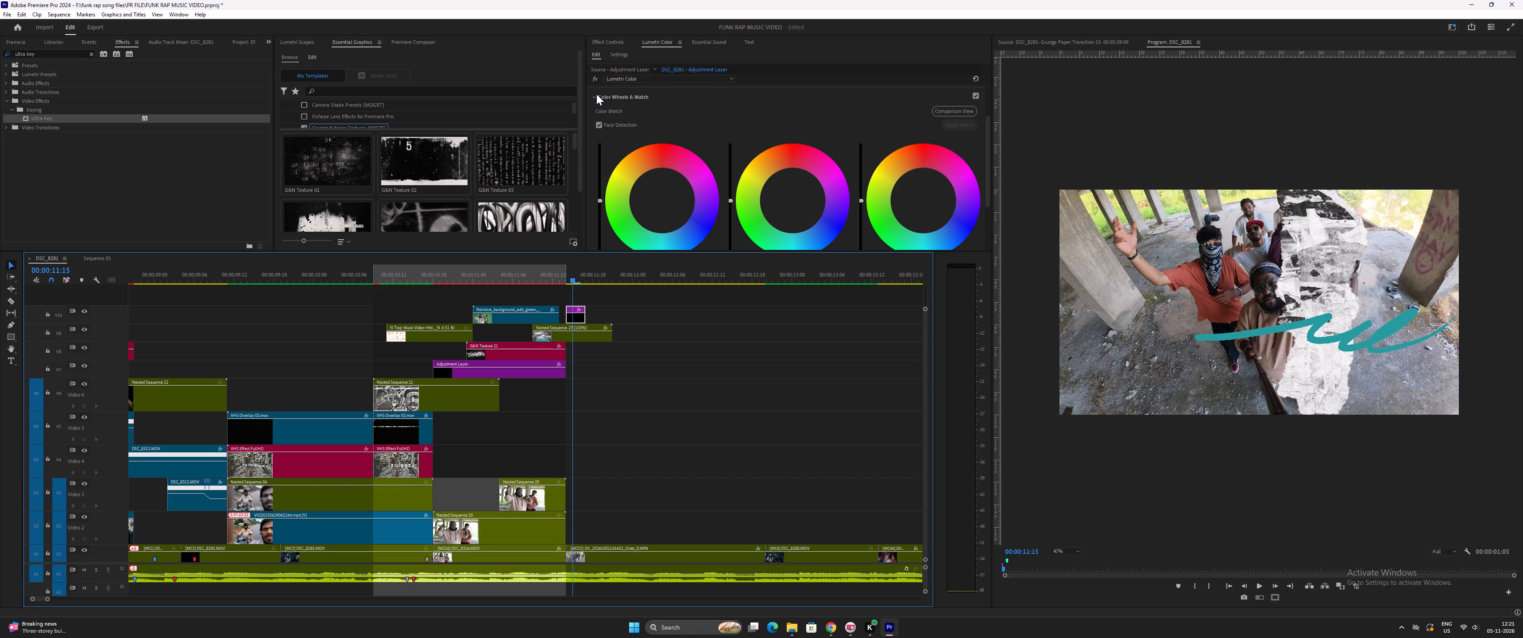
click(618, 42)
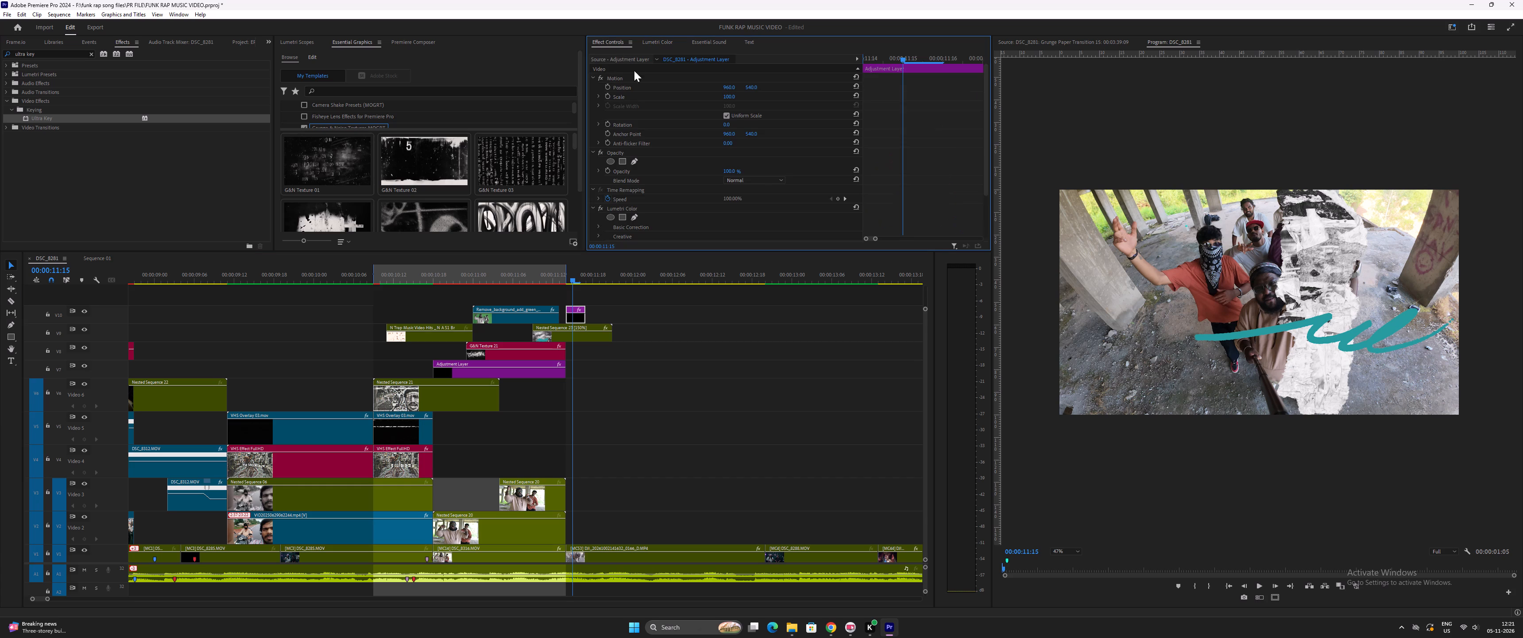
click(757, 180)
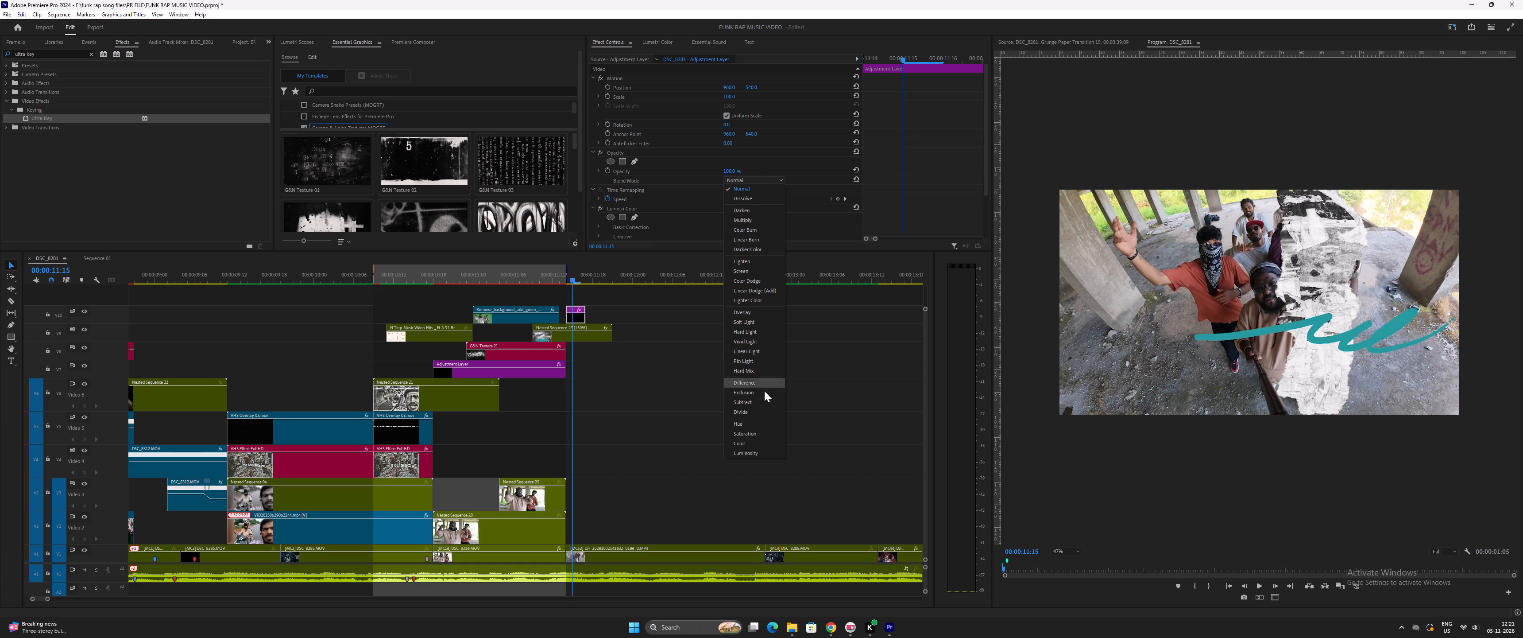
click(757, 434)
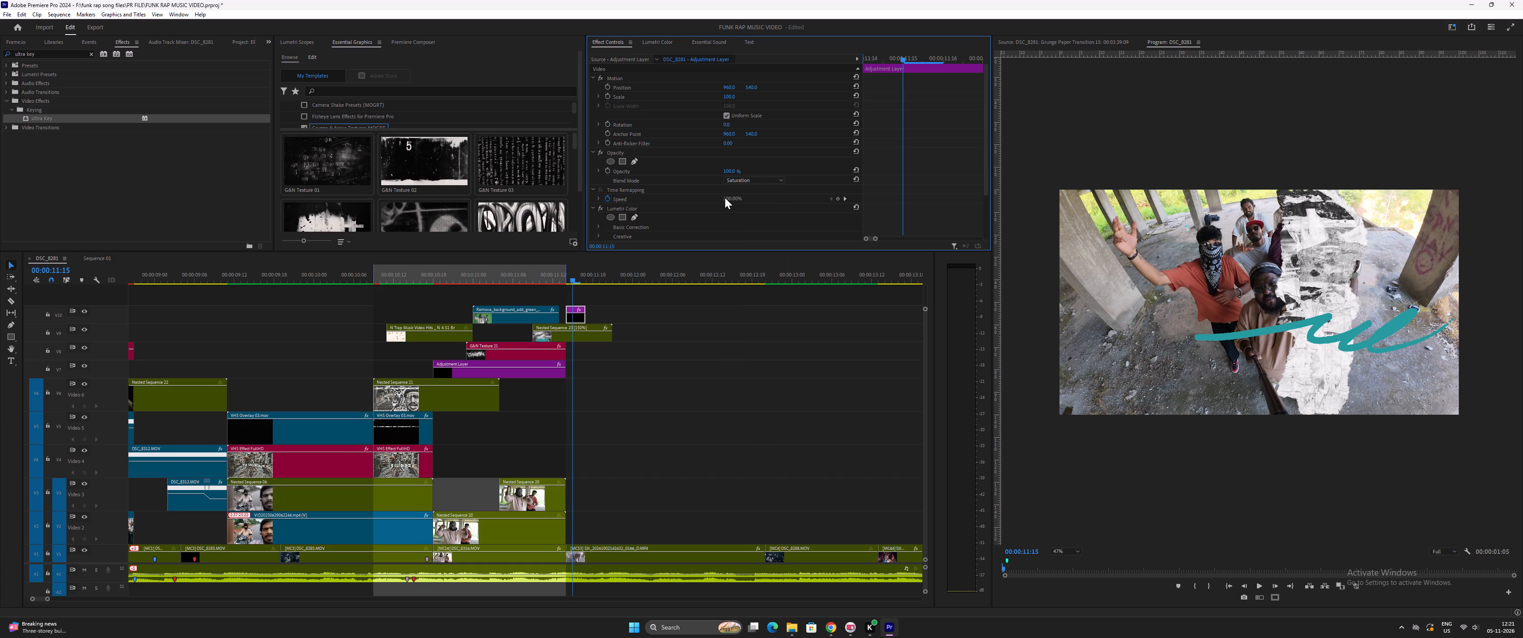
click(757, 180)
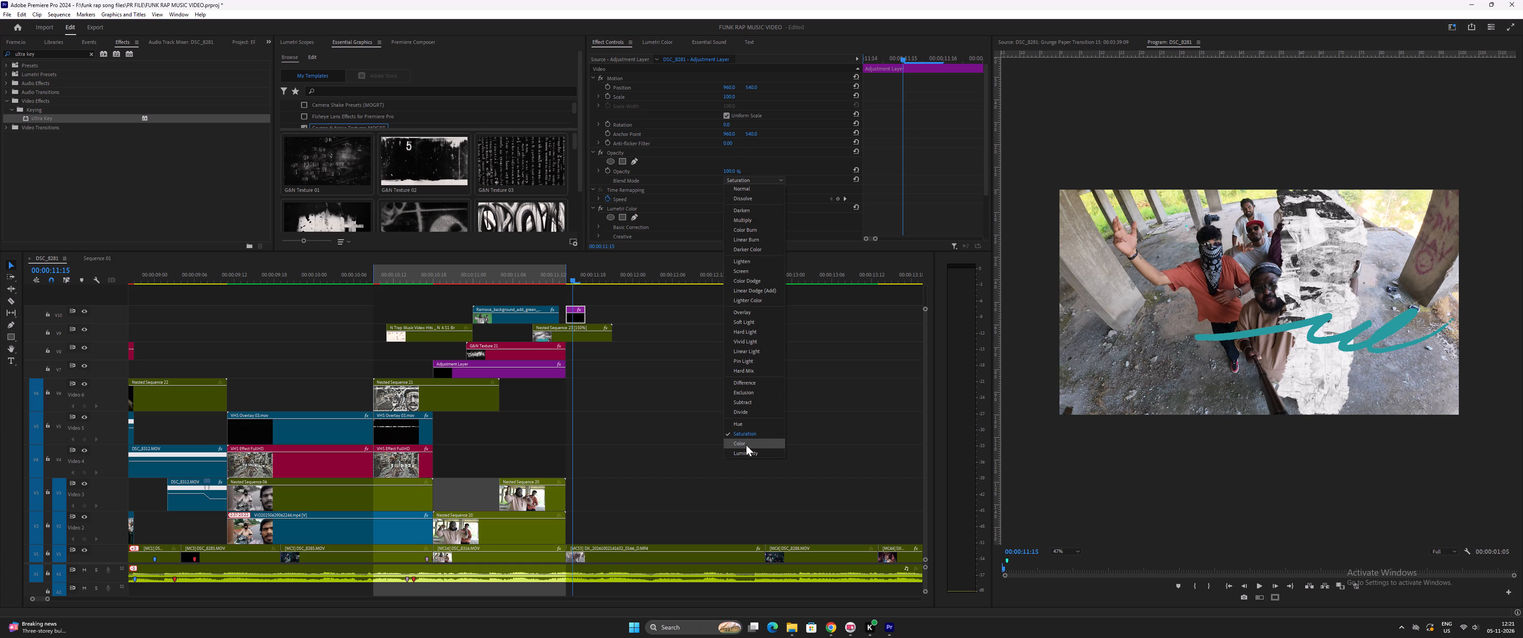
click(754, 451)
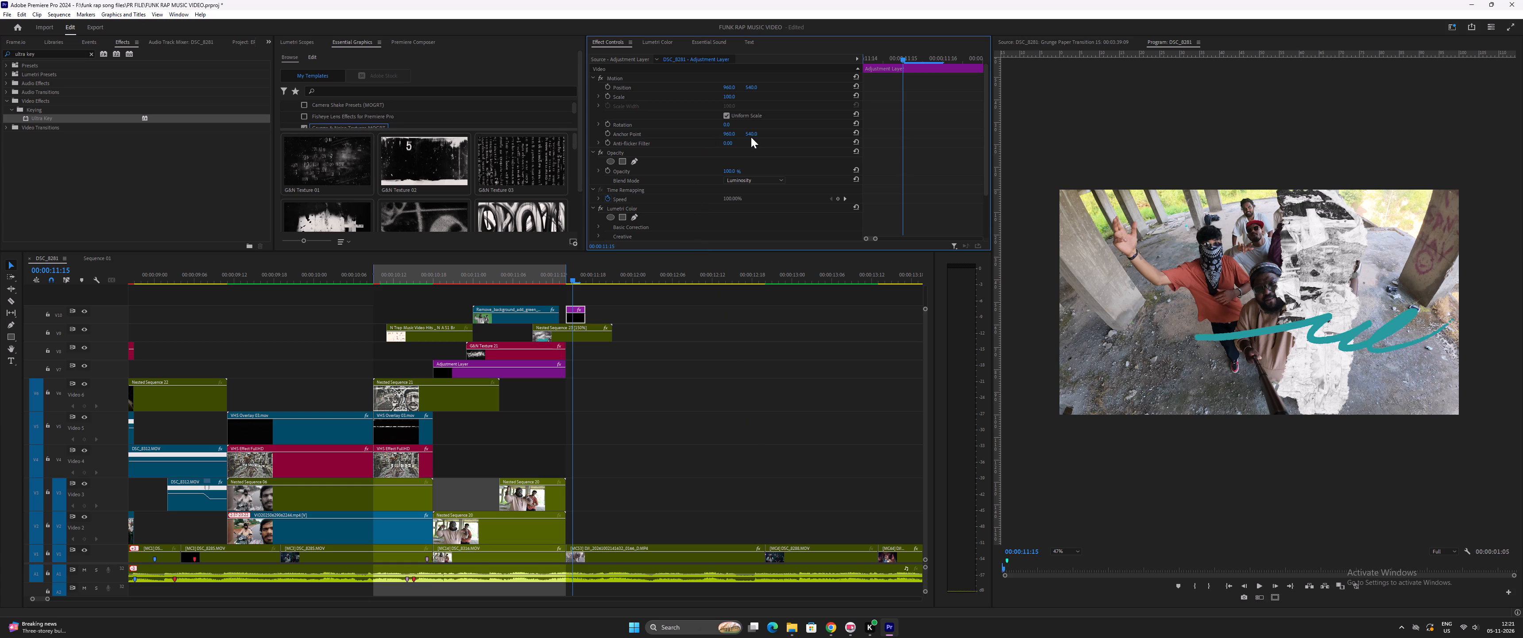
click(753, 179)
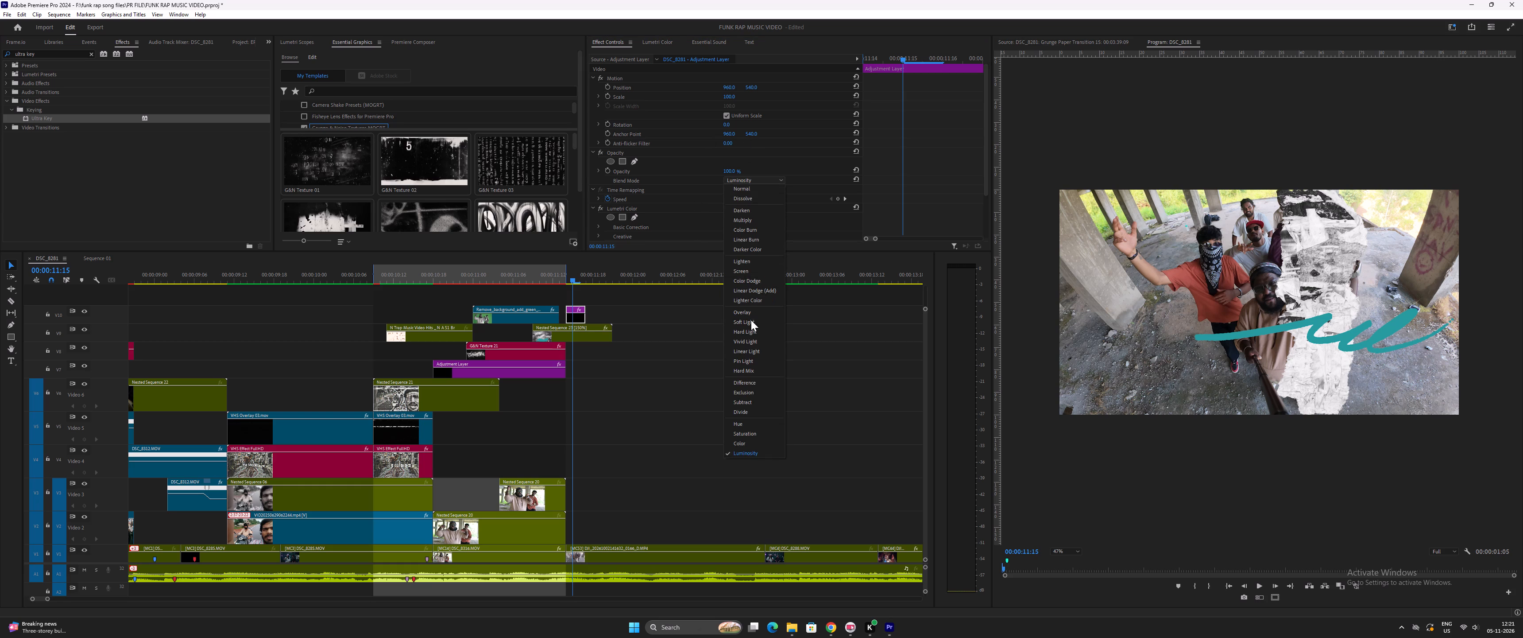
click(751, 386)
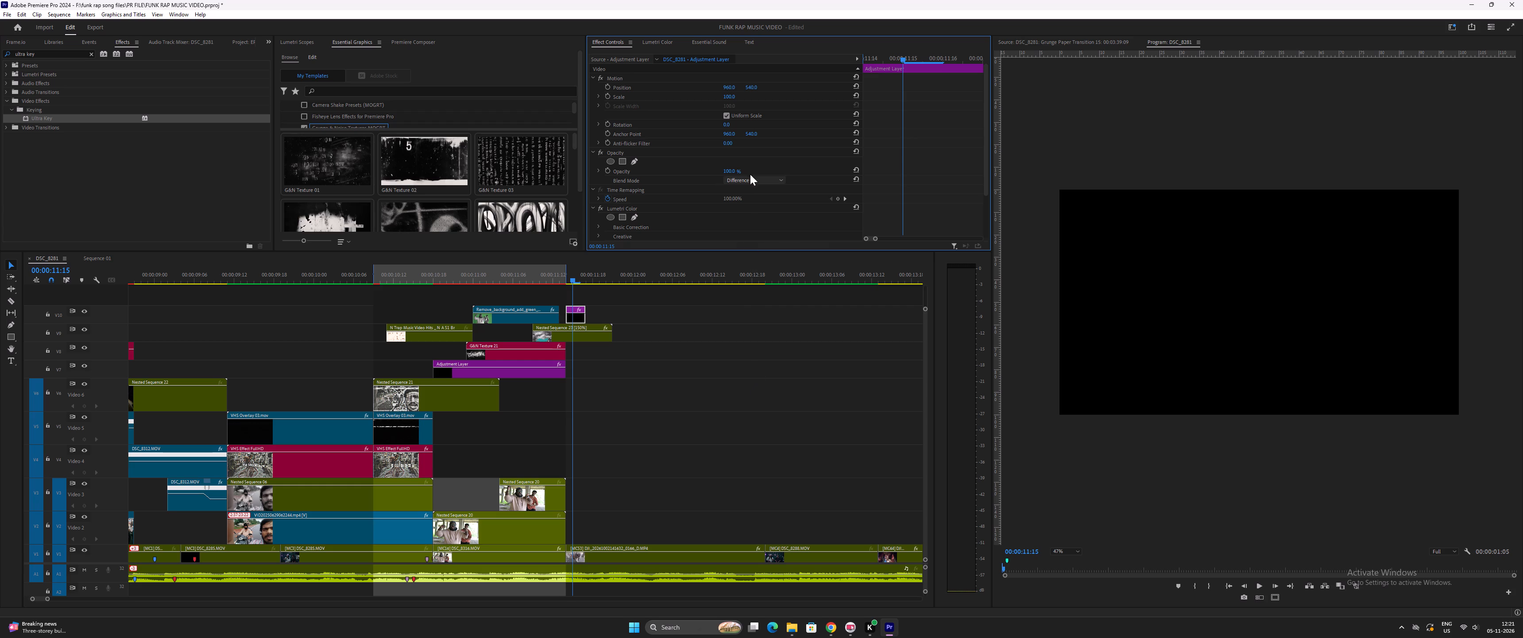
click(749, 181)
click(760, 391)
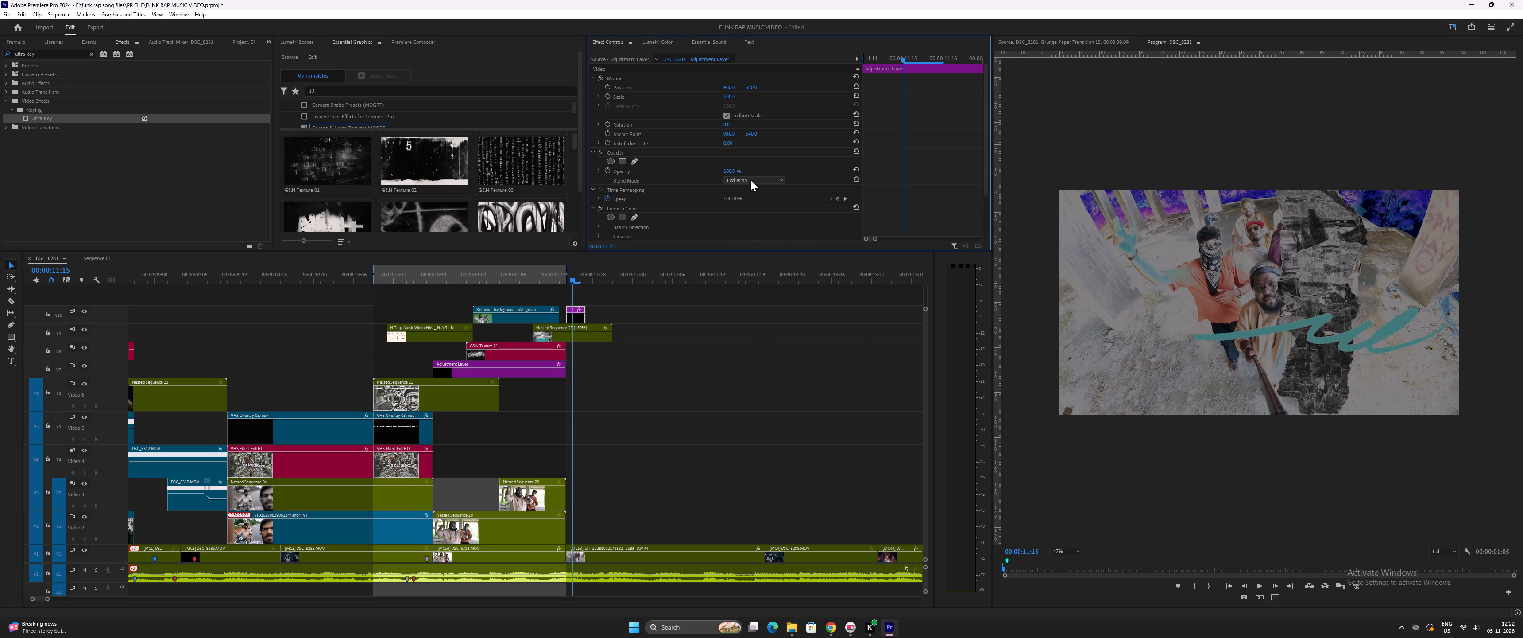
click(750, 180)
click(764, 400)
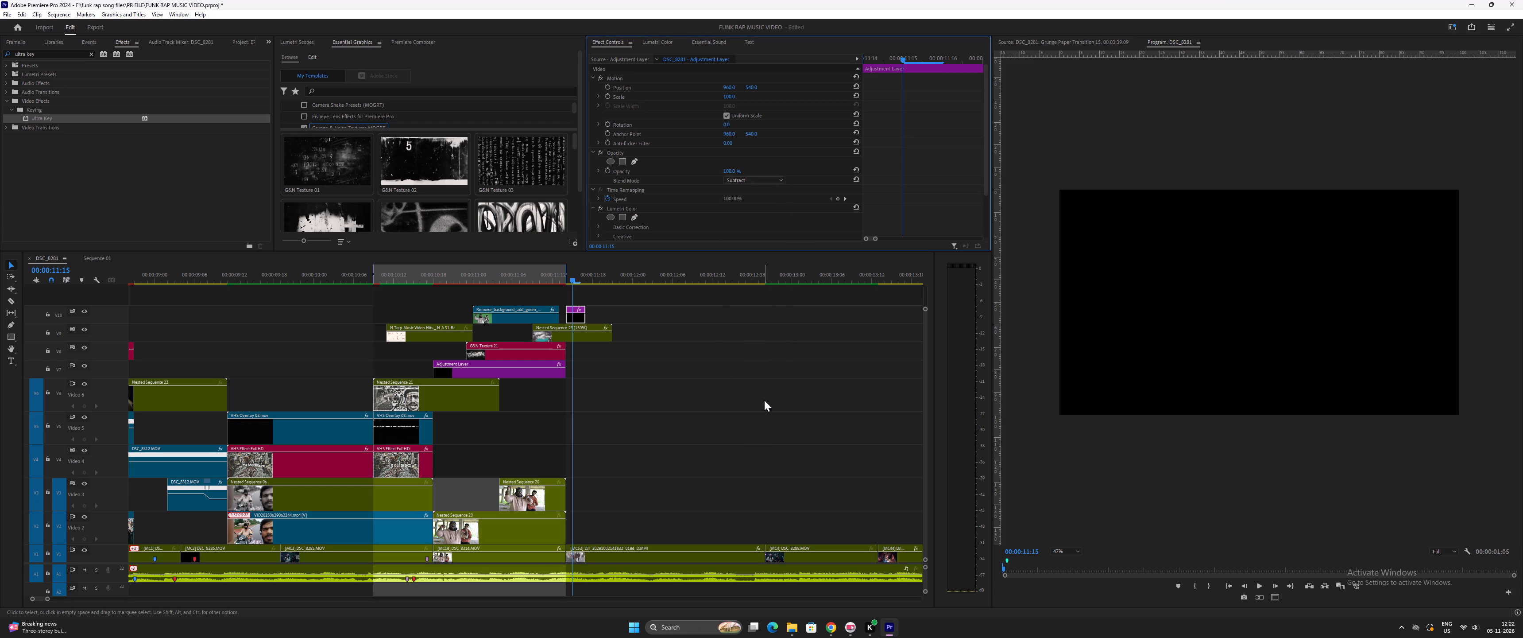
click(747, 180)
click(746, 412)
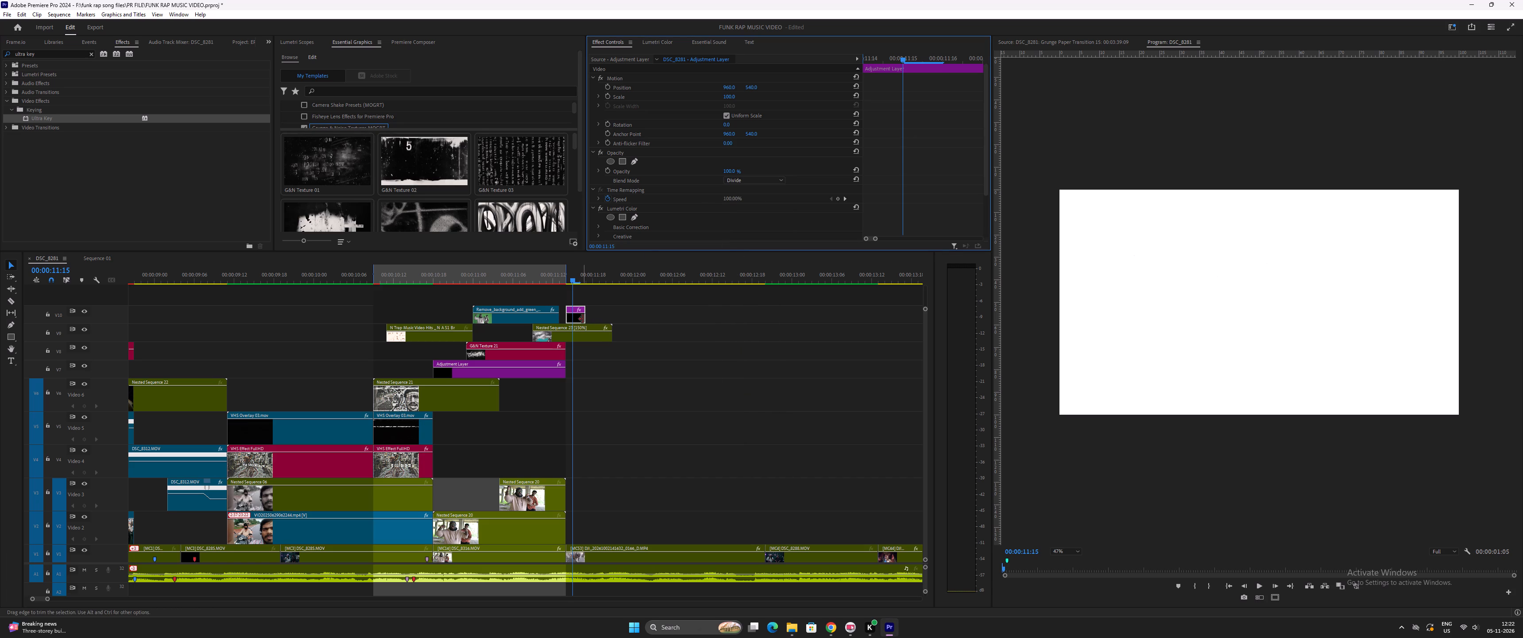
Set the short adjustment layer's blend mode to Hard Mix and trim it to a single frame at 0:11:14.
click(761, 180)
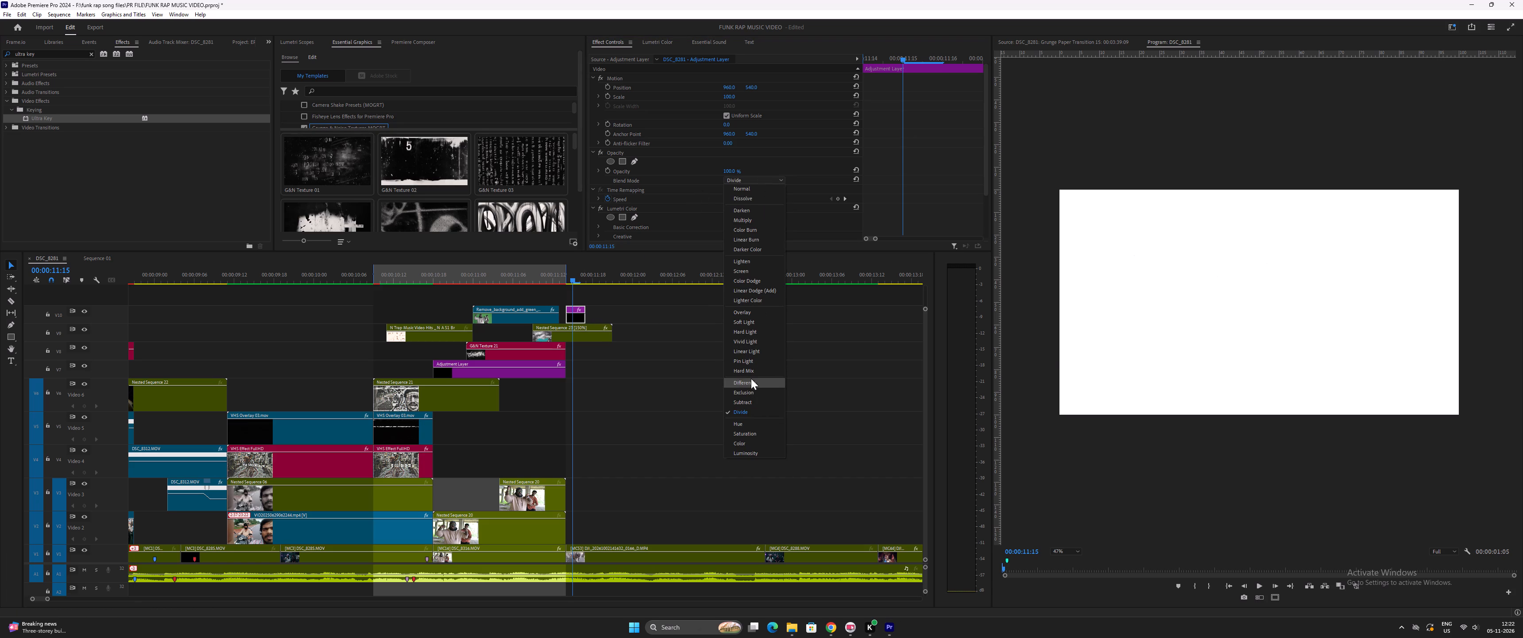
click(748, 371)
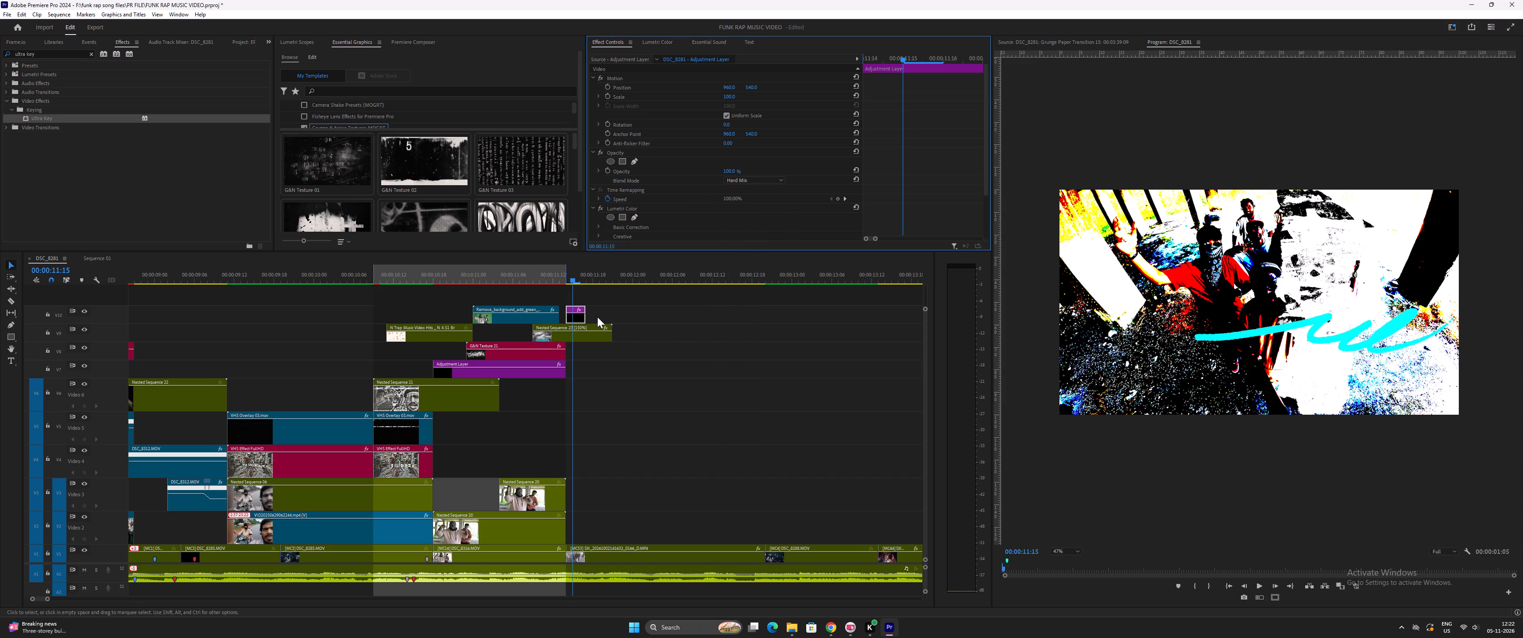
drag(586, 315, 573, 313)
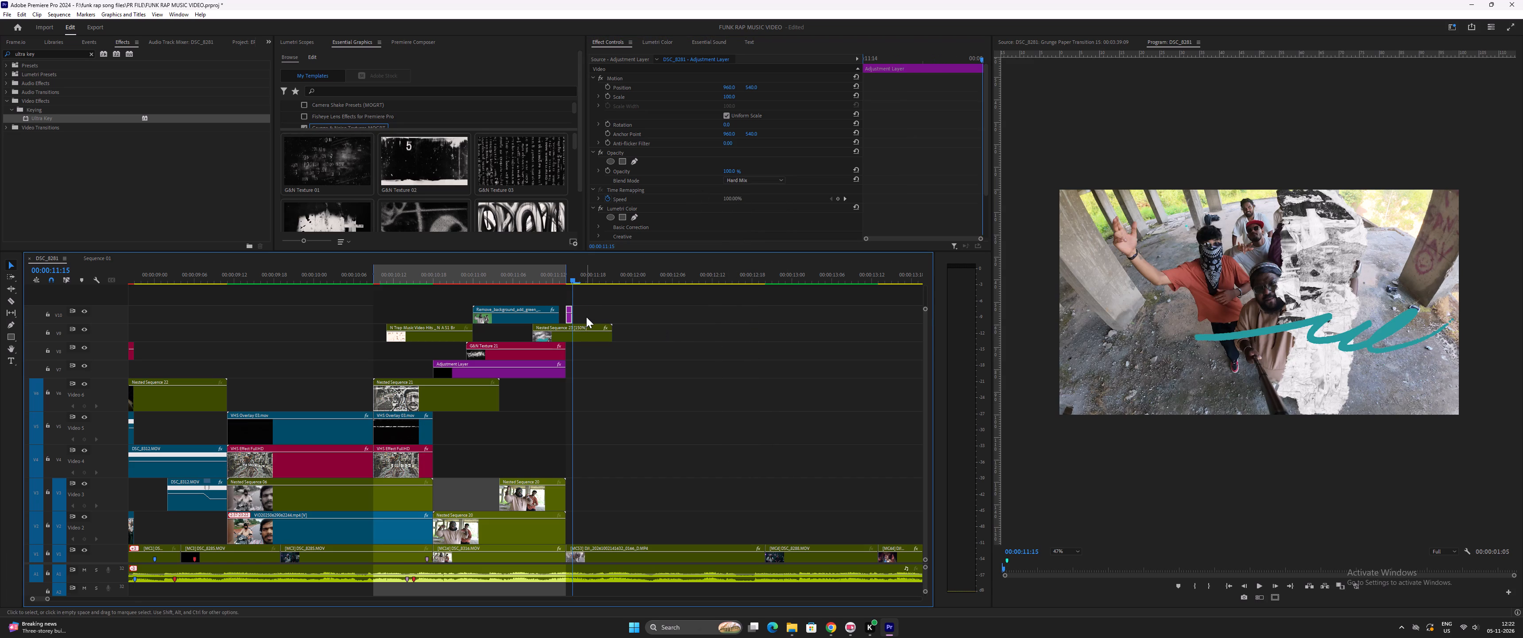
Play back the cut into the group shot and extend the Hard Mix adjustment layer at 0:11:14 to two frames.
key(equal)
key(equal)
key(equal)
click(504, 273)
key(space)
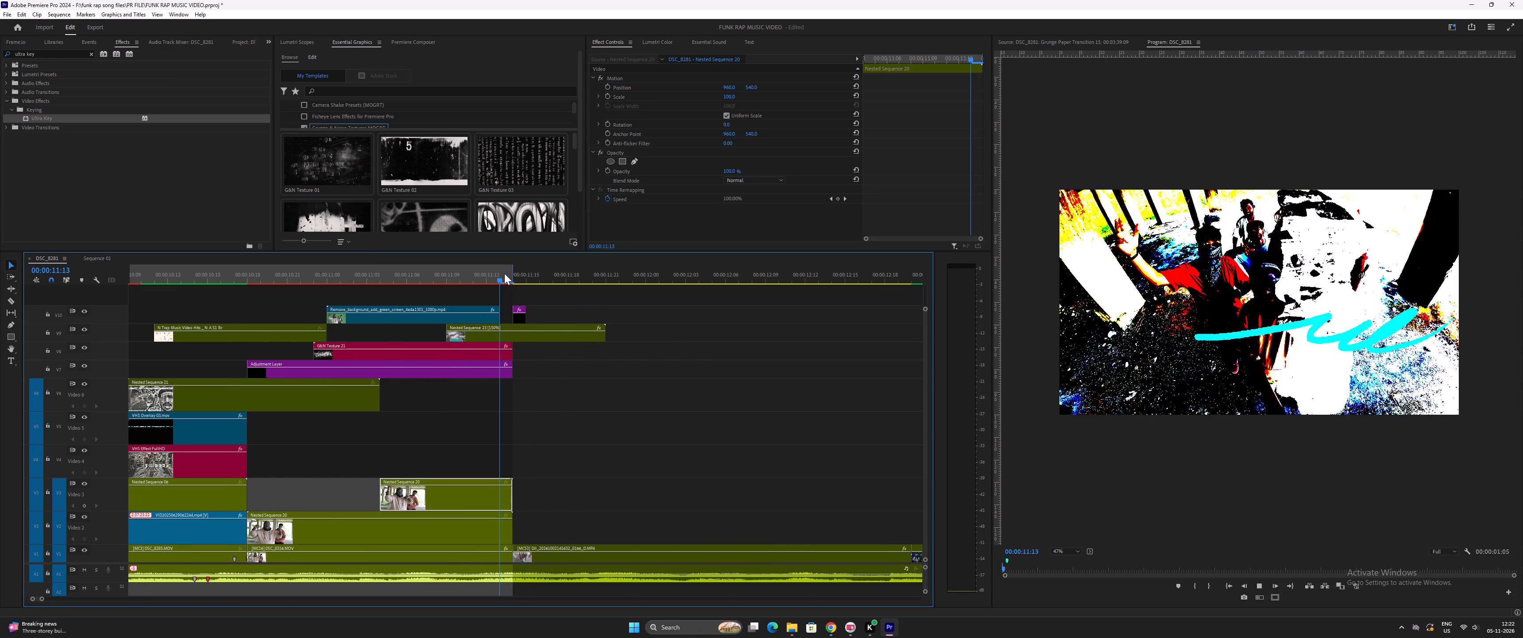
key(space)
click(421, 272)
key(space)
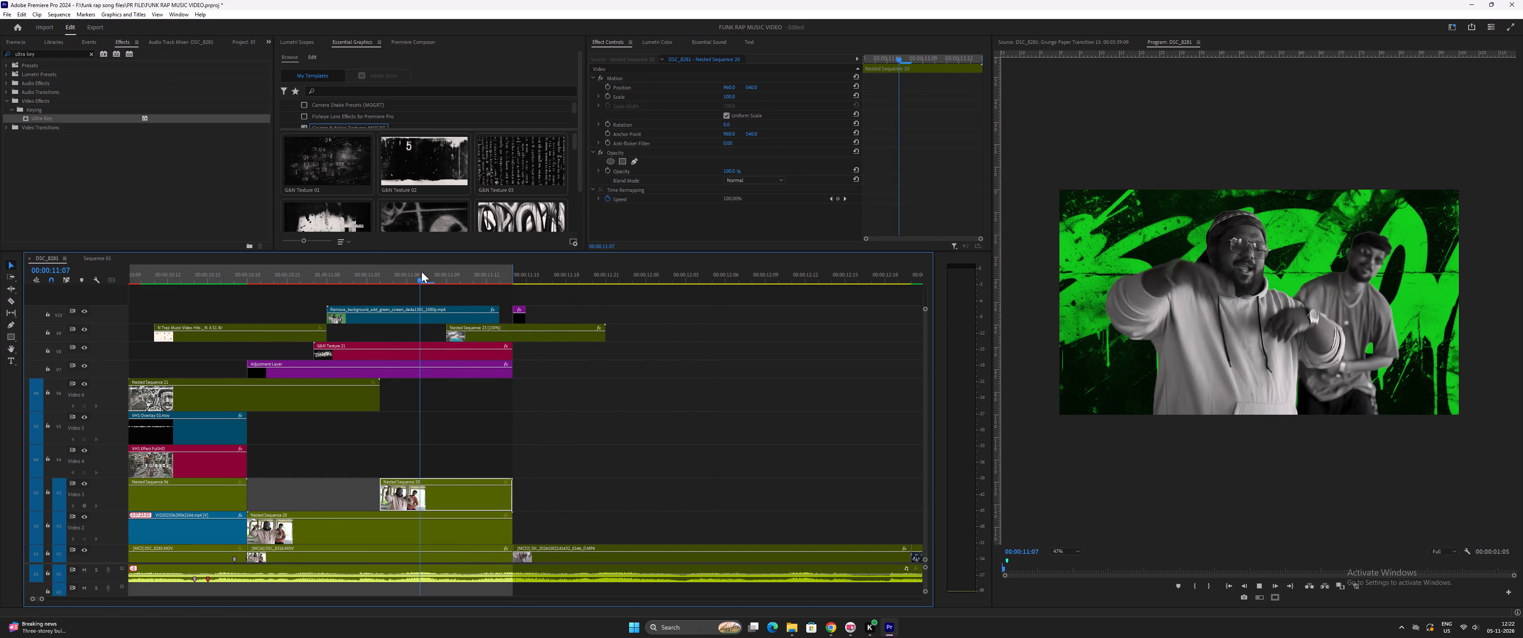
key(space)
click(502, 274)
key(equal)
key(equal)
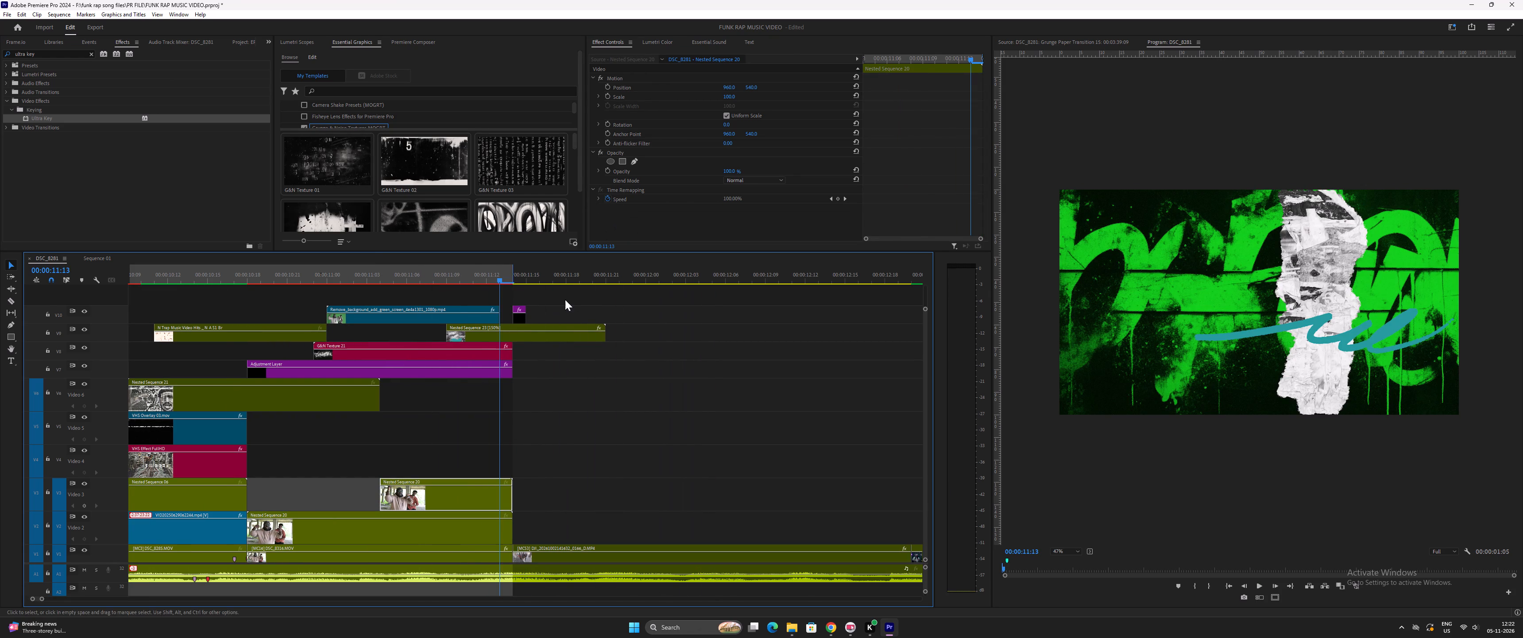
drag(526, 314, 539, 318)
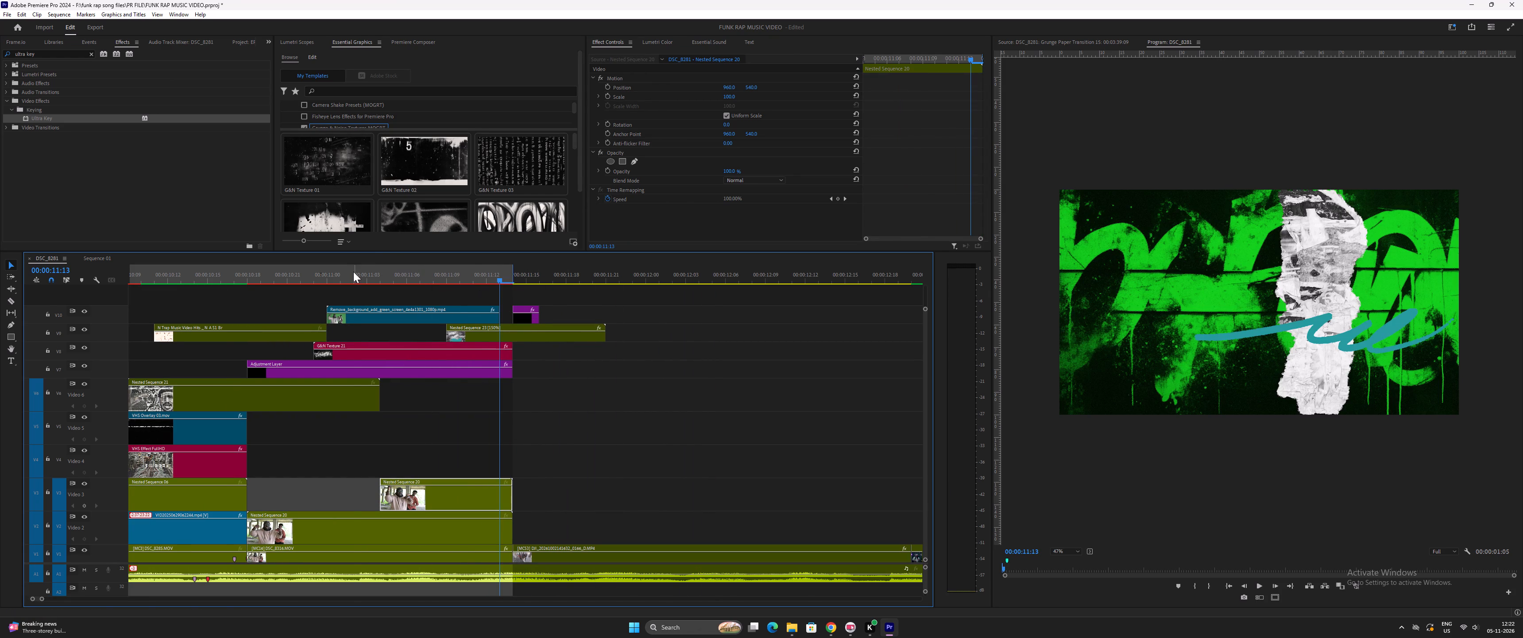
Play the sequence repeatedly across the lengthened flash to examine the cut into the group shot.
click(350, 273)
key(space)
key(space)
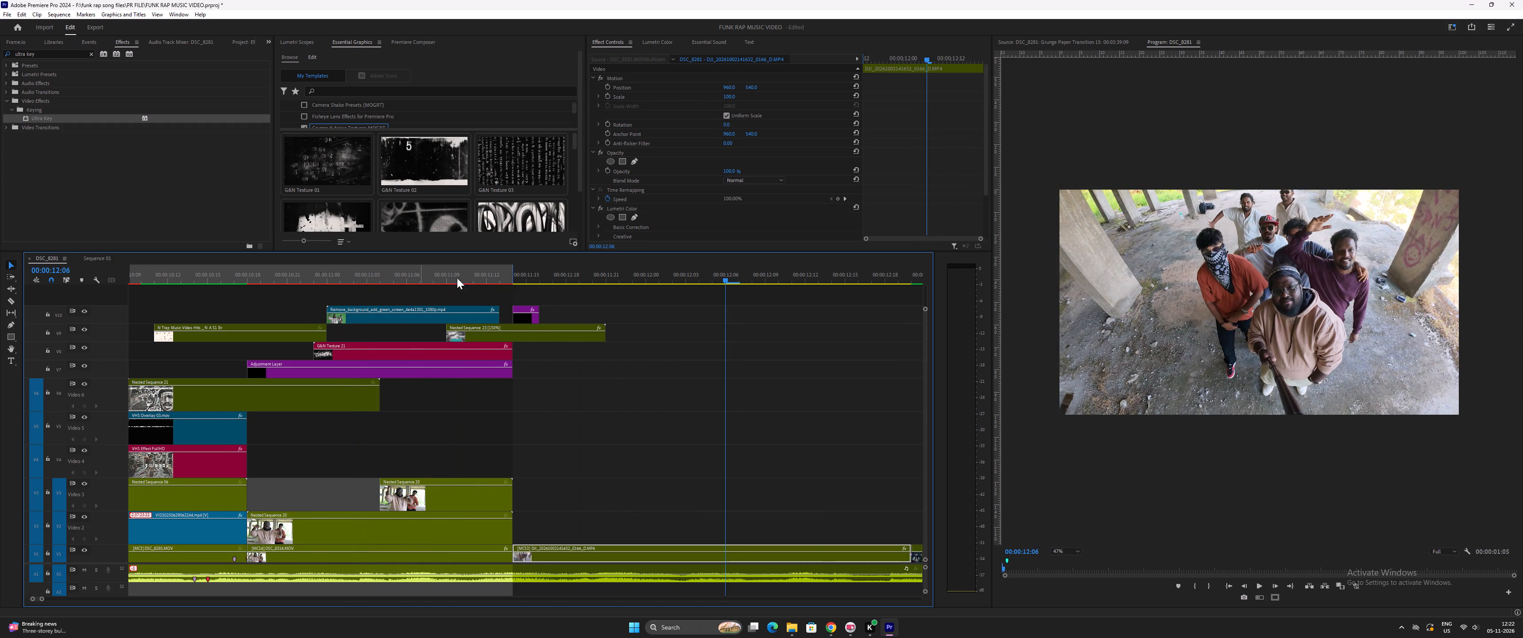
key(minus)
key(minus)
drag(551, 279, 360, 285)
key(space)
key(equal)
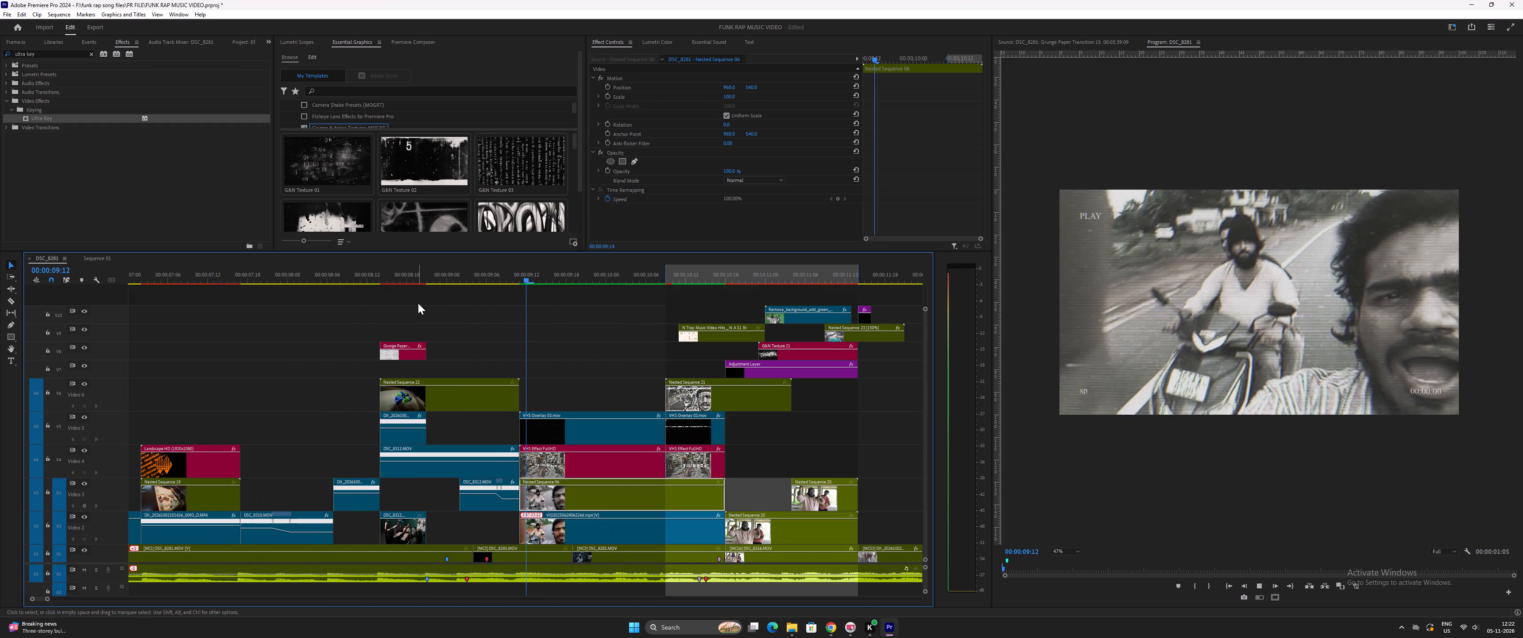
text(-=)
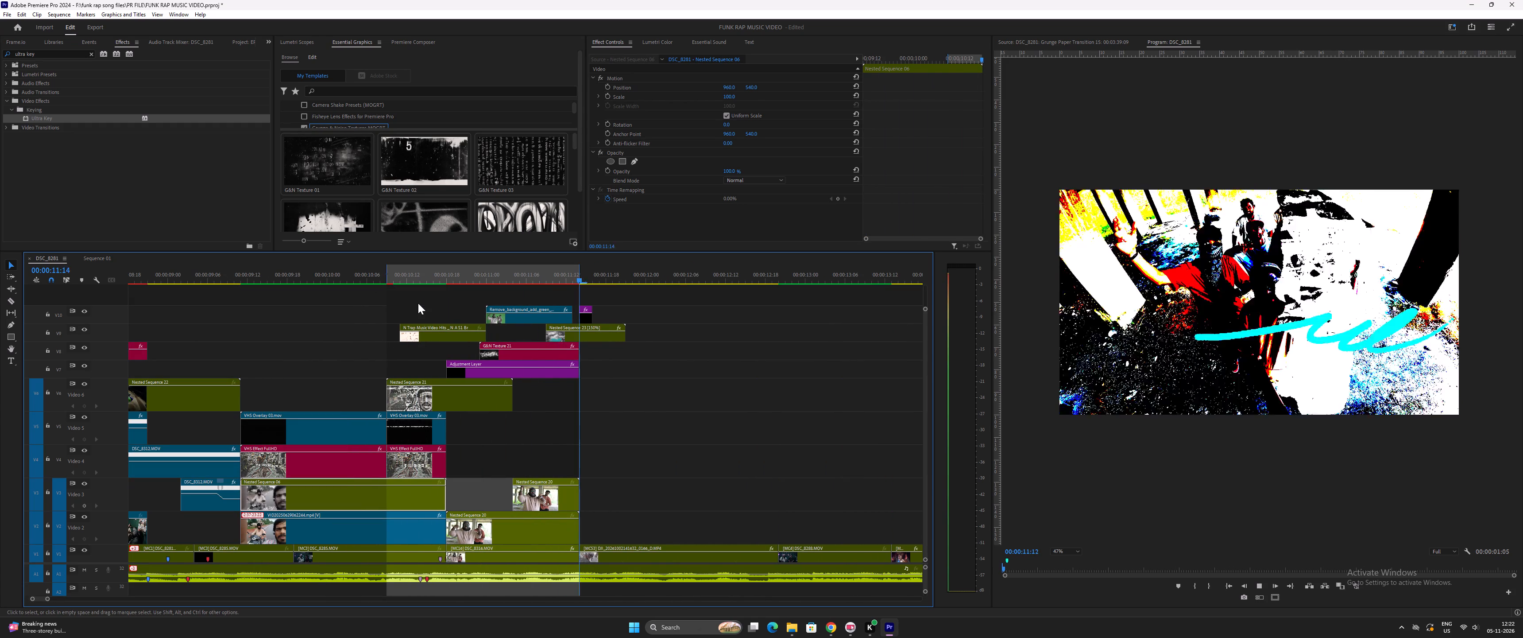
key(space)
click(519, 266)
key(space)
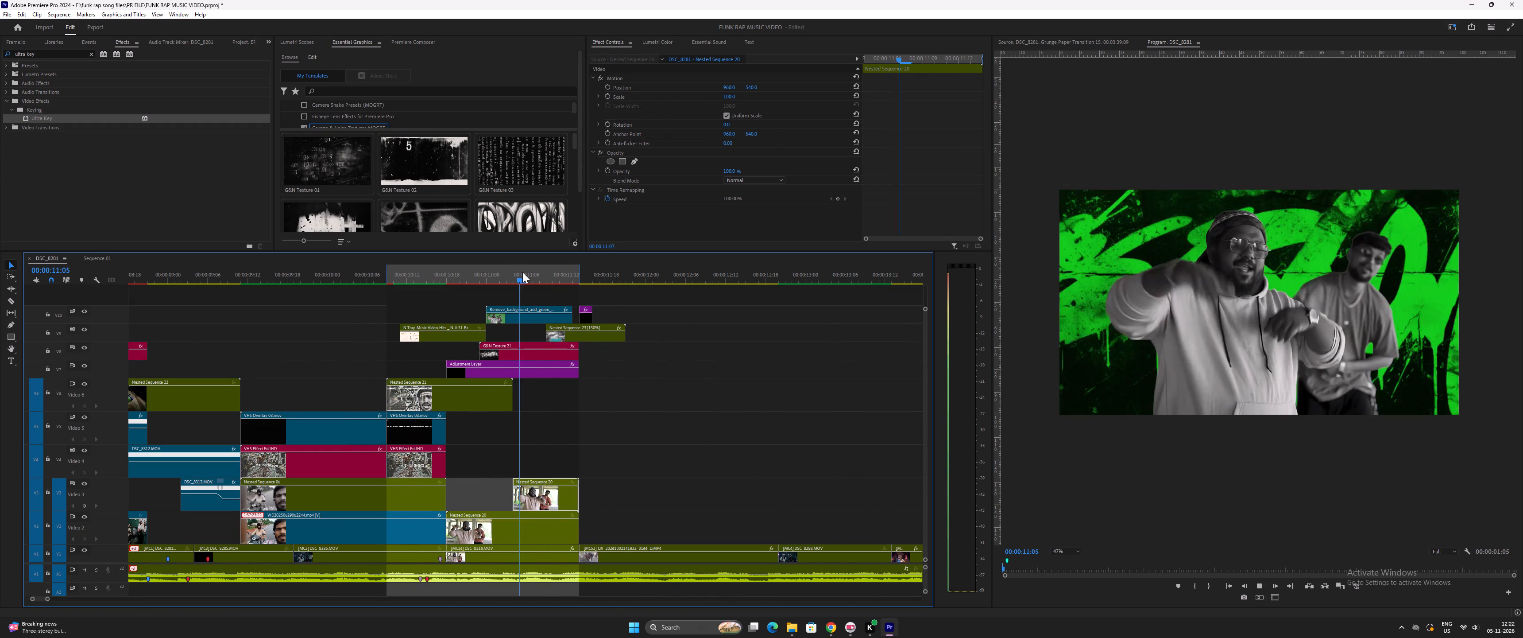
key(space)
key(minus)
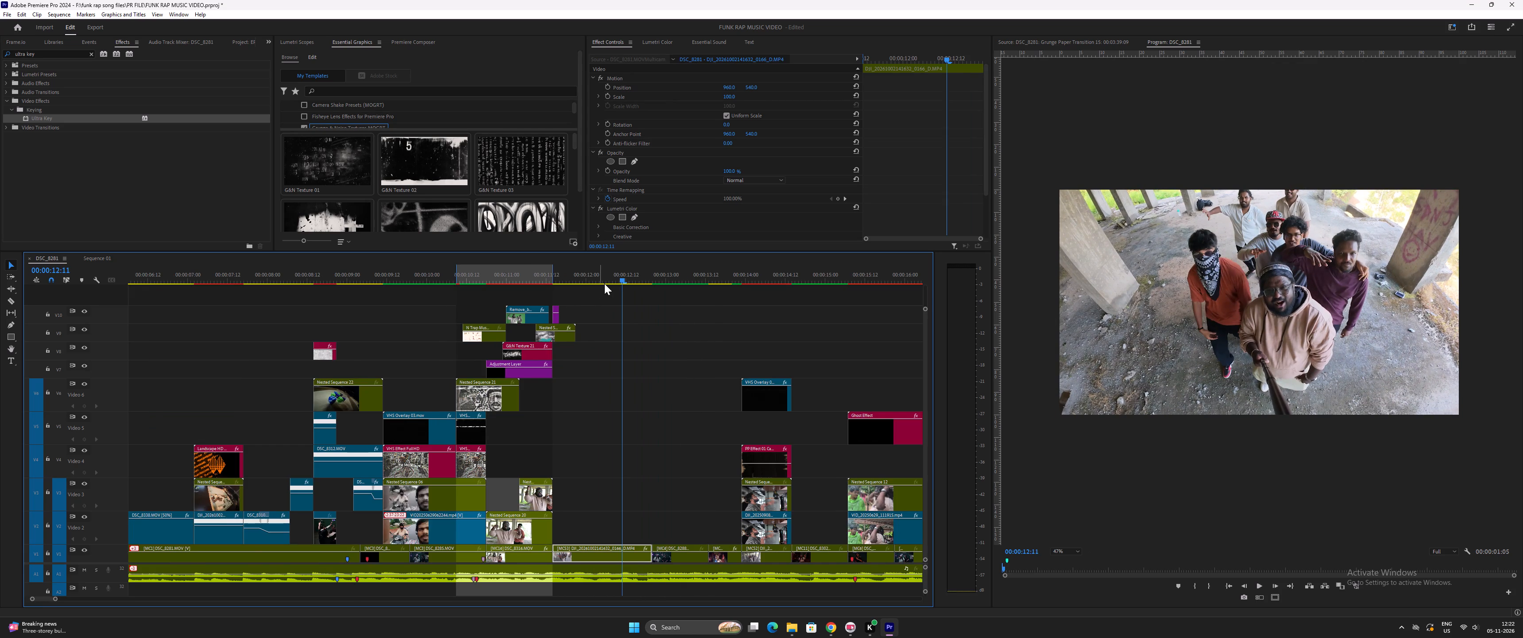
Play on from 0:12:17 to examine the indoor duo shot and the shots that follow it.
key(space)
text(=)
key(space)
click(532, 279)
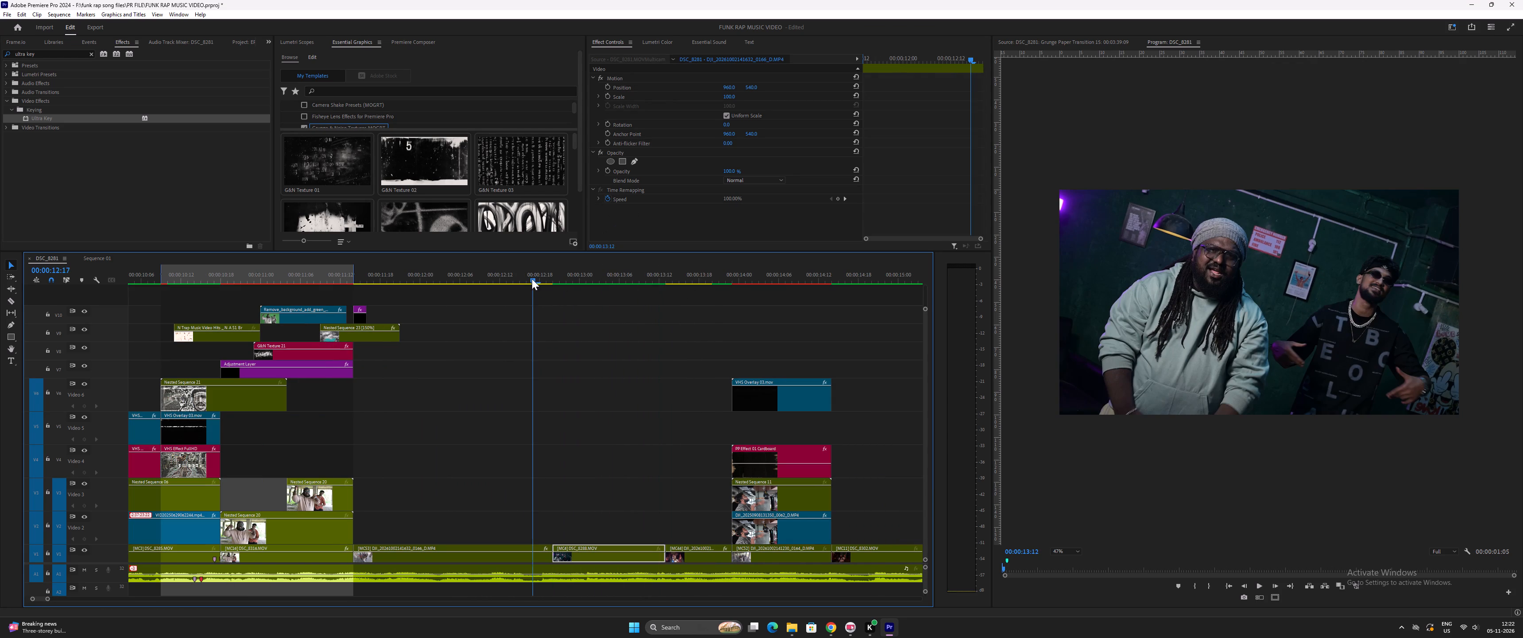
key(space)
text(=-)
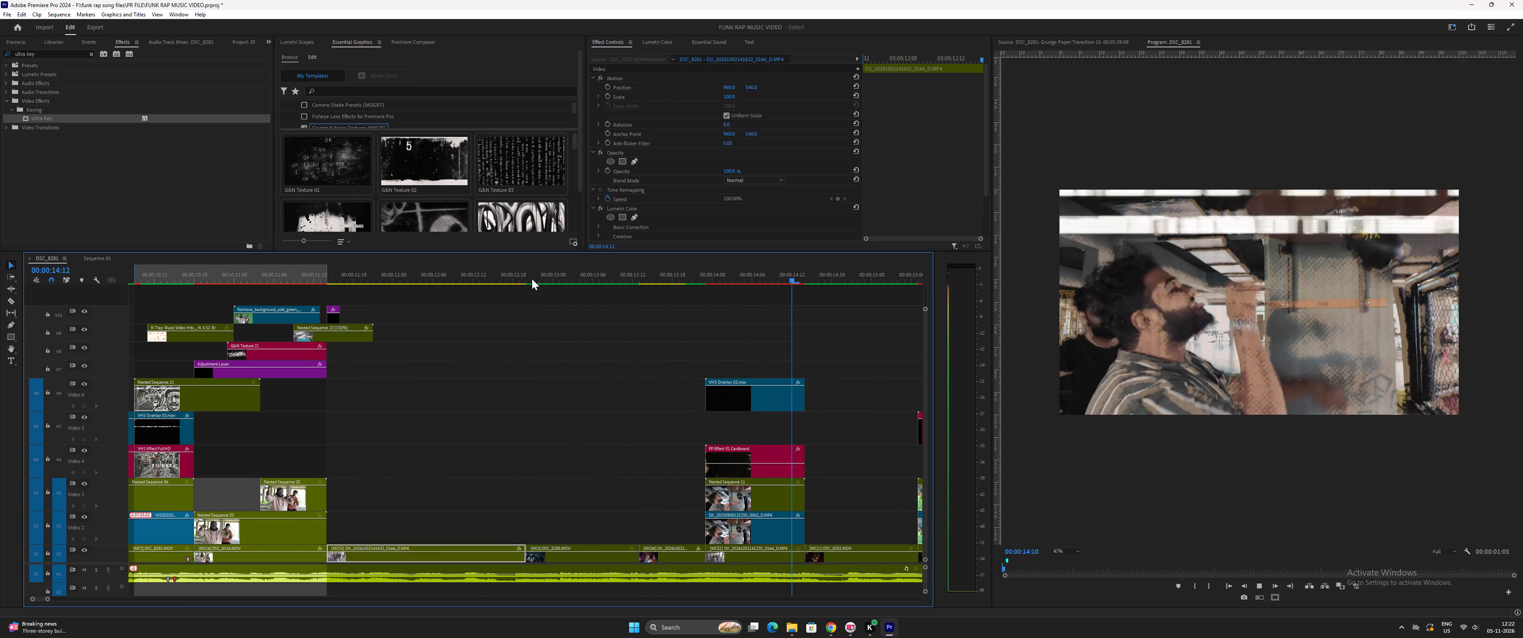
key(space)
key(minus)
Replay from 0:10:17 to examine the black-and-white section and the flash into the group shot.
click(359, 275)
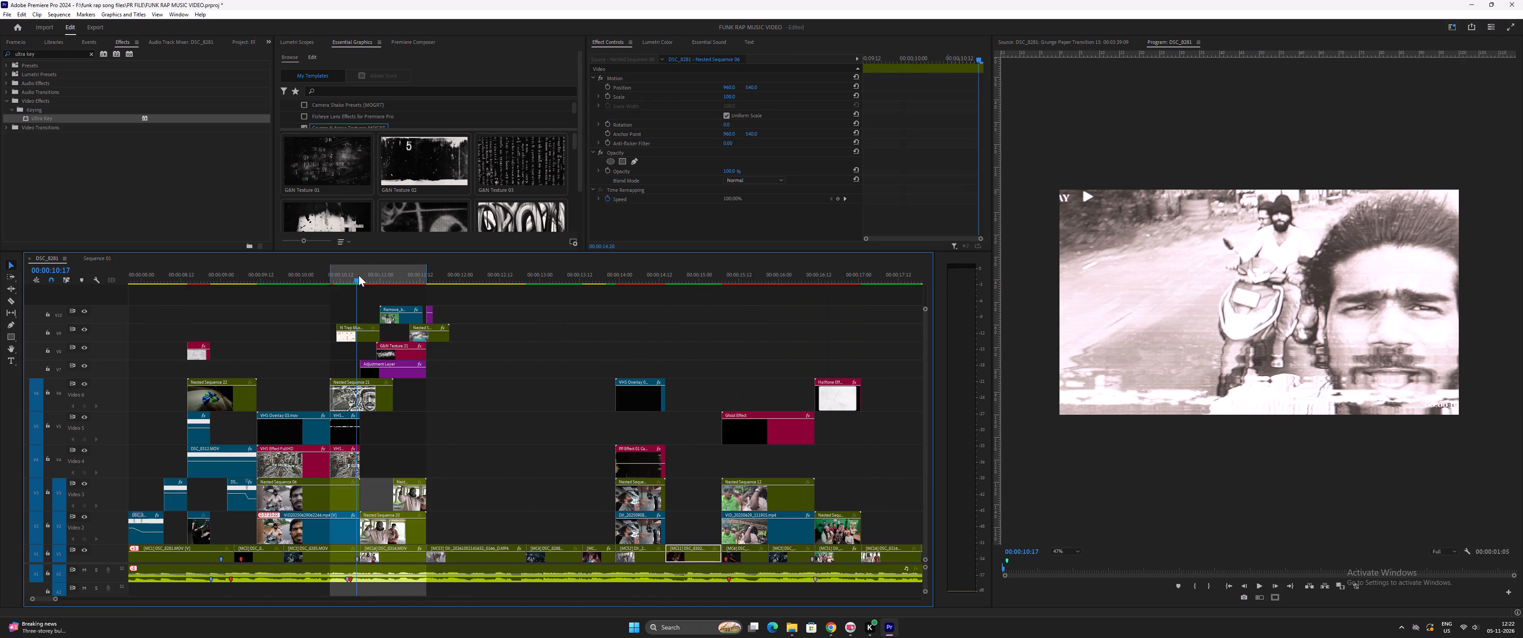
key(equal)
key(equal)
key(space)
key(minus)
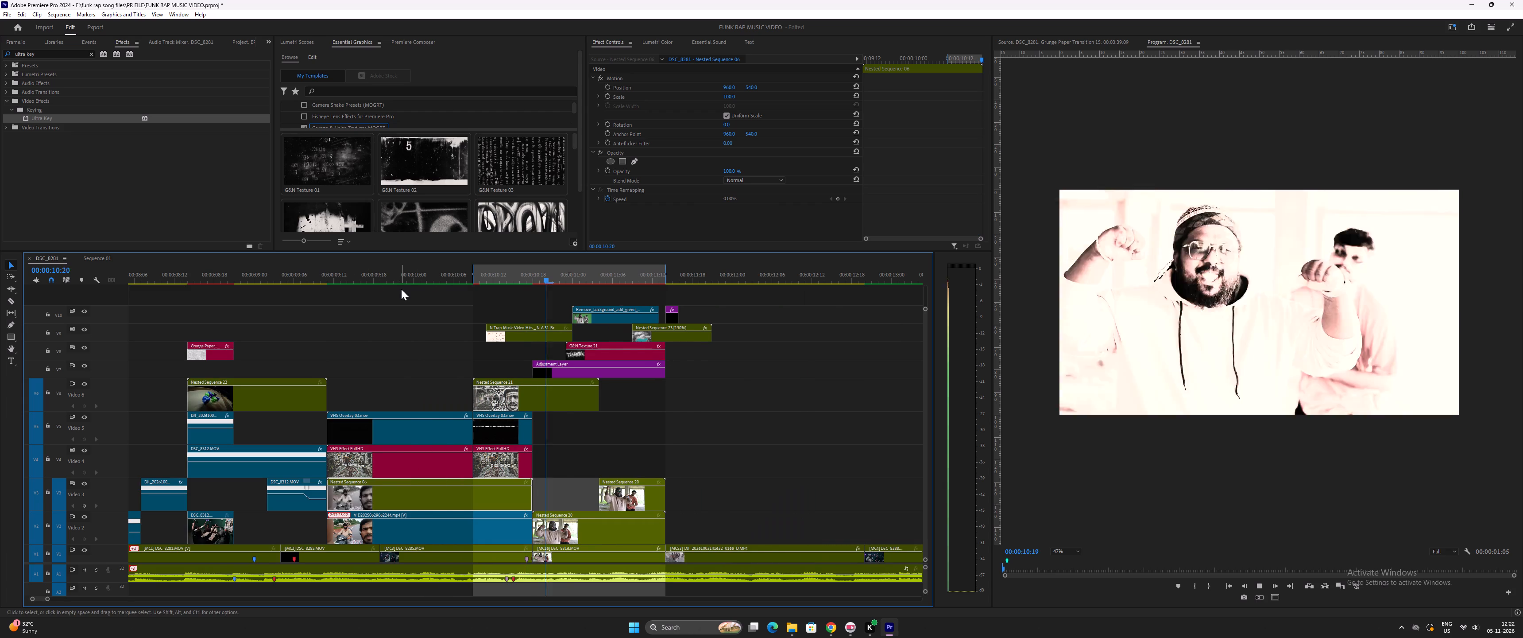
key(space)
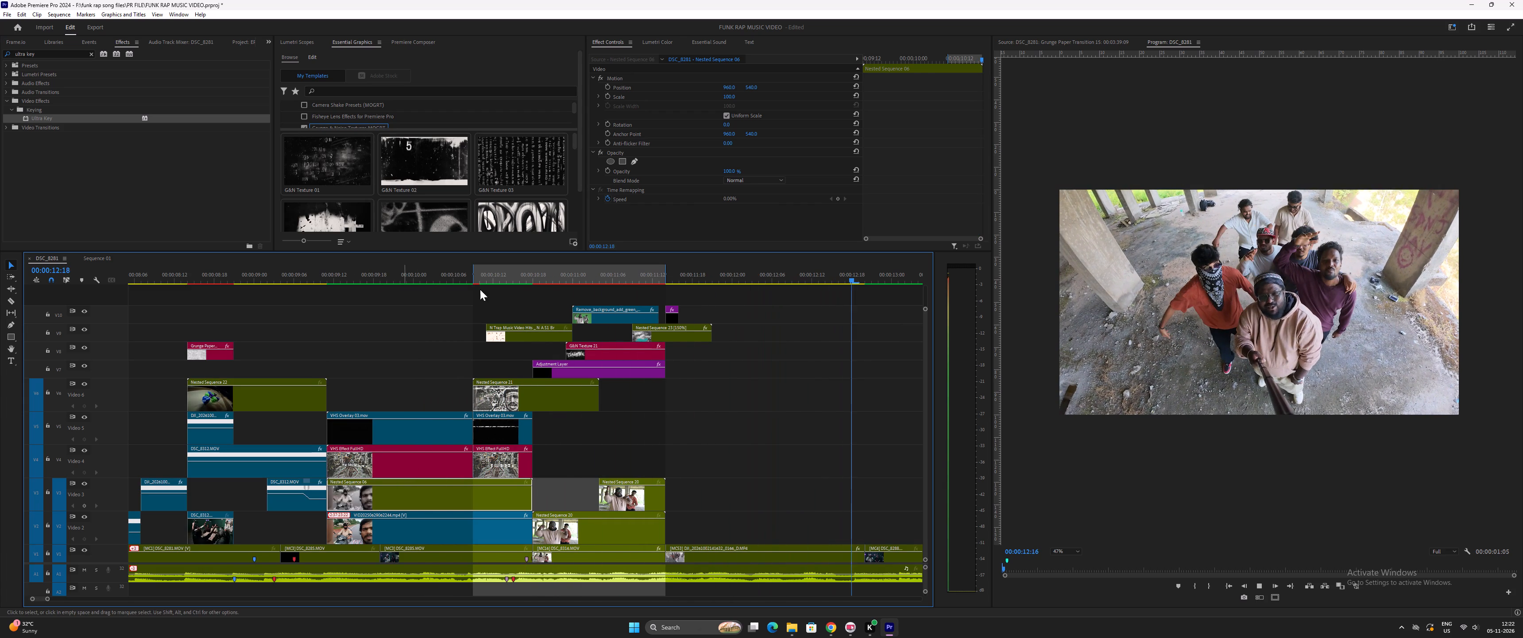
click(560, 271)
key(space)
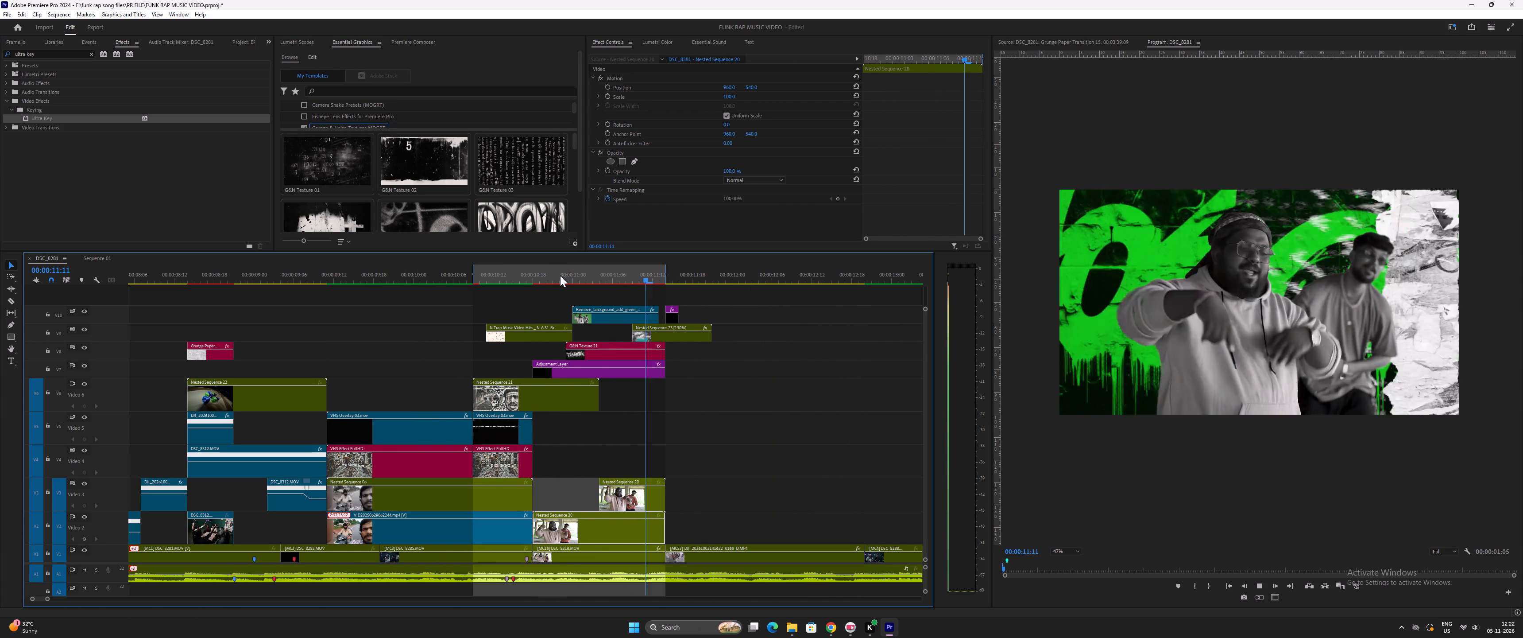
key(space)
Check the background-removed clip at 0:11:00 and play from 0:09:20 to examine the run of shots into the indoor duo shot.
click(576, 276)
key(equal)
key(equal)
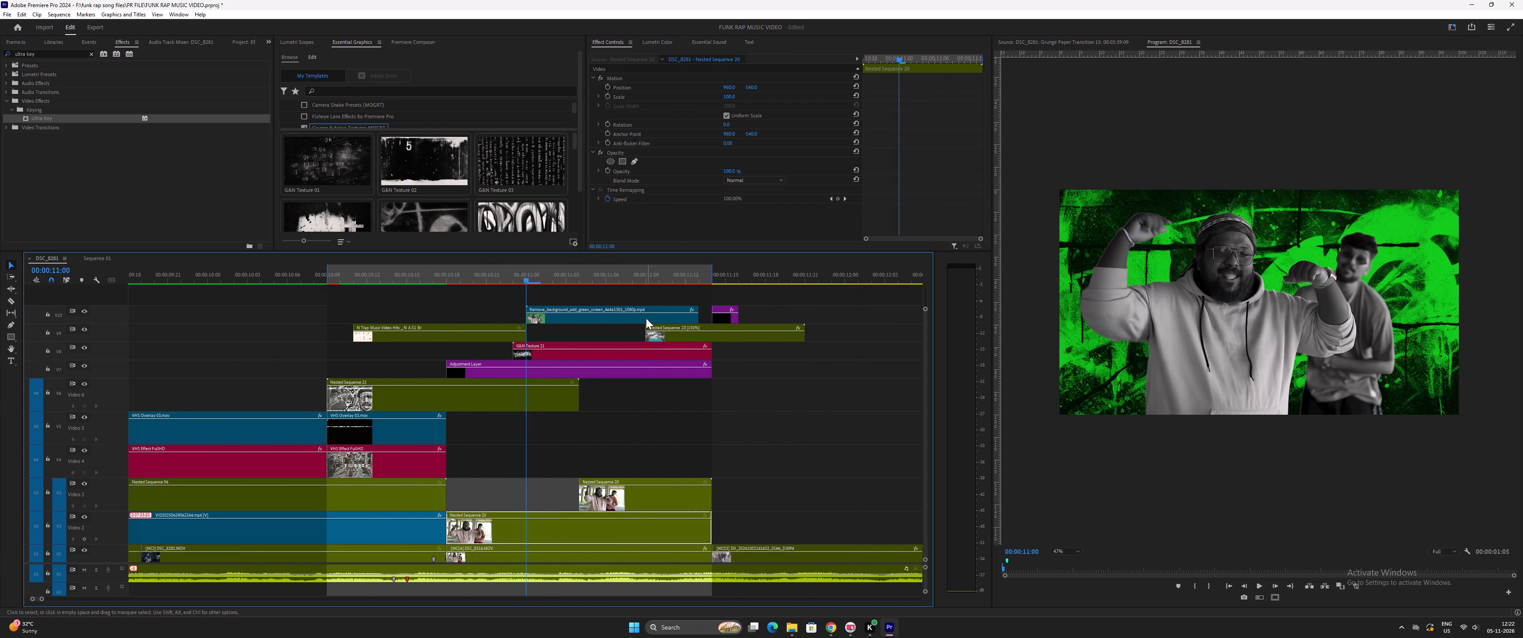
click(646, 318)
key(minus)
key(minus)
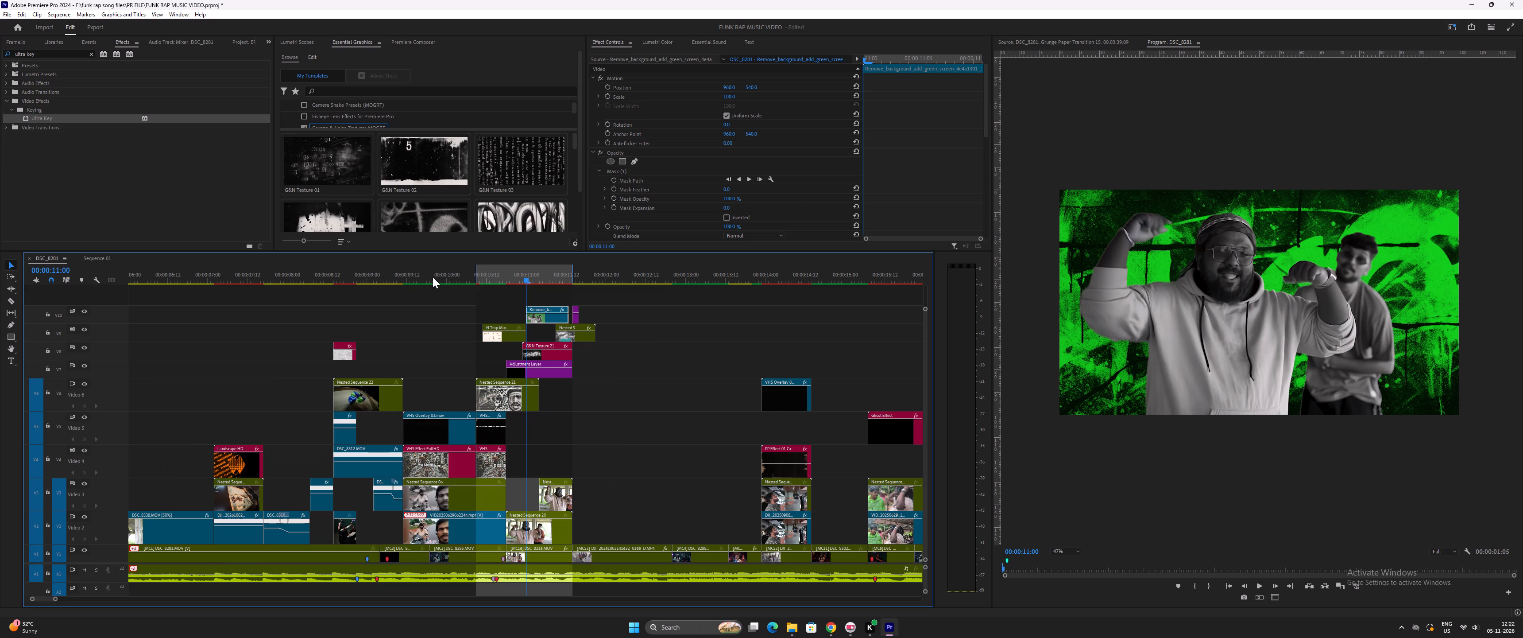
click(434, 276)
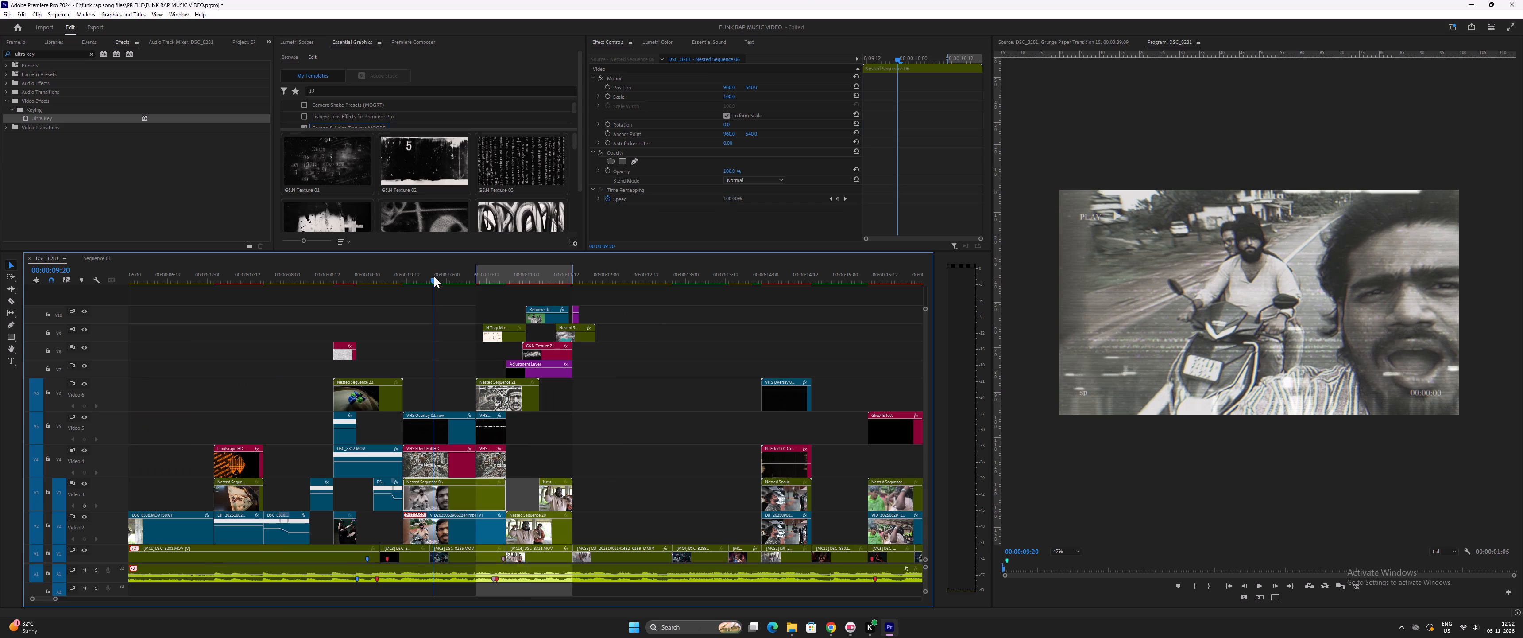
key(space)
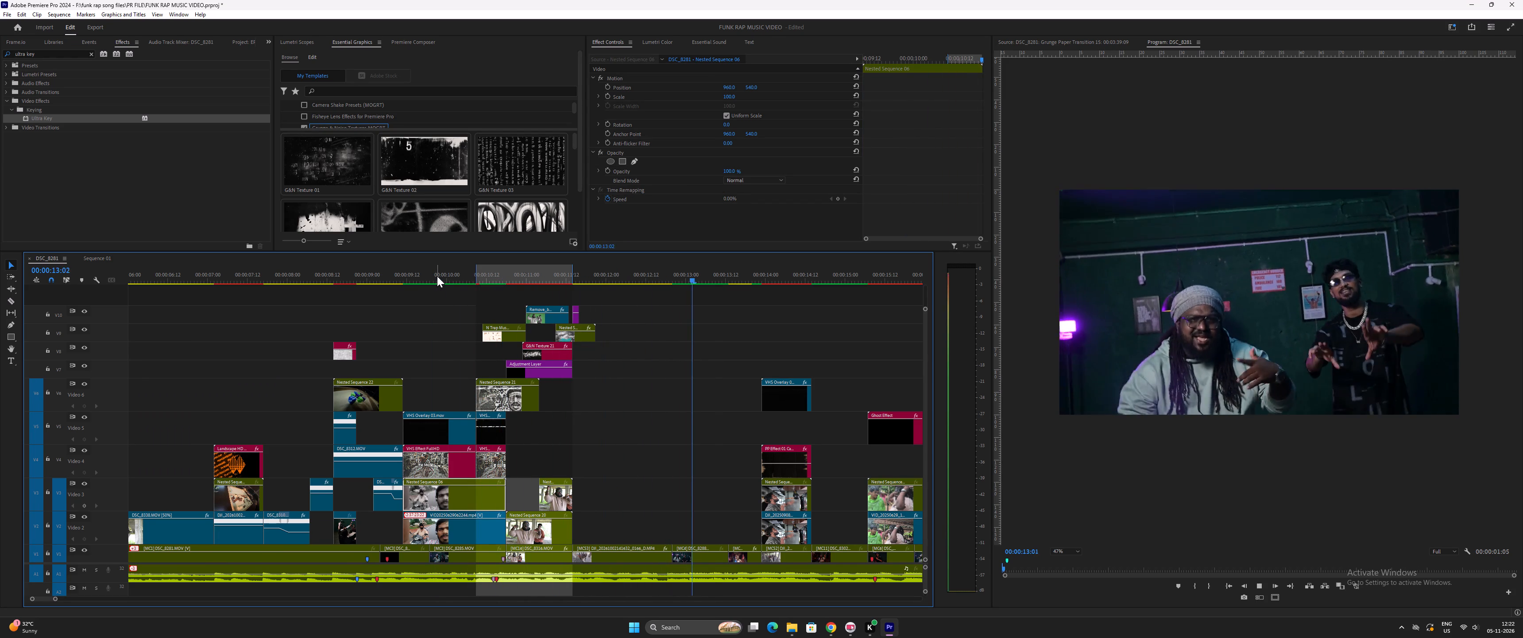
key(space)
Duplicate the two-frame Hard Mix adjustment layer onto the track just above the main footage, straddling the cut into the indoor duo shot at 0:12:20.
click(603, 272)
key(space)
key(equal)
key(equal)
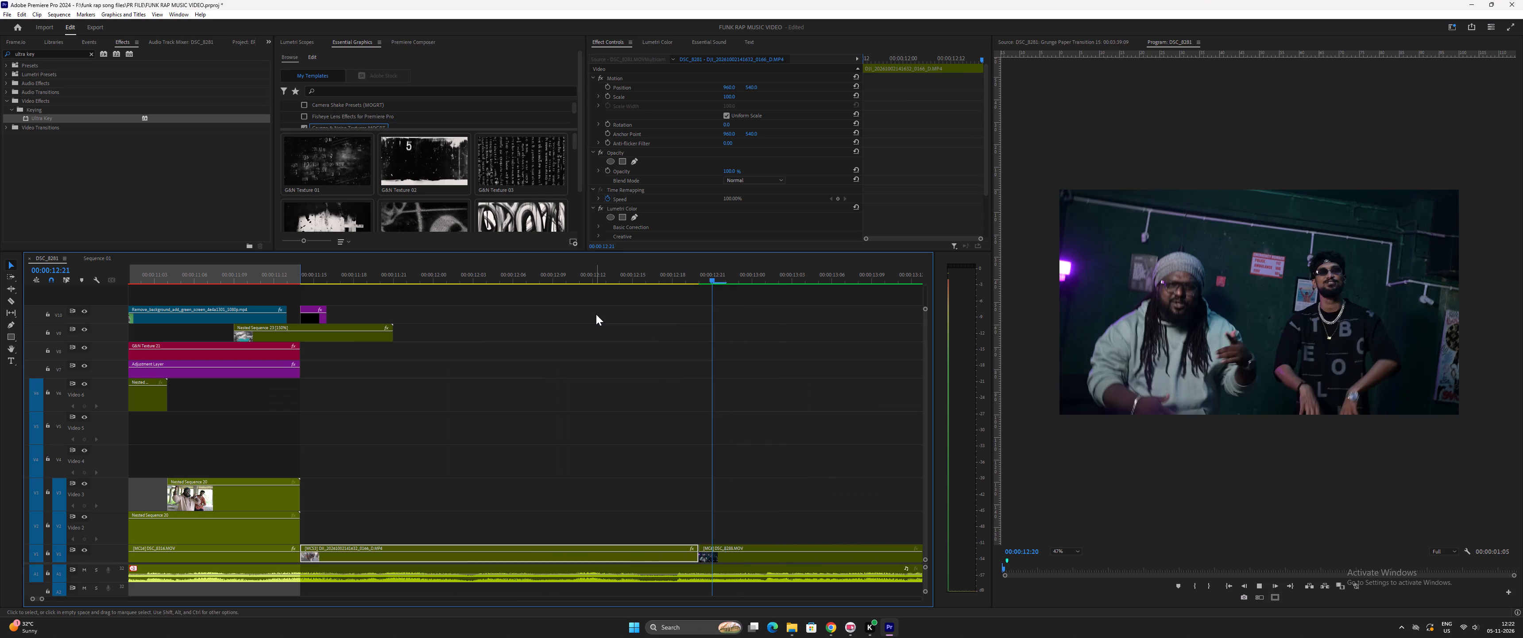
key(space)
click(705, 277)
key(minus)
key(equal)
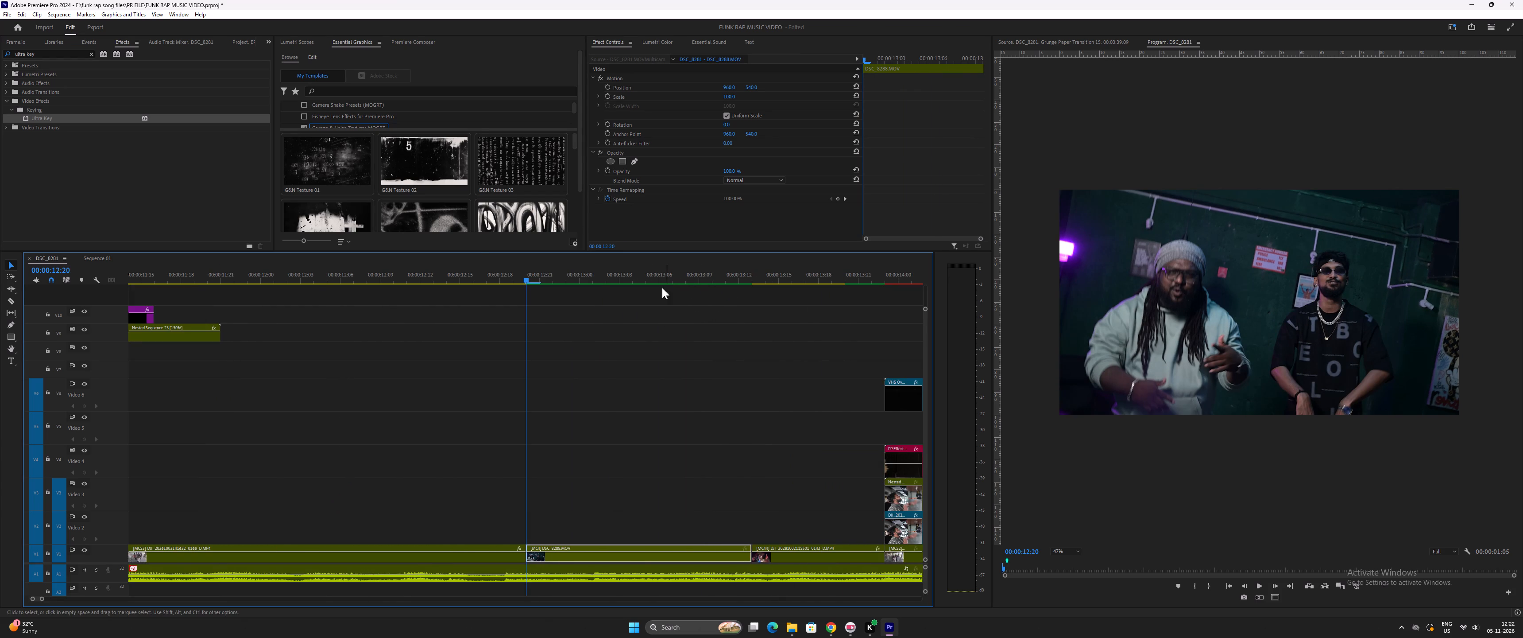
key(minus)
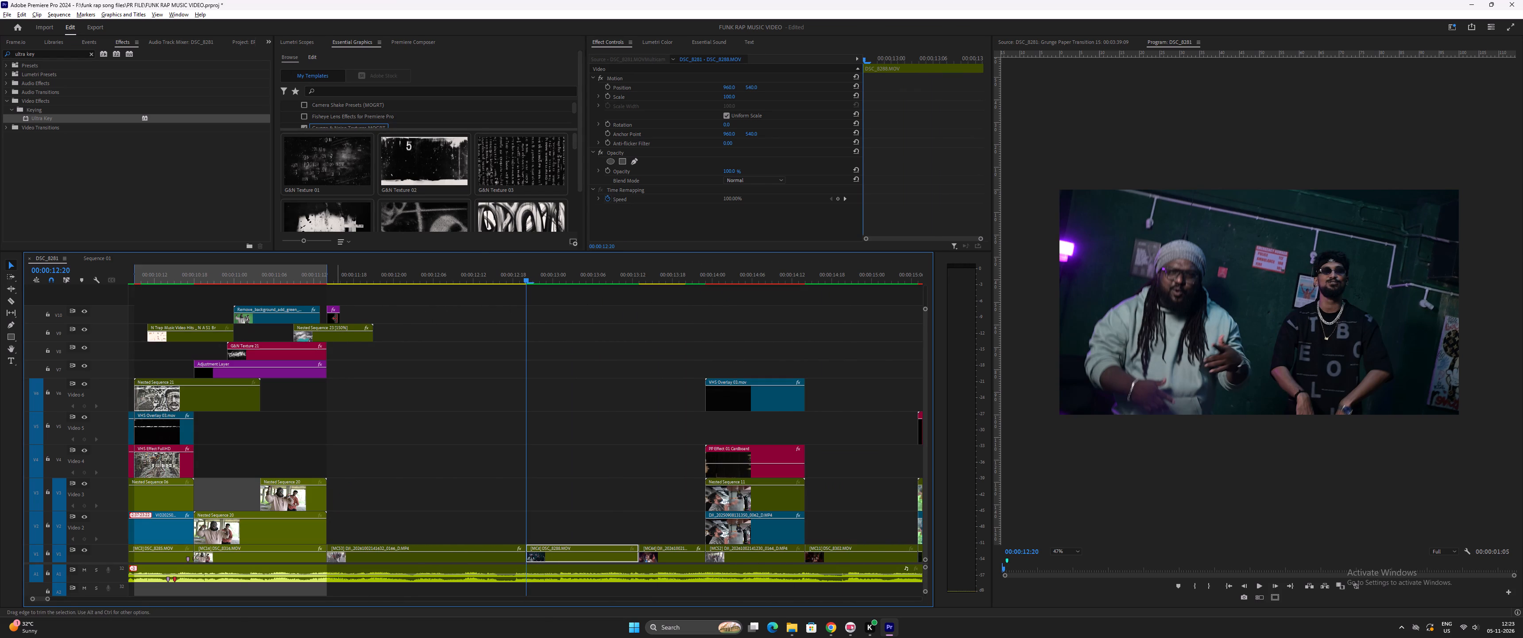
alt+drag(335, 318, 532, 523)
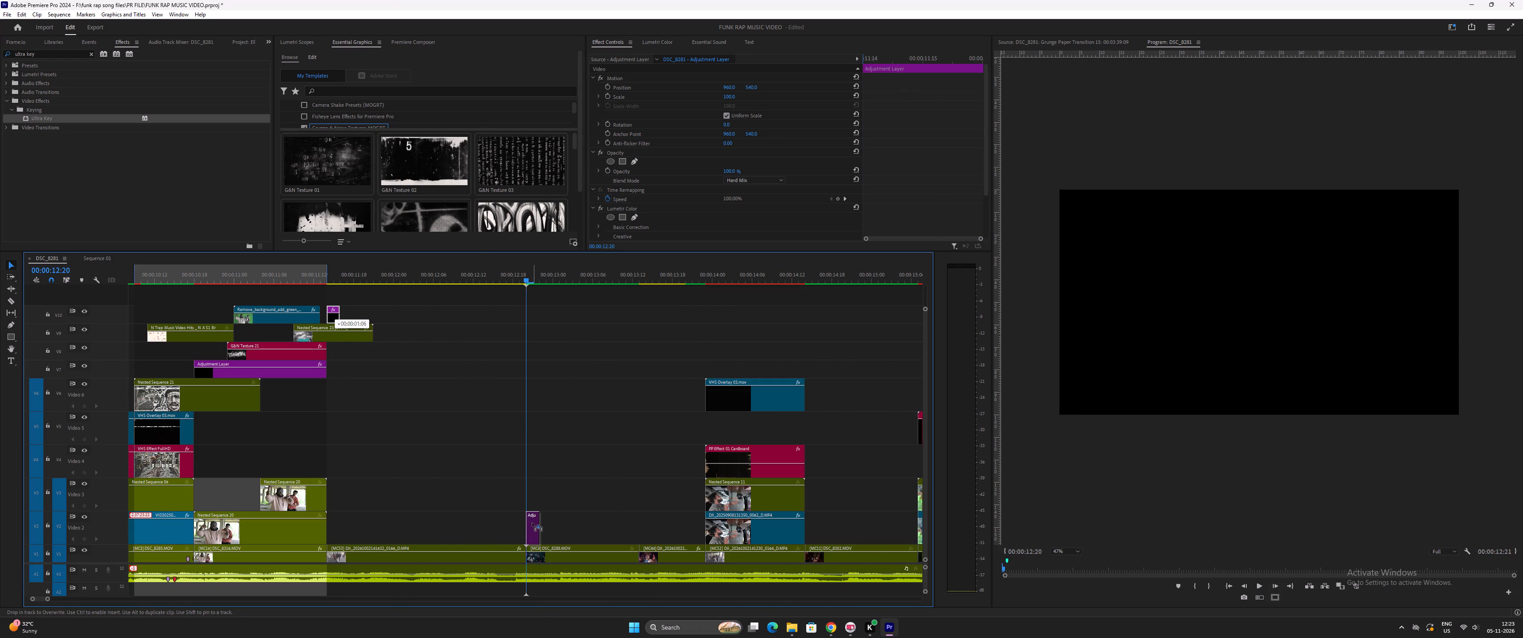
alt+drag(532, 523, 527, 521)
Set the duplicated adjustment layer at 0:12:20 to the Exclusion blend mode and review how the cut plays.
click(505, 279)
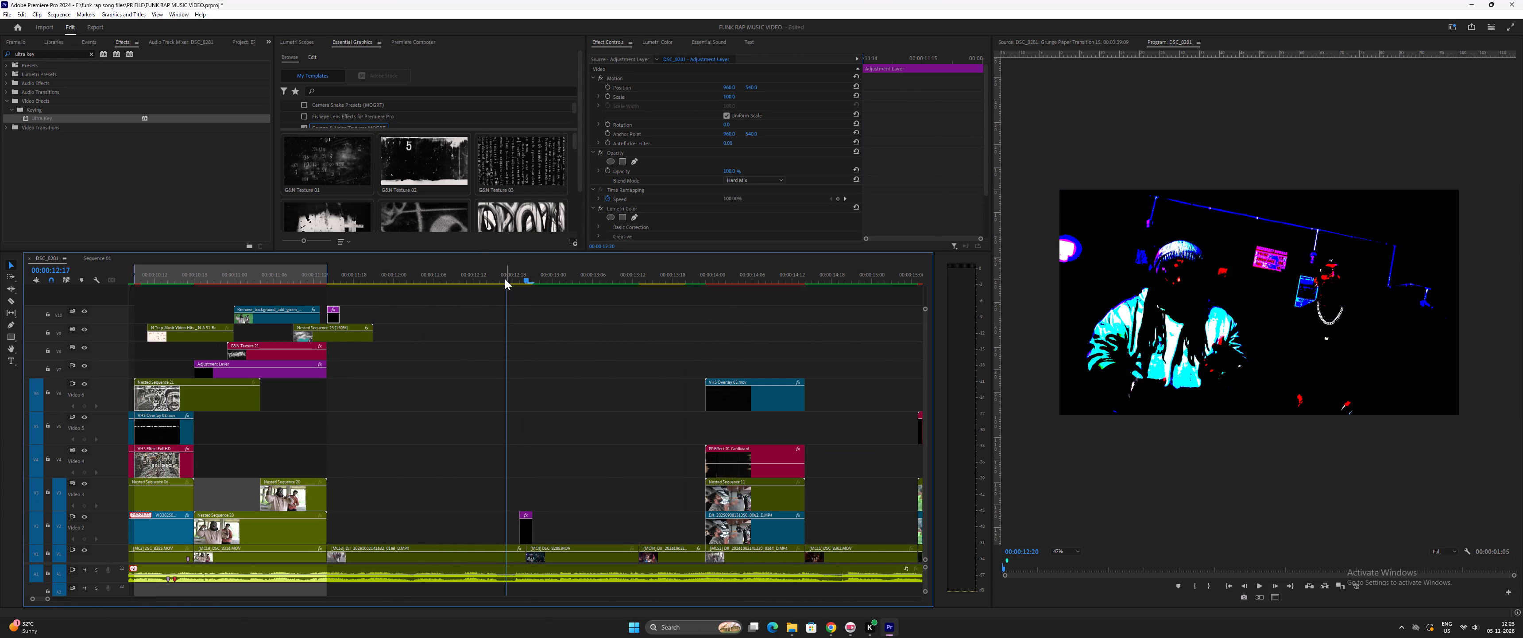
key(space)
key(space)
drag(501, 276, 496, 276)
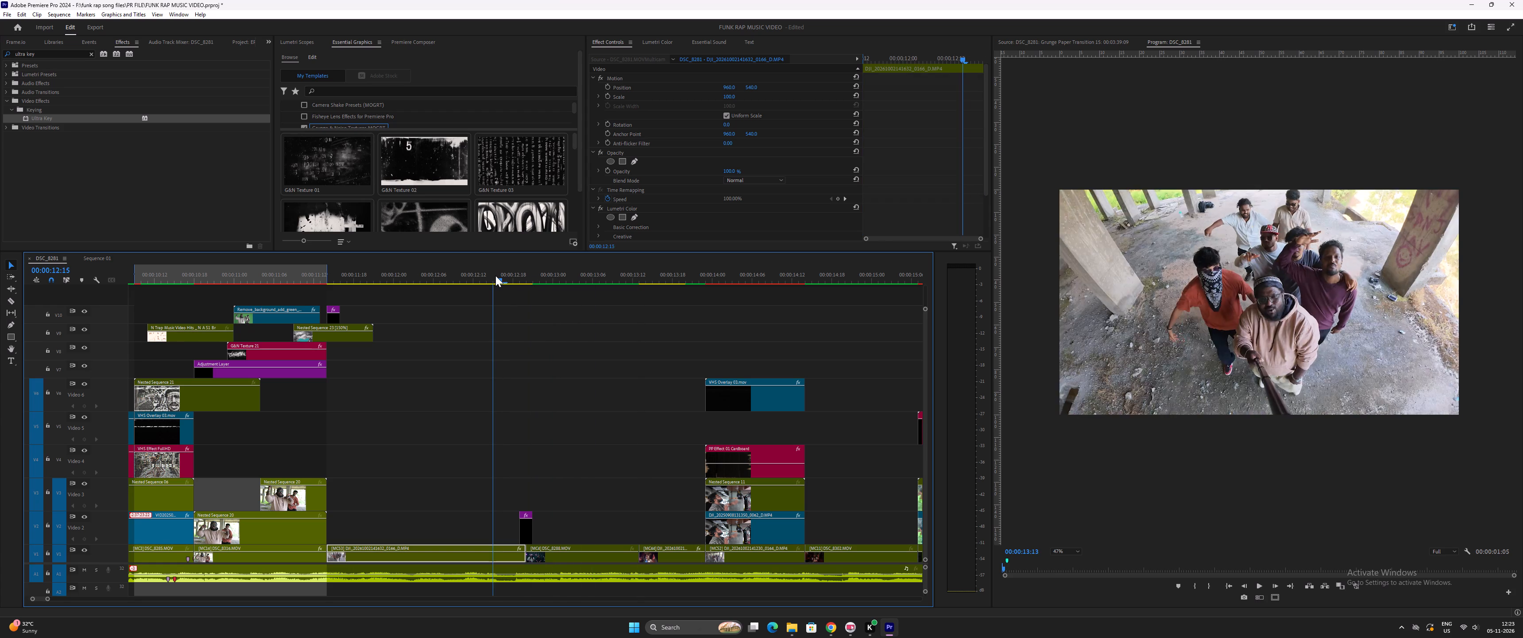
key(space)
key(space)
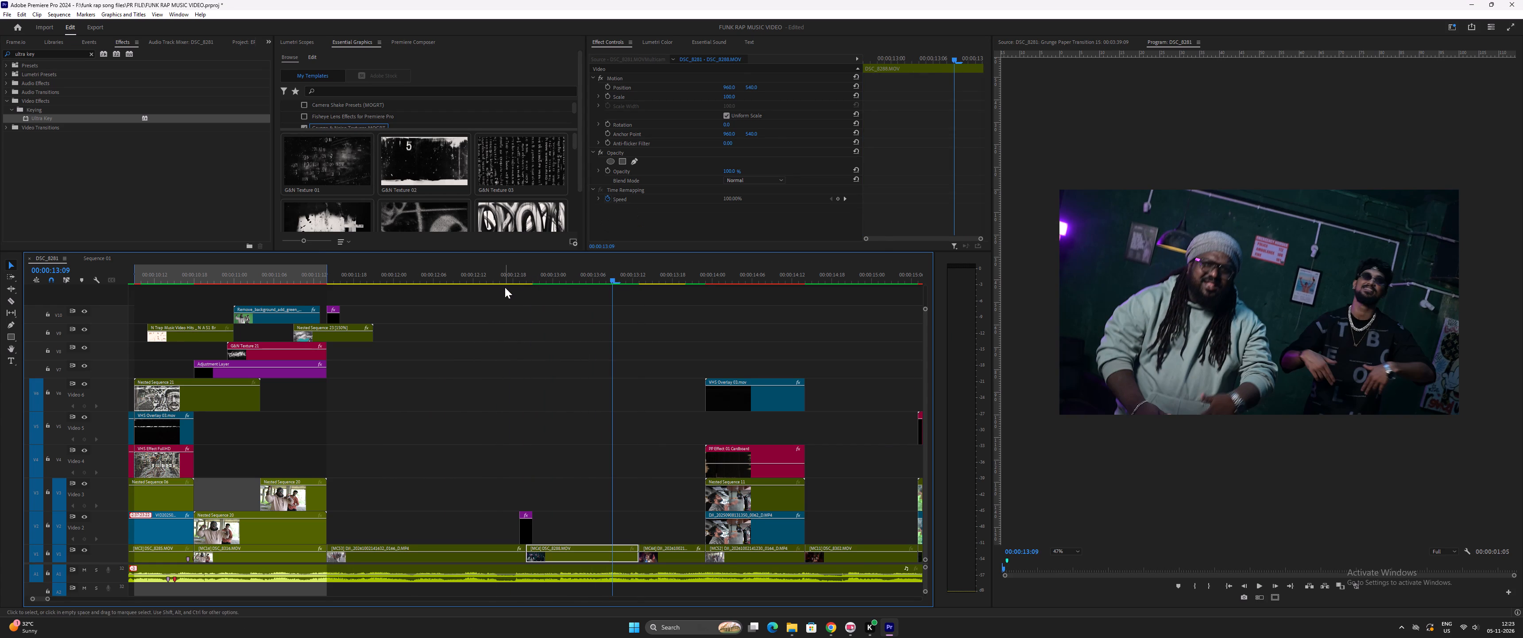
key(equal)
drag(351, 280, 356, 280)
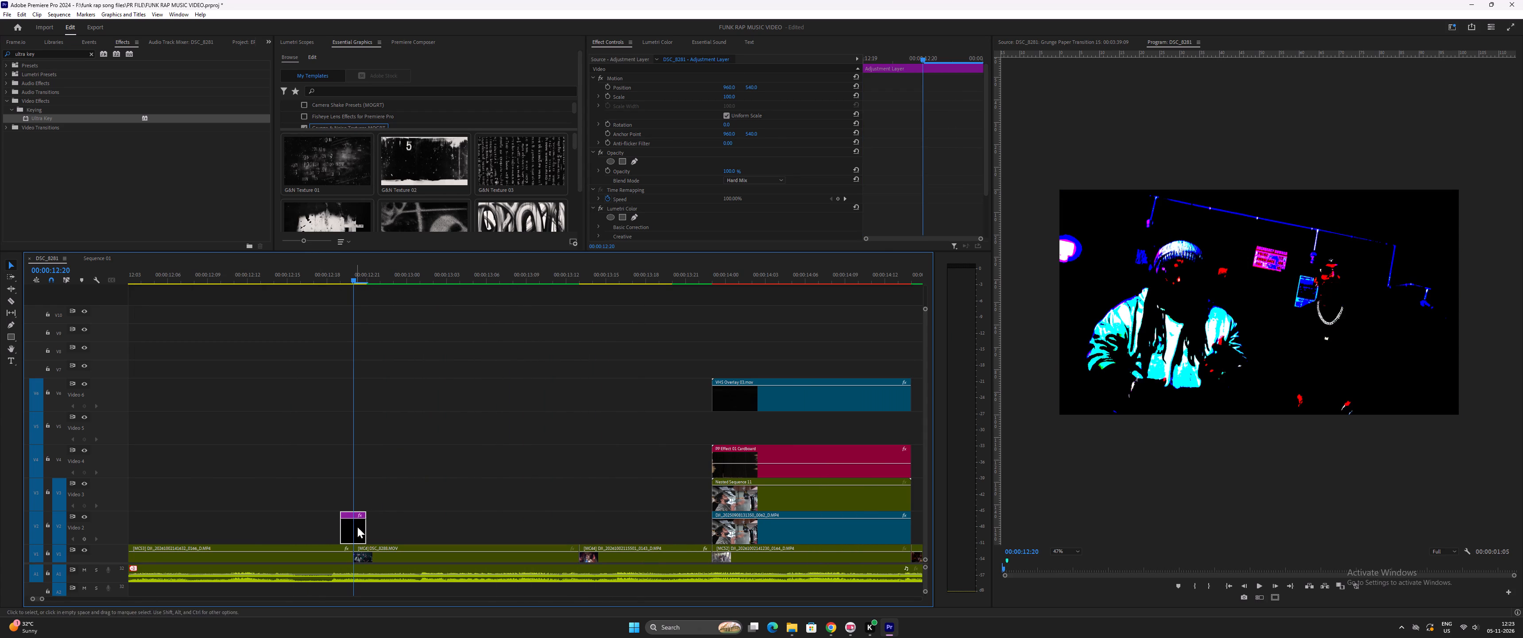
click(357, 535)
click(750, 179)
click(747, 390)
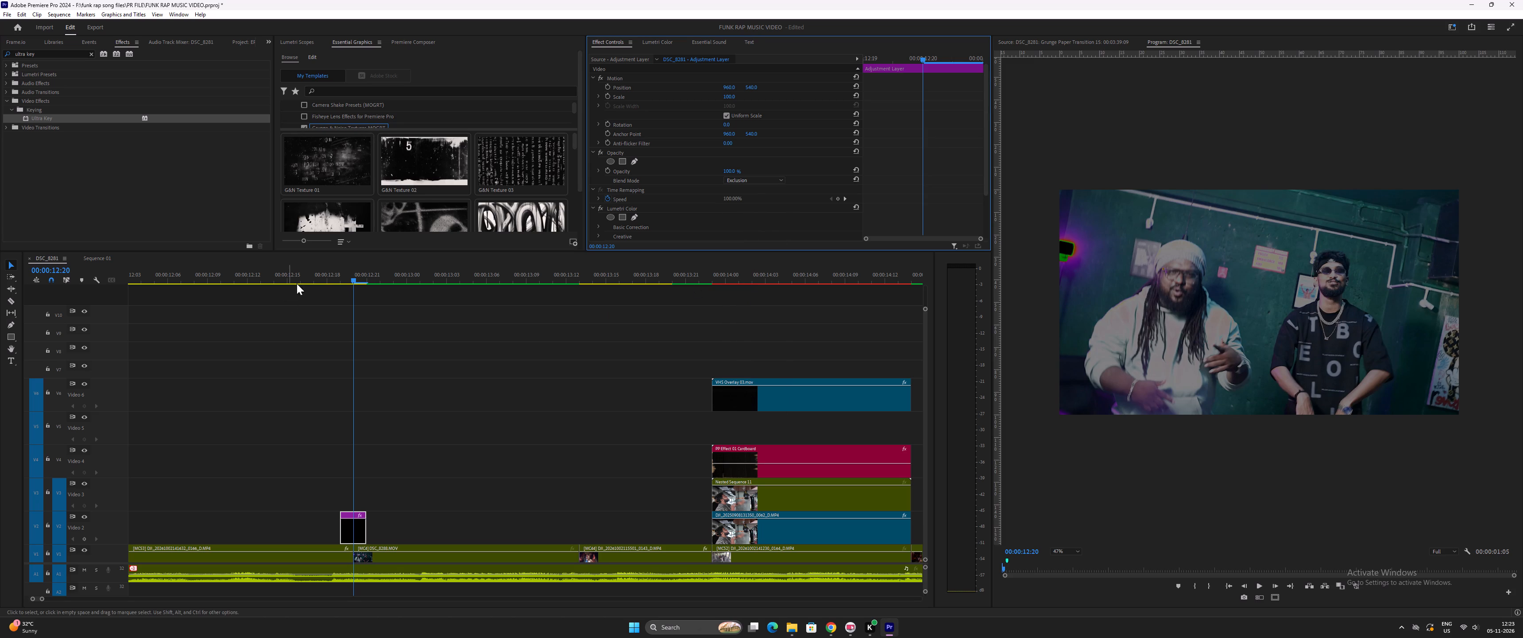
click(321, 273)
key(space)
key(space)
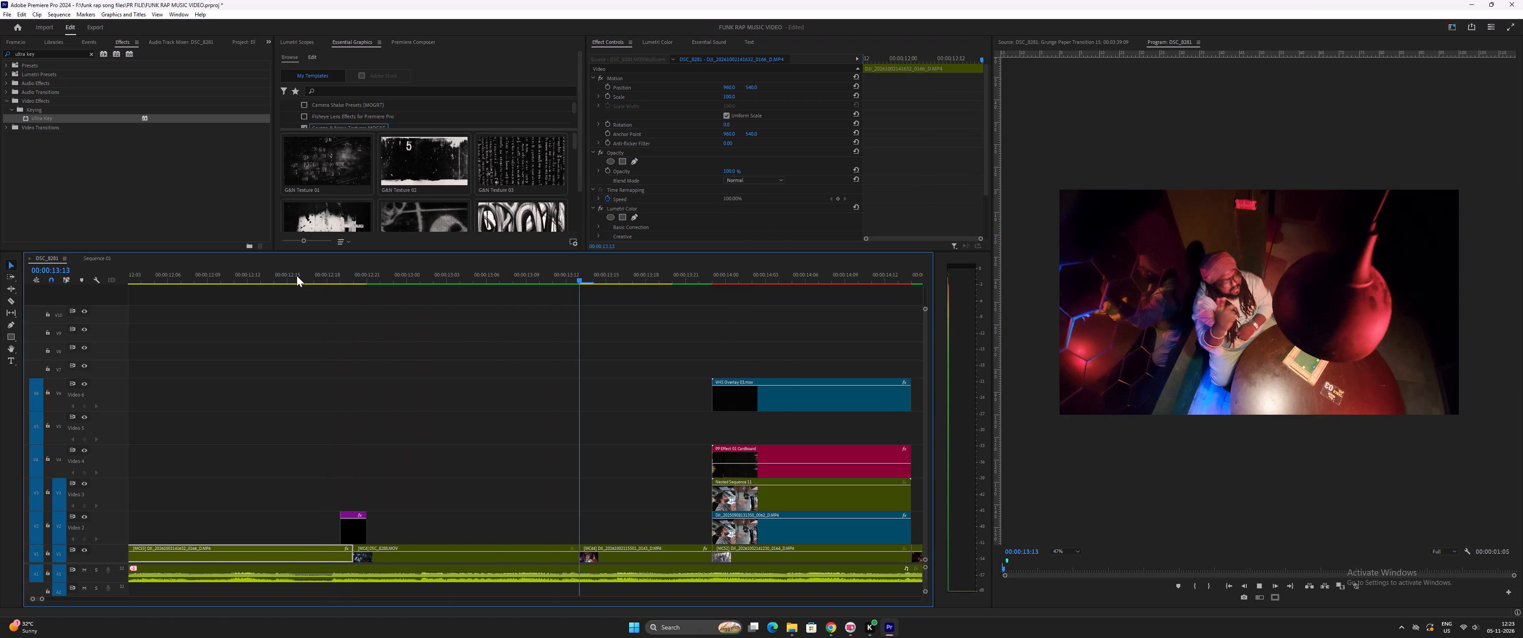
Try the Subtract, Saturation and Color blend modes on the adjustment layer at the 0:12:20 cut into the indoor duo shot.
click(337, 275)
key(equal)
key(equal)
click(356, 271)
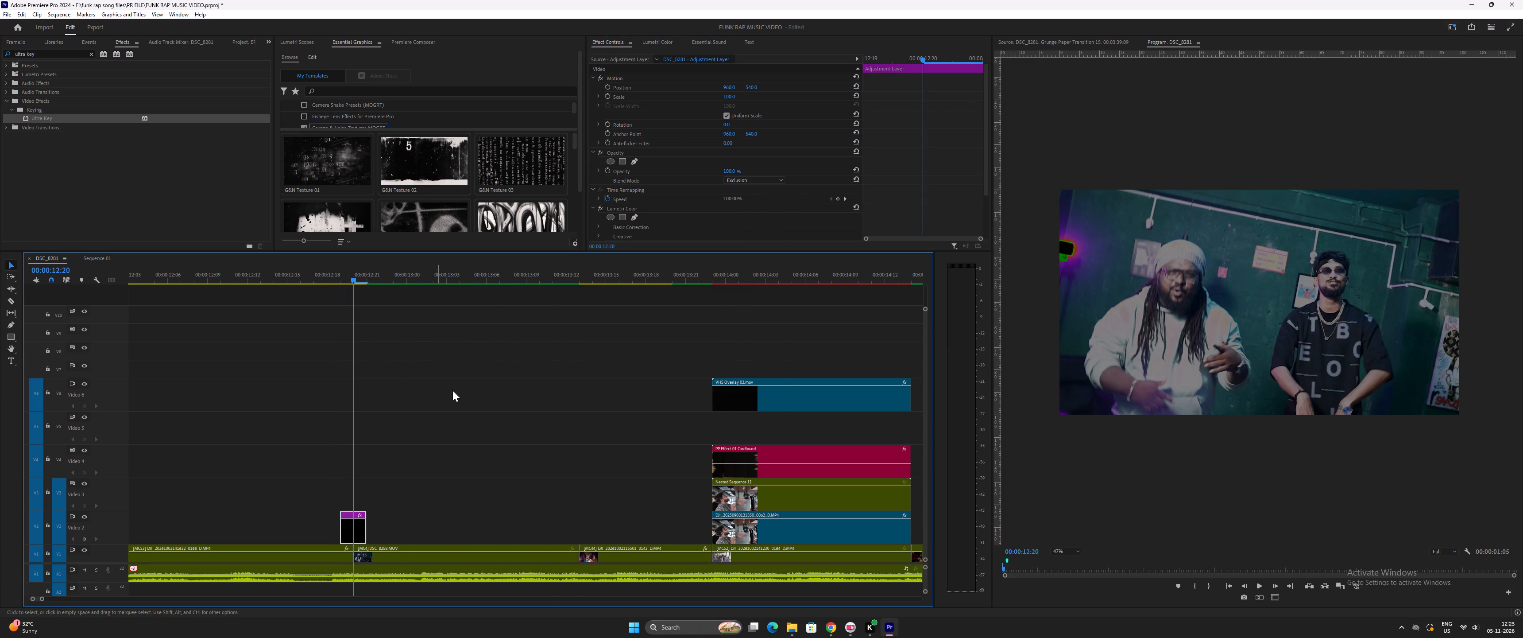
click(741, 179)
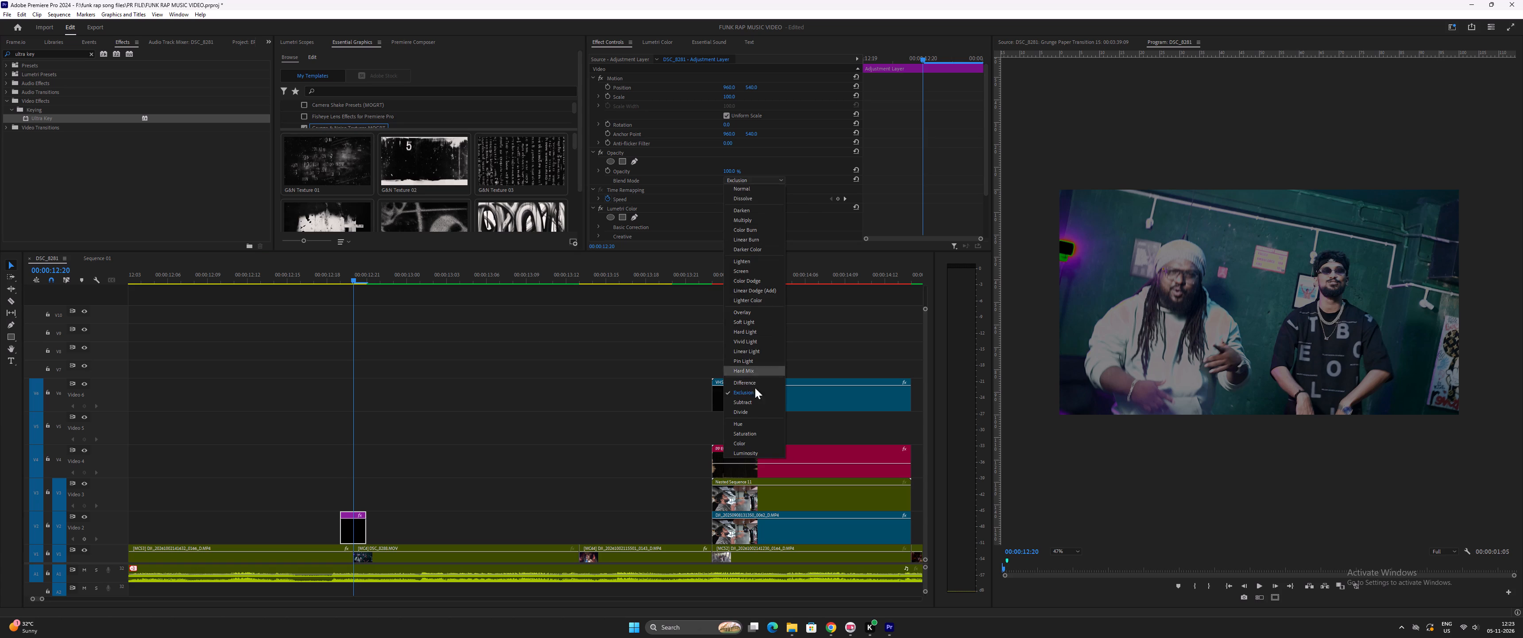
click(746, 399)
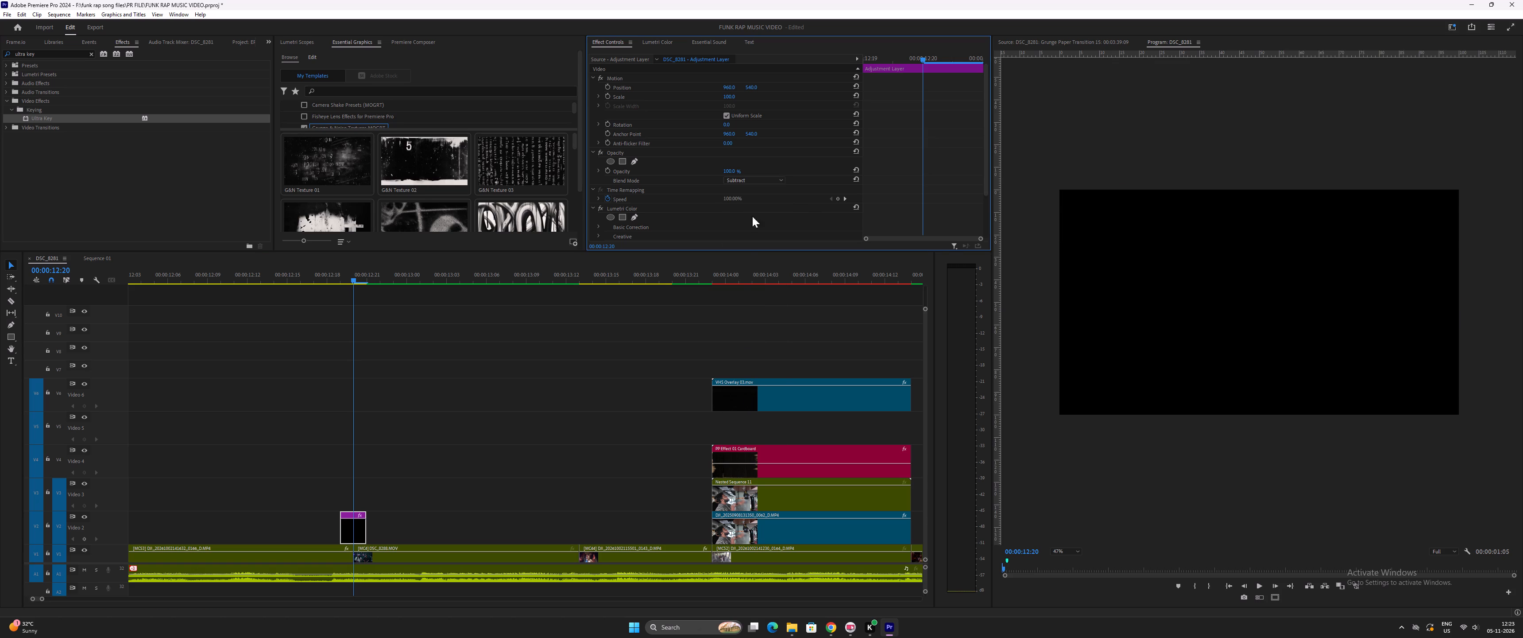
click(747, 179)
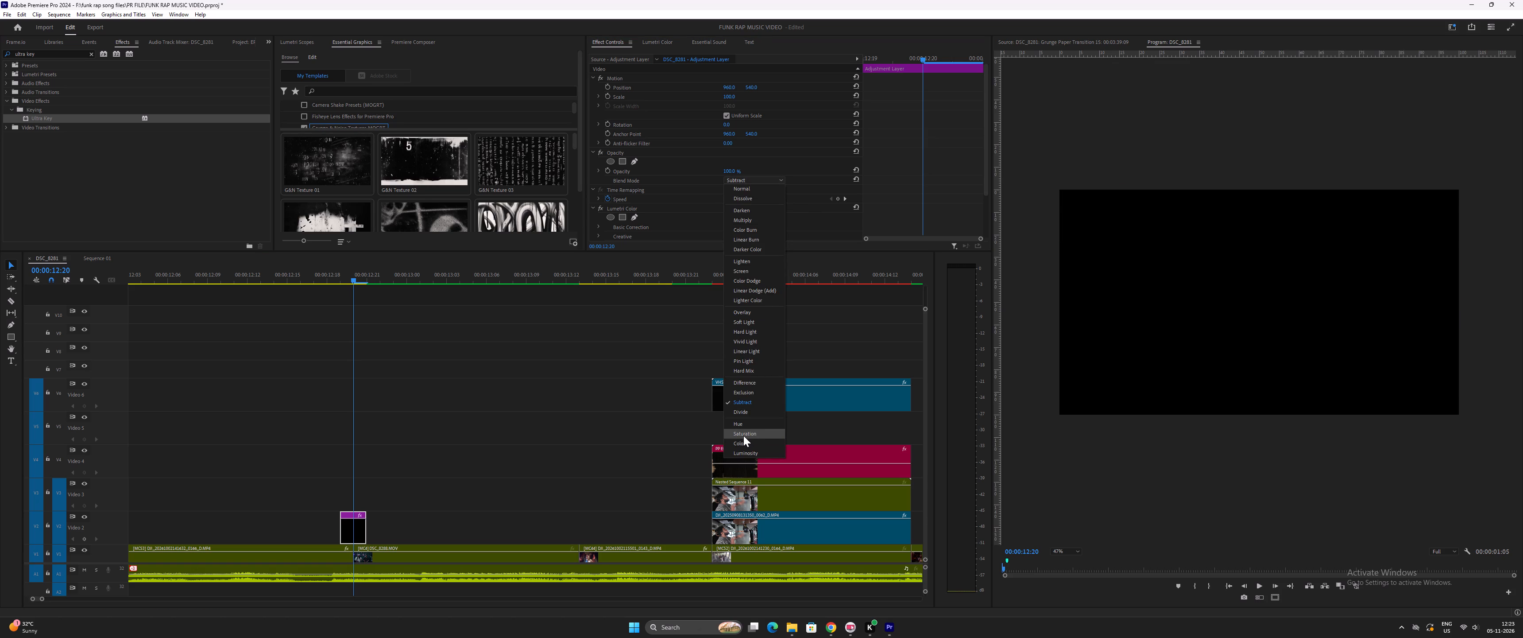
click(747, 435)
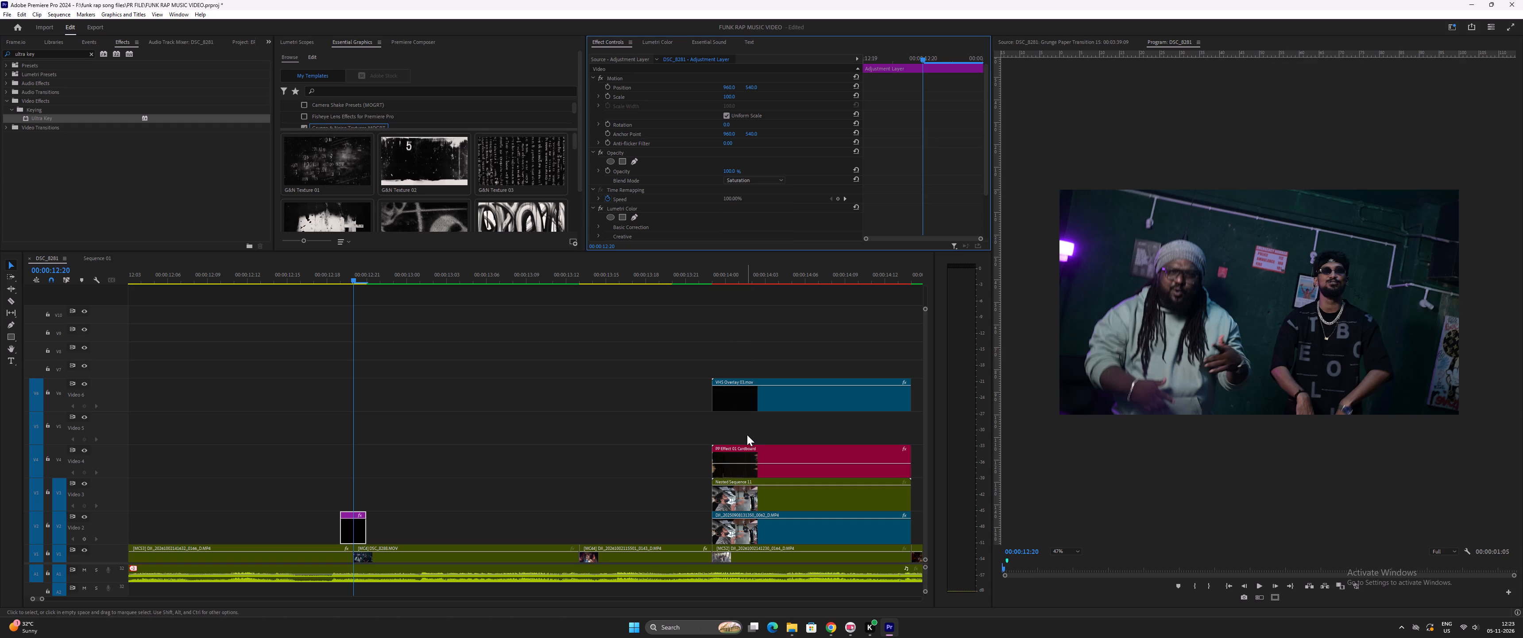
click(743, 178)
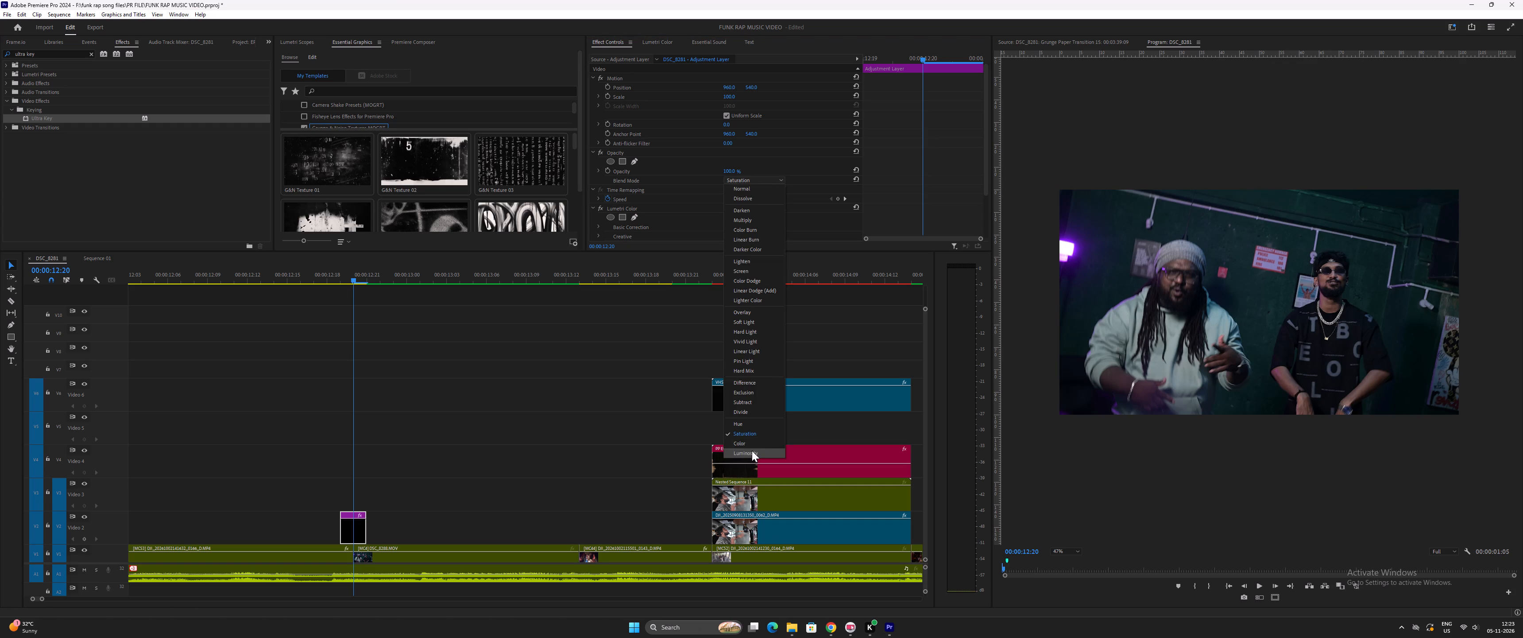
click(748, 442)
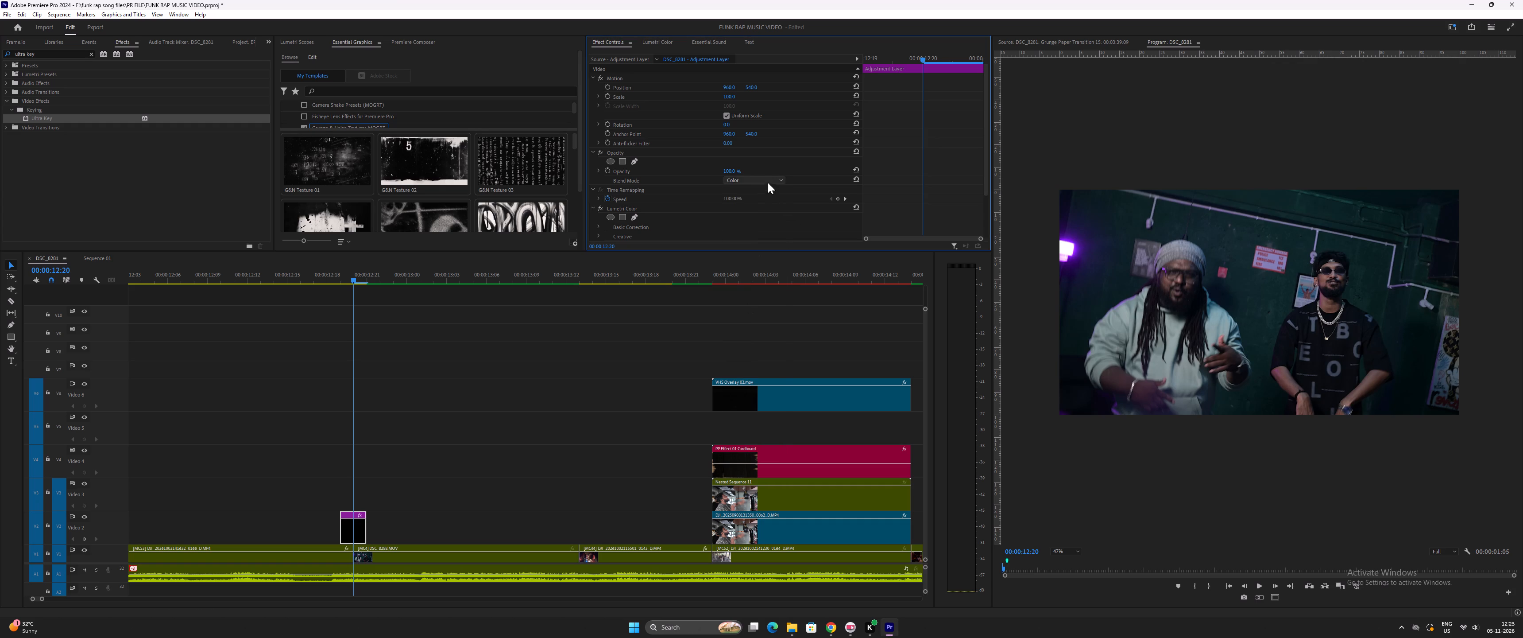
Set the adjustment layer at 0:12:20 to the Linear Dodge (Add) blend mode and review how the cut plays.
click(768, 181)
scroll(758, 226, up, 3)
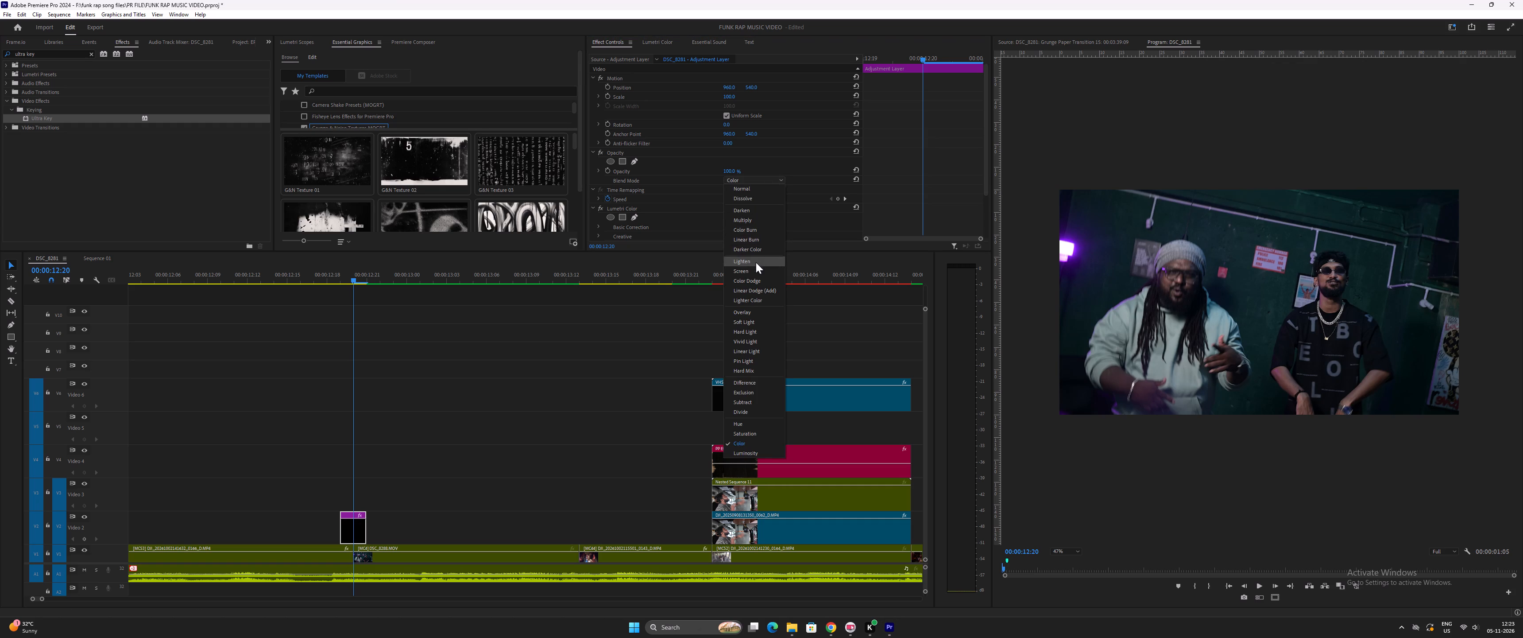
click(752, 288)
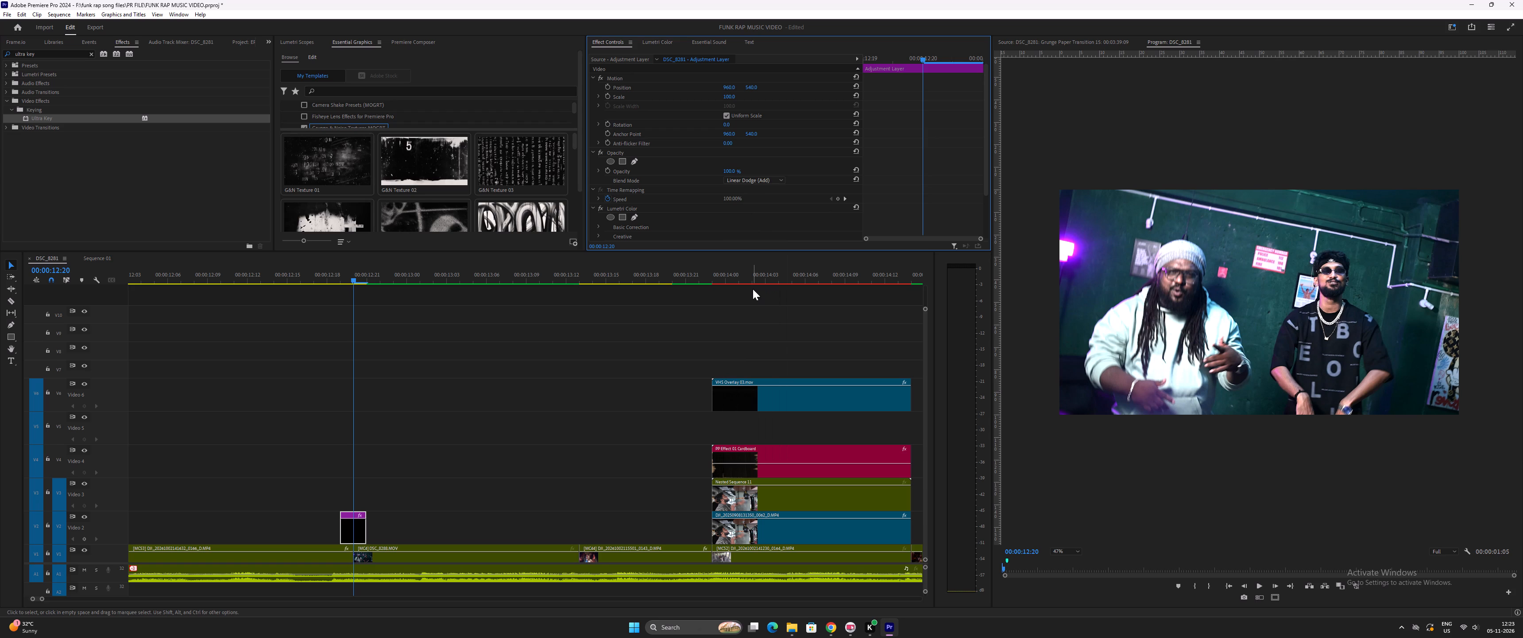
click(316, 274)
key(space)
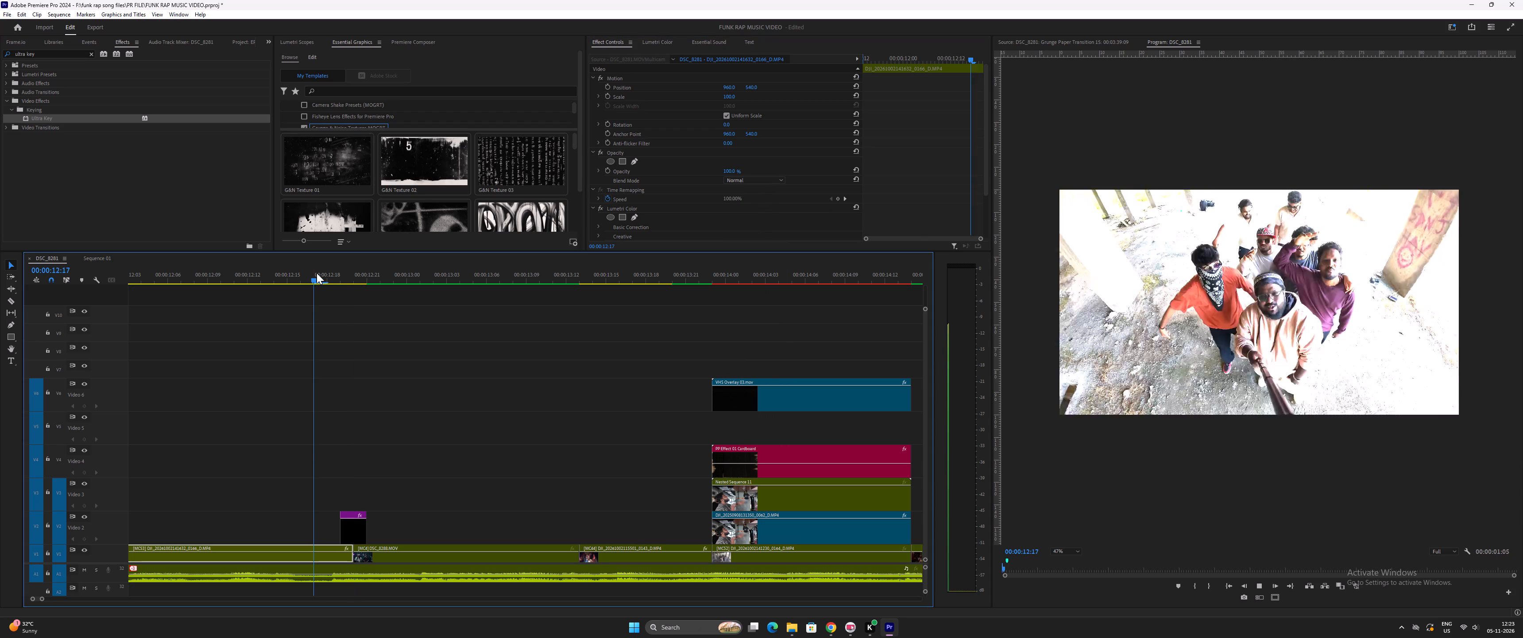
key(space)
key(minus)
key(minus)
drag(499, 279, 402, 292)
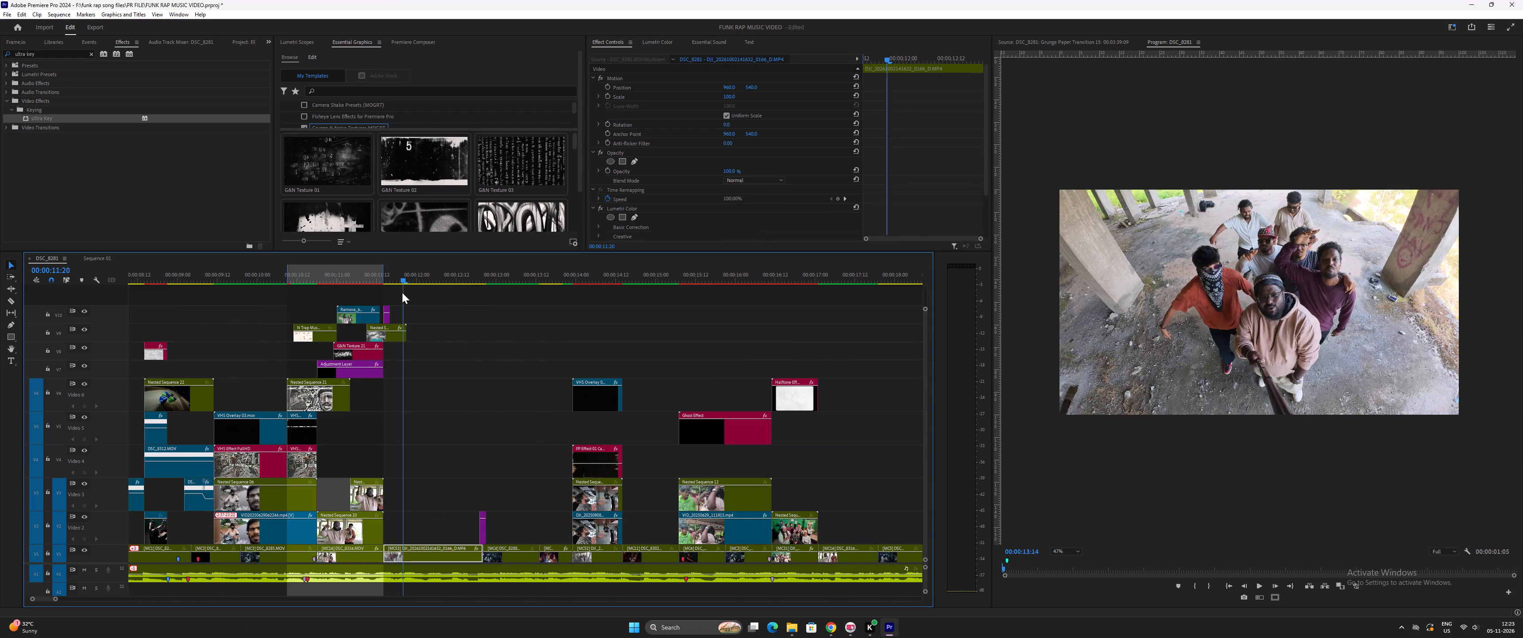
drag(402, 292, 402, 292)
key(space)
text(=)
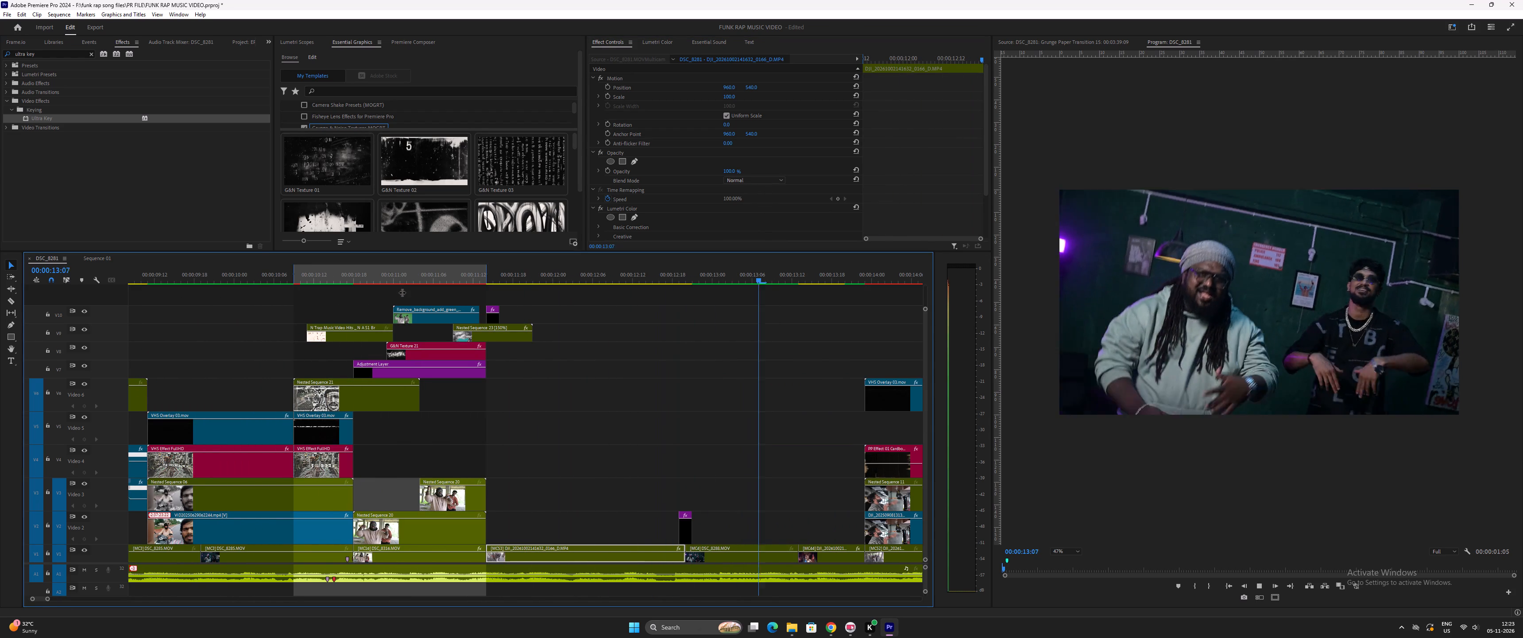
key(space)
Place one-frame copies of the Linear Dodge (Add) adjustment layer on its track, one shortly after and one shortly before the original at the cut.
click(689, 276)
key(equal)
key(equal)
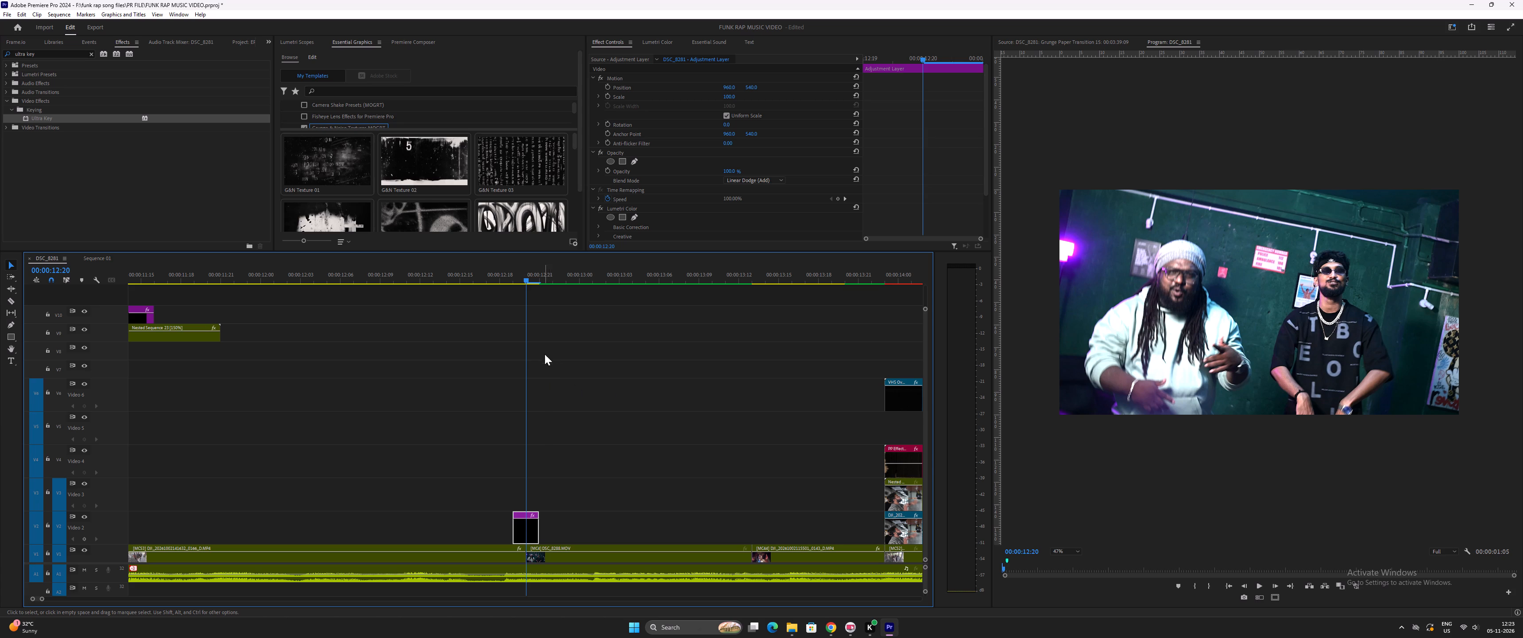
alt+drag(530, 531, 569, 527)
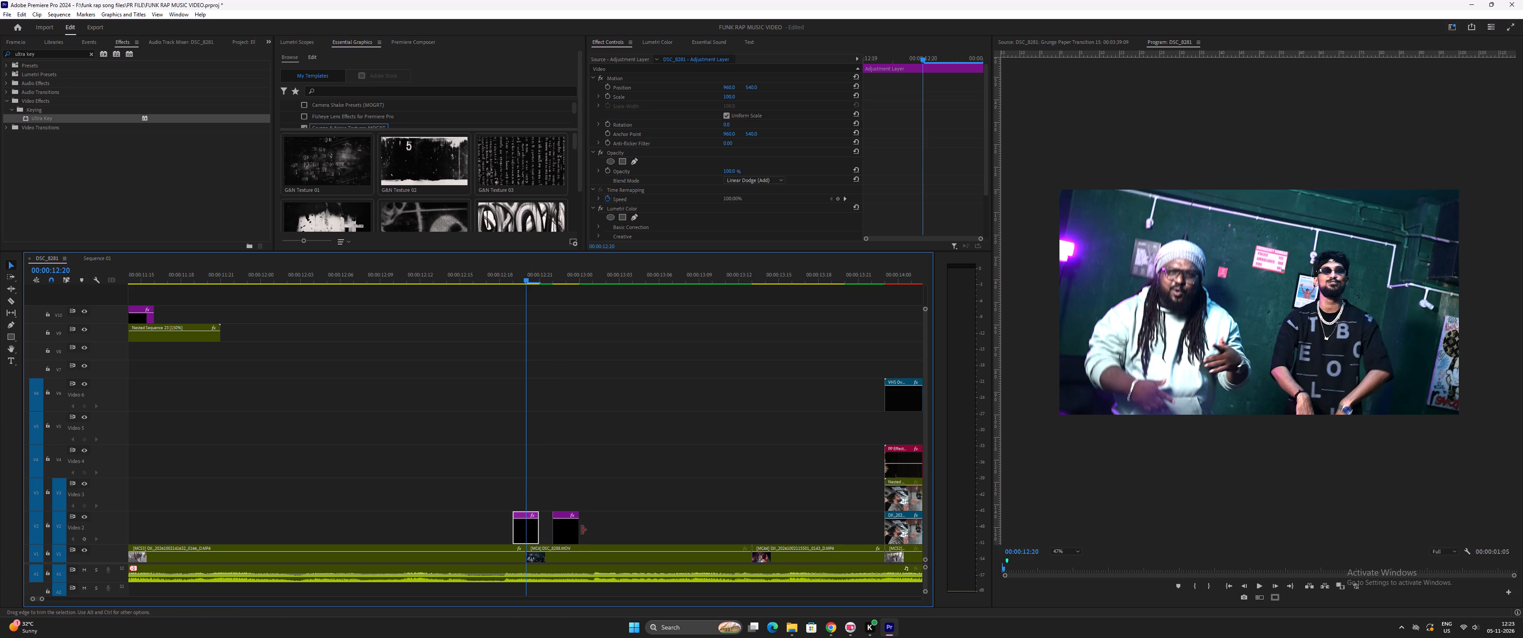
drag(577, 530, 560, 528)
alt+drag(561, 536, 470, 529)
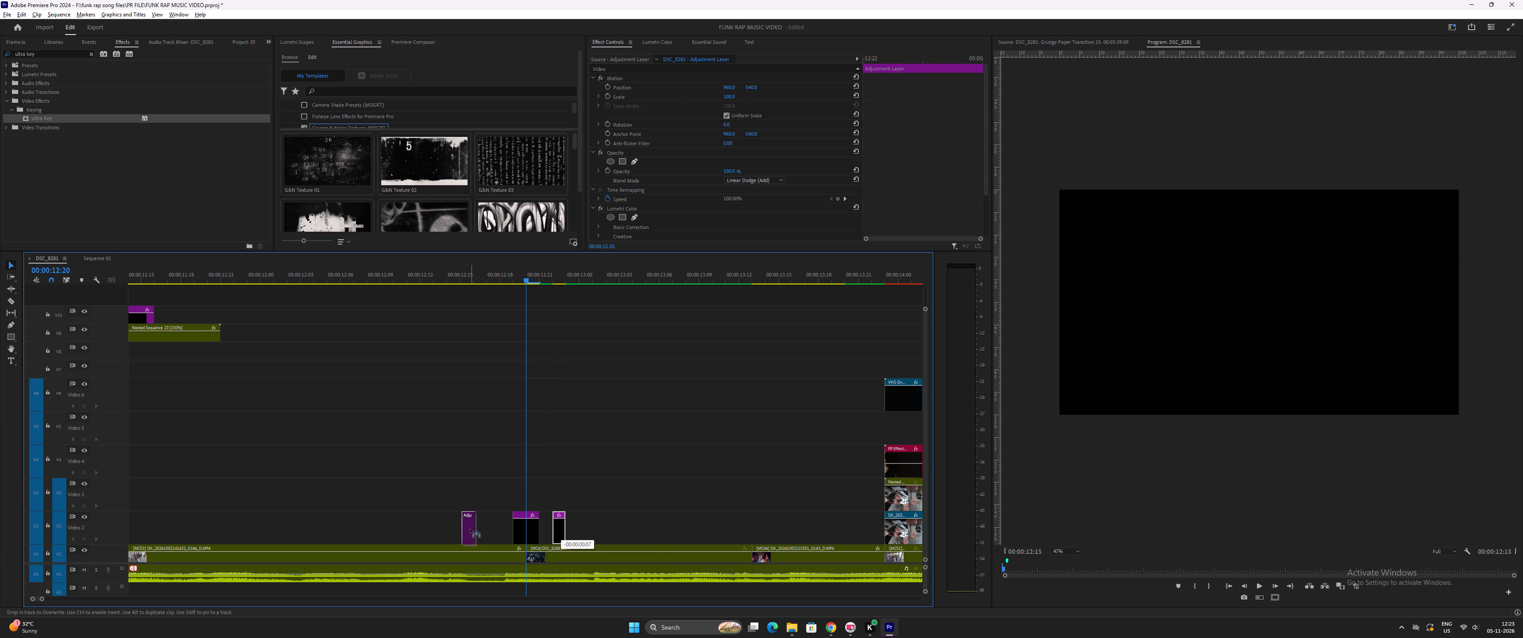
alt+drag(470, 529, 494, 532)
Replay from 0:12:10 and from 0:12:14 to examine the three flashes around the cut into the indoor duo shot.
click(395, 279)
key(space)
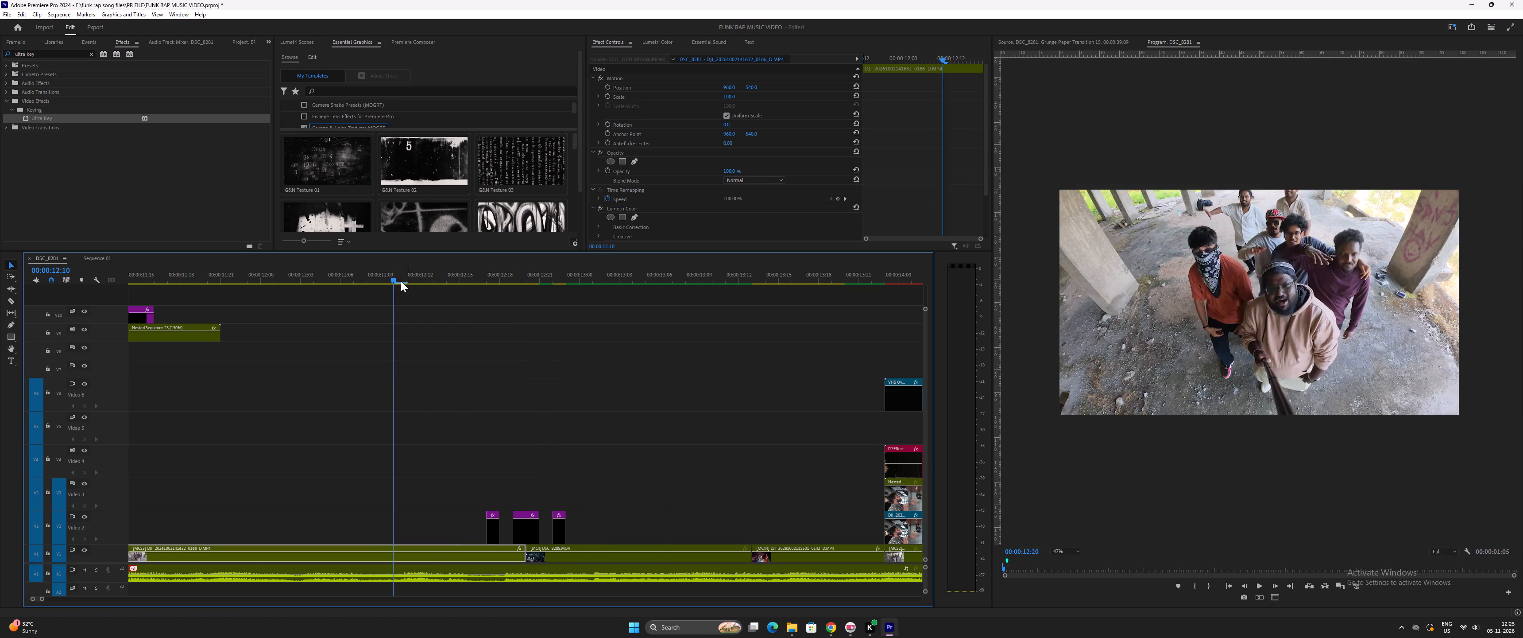
key(space)
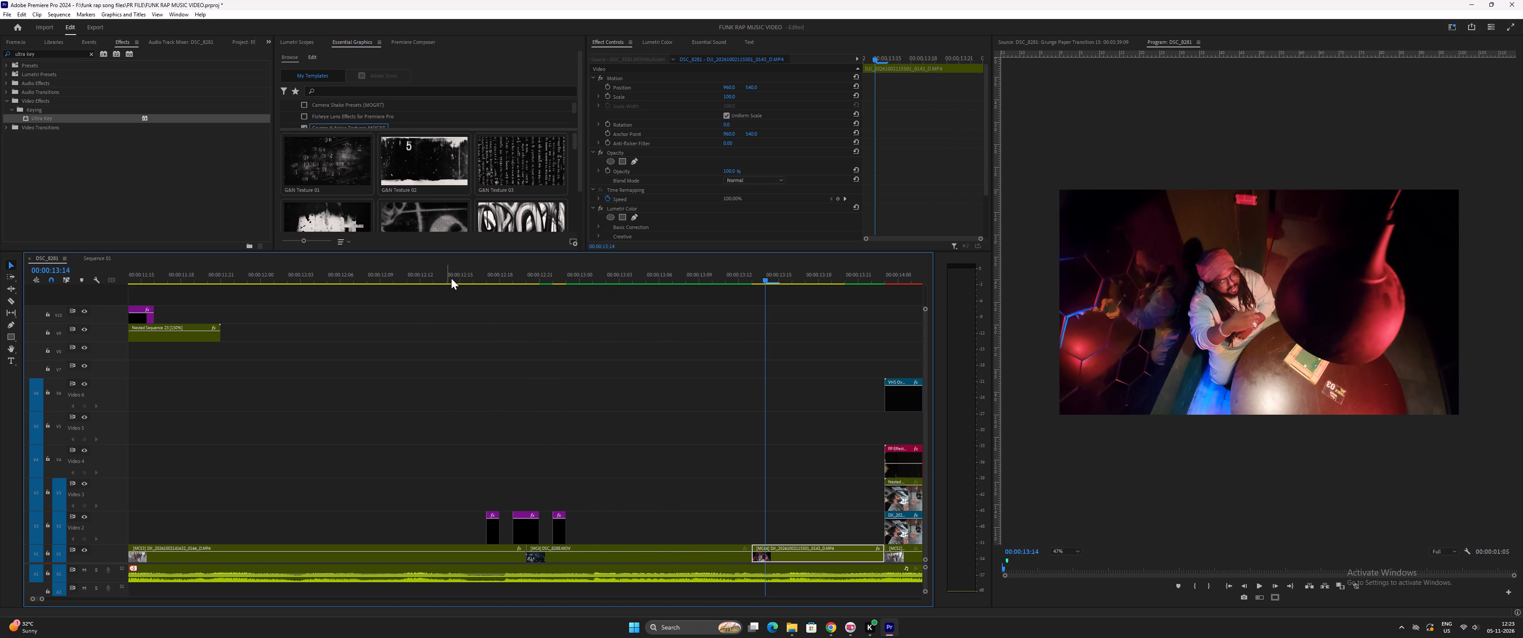
click(451, 278)
text(--=)
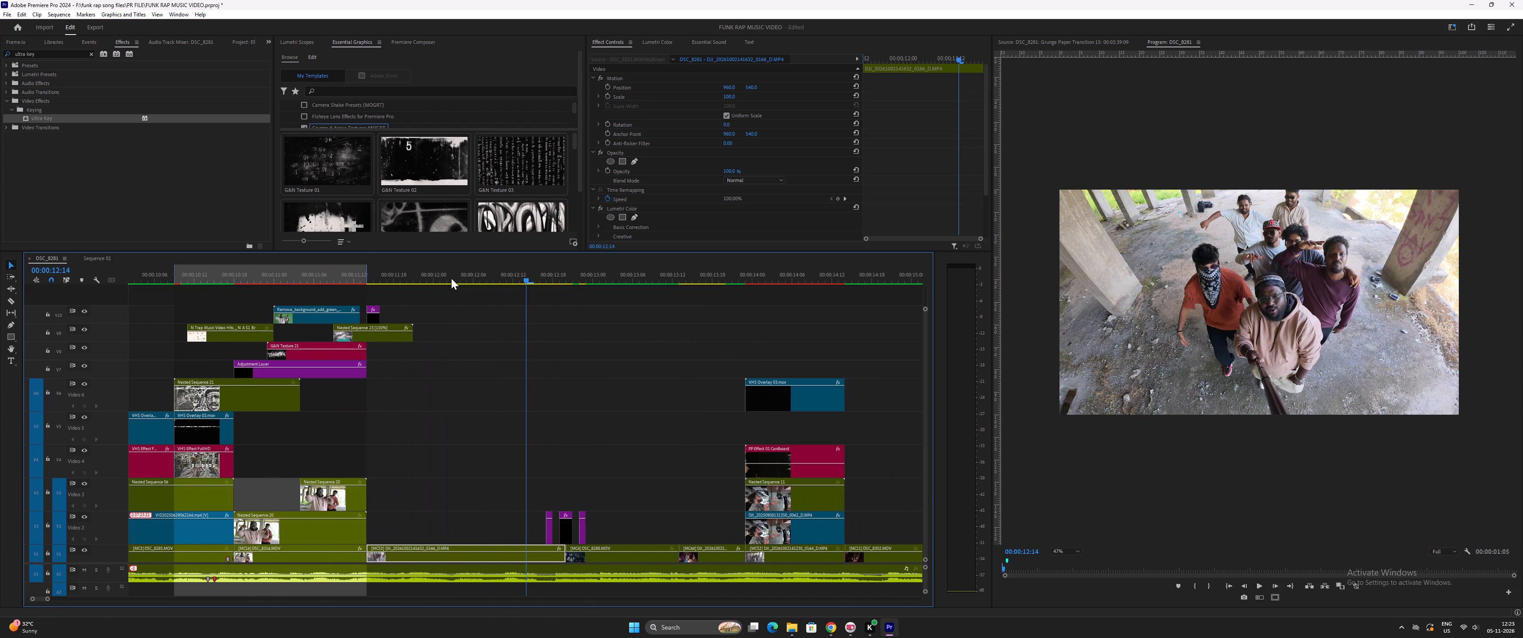
key(space)
key(space)
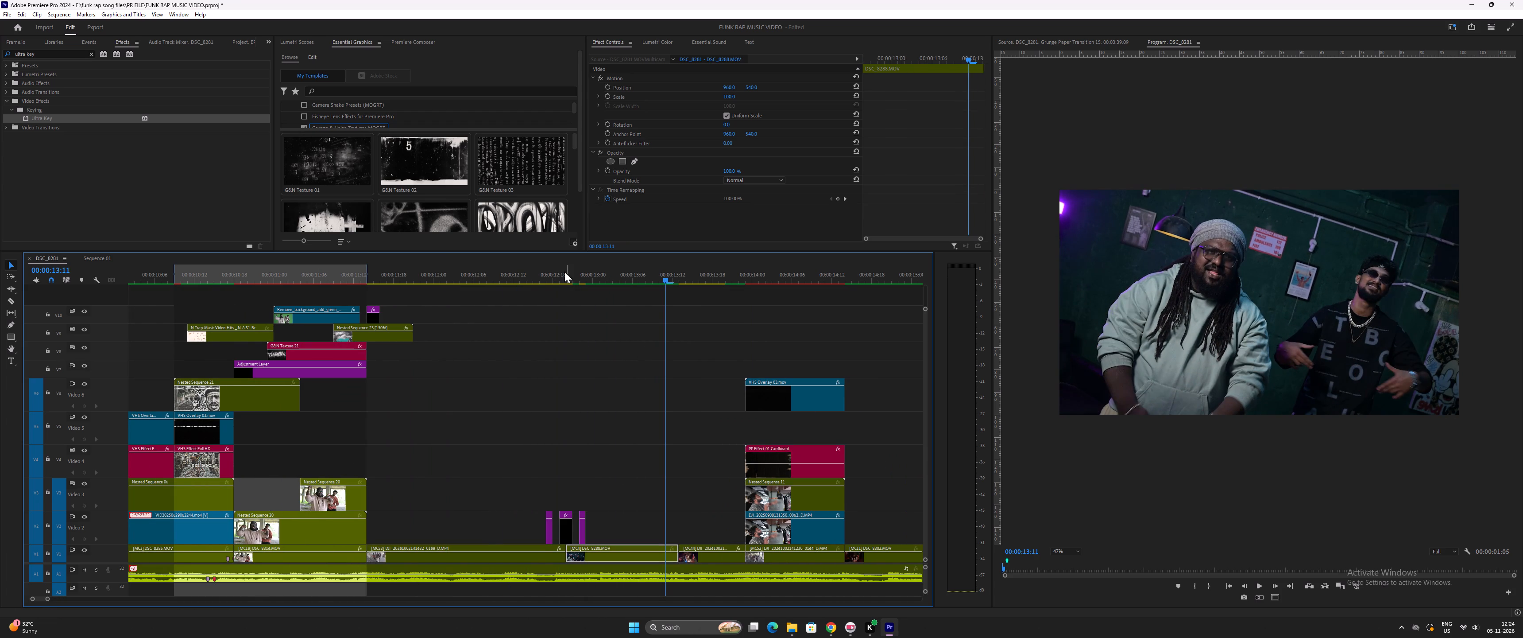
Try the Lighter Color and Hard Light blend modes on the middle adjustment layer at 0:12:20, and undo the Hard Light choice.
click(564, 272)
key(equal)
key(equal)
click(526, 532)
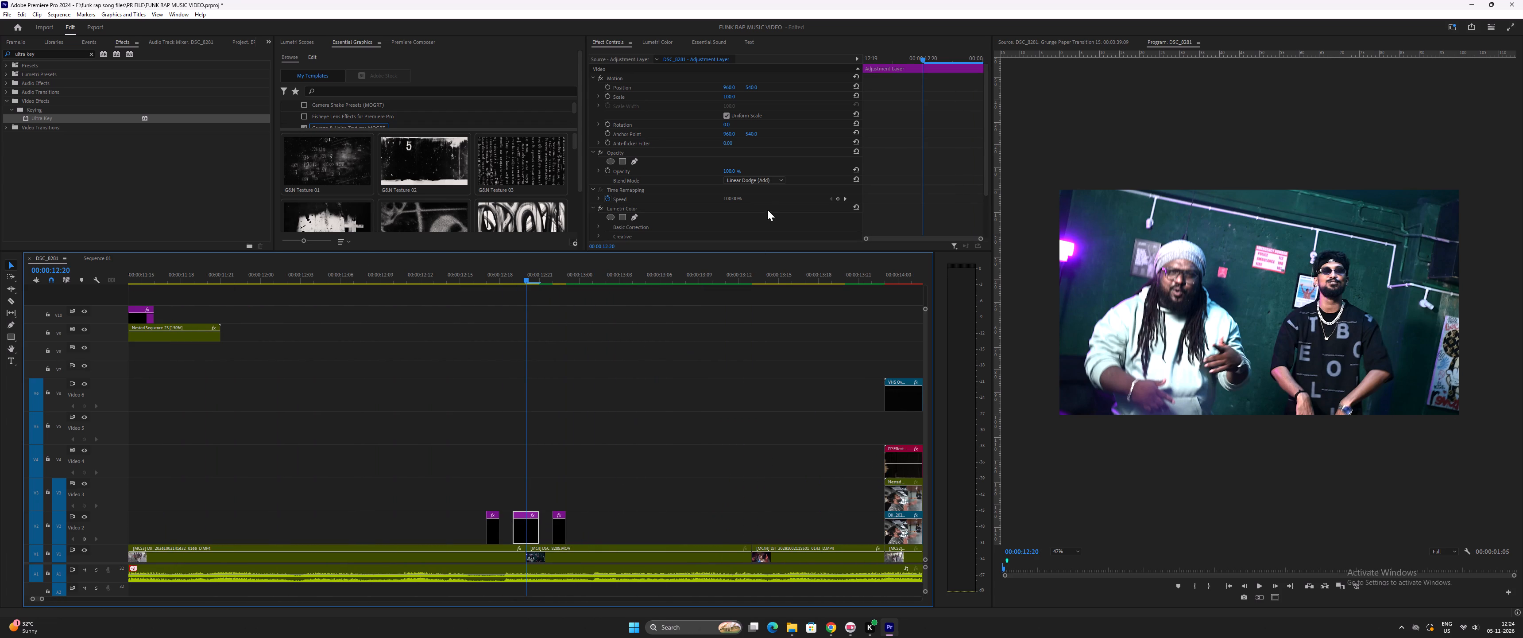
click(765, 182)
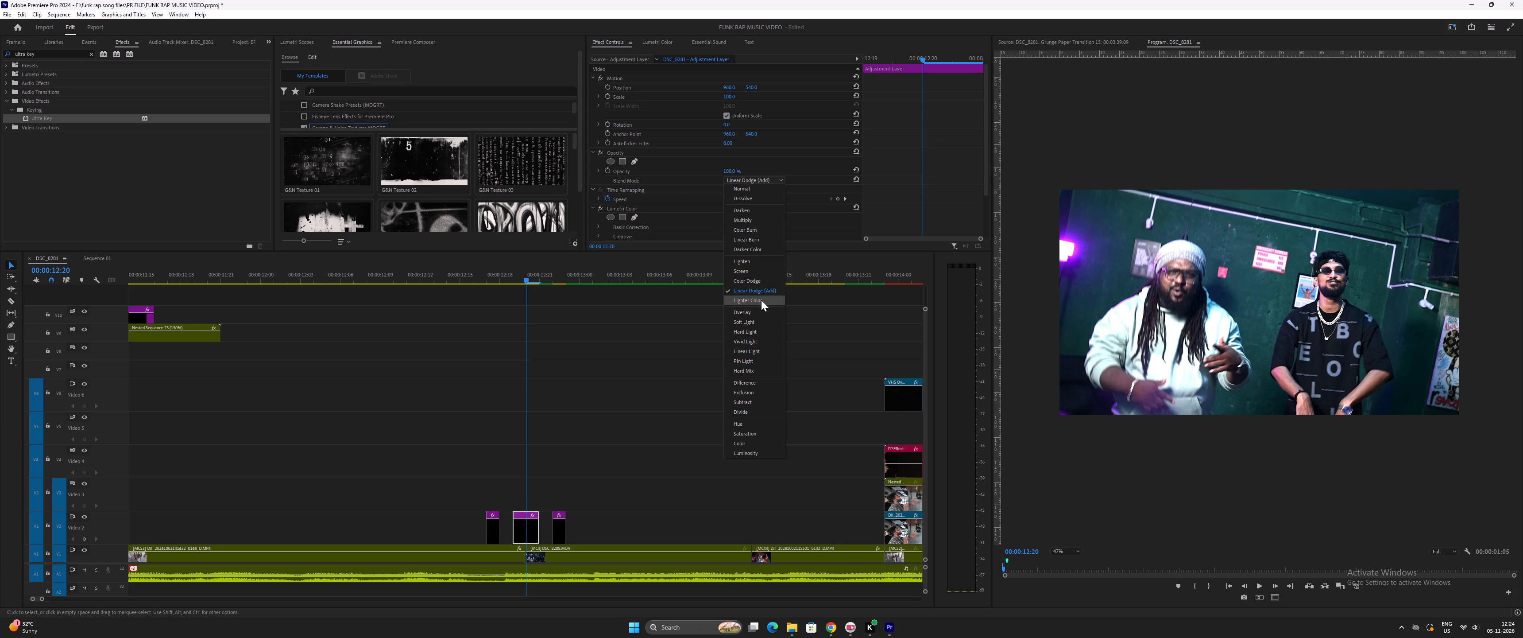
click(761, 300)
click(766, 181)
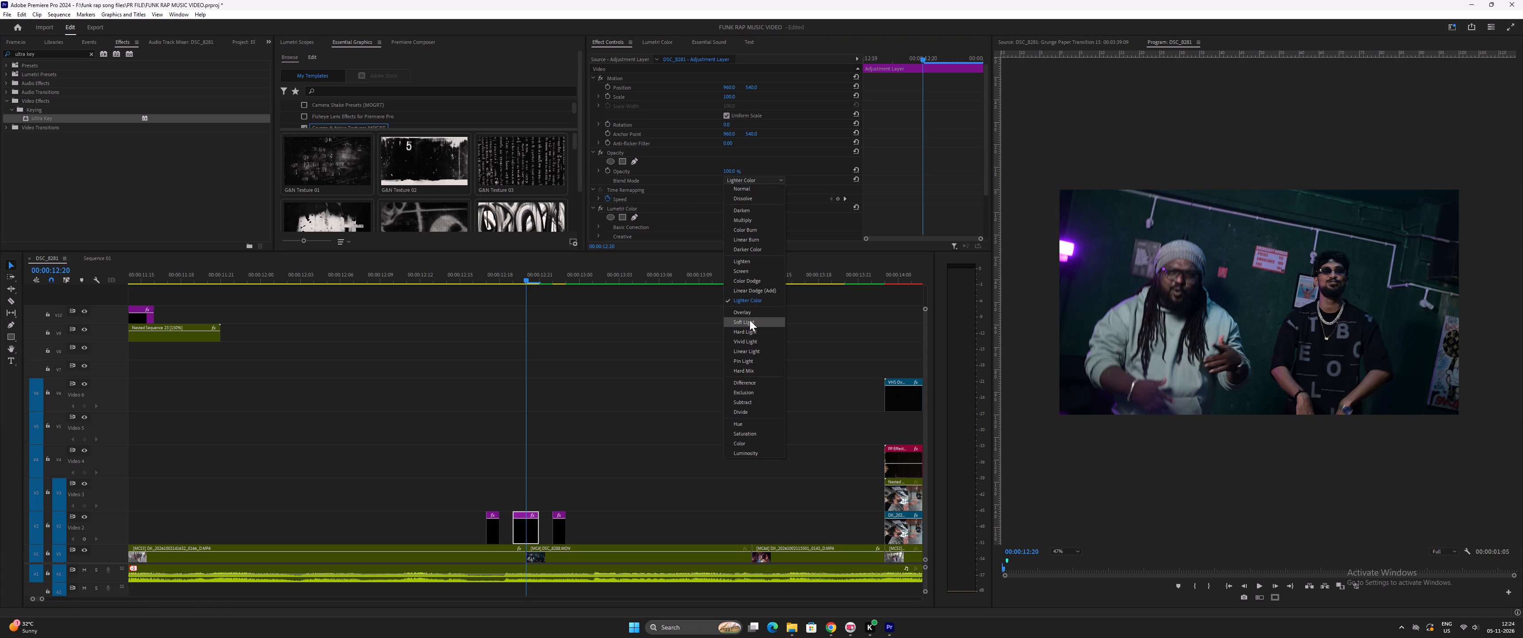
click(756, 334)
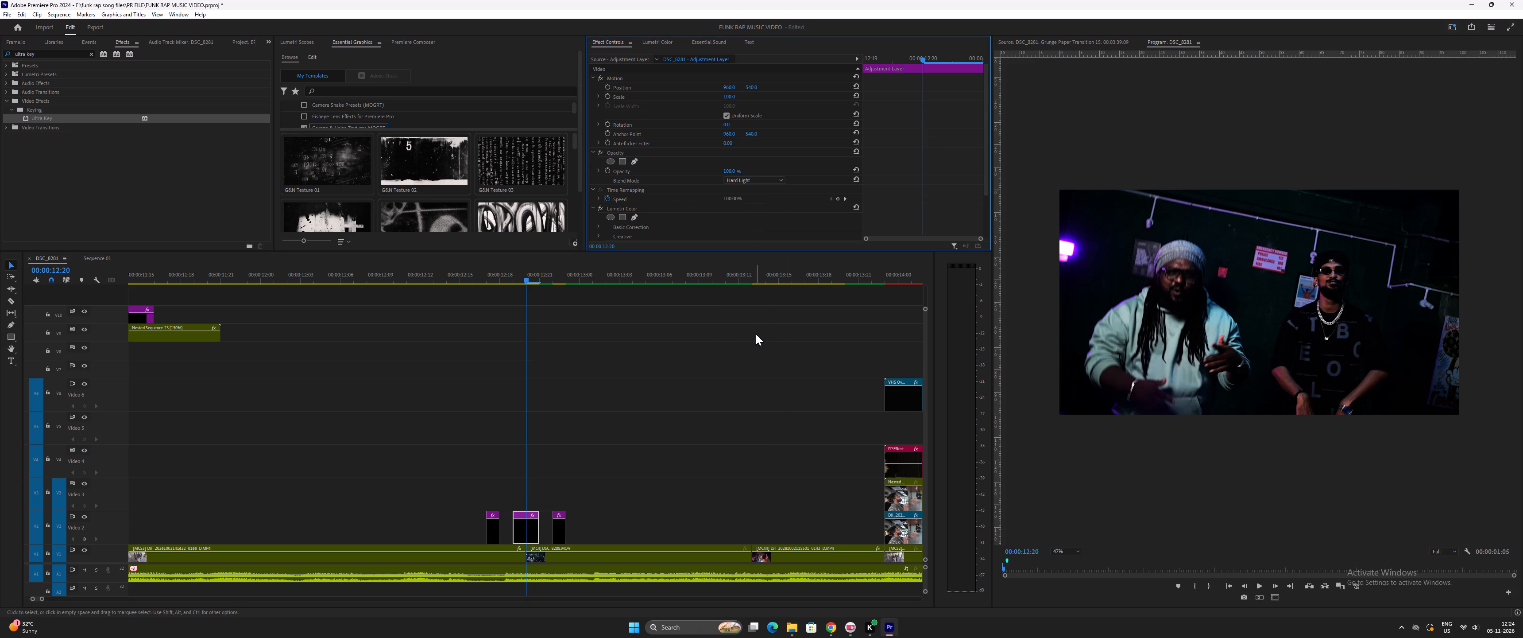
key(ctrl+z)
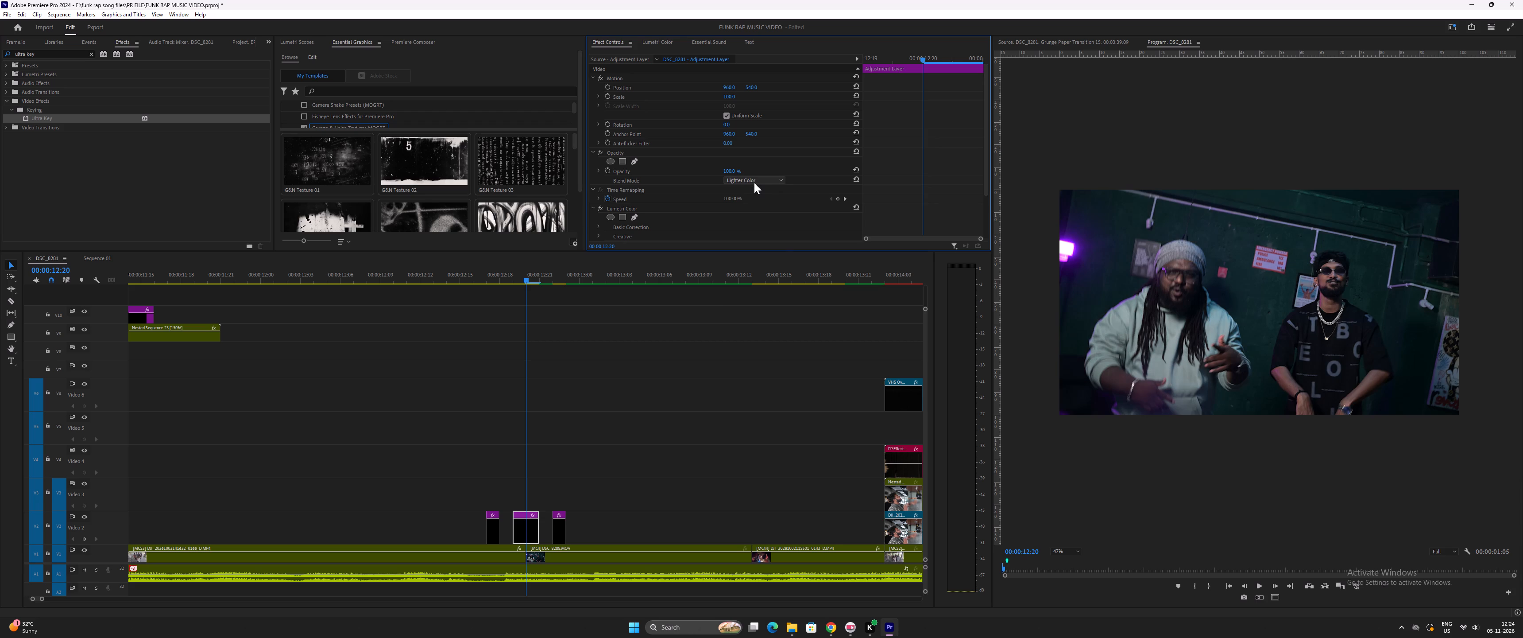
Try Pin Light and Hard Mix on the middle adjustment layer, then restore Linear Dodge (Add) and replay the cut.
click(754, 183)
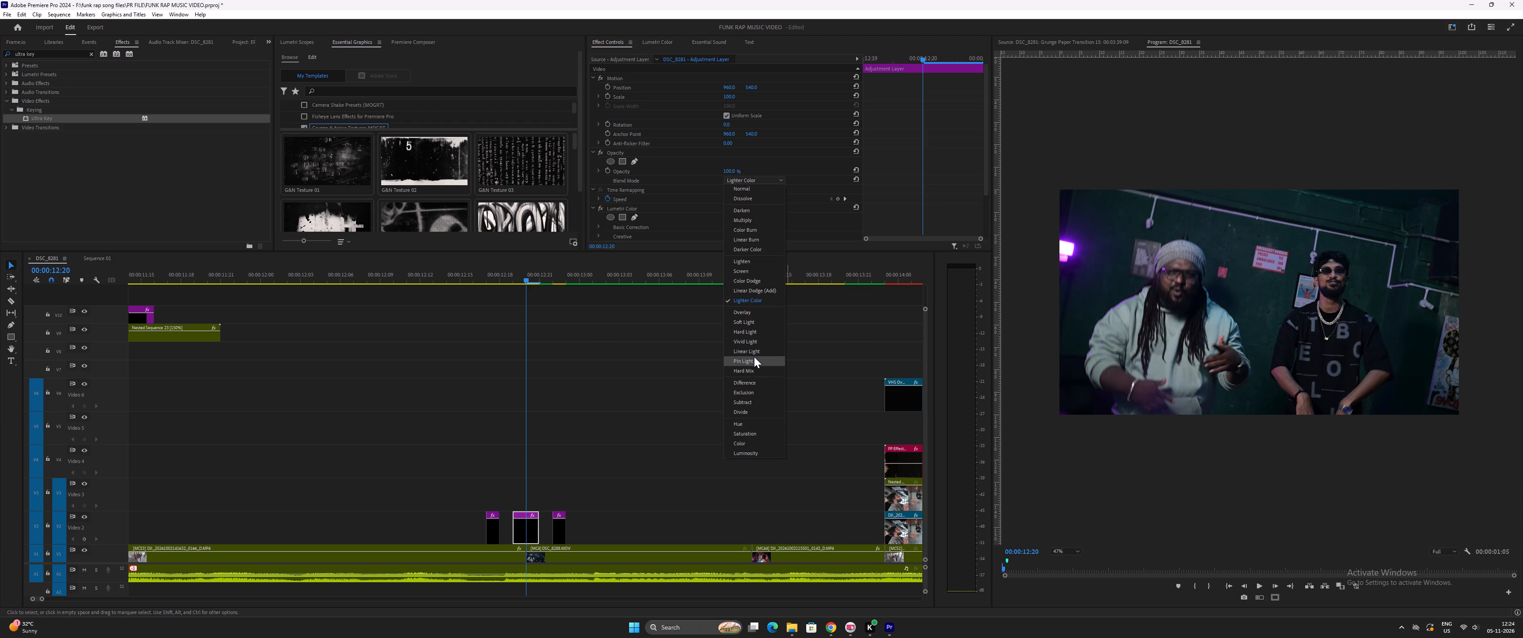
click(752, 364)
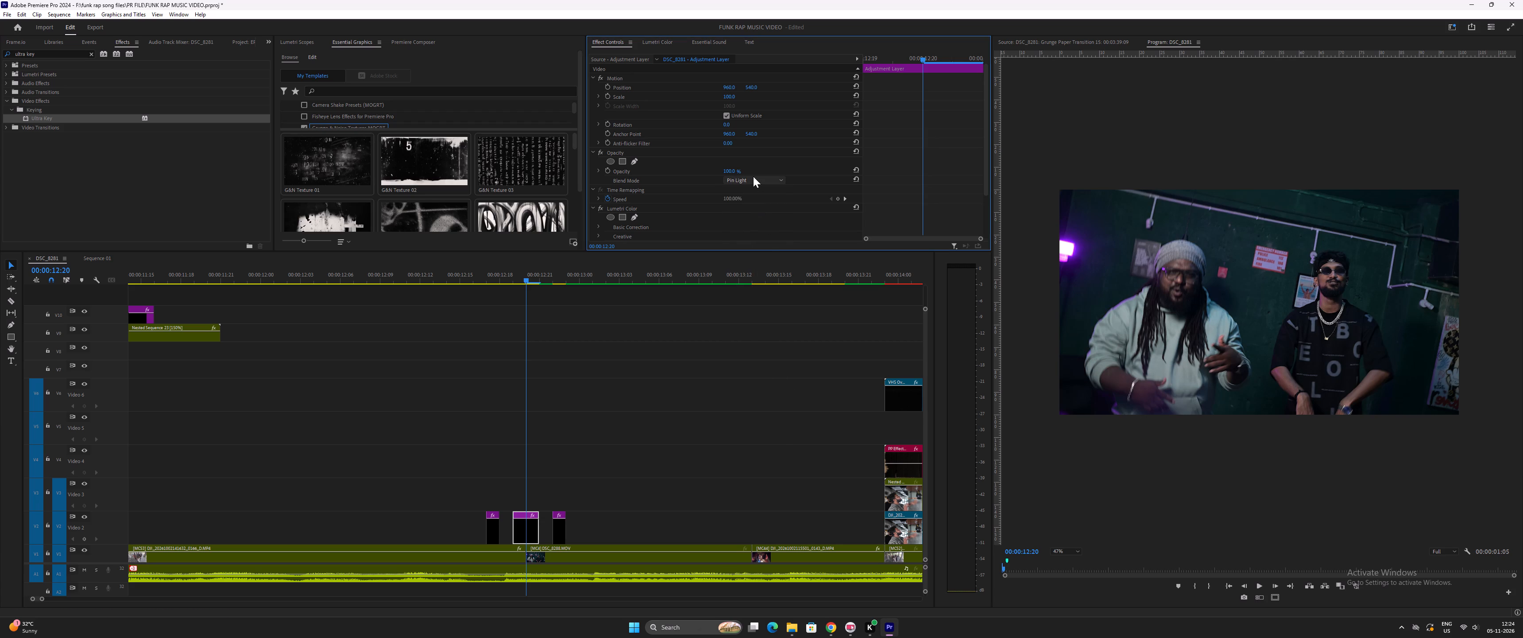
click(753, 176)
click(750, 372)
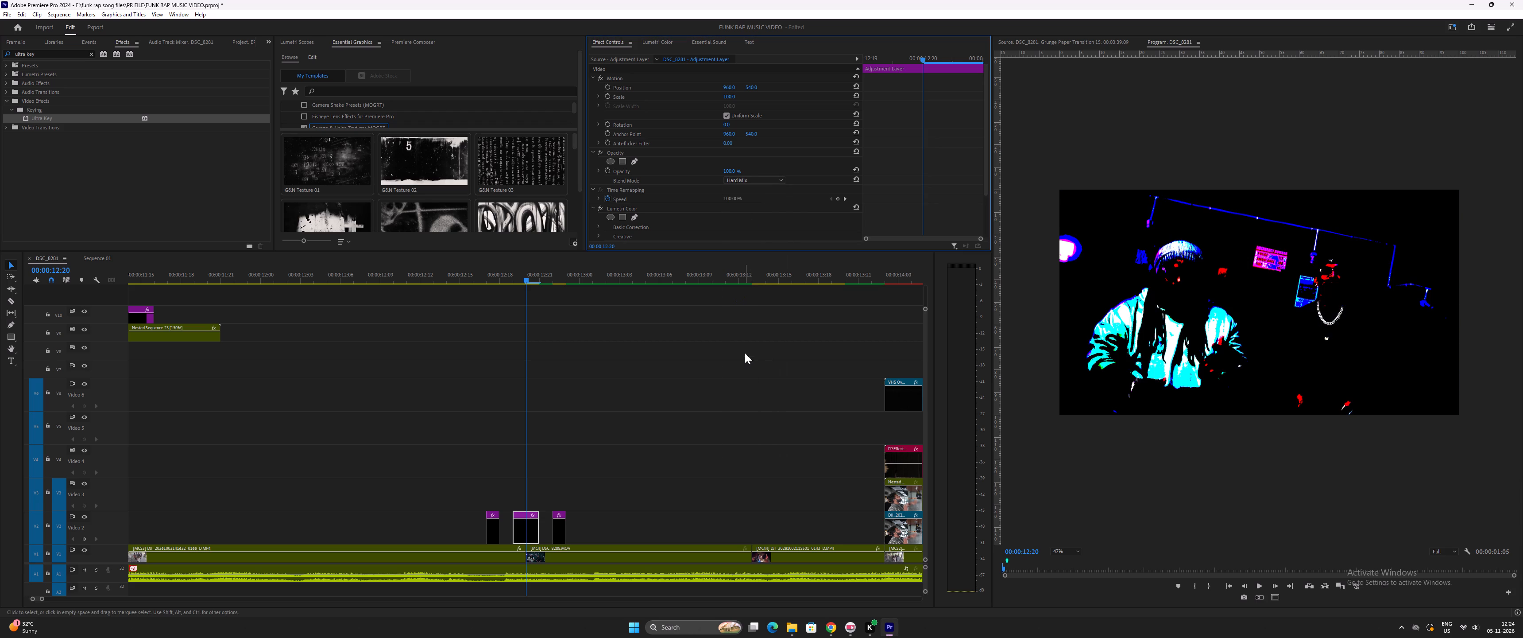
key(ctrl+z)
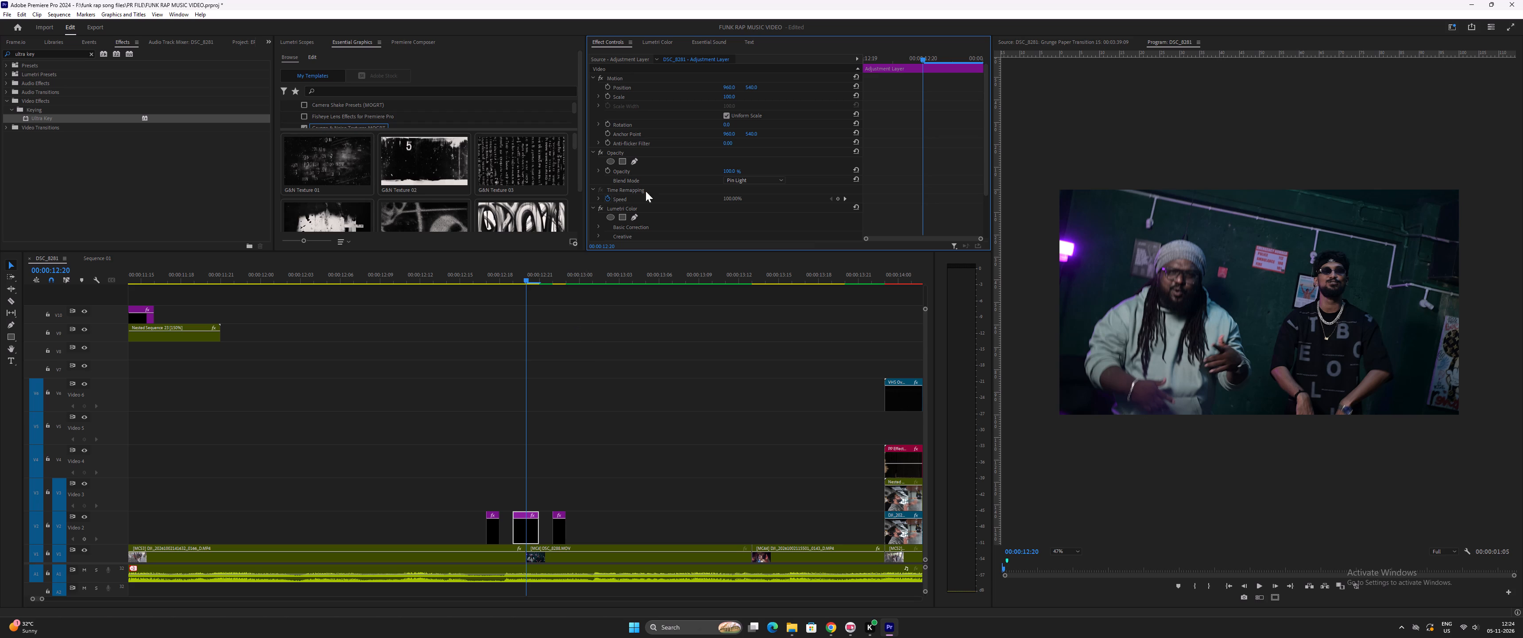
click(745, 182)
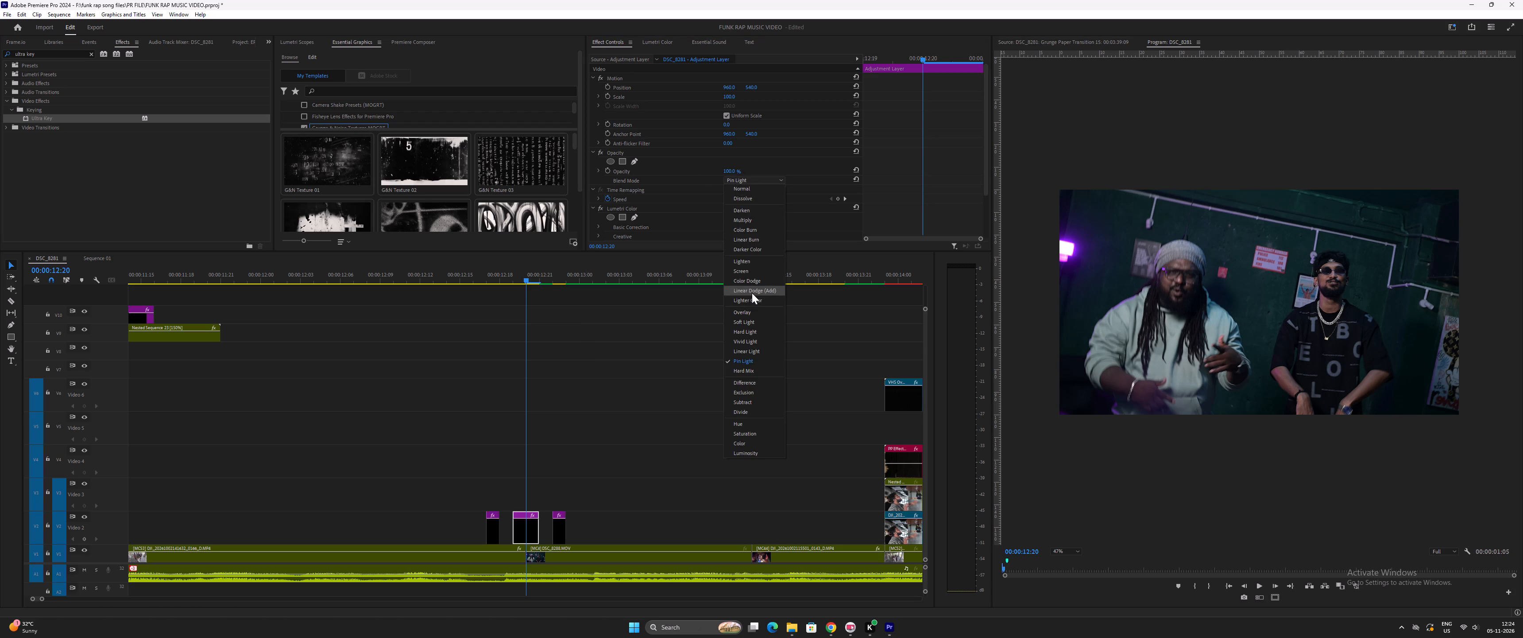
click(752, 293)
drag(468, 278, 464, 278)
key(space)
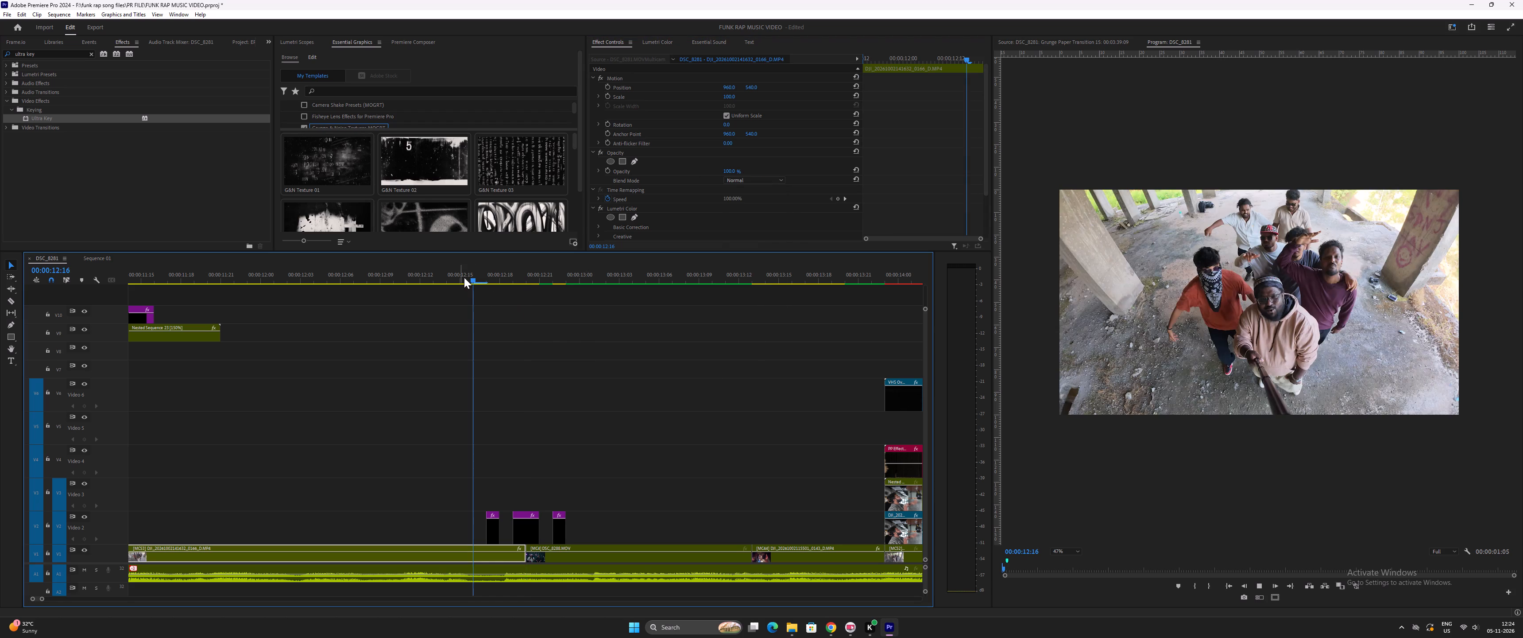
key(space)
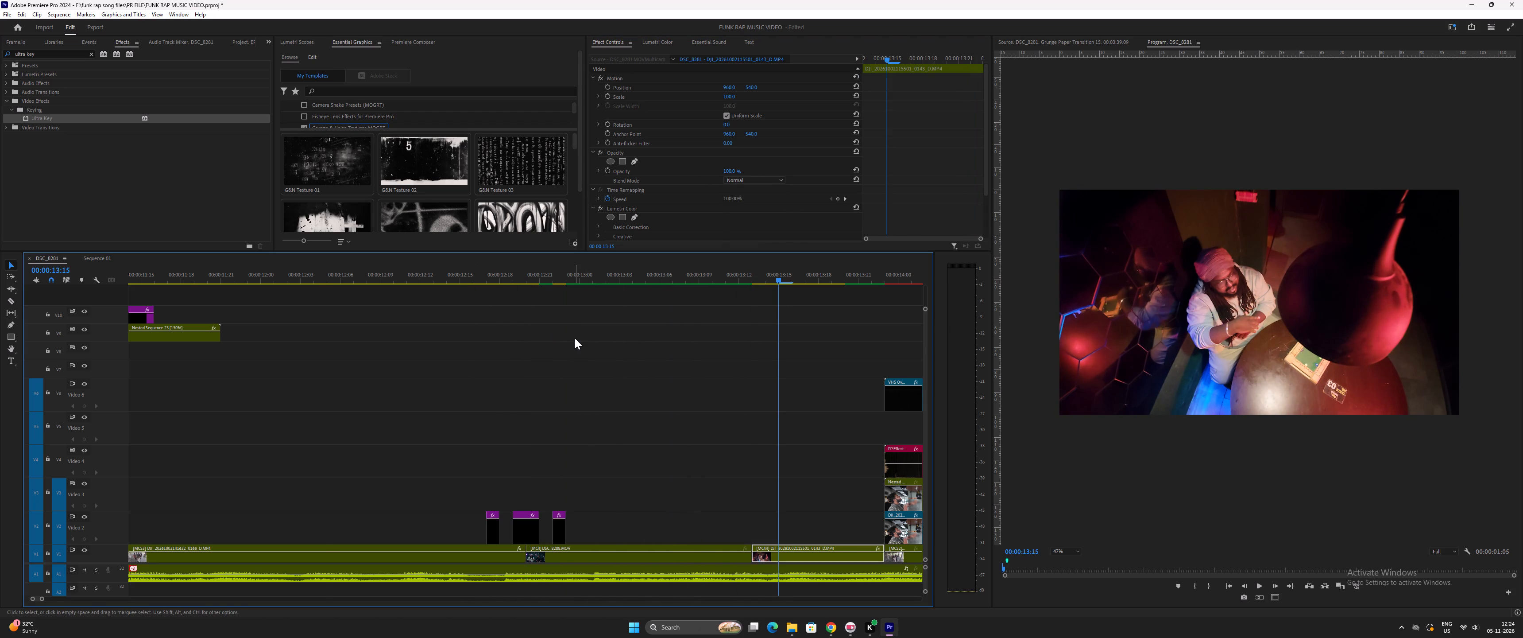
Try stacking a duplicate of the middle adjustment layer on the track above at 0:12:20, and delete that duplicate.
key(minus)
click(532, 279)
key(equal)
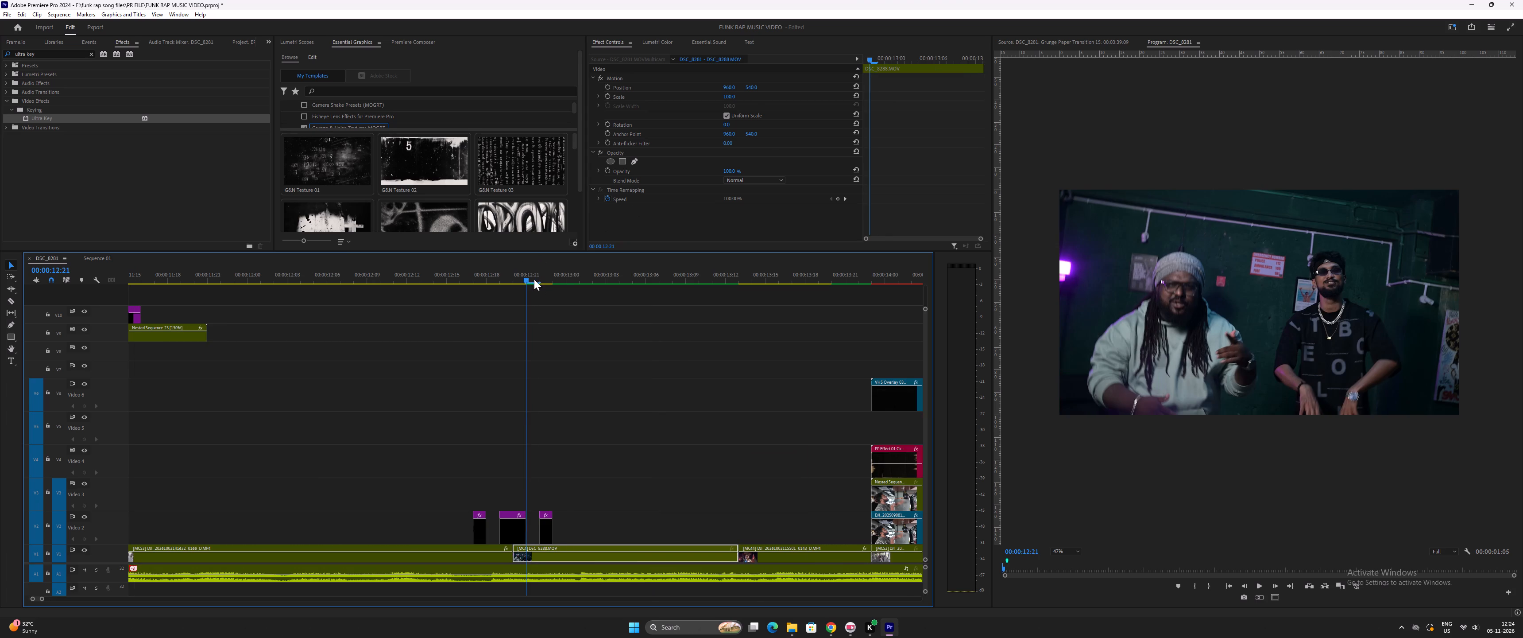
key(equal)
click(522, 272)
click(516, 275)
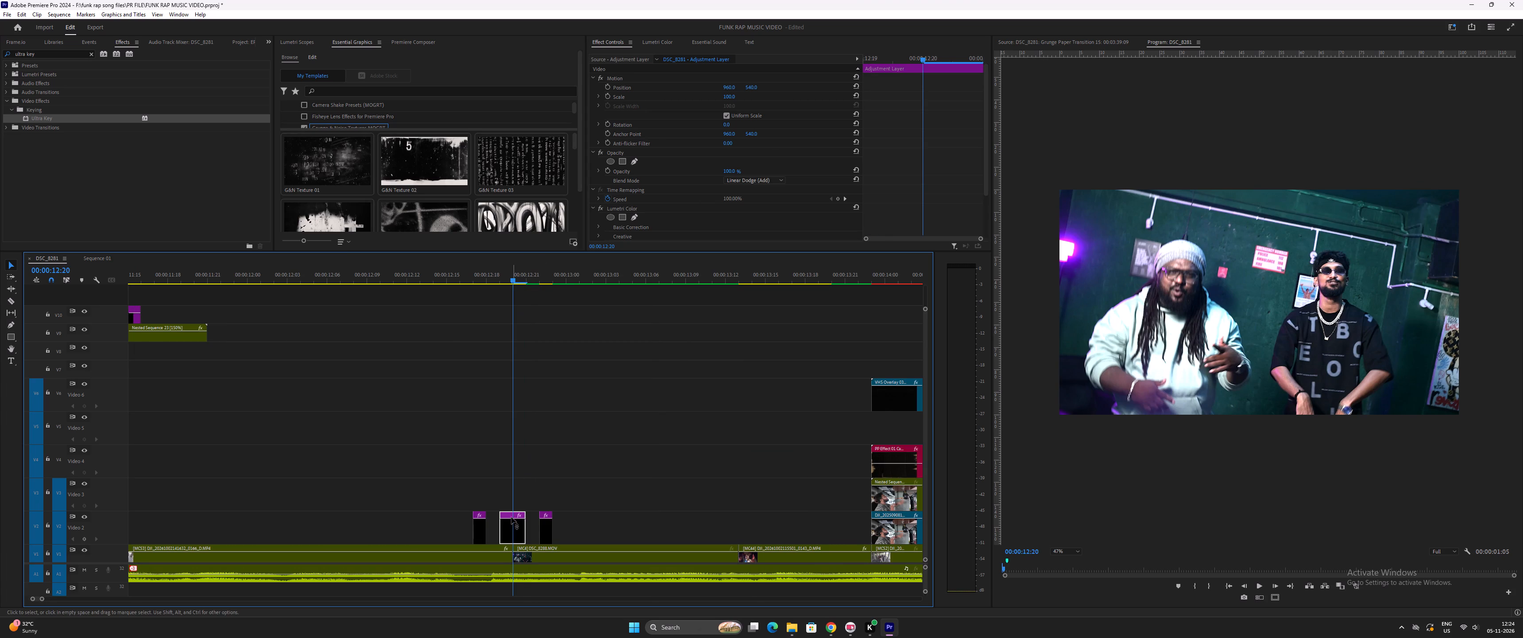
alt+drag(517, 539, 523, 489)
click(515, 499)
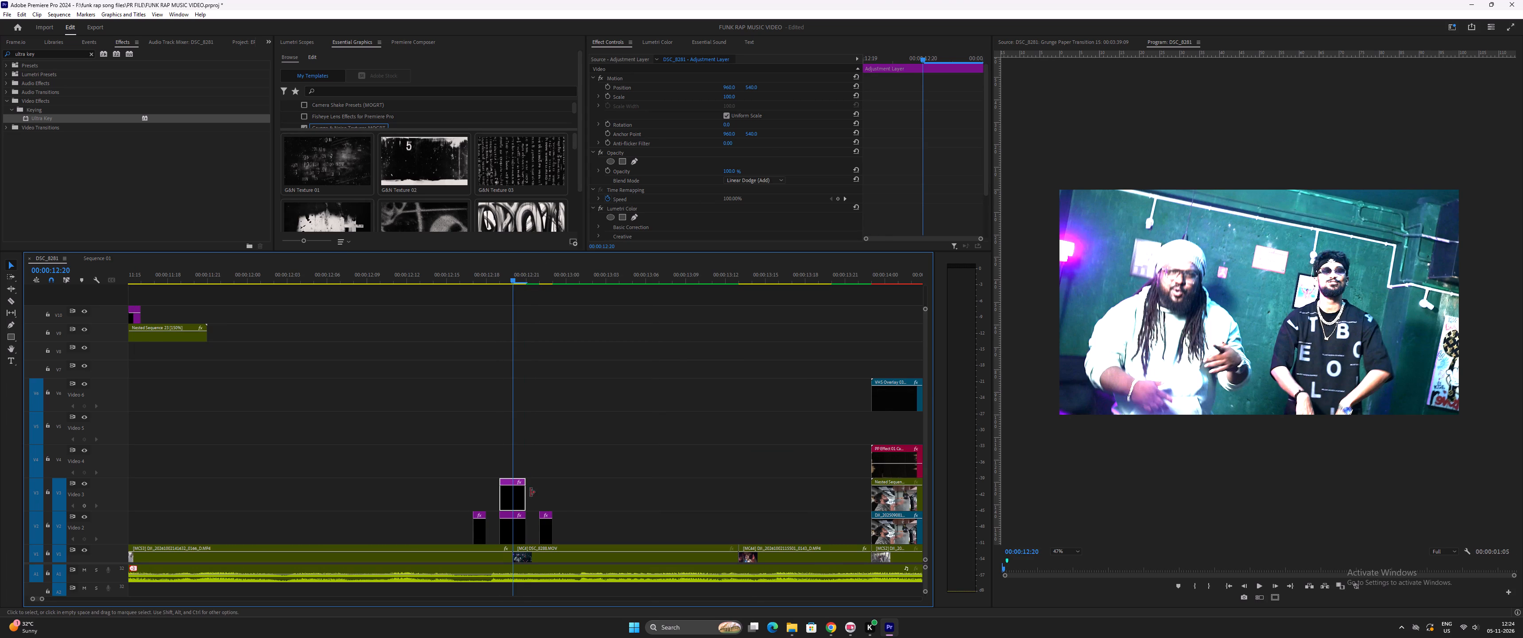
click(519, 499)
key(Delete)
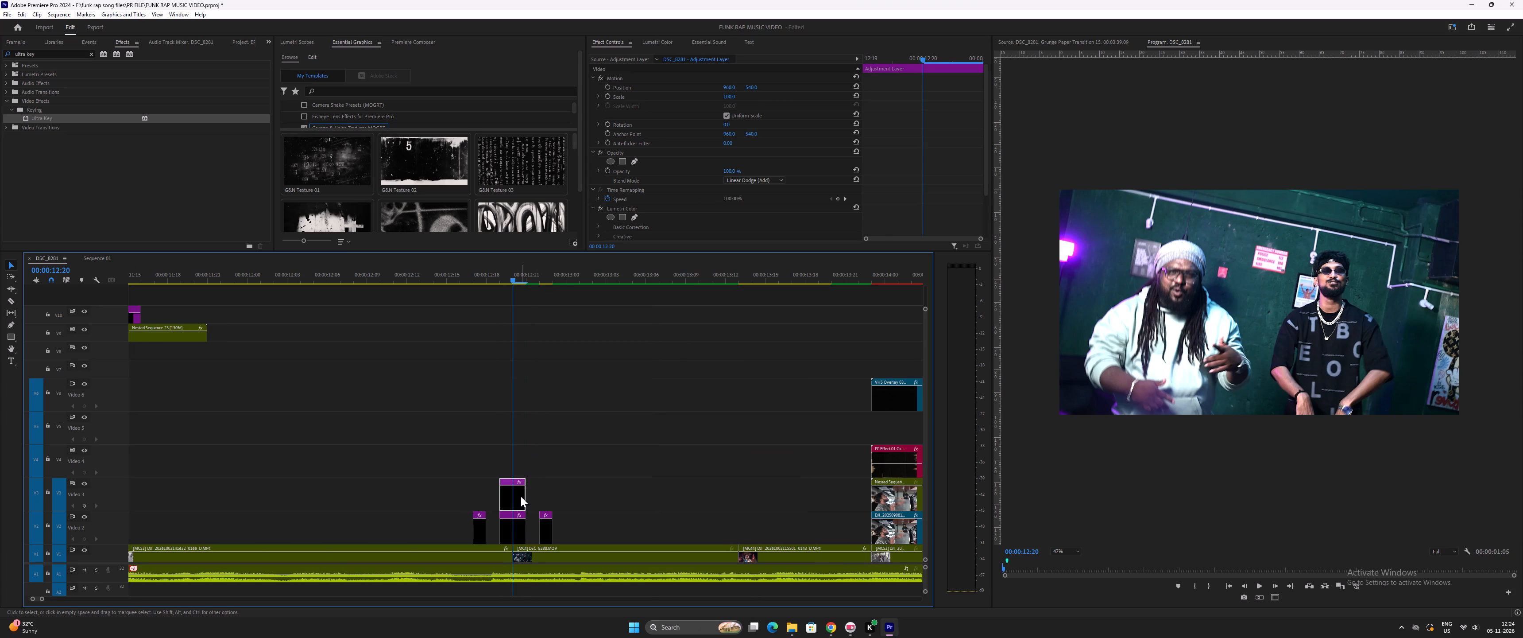
Browse the installed graphics templates, checking the G&N textures and the Grunge Paper transitions for something usable.
key(minus)
key(minus)
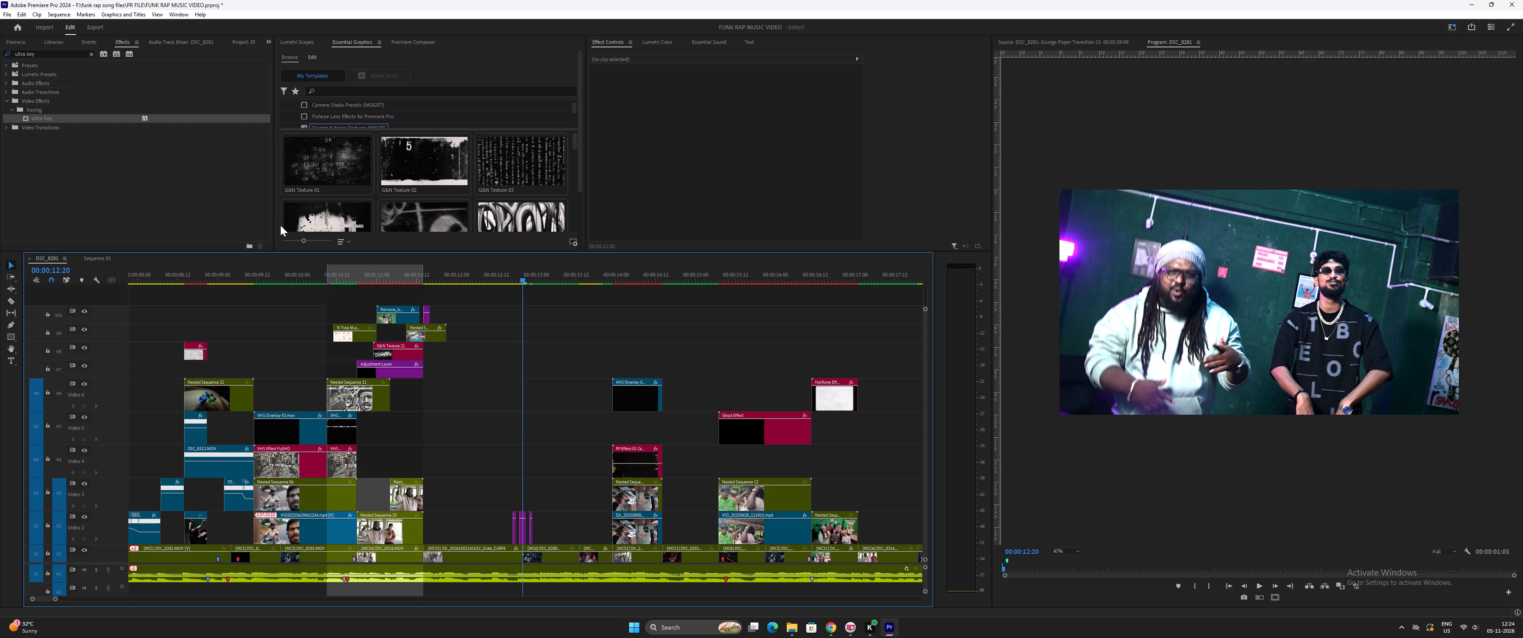
scroll(417, 170, down, 20)
scroll(417, 170, down, 1)
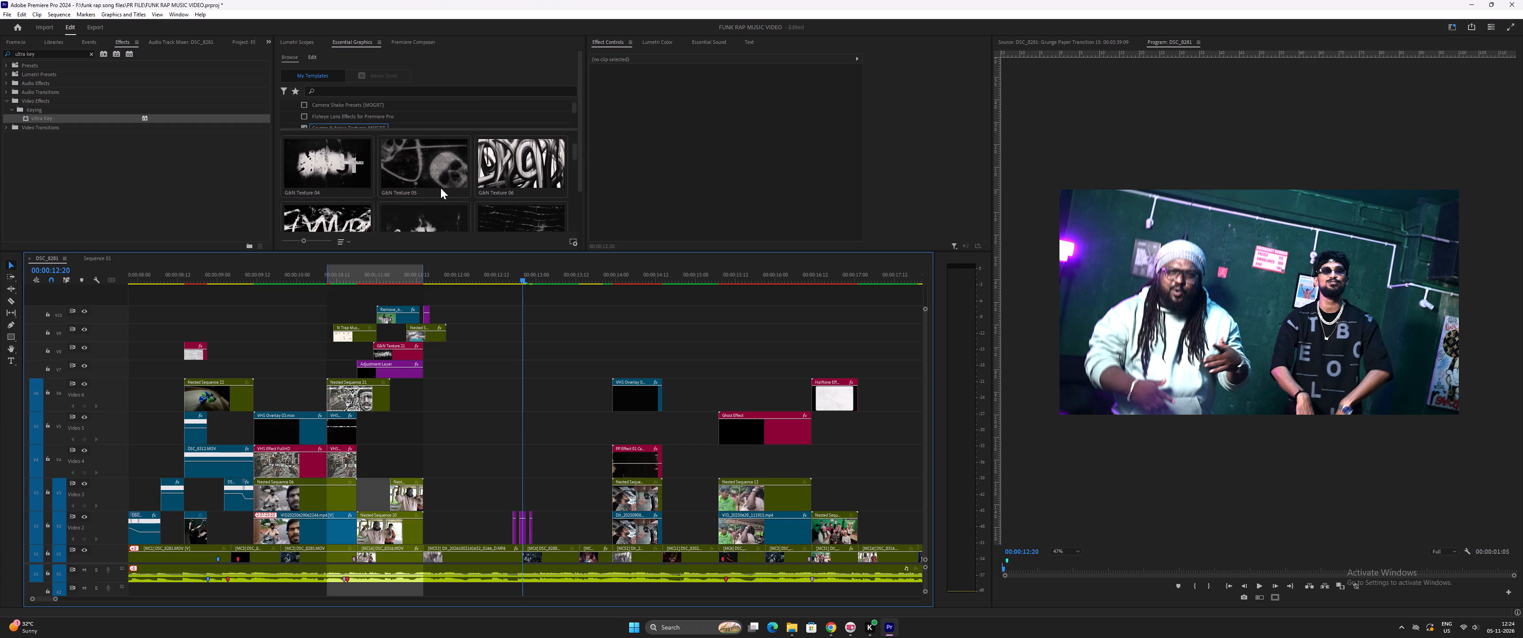
scroll(460, 182, up, 1)
scroll(303, 120, down, 9)
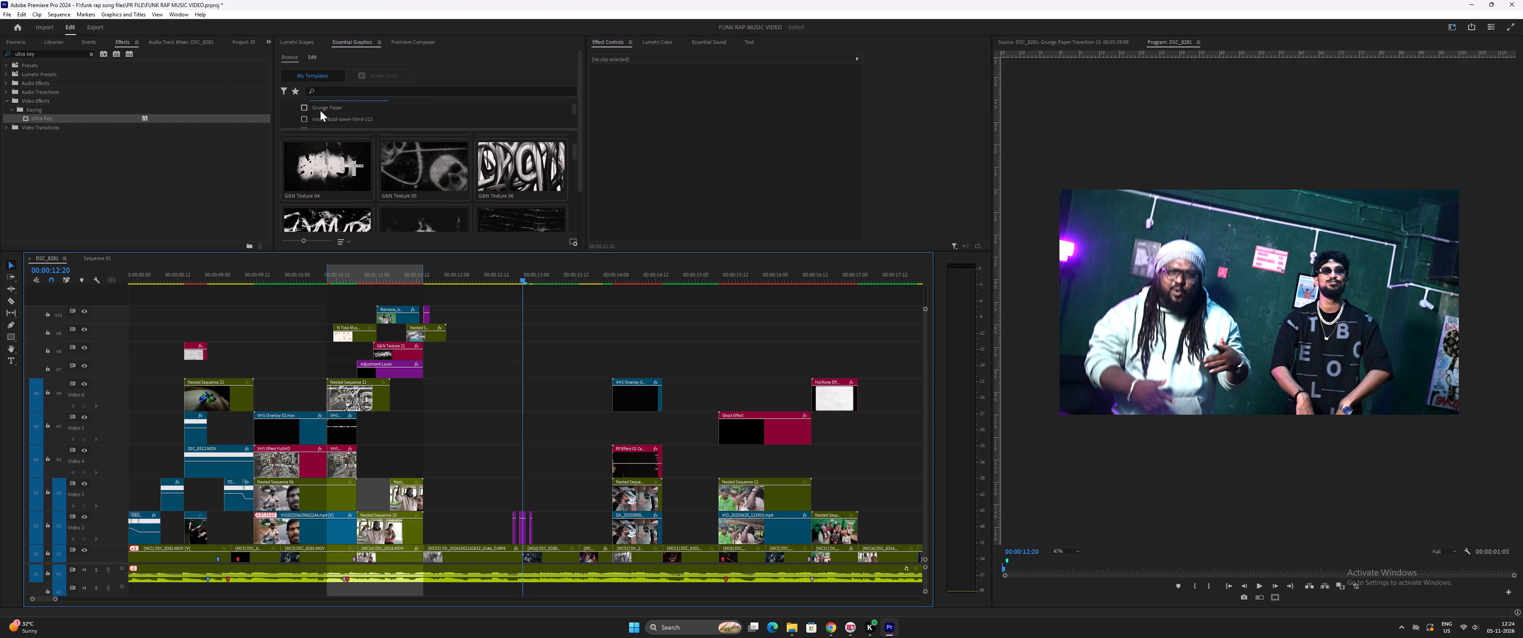
scroll(320, 110, up, 2)
click(305, 103)
click(305, 114)
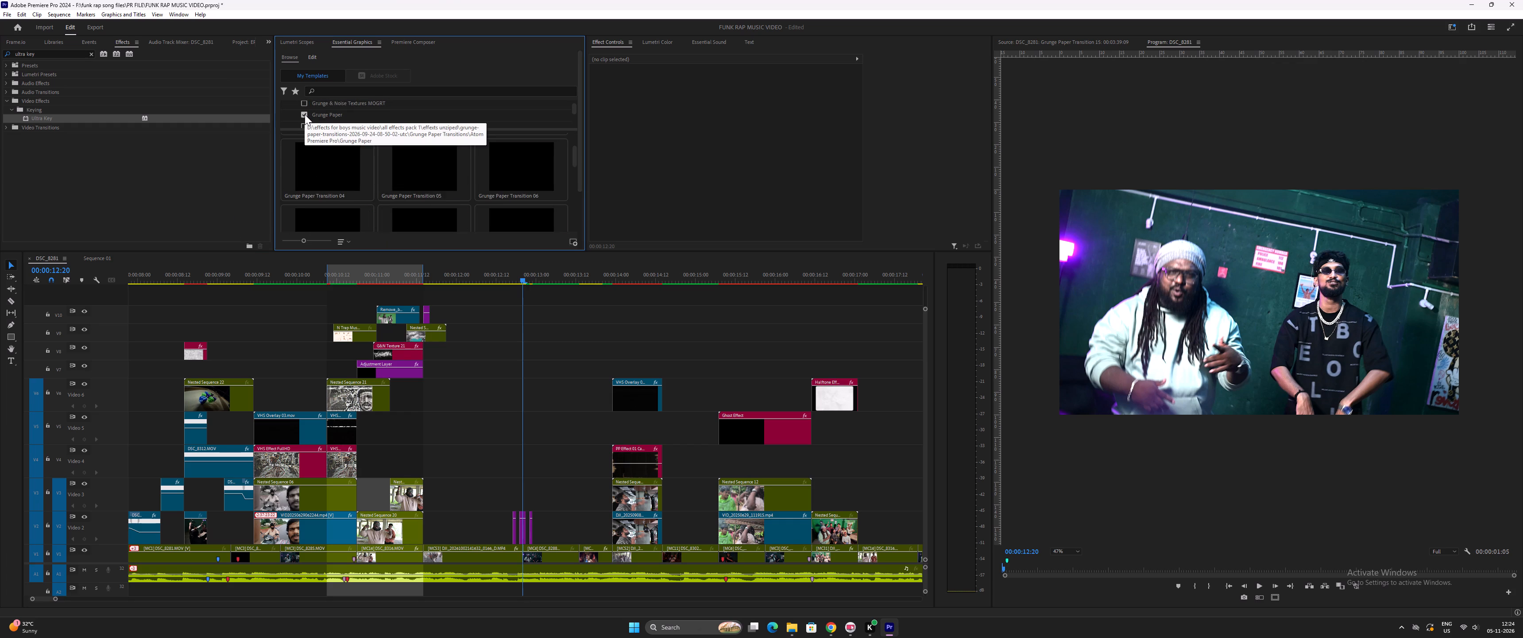
click(305, 114)
Examine the template folders holding the 3D Photo Carousel Effect and the Pixels Transition templates.
scroll(325, 117, down, 4)
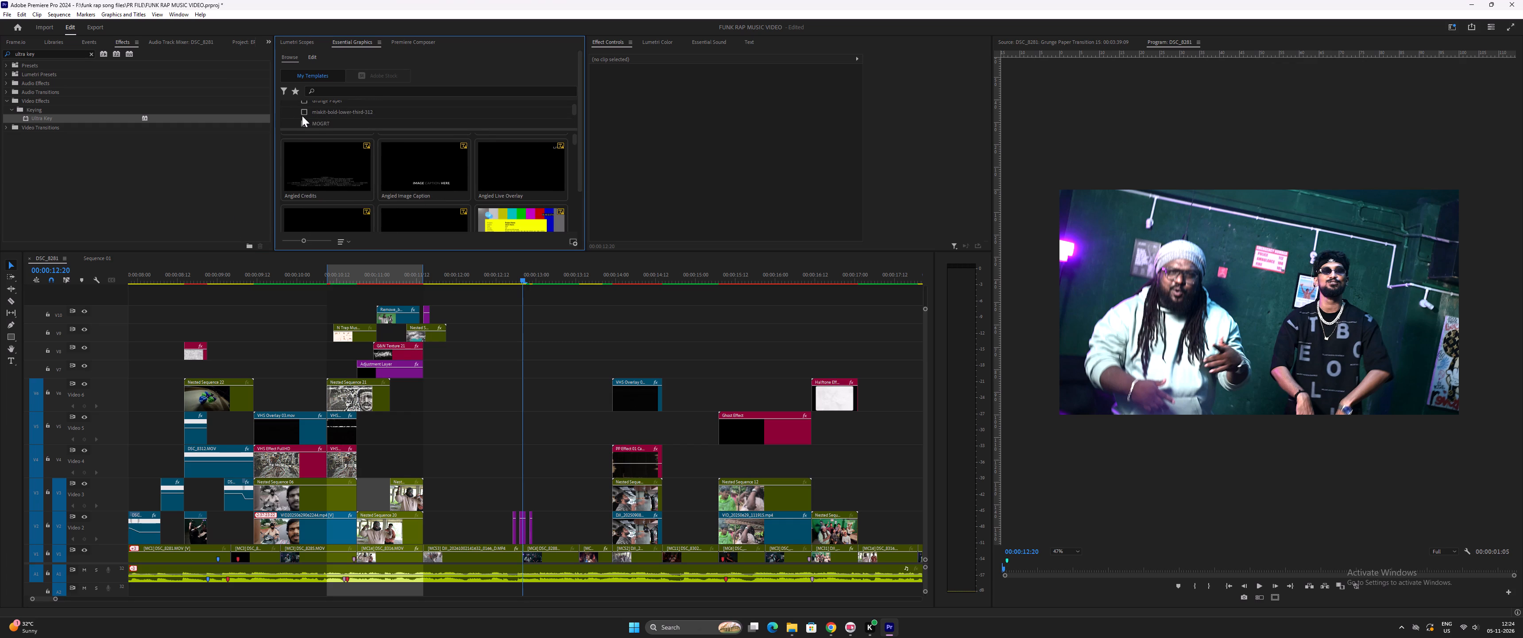
scroll(303, 116, down, 6)
click(302, 105)
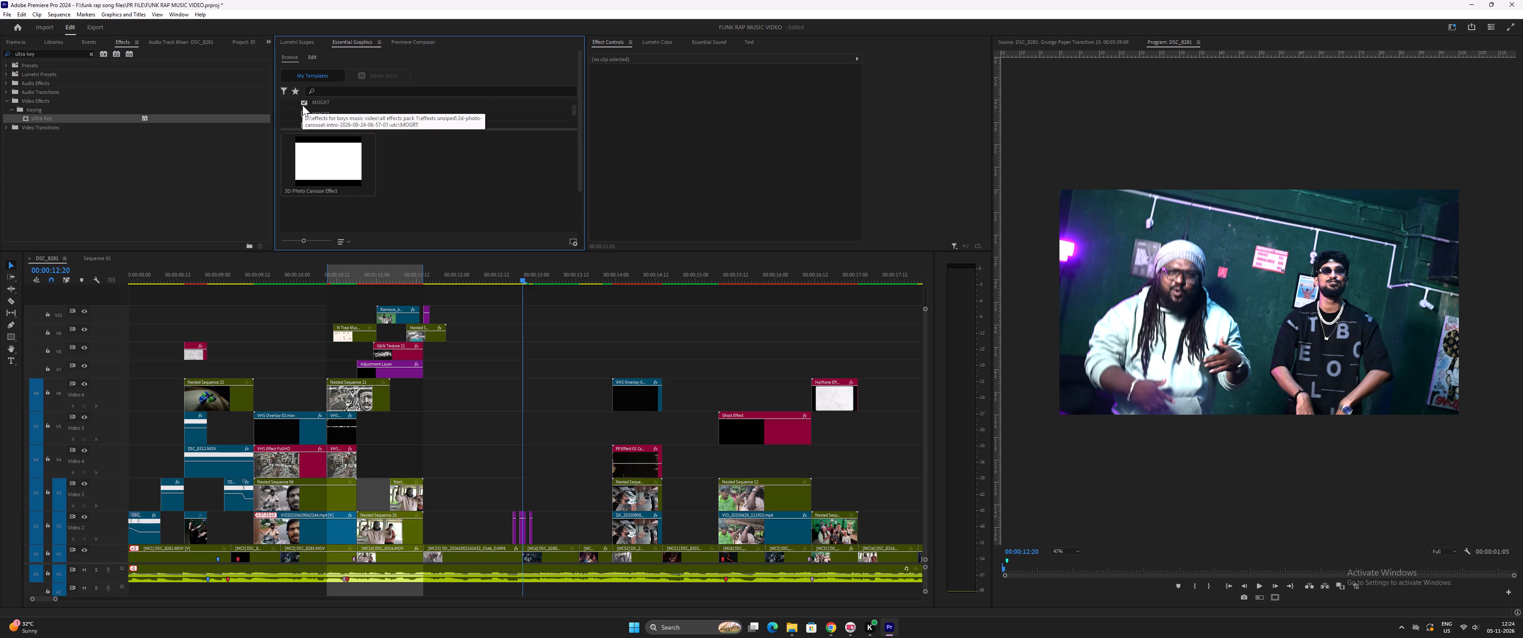
click(304, 101)
click(305, 112)
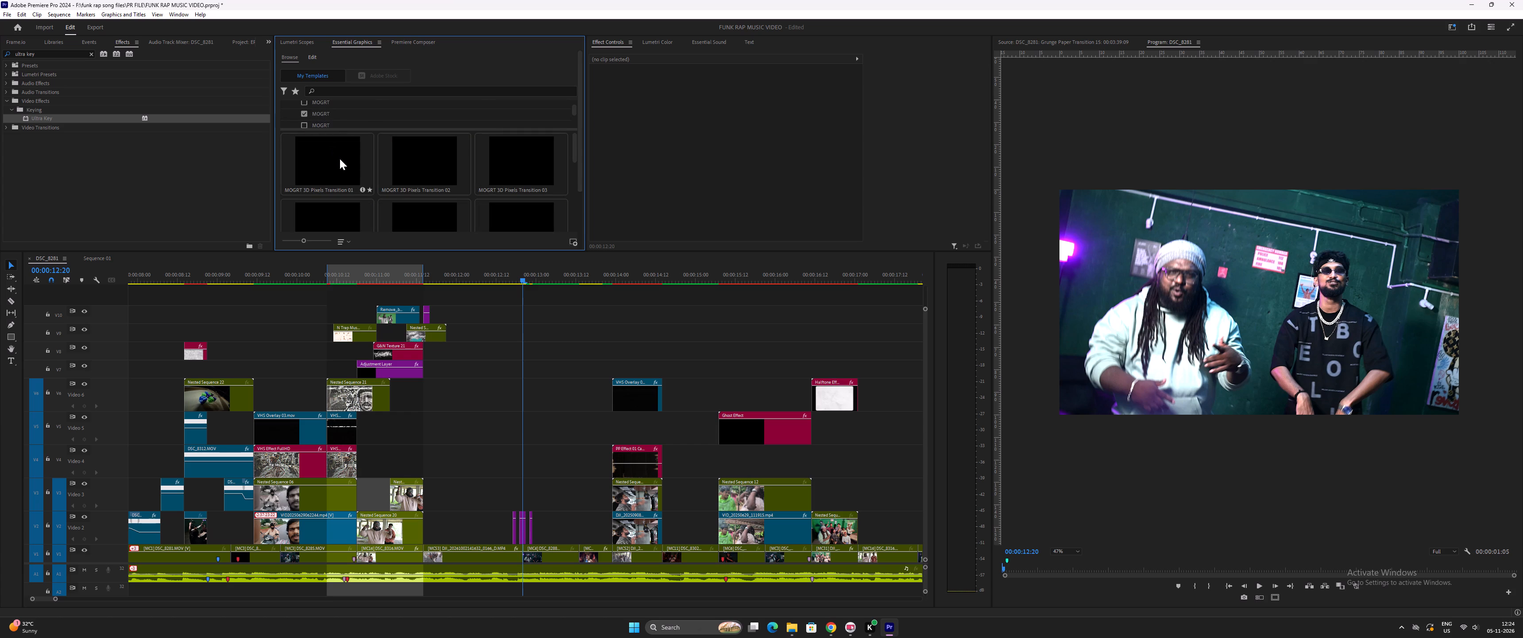
scroll(331, 118, down, 5)
scroll(318, 115, up, 5)
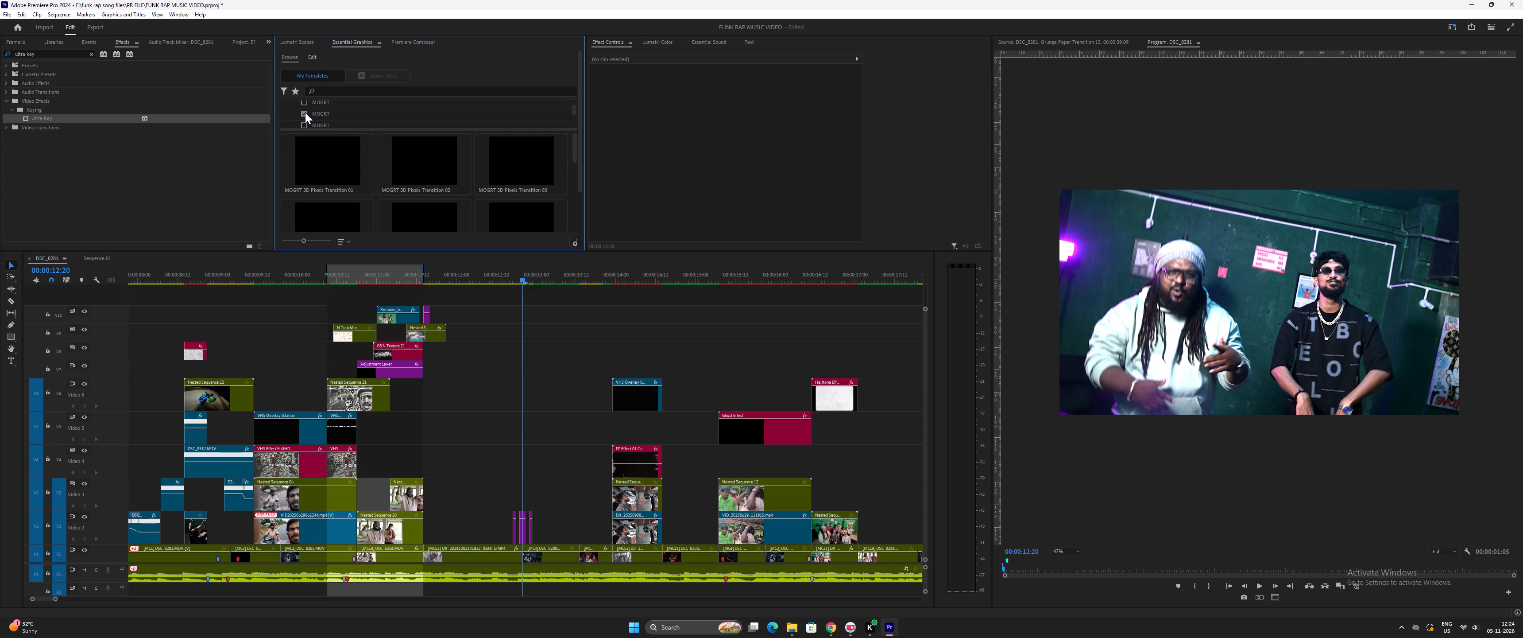
click(305, 113)
Examine the MOGRT folder from the glitch texture transitions pack for usable templates.
scroll(318, 123, down, 2)
click(307, 118)
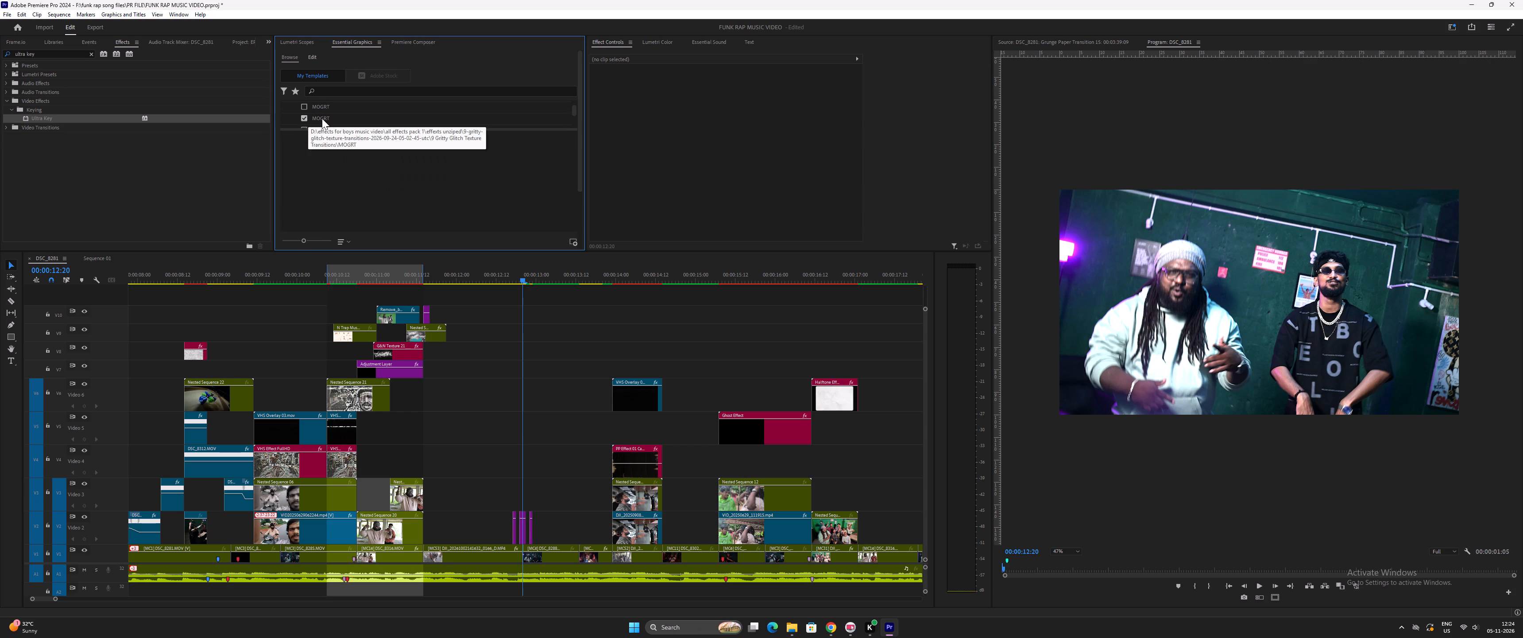
scroll(322, 118, down, 3)
scroll(375, 197, down, 6)
scroll(368, 187, up, 7)
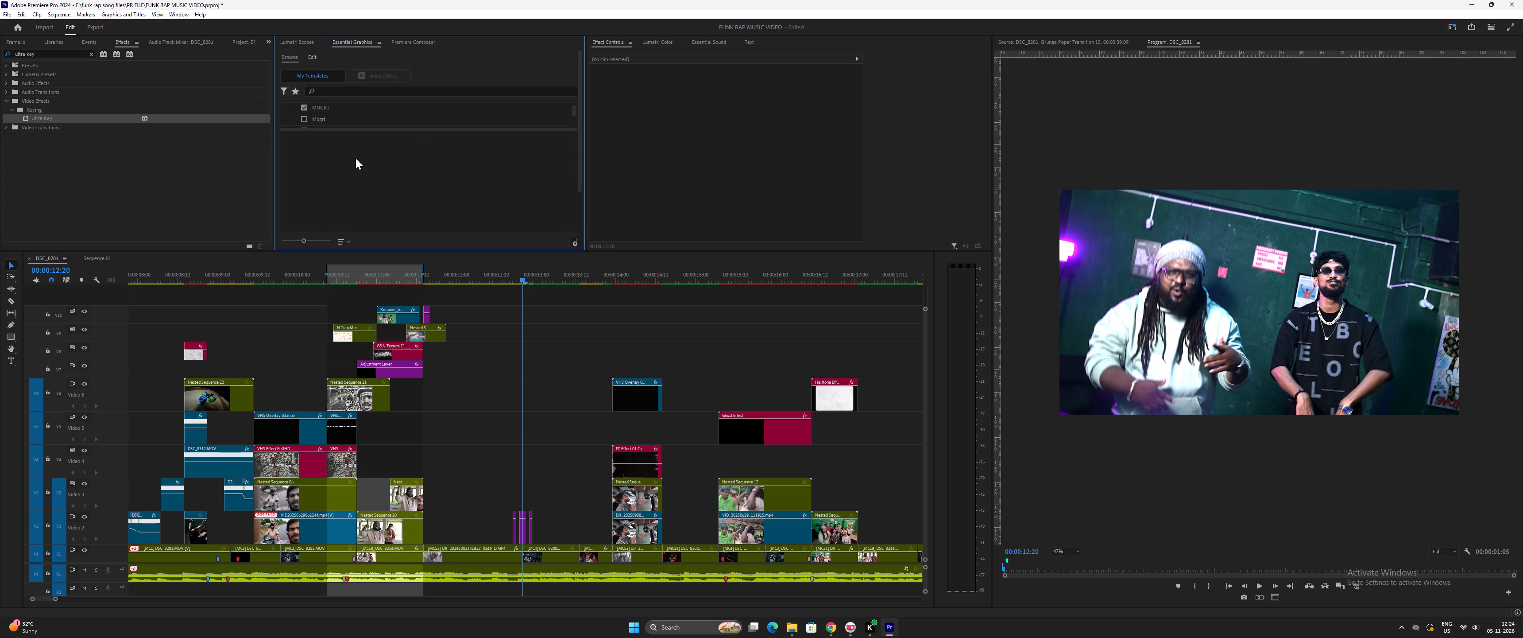
scroll(358, 164, down, 15)
scroll(367, 178, up, 14)
click(304, 108)
Compare the Mogrt folder of landscape and square templates with the MOGRT folder listed after it.
click(302, 119)
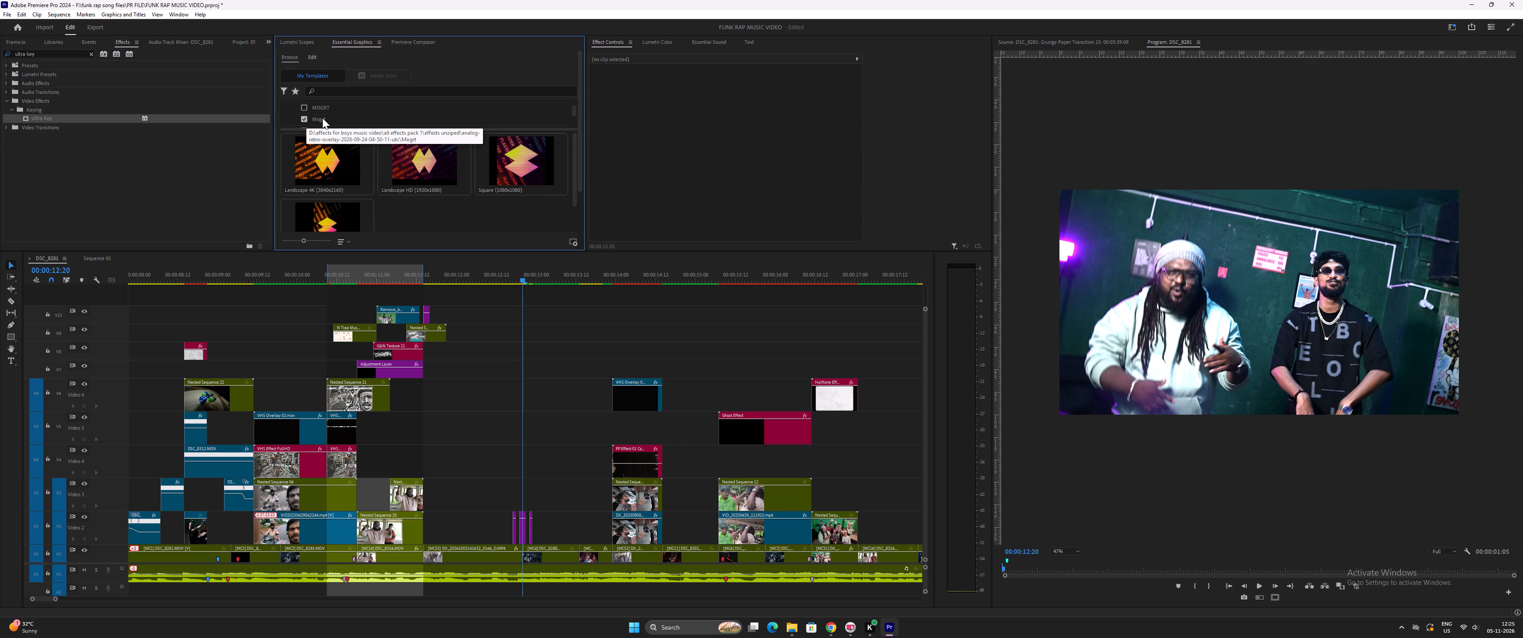
scroll(331, 116, down, 5)
click(303, 104)
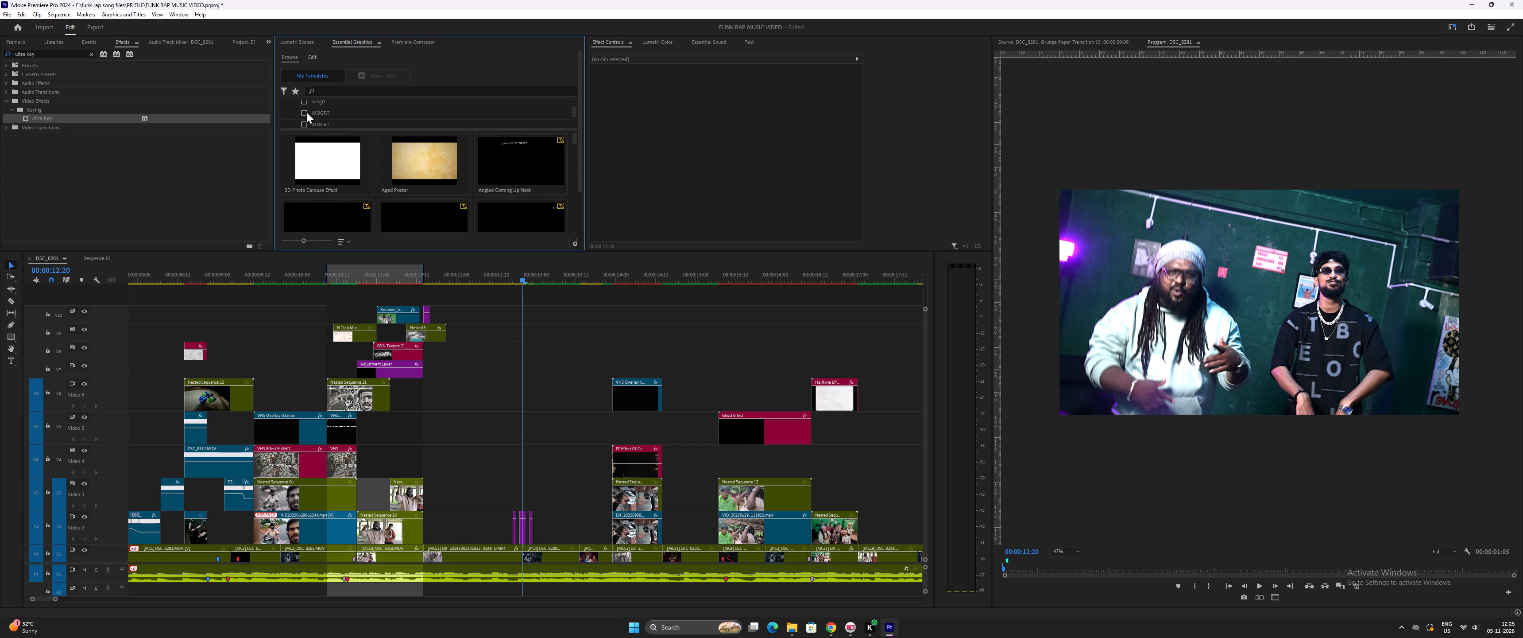
click(306, 112)
scroll(319, 113, down, 3)
scroll(319, 113, up, 2)
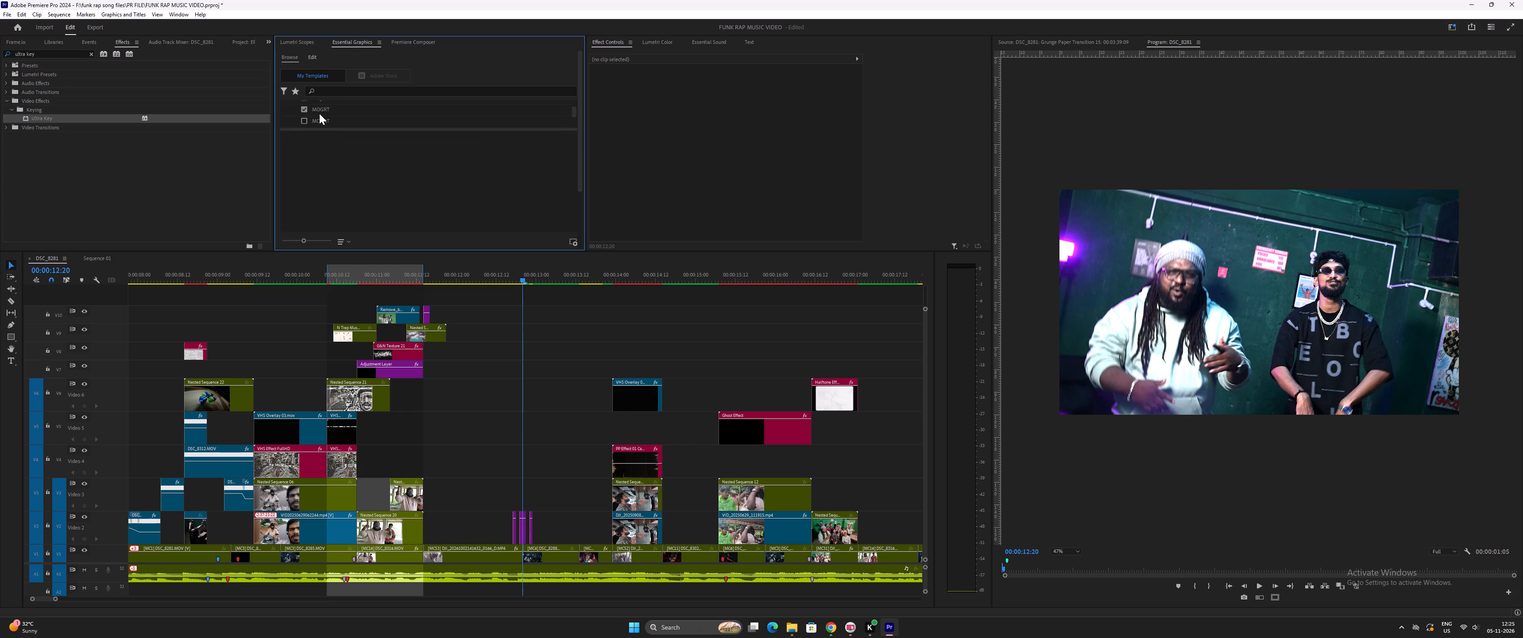
scroll(319, 113, up, 2)
click(305, 105)
scroll(370, 183, down, 7)
scroll(370, 184, up, 6)
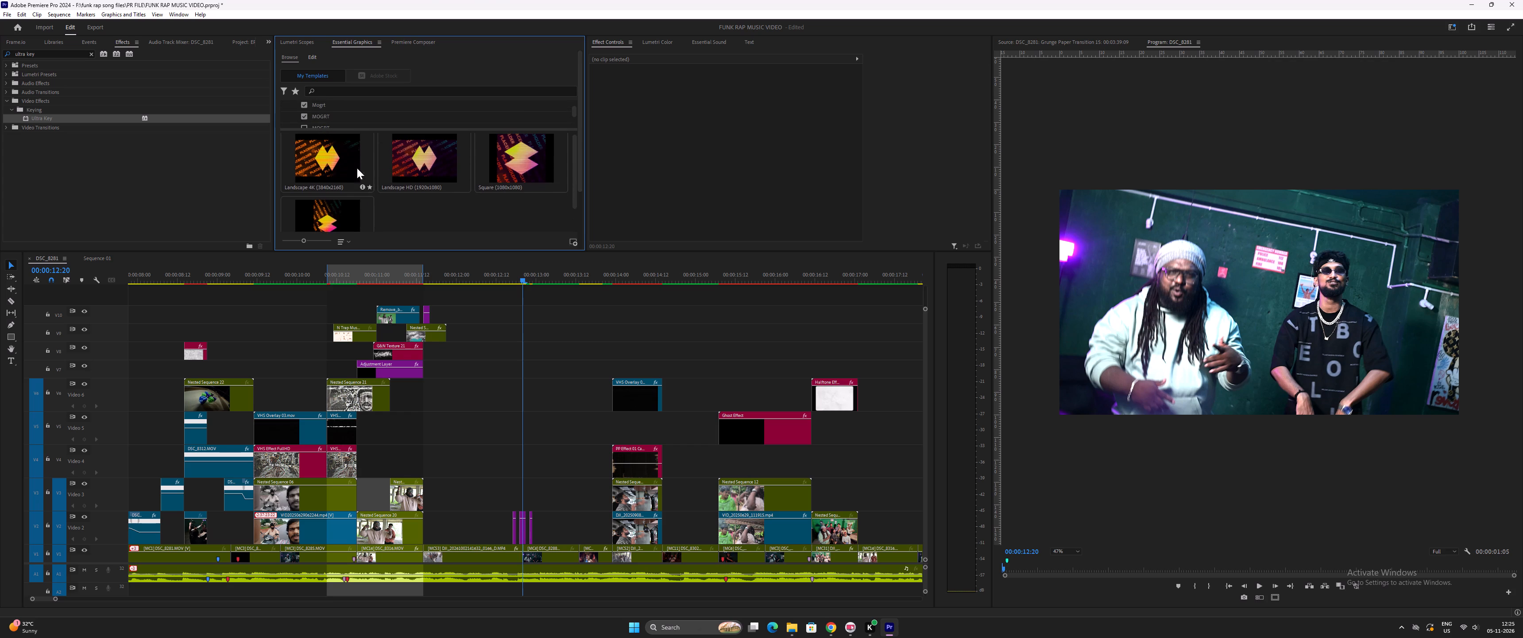
click(304, 115)
click(305, 105)
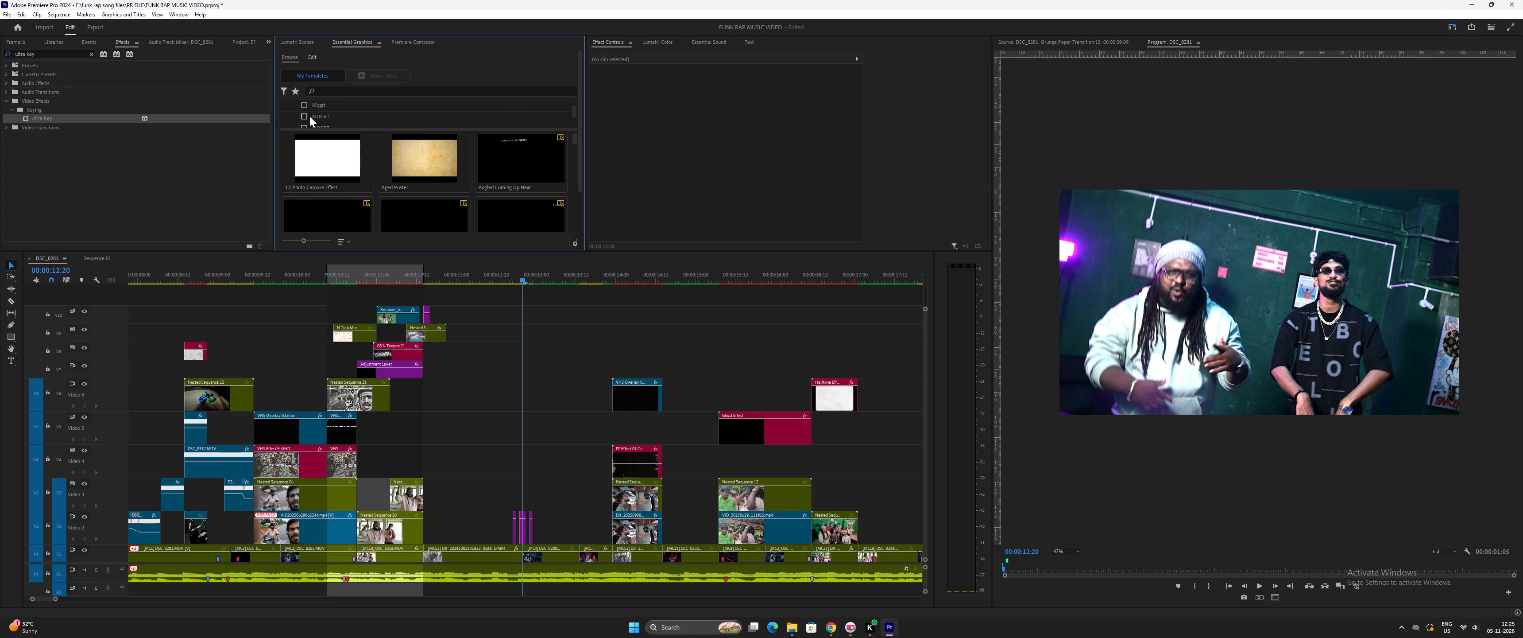
Check the following MOGRT folders one at a time, through to the one containing the Ghost Effect template.
scroll(315, 118, down, 3)
click(304, 116)
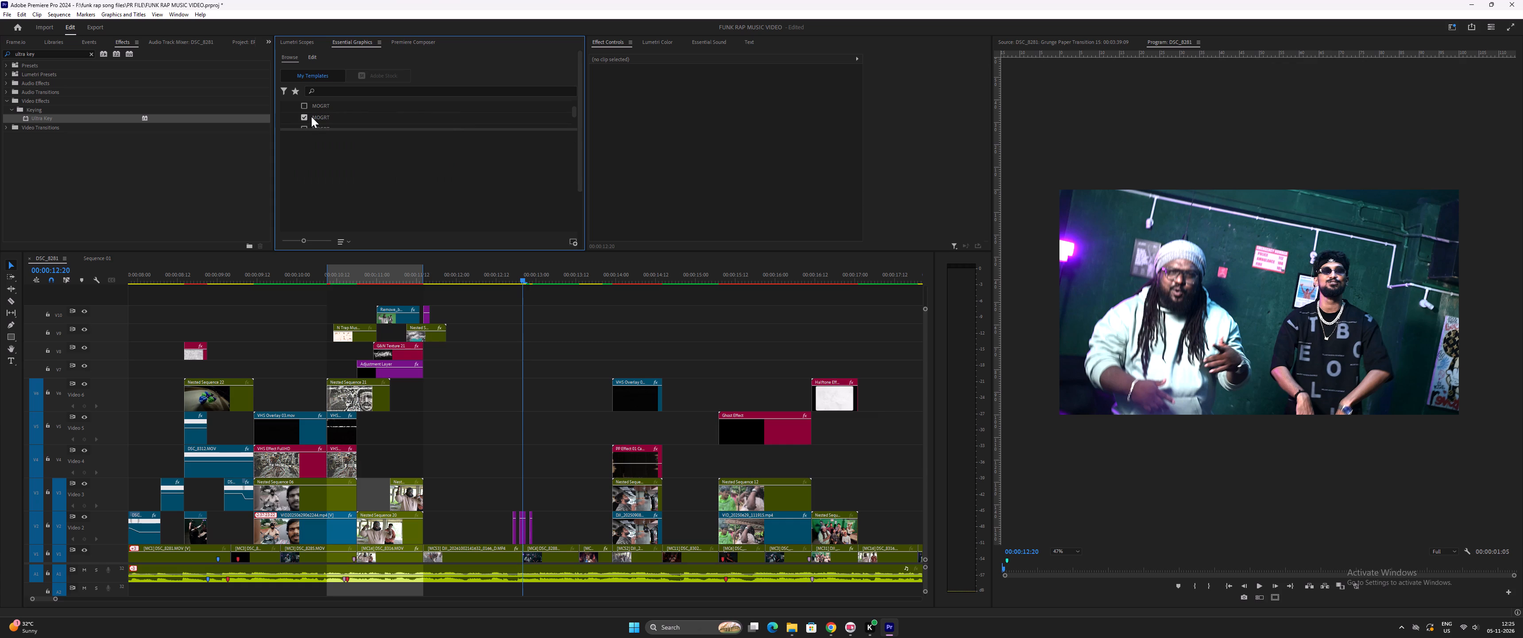
scroll(322, 117, down, 5)
click(305, 110)
click(305, 102)
scroll(359, 160, up, 13)
scroll(375, 173, down, 5)
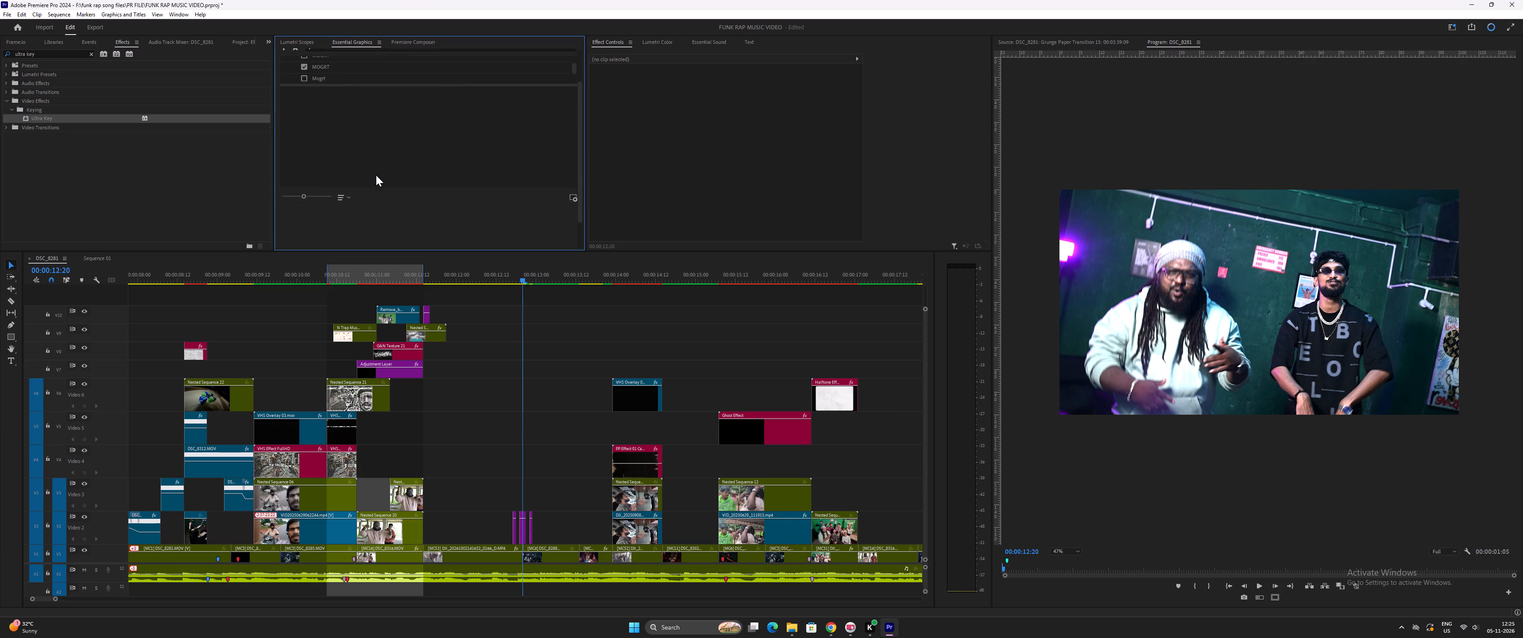
scroll(376, 175, up, 5)
scroll(315, 118, down, 3)
scroll(305, 112, up, 3)
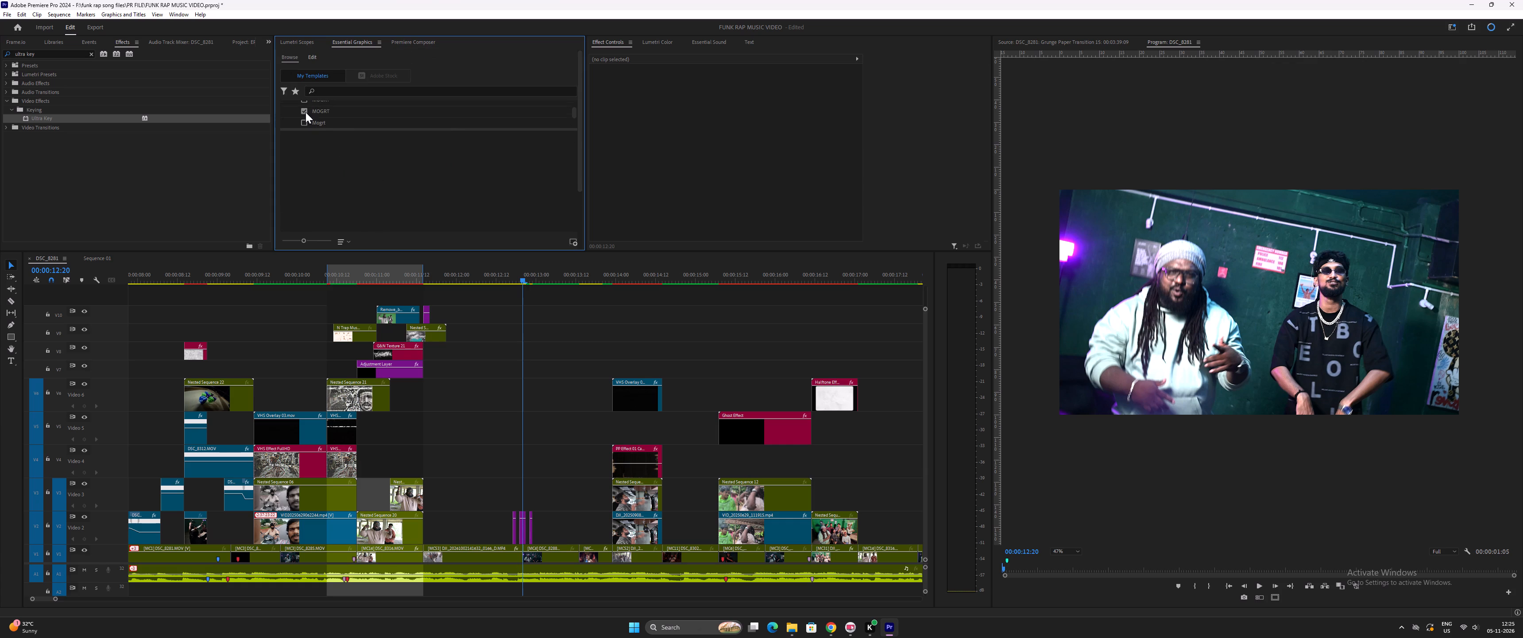
click(303, 122)
click(304, 109)
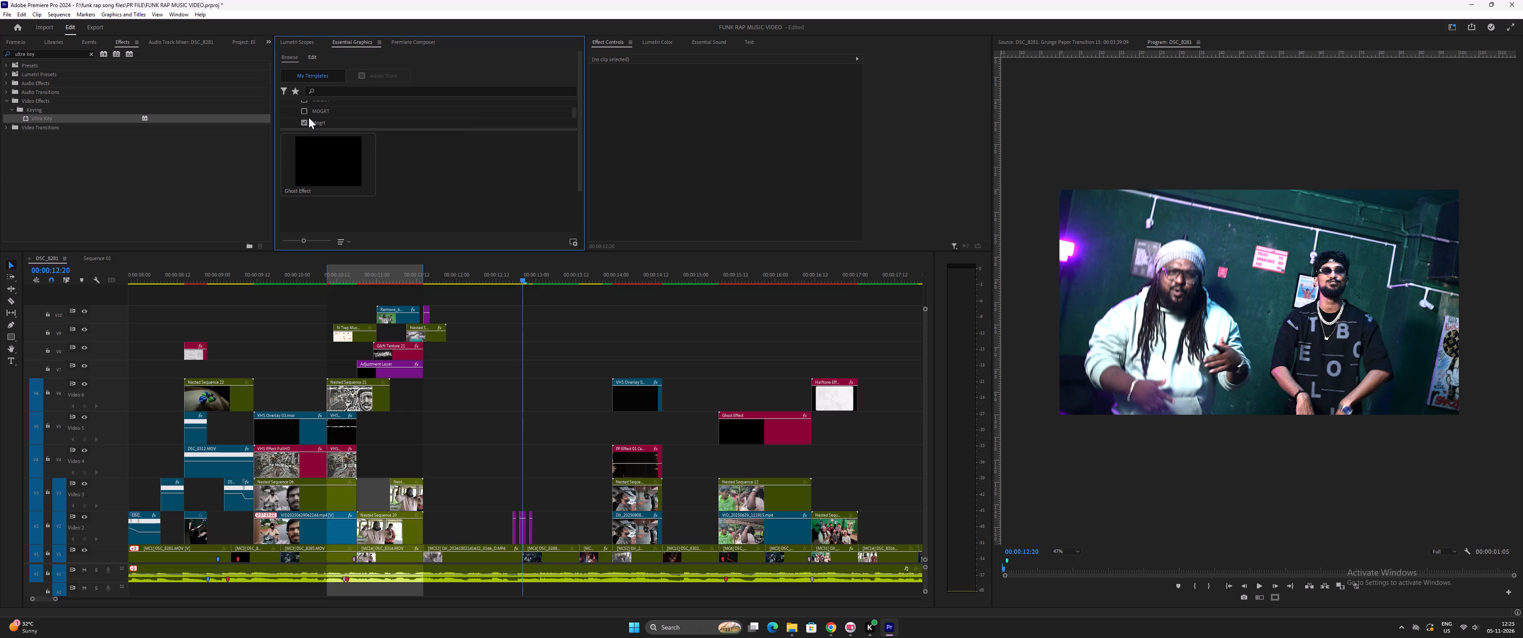
Examine the Grunge Transition, Halftone Effect and Painting Effect template folders, showing each one on its own.
scroll(322, 112, down, 4)
click(305, 119)
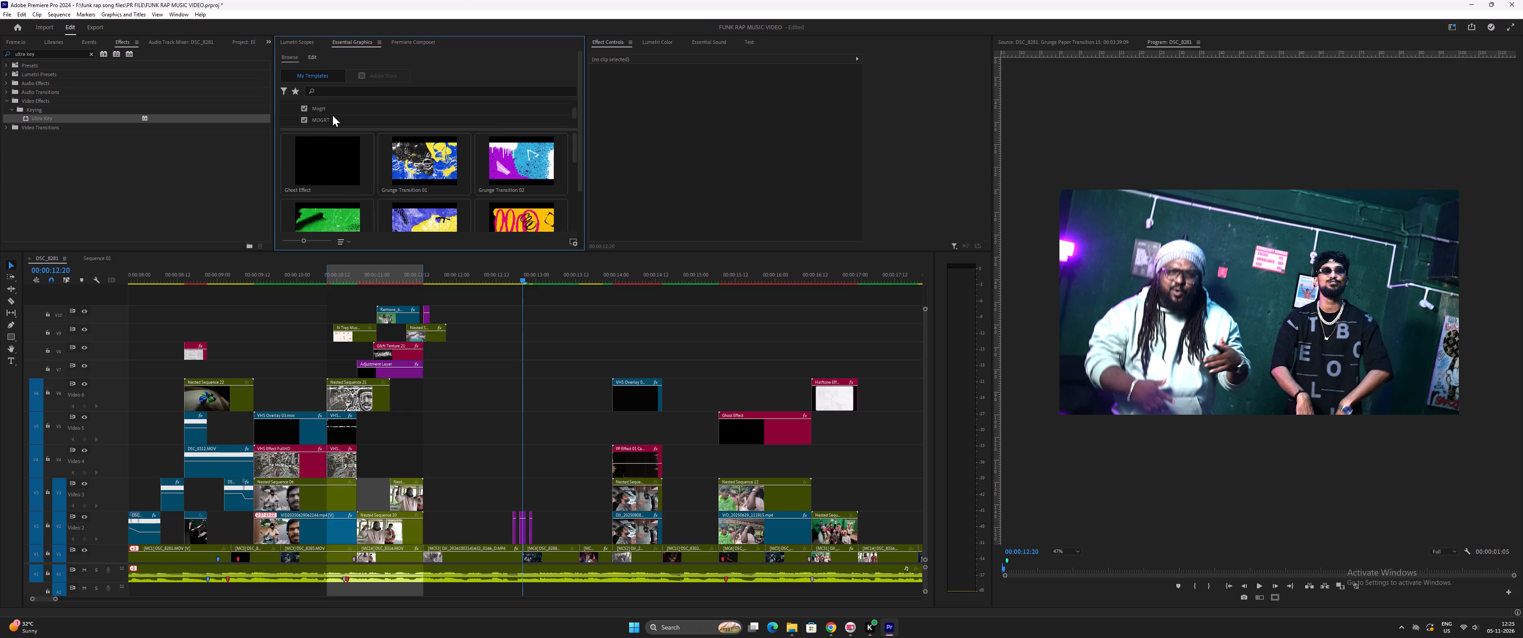
click(303, 106)
scroll(339, 119, down, 6)
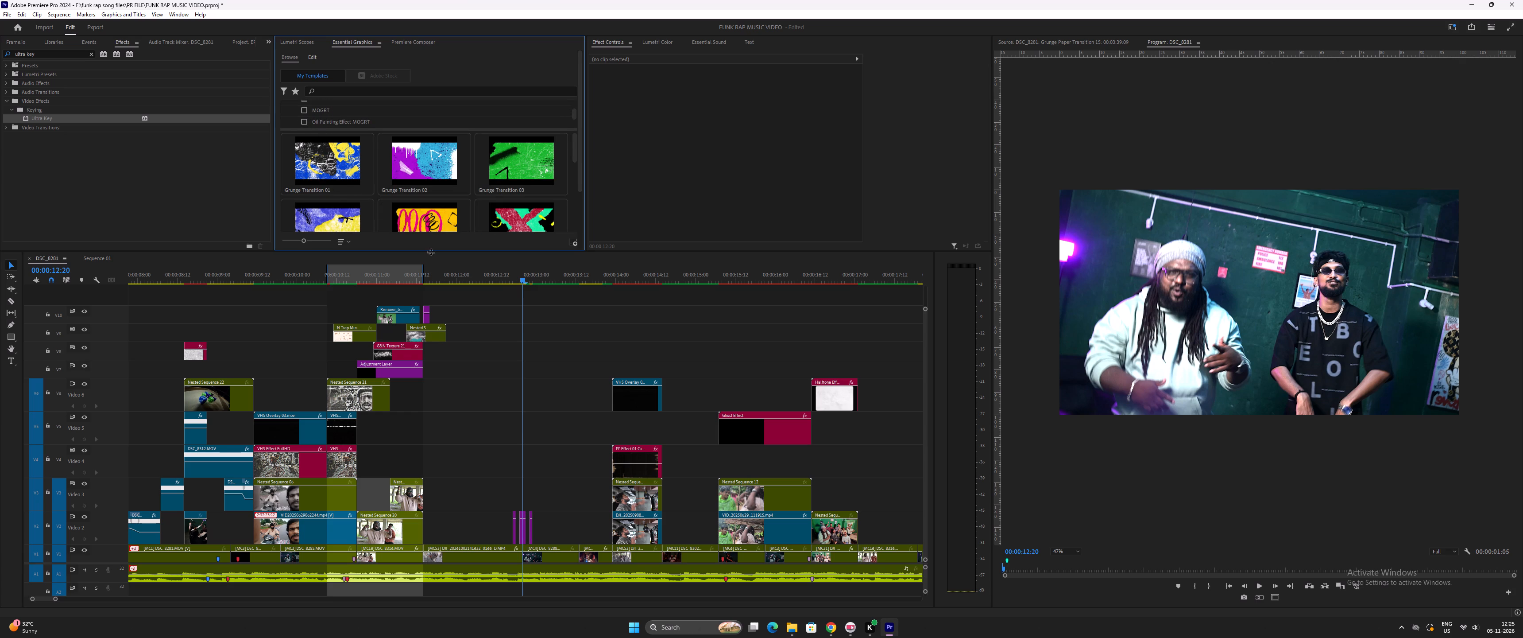
scroll(309, 110, up, 1)
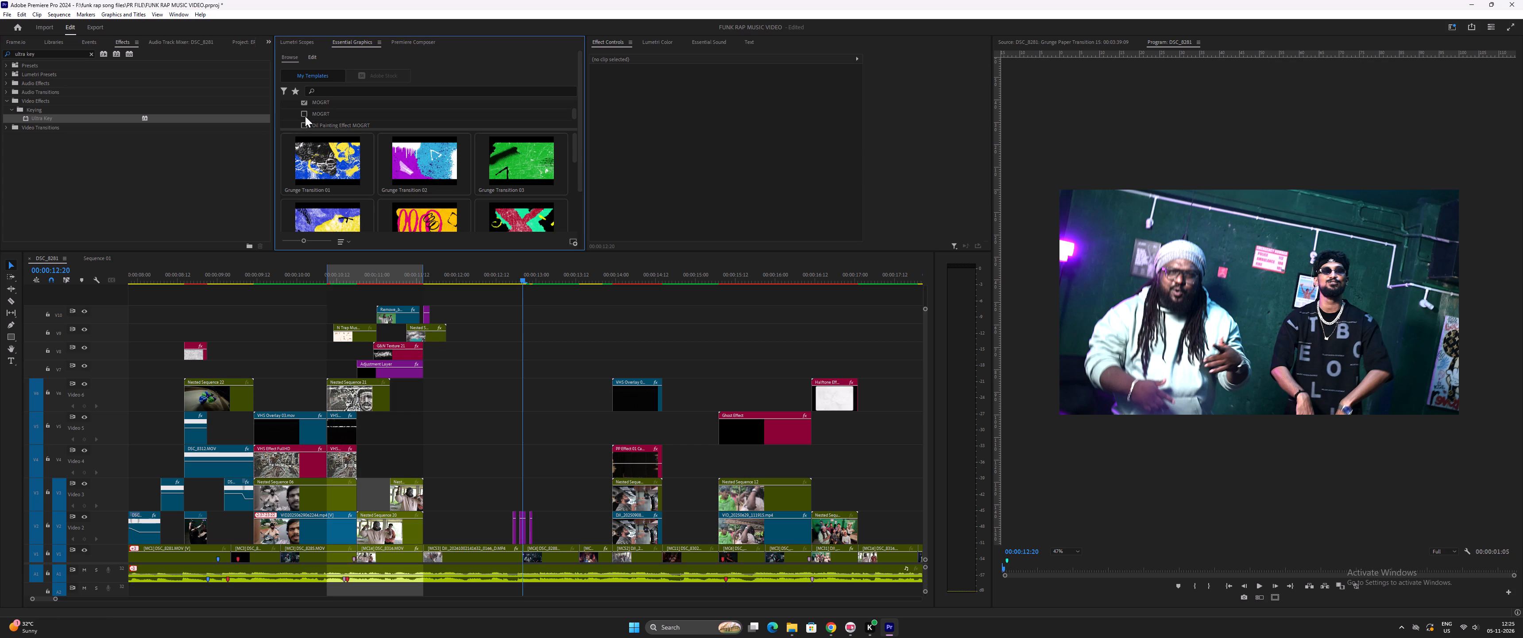
click(305, 114)
click(305, 104)
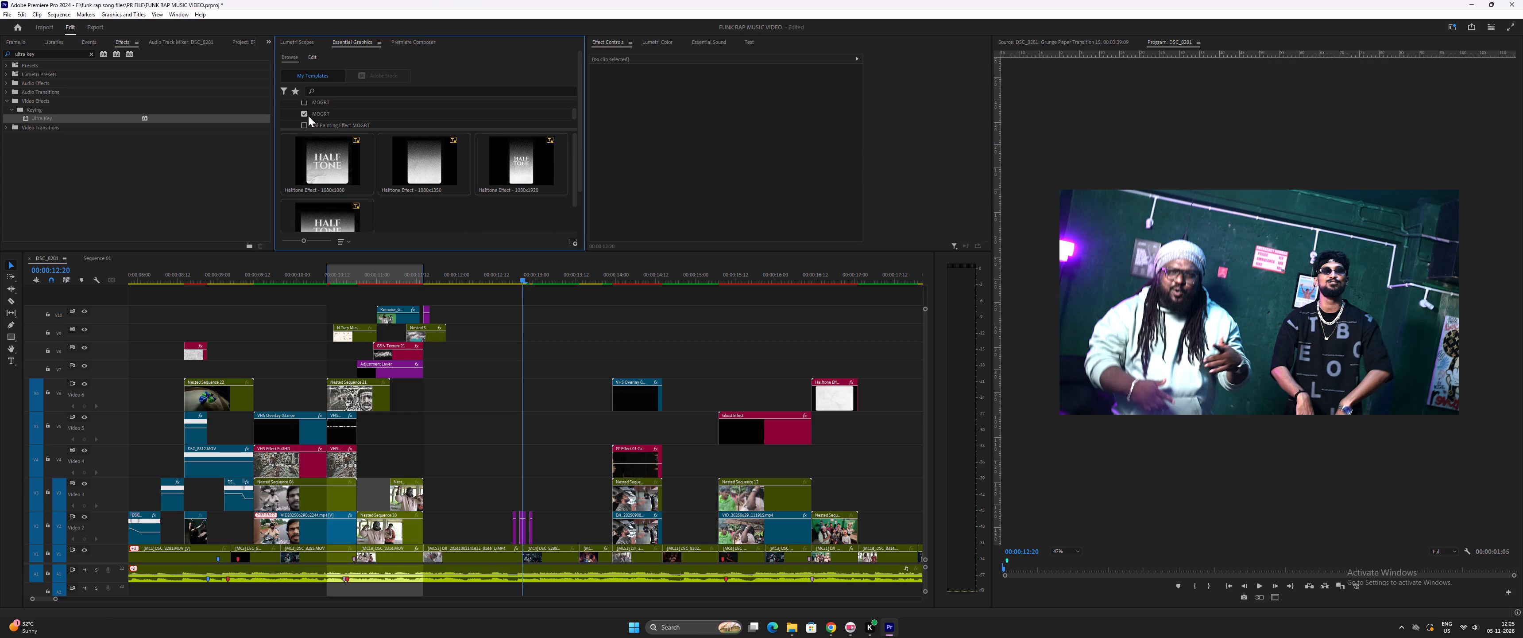
click(304, 112)
scroll(326, 117, down, 1)
click(304, 120)
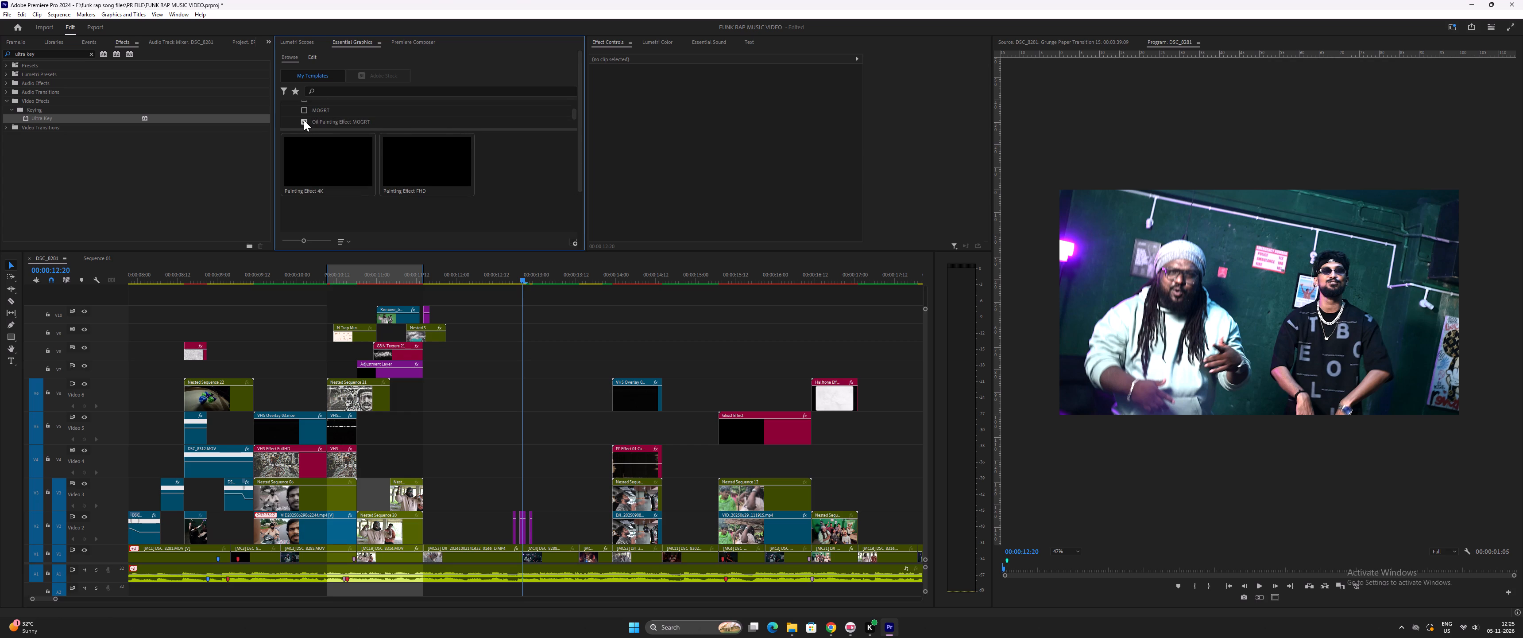
scroll(329, 120, down, 5)
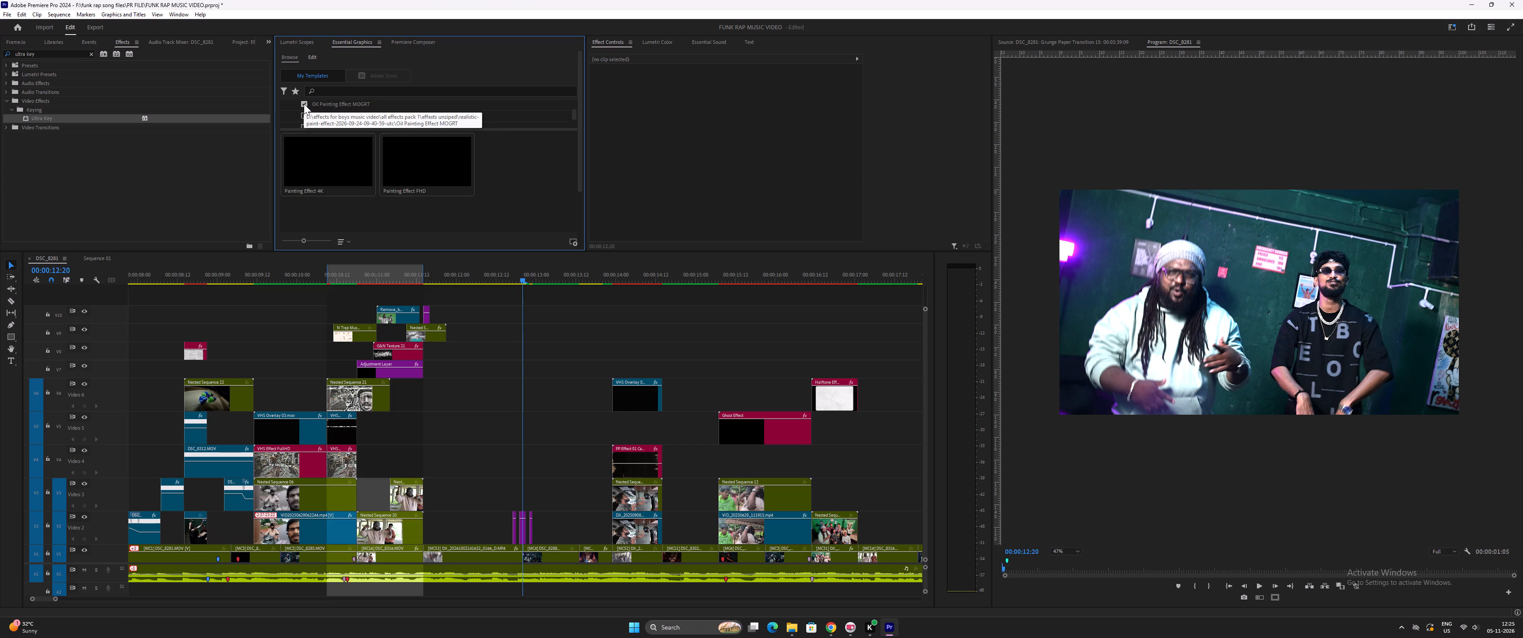
click(304, 104)
Check the Premiere Pro template folder for usable effects, clearing its filter when done.
scroll(323, 111, down, 4)
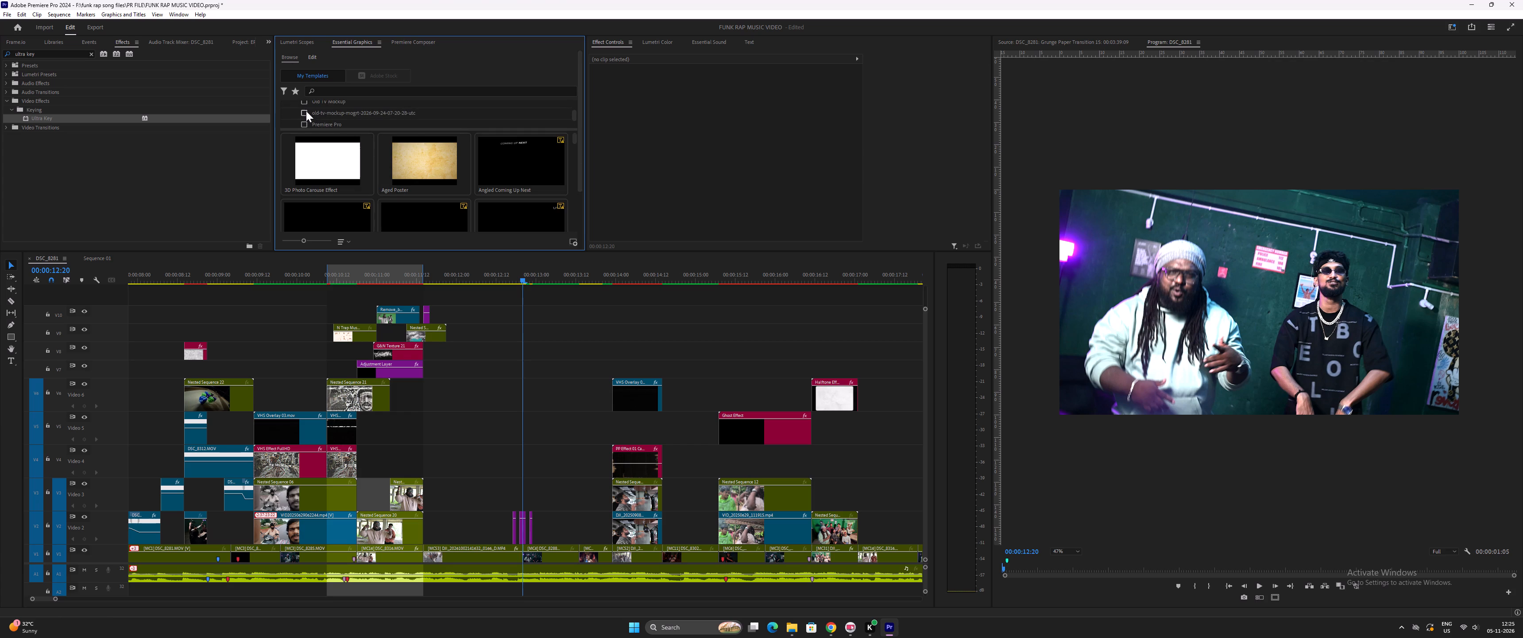
scroll(306, 111, down, 4)
click(303, 111)
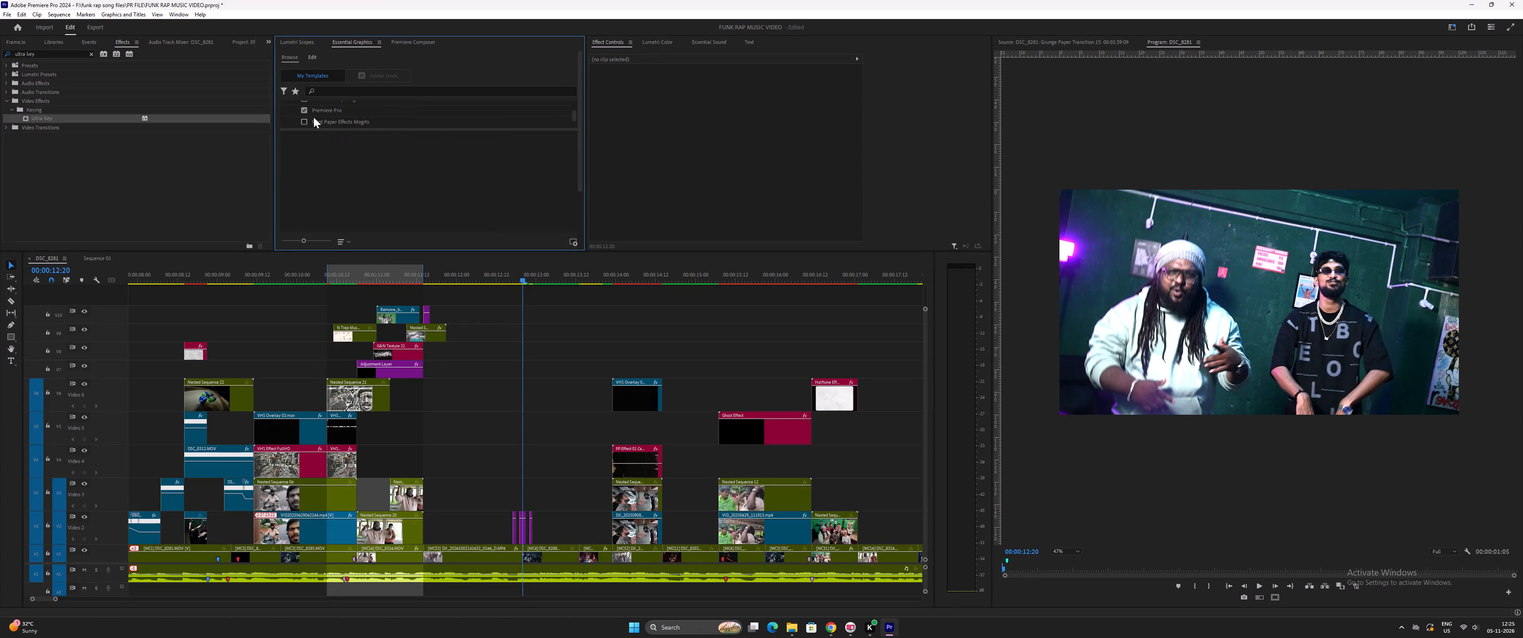
scroll(313, 121, down, 4)
scroll(326, 161, down, 7)
scroll(327, 163, up, 11)
scroll(314, 117, up, 4)
click(302, 110)
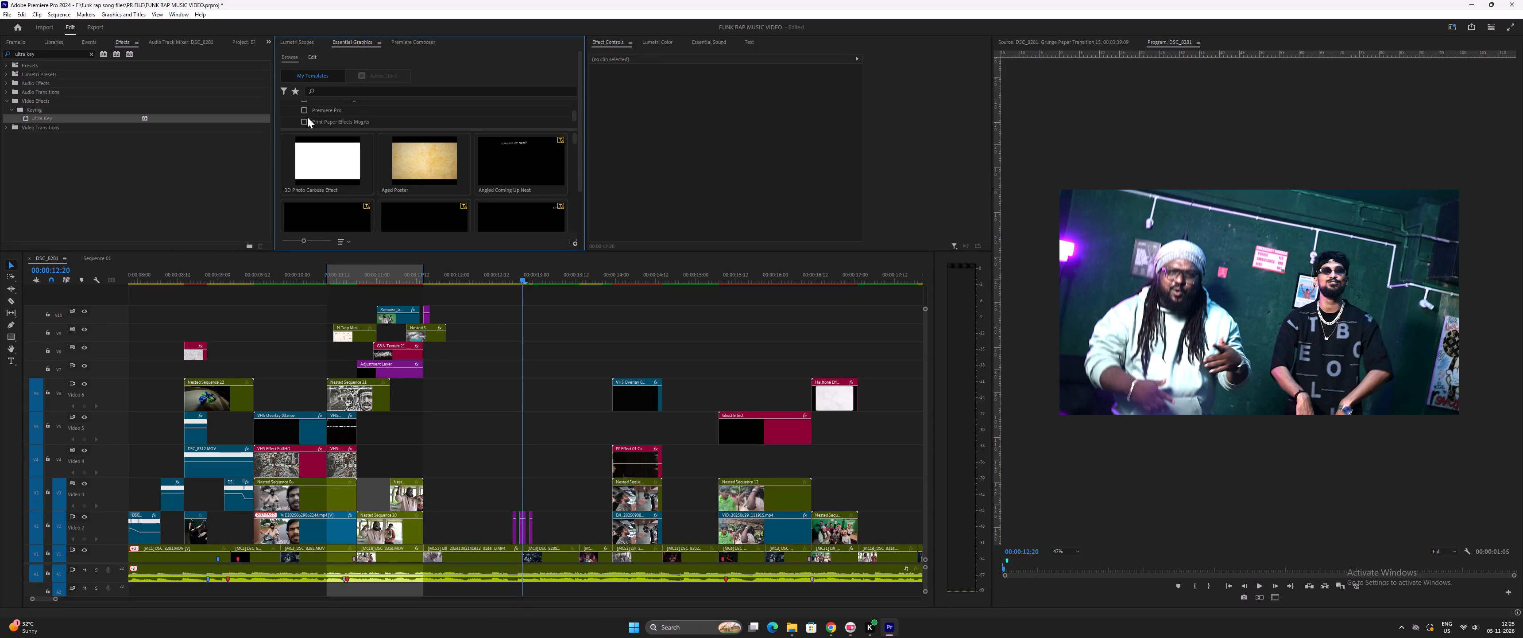
Check the paper effects and retro old film overlay template folders, clearing both filters when done.
click(303, 119)
scroll(322, 119, down, 3)
click(306, 111)
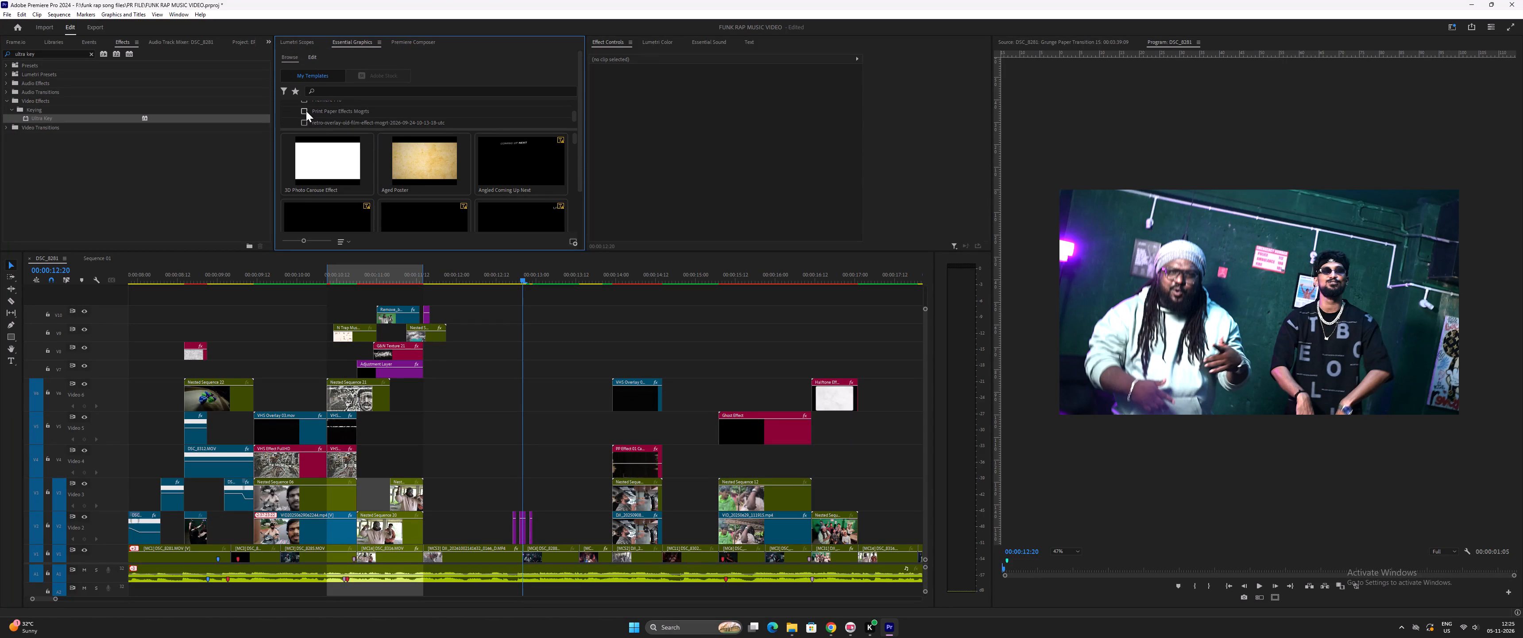
scroll(326, 113, down, 3)
click(306, 111)
click(302, 110)
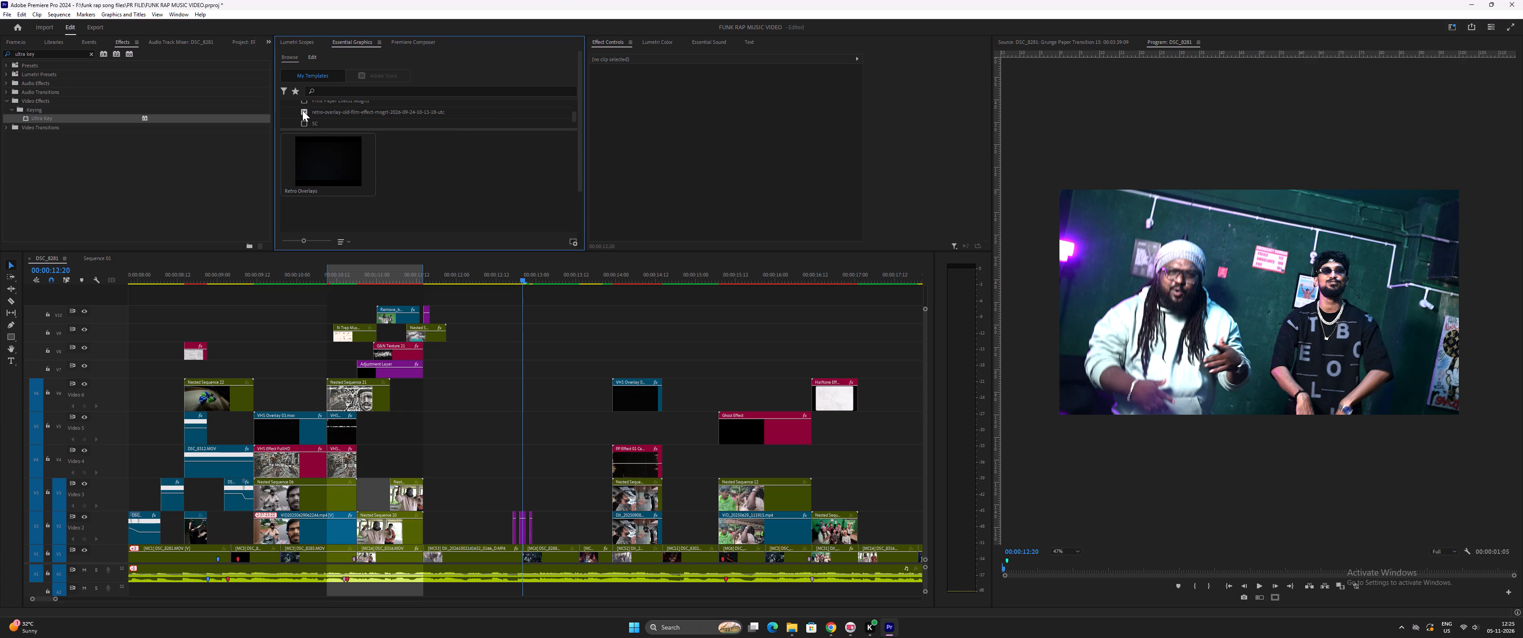
Check the SC television mockup and Sketch Drawing Effect template folders, leaving neither one filtered.
scroll(311, 123, down, 3)
click(302, 113)
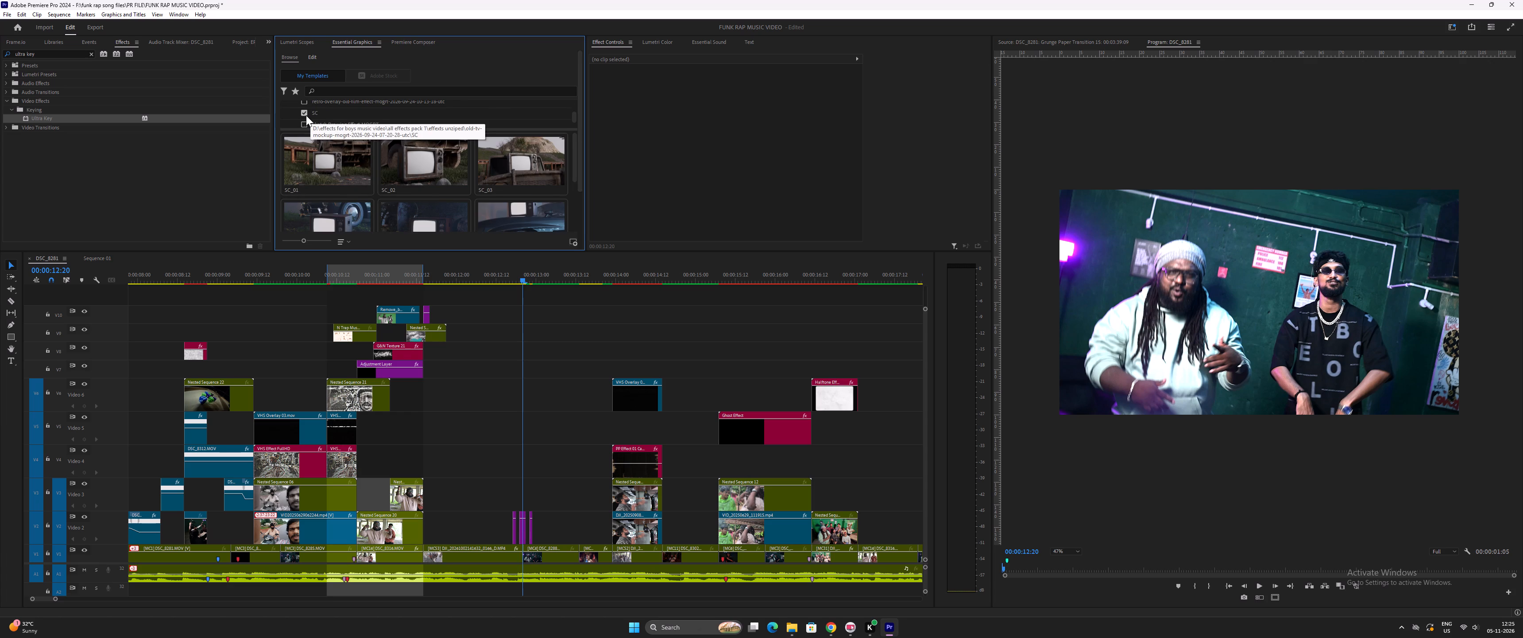
click(301, 114)
click(306, 113)
scroll(318, 120, down, 2)
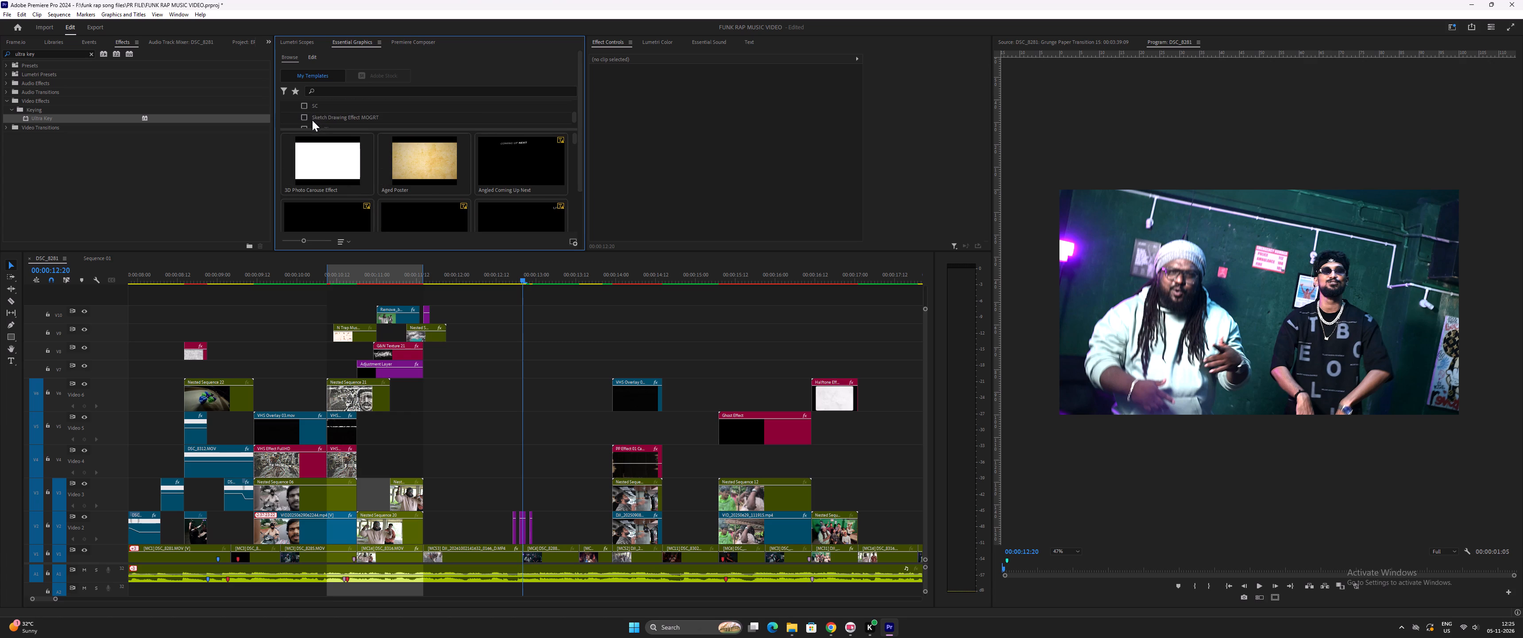
click(304, 115)
click(303, 117)
scroll(319, 118, down, 4)
Check both Transitions template folders for a usable graphic, showing each one on its own and clearing both filters when done.
scroll(305, 114, down, 3)
click(303, 108)
click(303, 105)
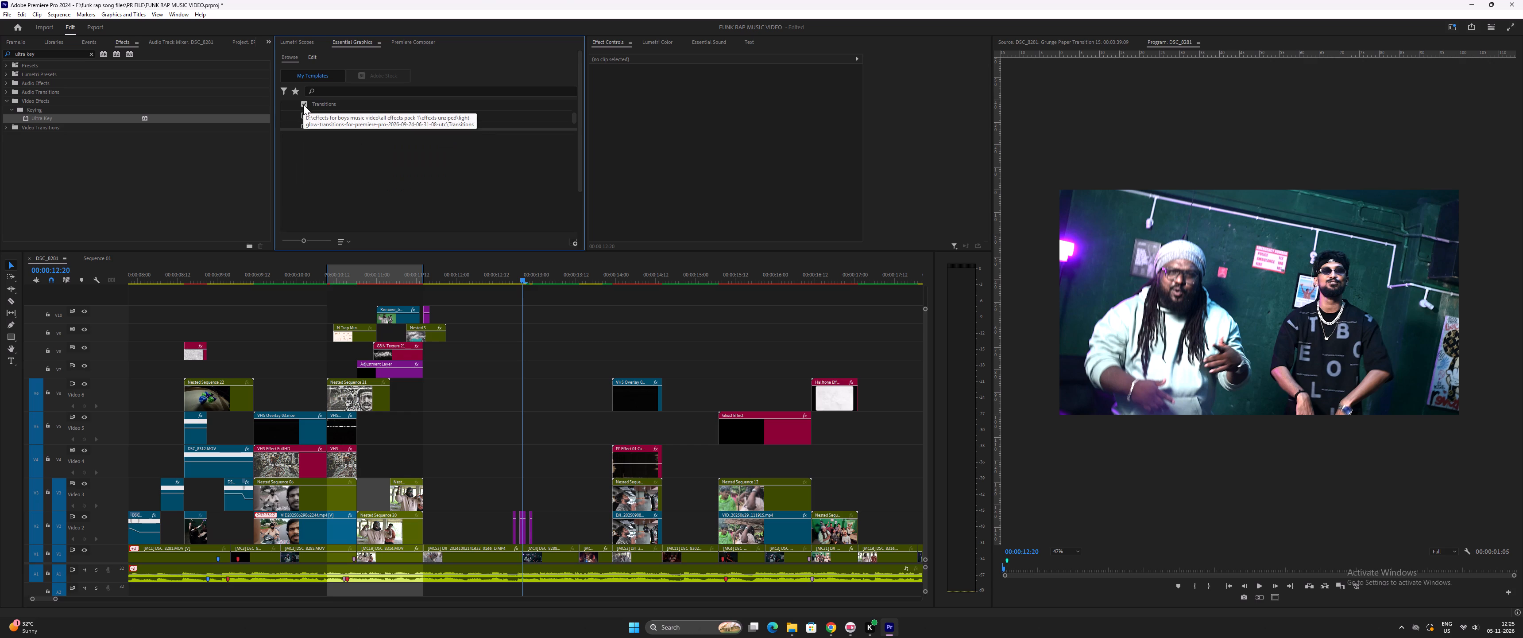
scroll(327, 152, up, 12)
scroll(325, 151, down, 6)
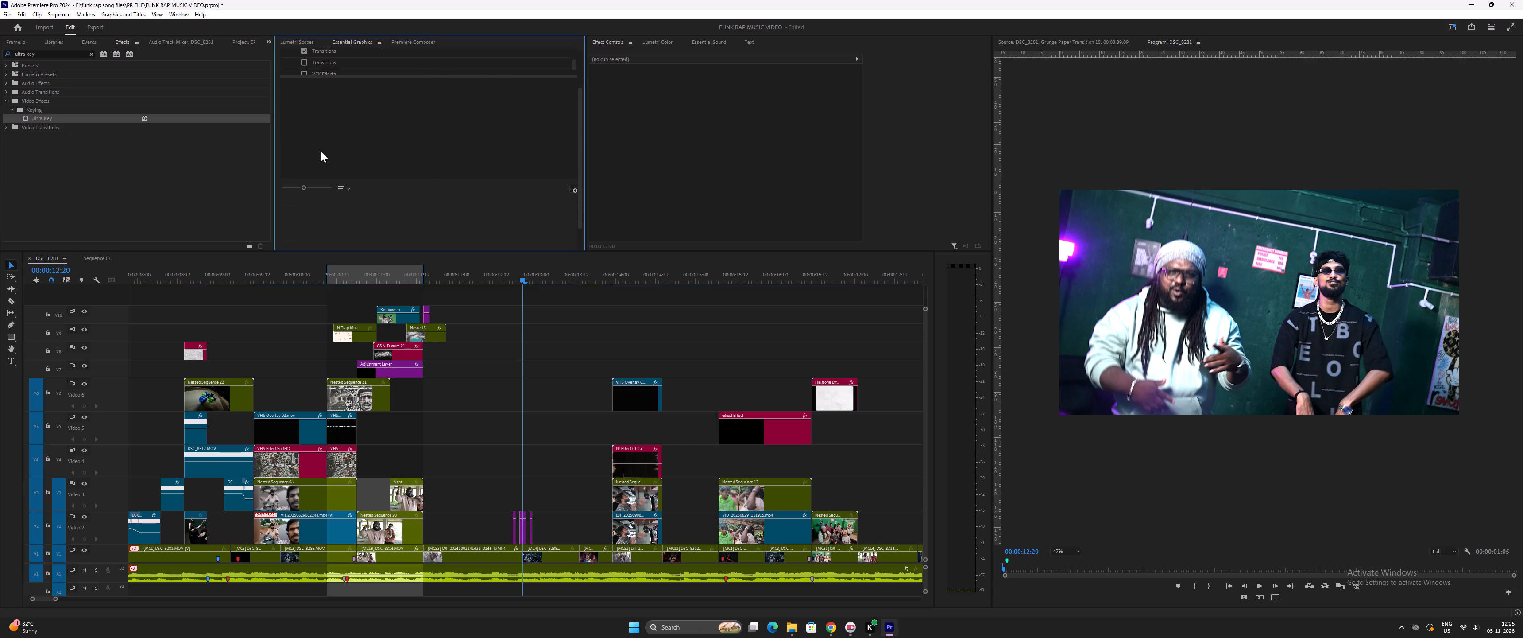
scroll(321, 151, up, 7)
click(302, 101)
click(304, 114)
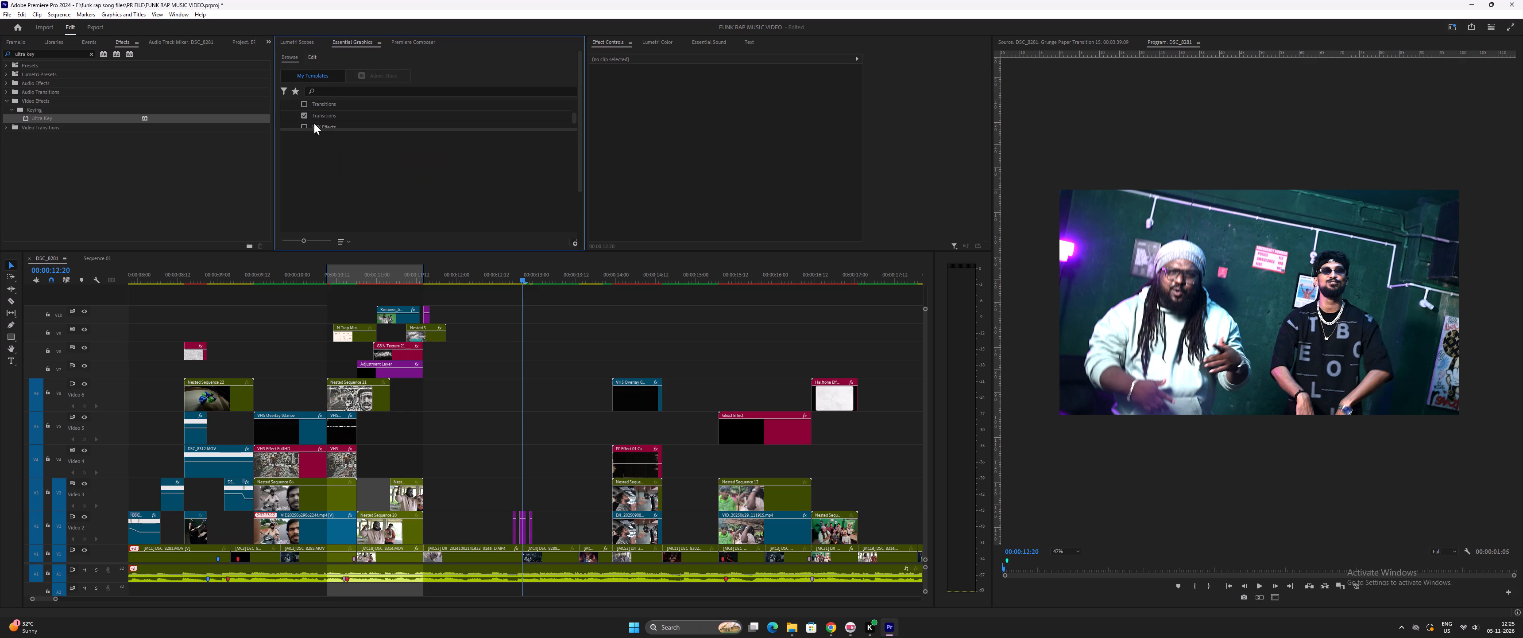
scroll(332, 161, up, 7)
scroll(329, 156, down, 8)
scroll(329, 159, up, 7)
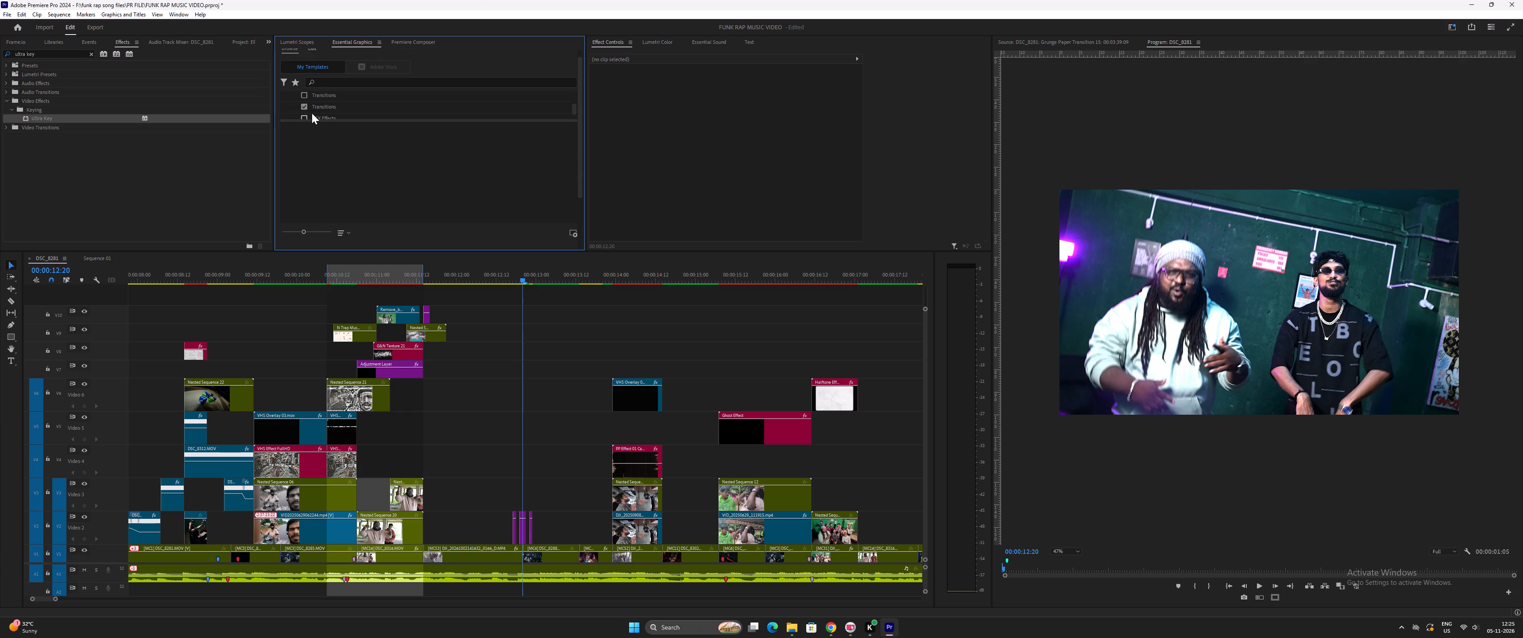
scroll(319, 109, down, 5)
scroll(309, 102, up, 3)
click(303, 99)
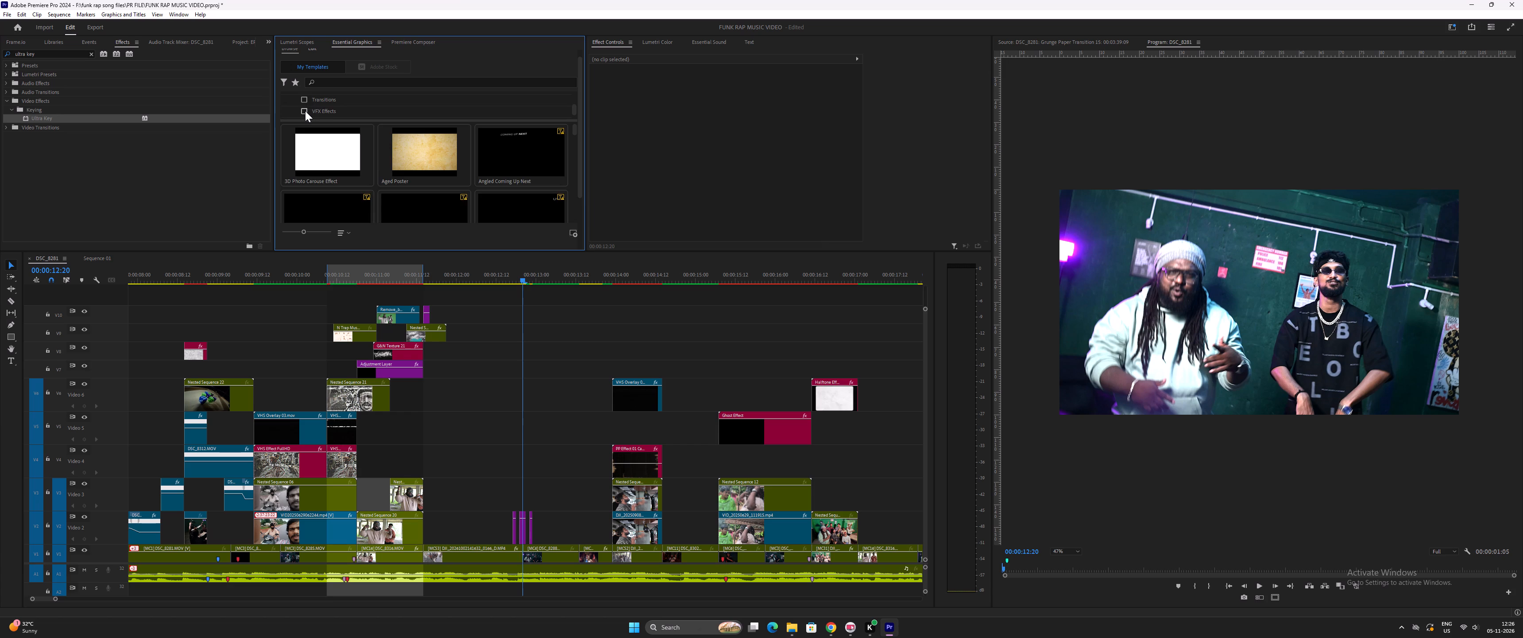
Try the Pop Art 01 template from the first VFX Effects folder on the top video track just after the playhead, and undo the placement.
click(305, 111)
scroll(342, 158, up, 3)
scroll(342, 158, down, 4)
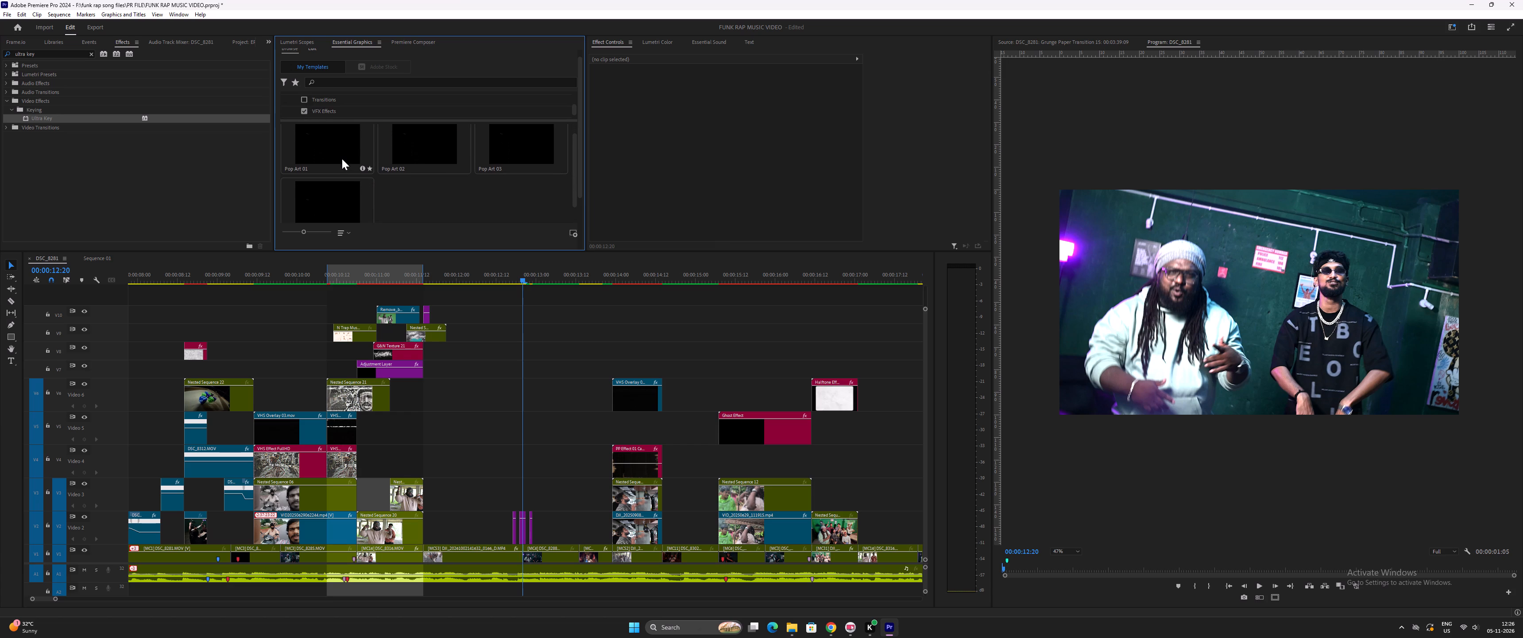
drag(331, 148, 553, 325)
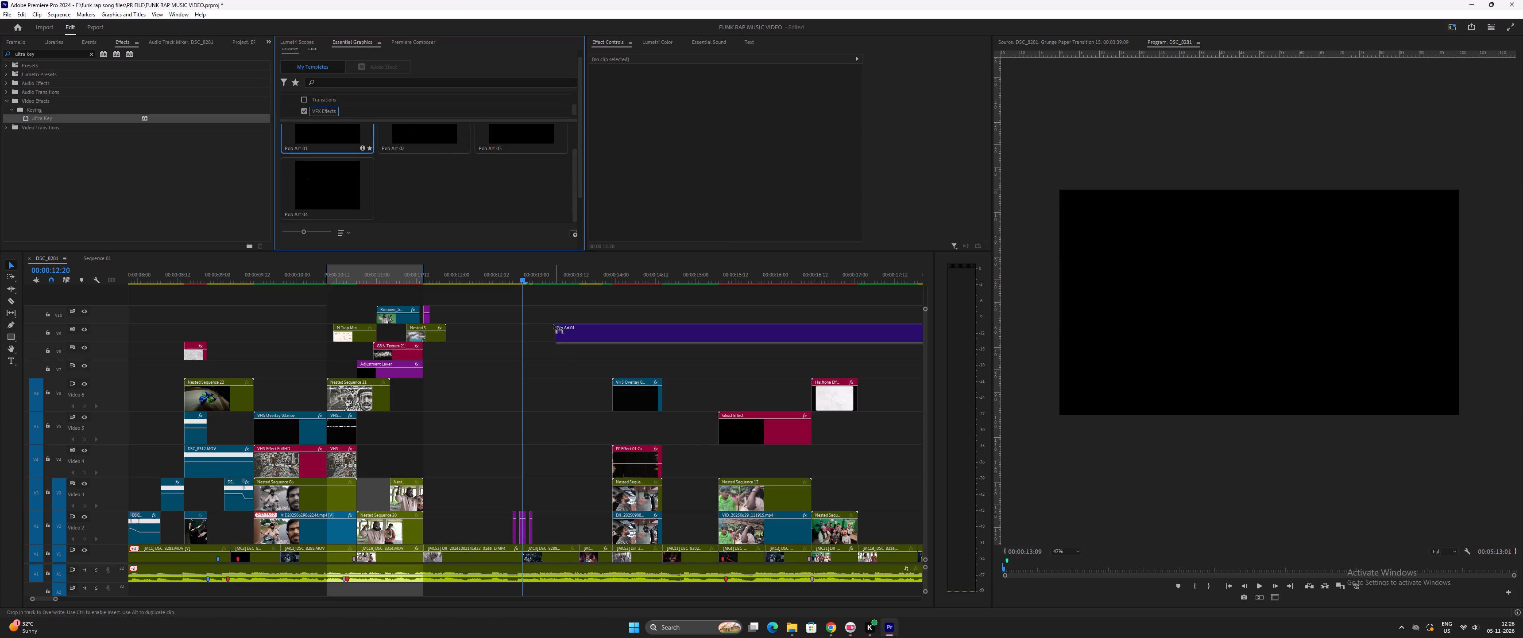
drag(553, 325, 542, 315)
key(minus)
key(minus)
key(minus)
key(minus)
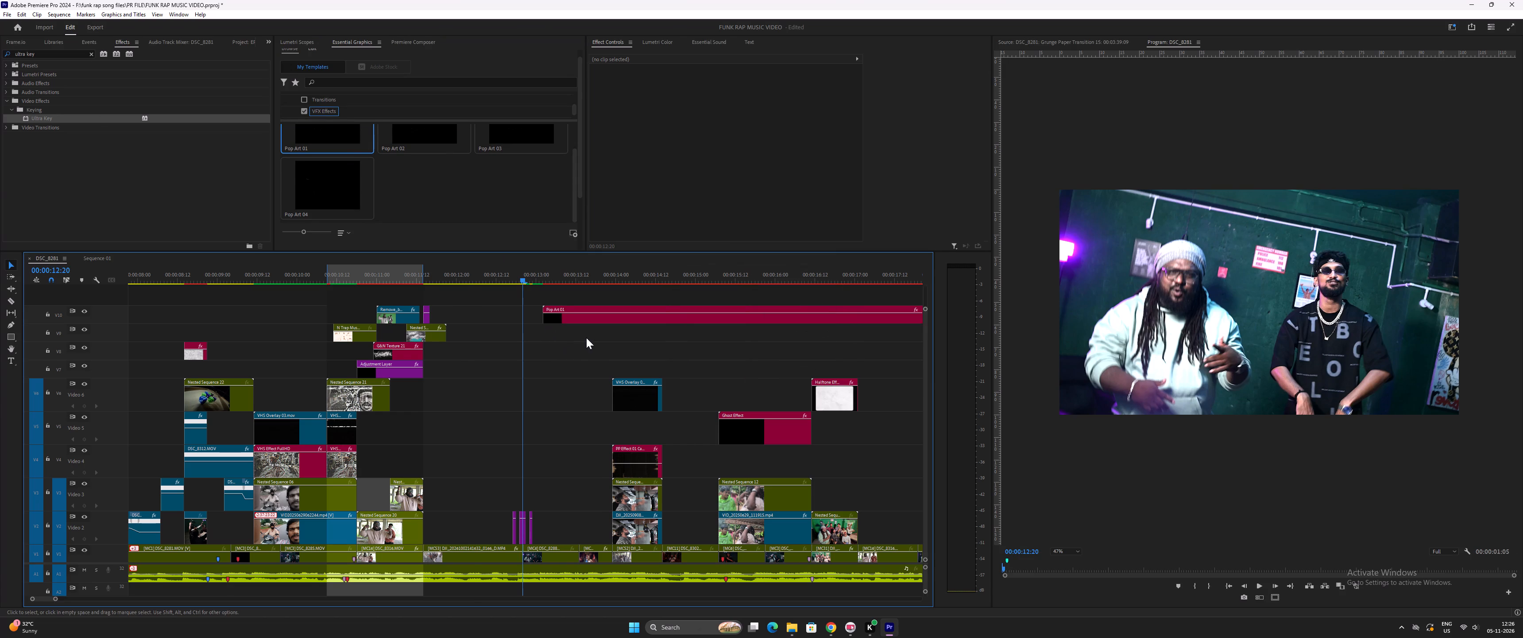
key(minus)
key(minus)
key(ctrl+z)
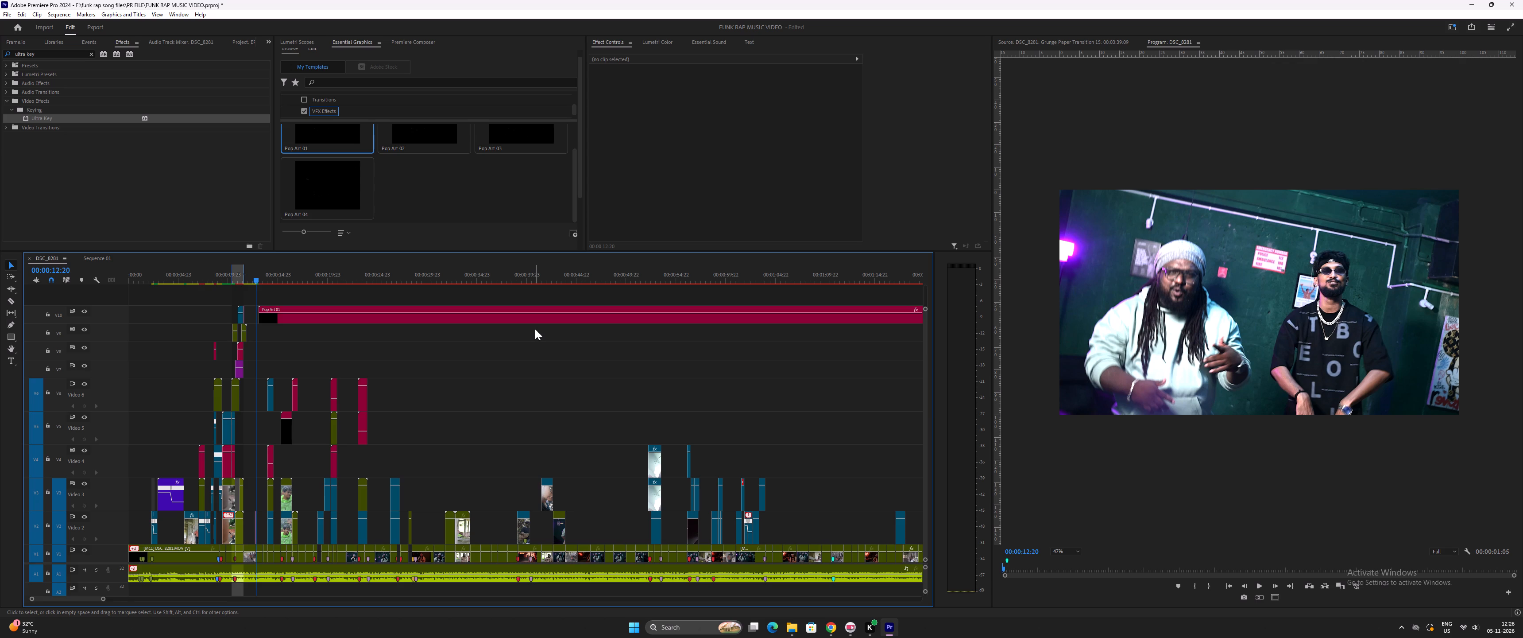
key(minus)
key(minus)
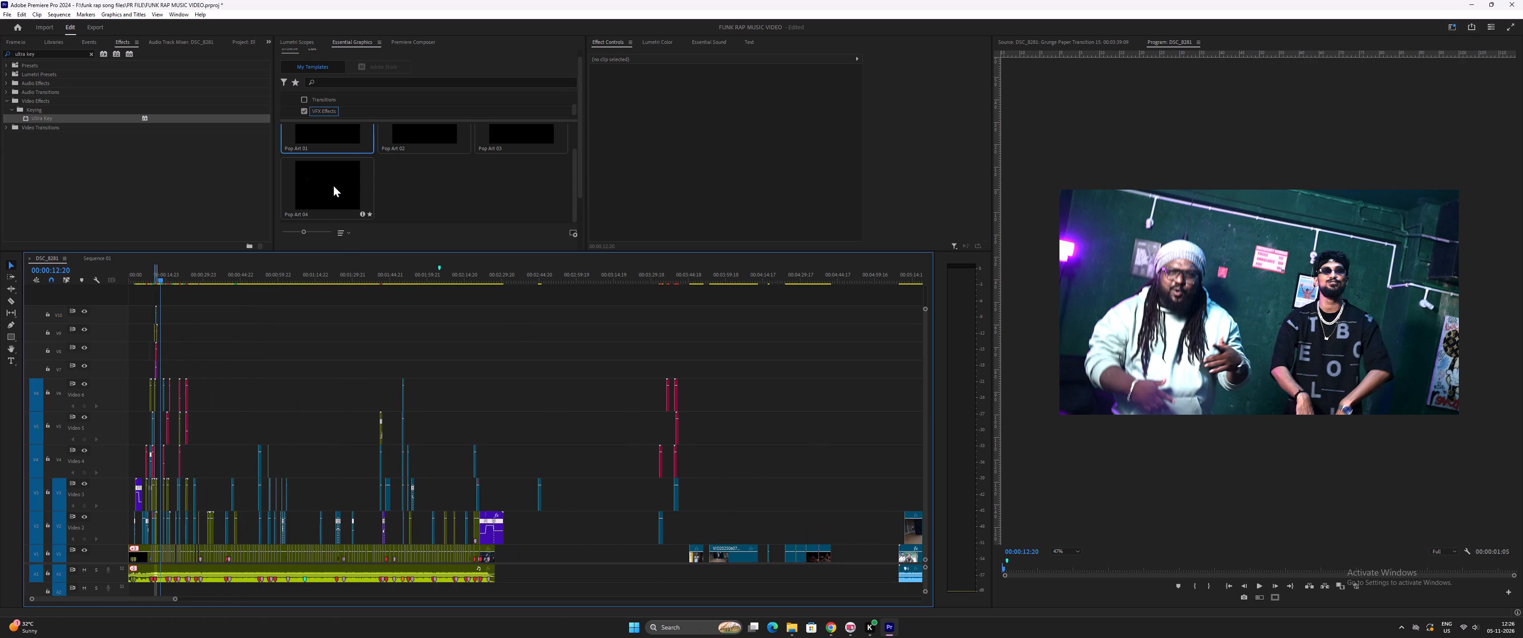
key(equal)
Examine the second and third VFX Effects template folders, clearing each previous folder's filter.
scroll(333, 187, down, 6)
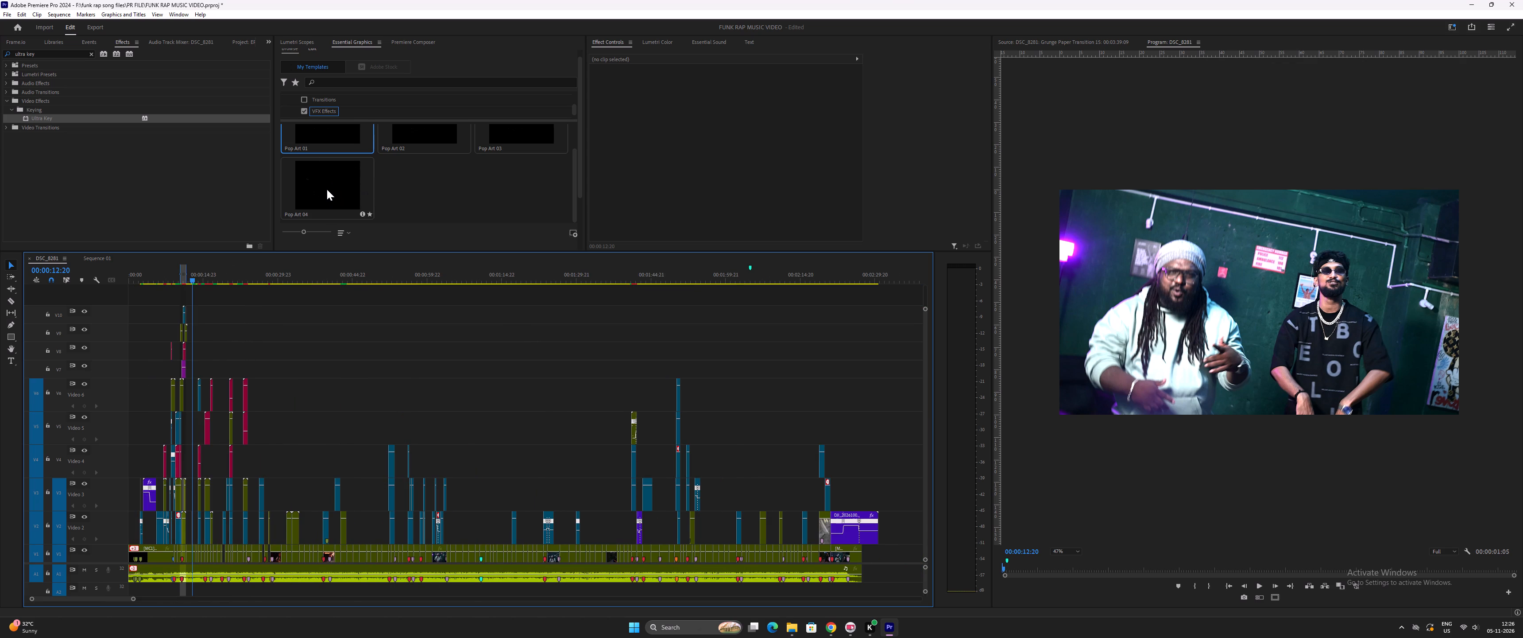
scroll(306, 111, down, 6)
scroll(301, 102, up, 2)
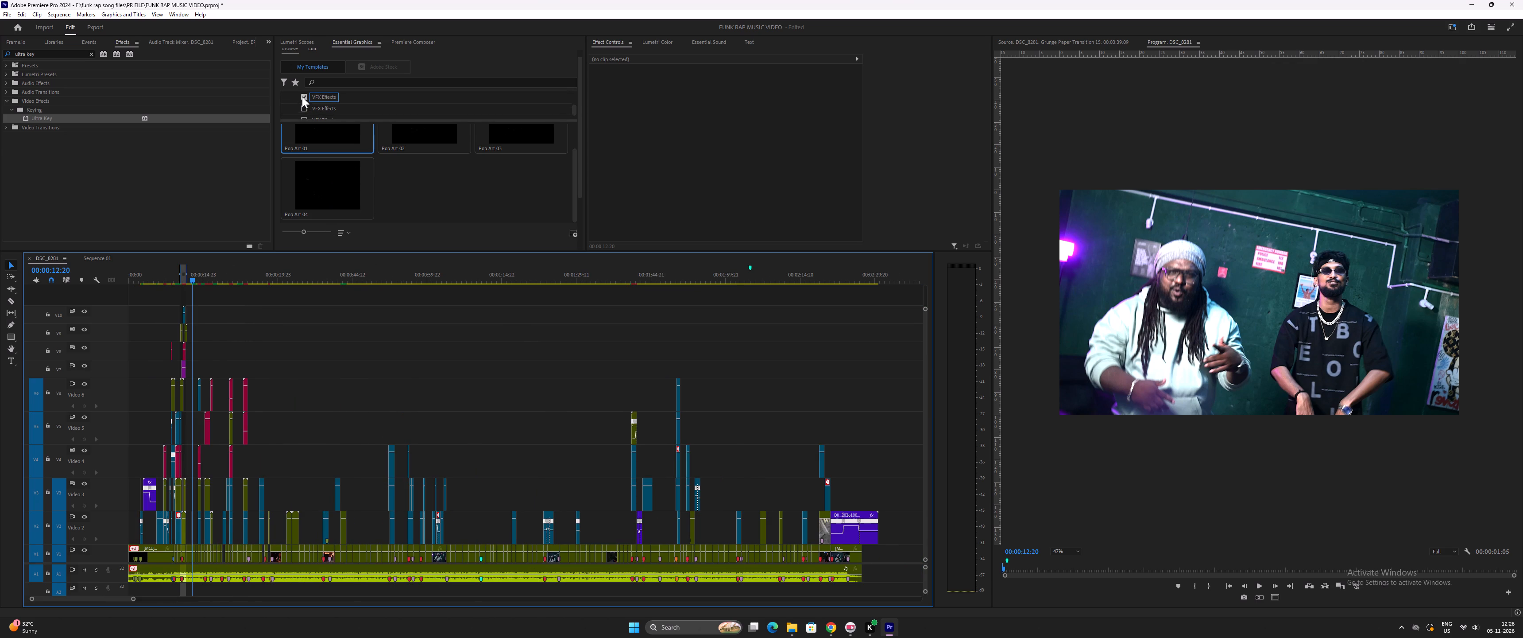
click(302, 97)
click(304, 107)
scroll(311, 155, up, 6)
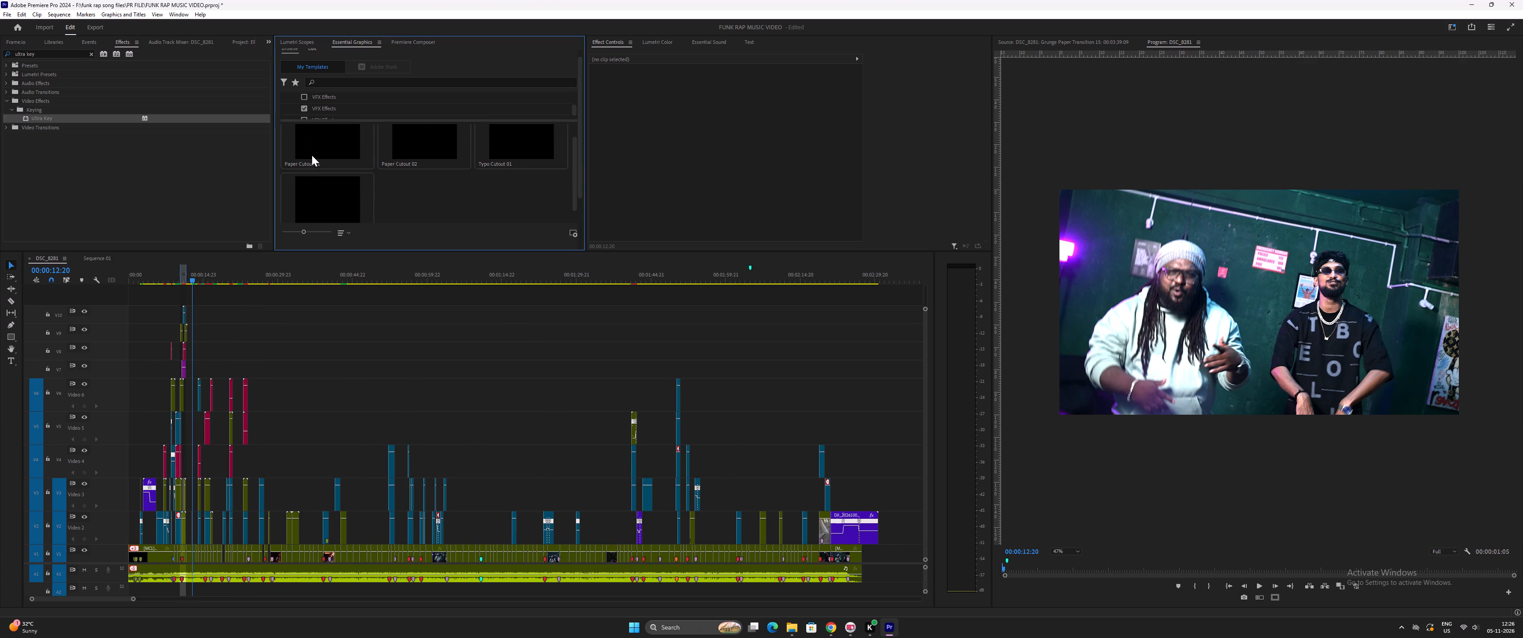
scroll(311, 153, up, 20)
scroll(296, 137, down, 6)
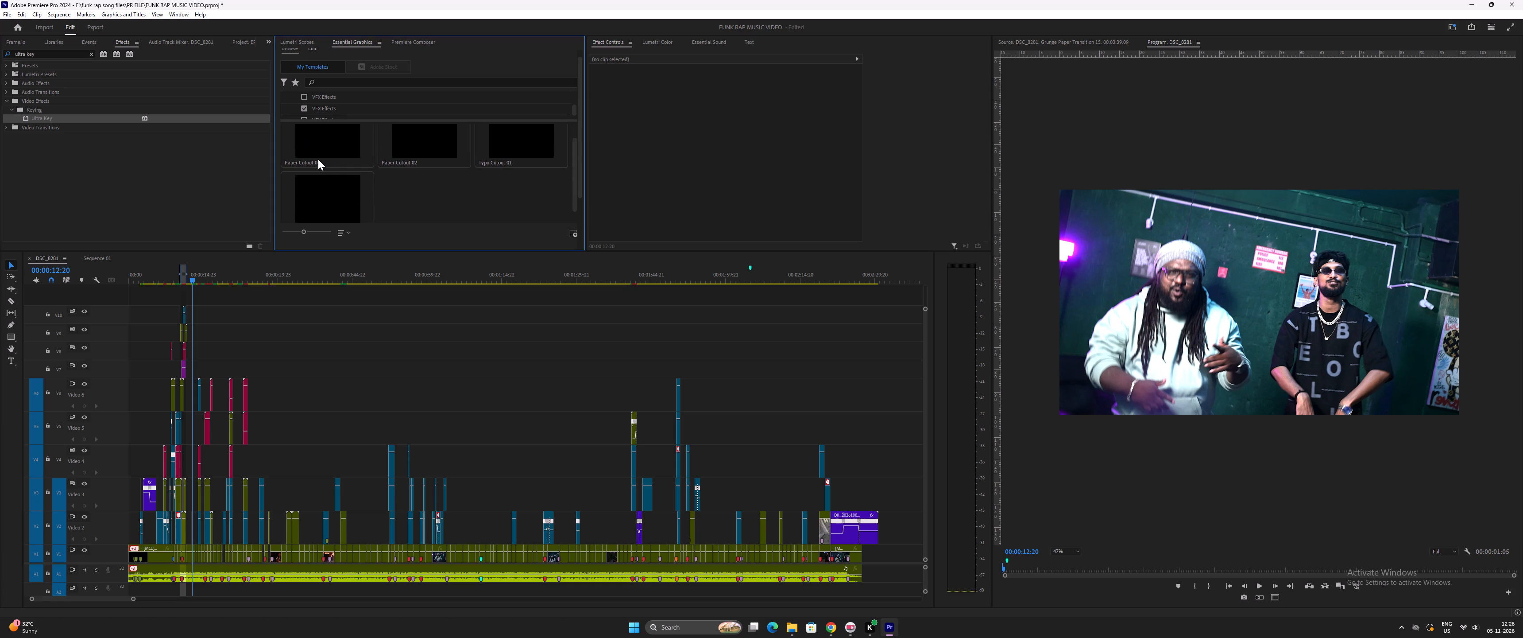
scroll(318, 159, down, 11)
scroll(309, 98, down, 4)
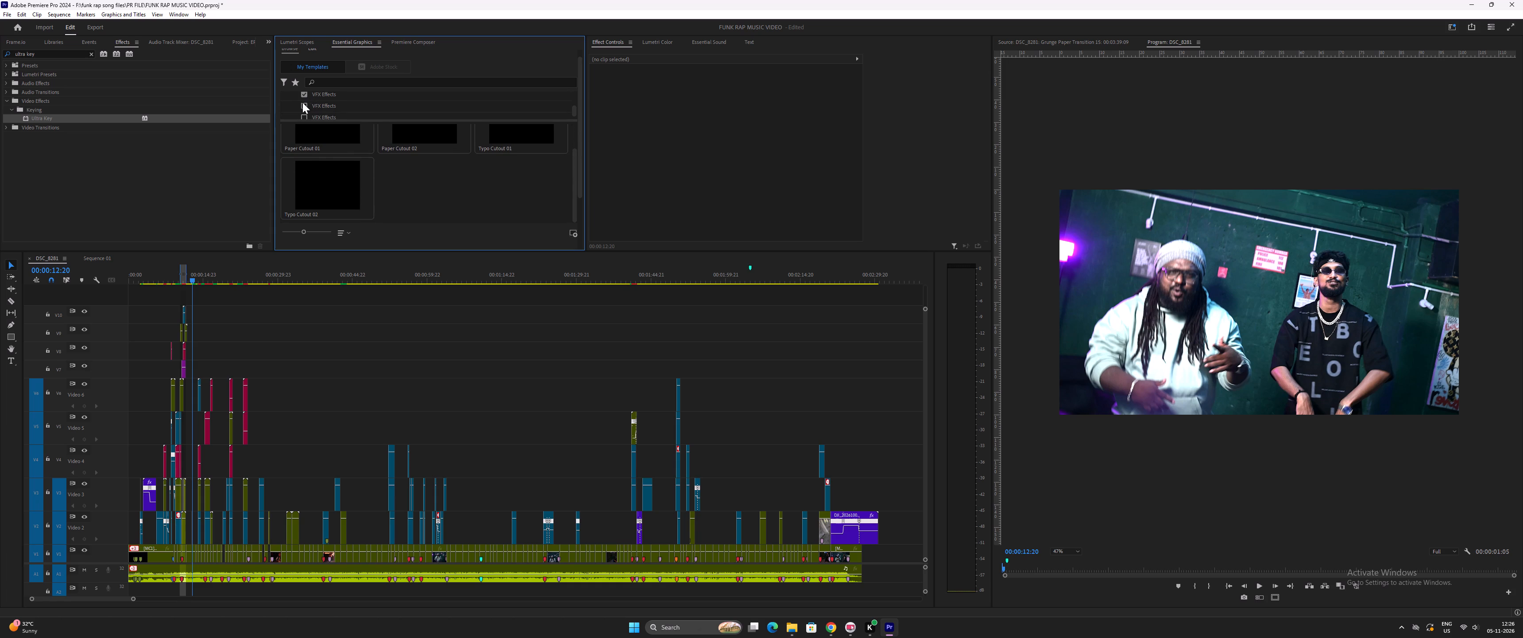
click(304, 102)
click(304, 95)
click(302, 103)
Examine the fourth and fifth VFX Effects template folders, leaving only the fifth one filtered.
scroll(322, 109, down, 3)
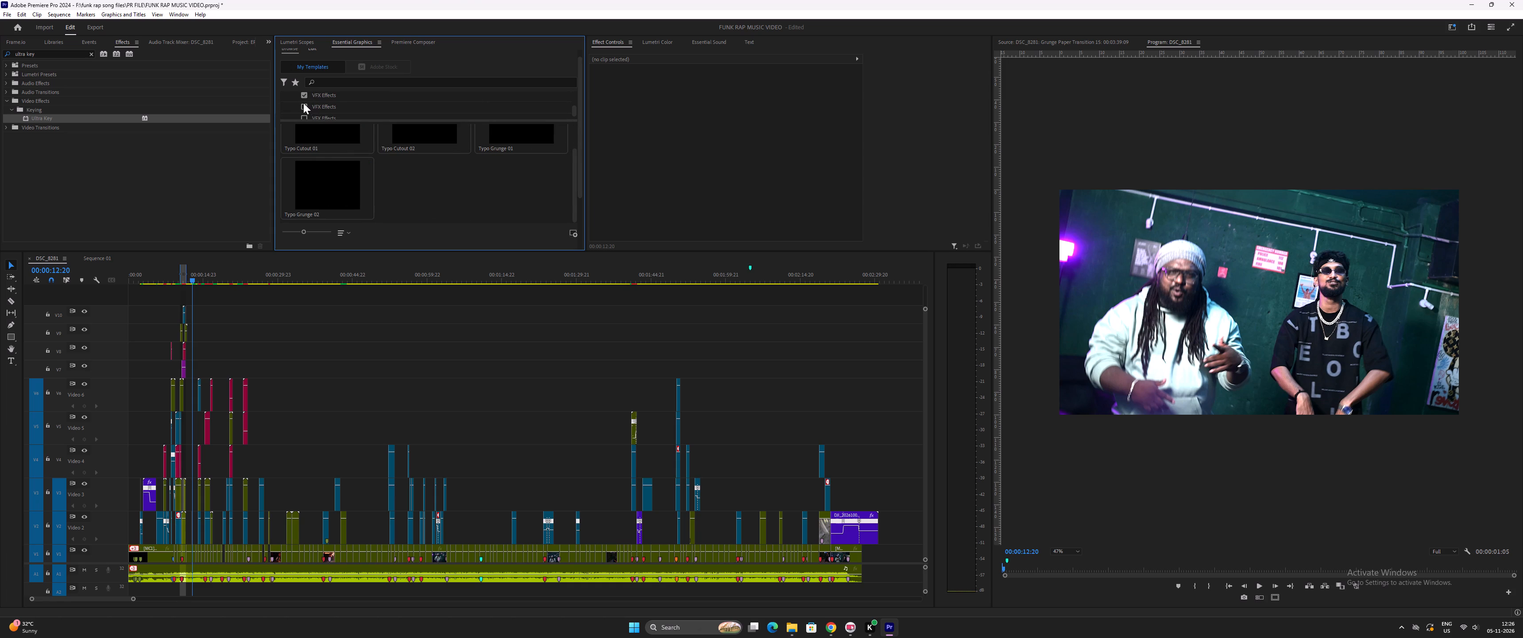
click(303, 107)
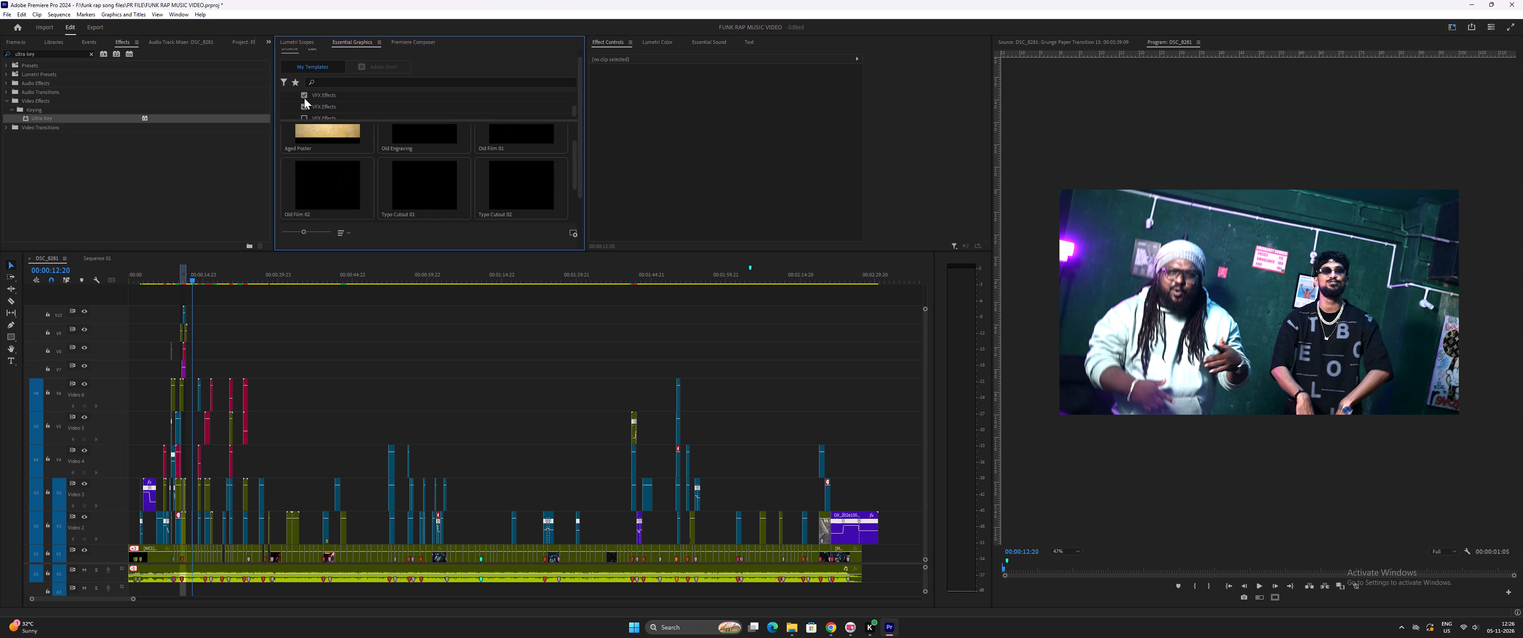
click(302, 95)
scroll(309, 110, down, 3)
click(305, 108)
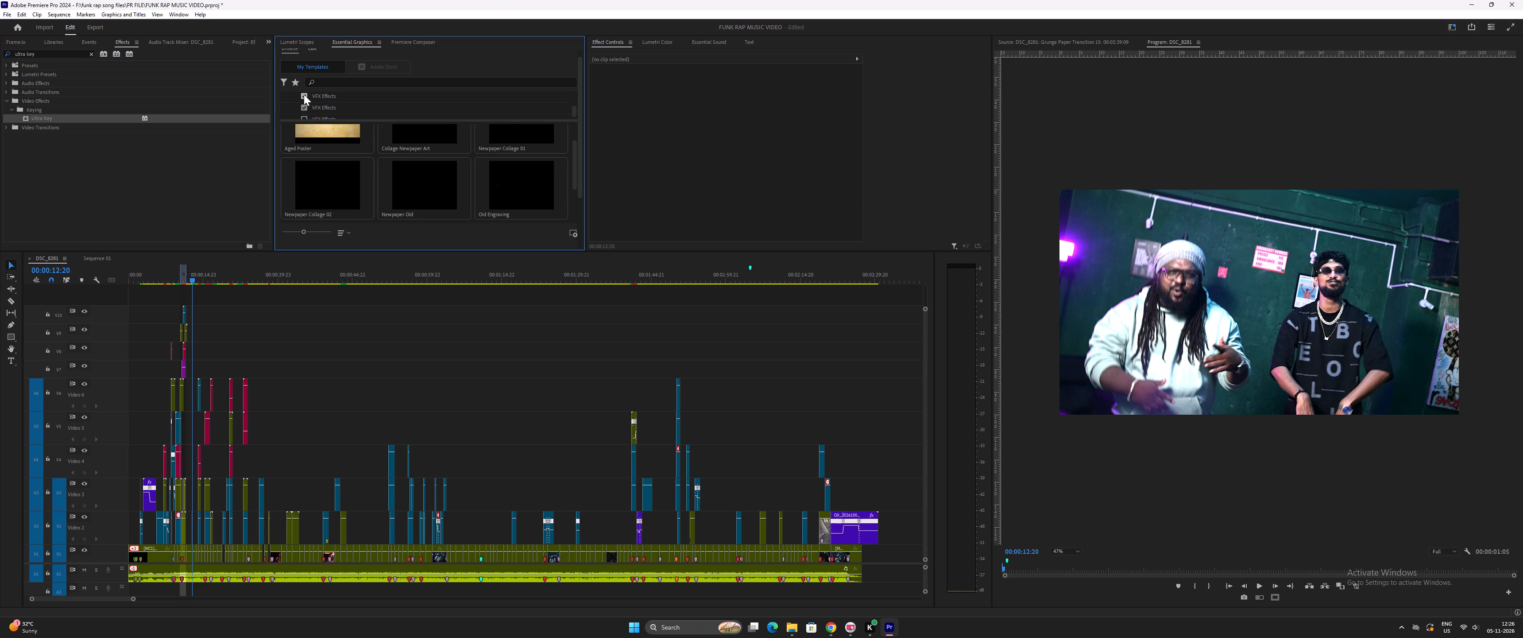
click(304, 94)
scroll(325, 170, up, 5)
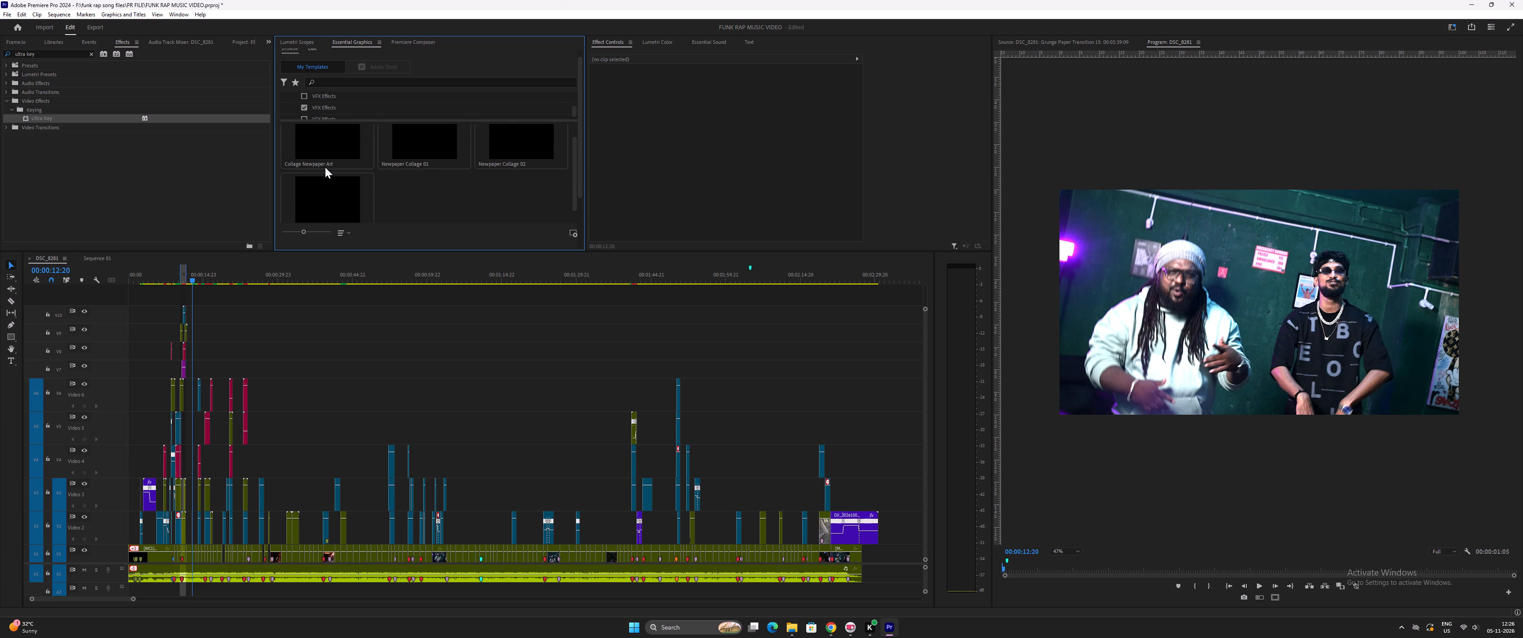
scroll(325, 167, up, 10)
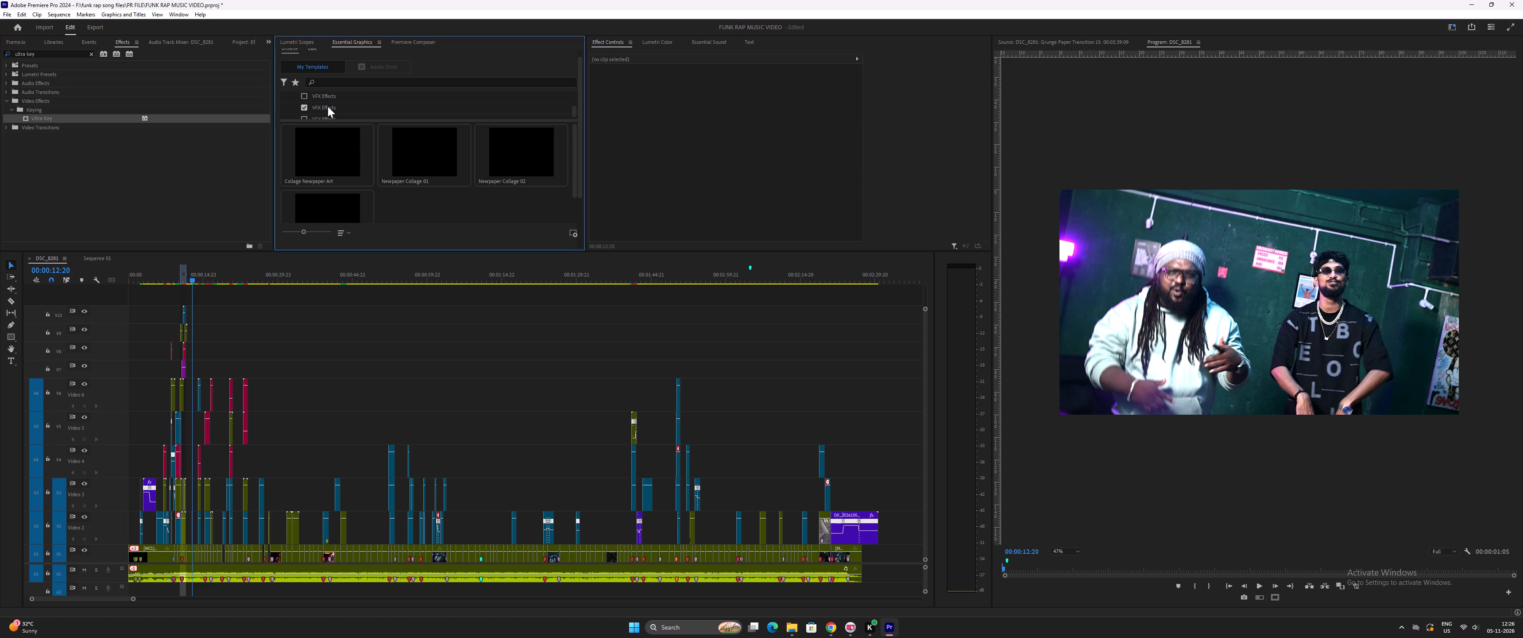
scroll(328, 106, down, 5)
scroll(322, 105, up, 3)
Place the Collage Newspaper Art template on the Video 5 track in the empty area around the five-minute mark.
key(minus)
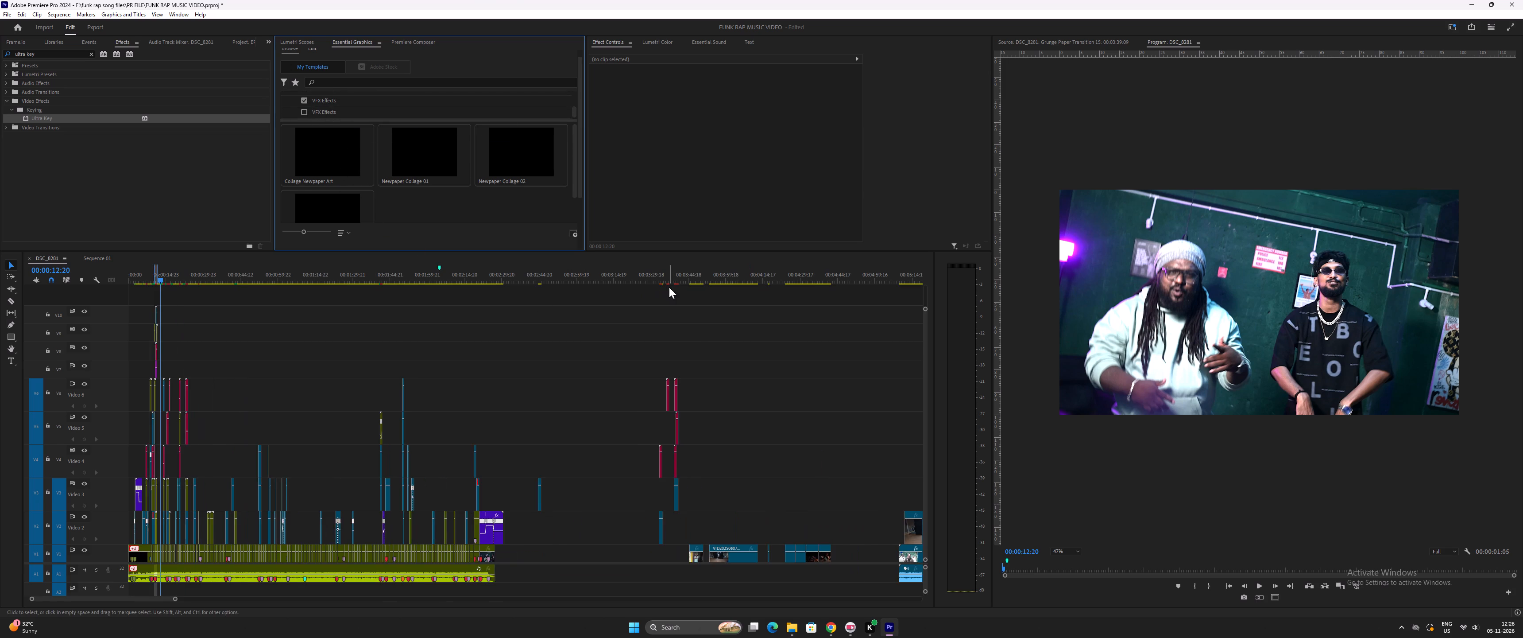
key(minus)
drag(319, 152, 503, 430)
Play back several parts of the Collage Newspaper Art clip to judge its look over the elevator footage.
click(508, 272)
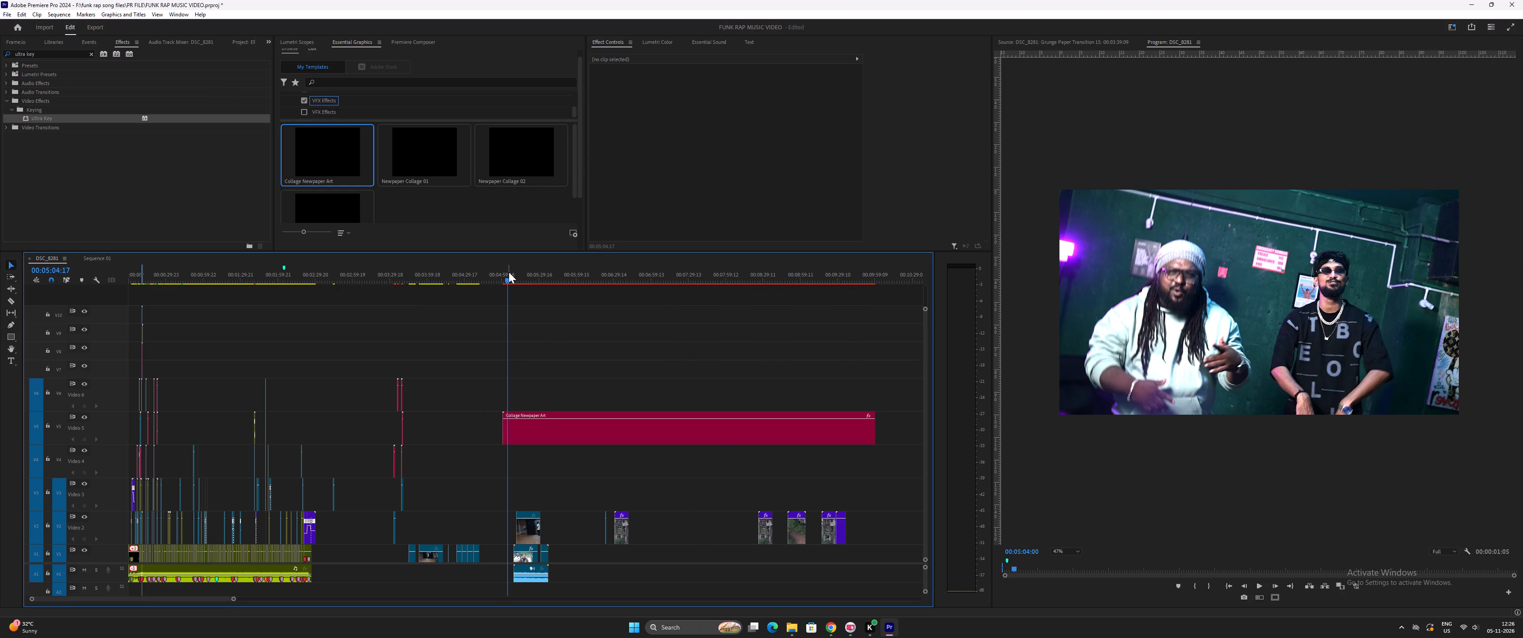
key(space)
text(==)
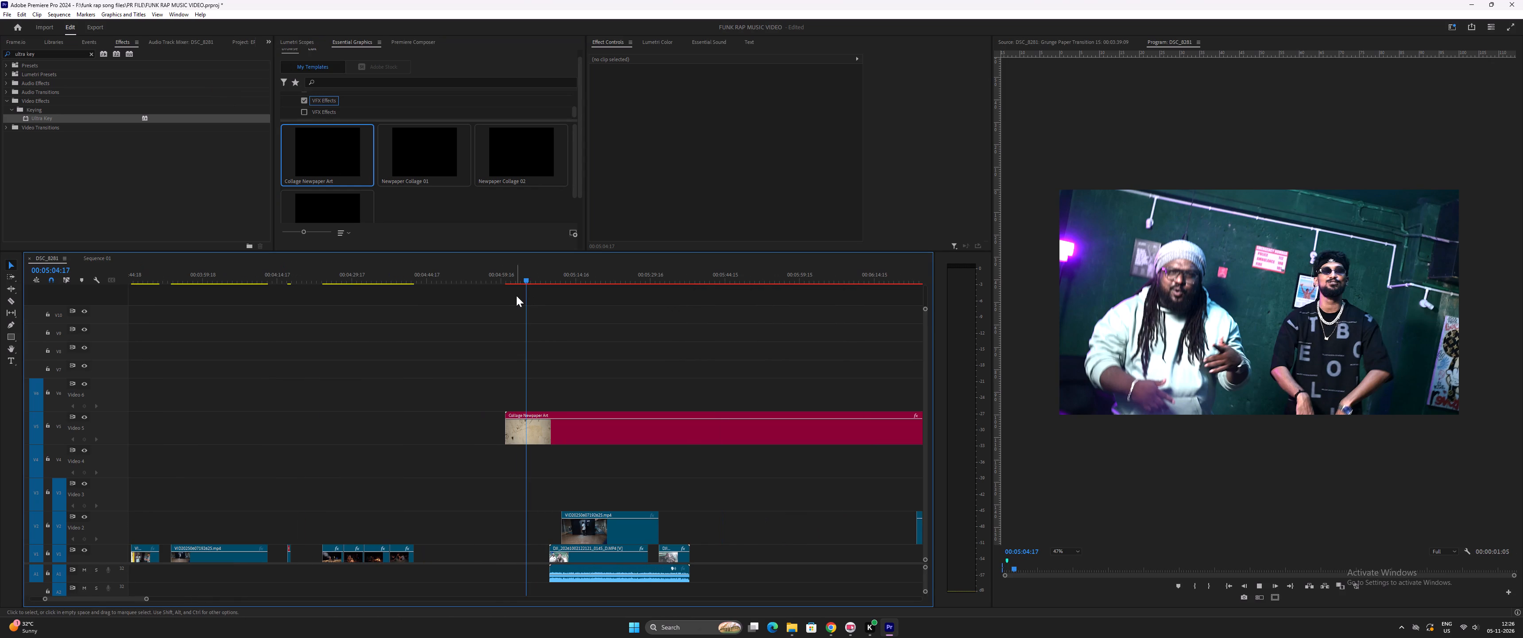
drag(572, 276, 581, 278)
key(space)
key(equal)
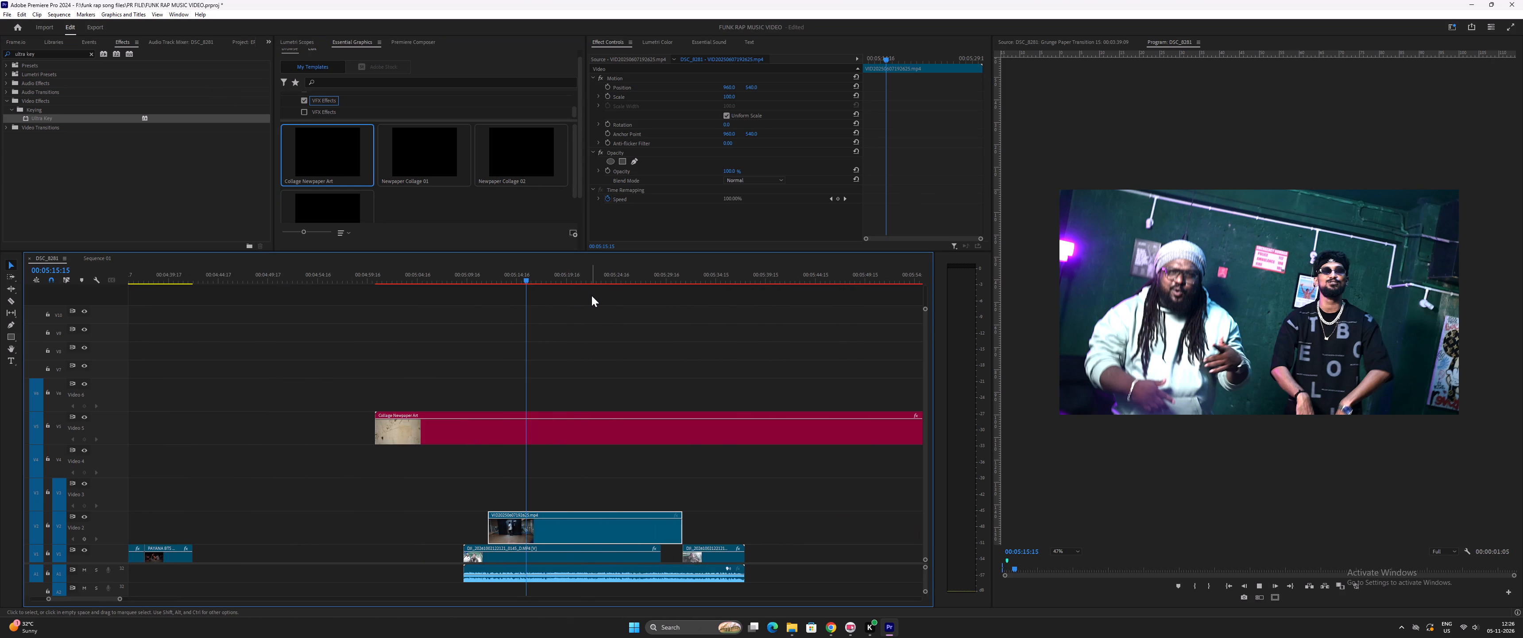
key(equal)
key(space)
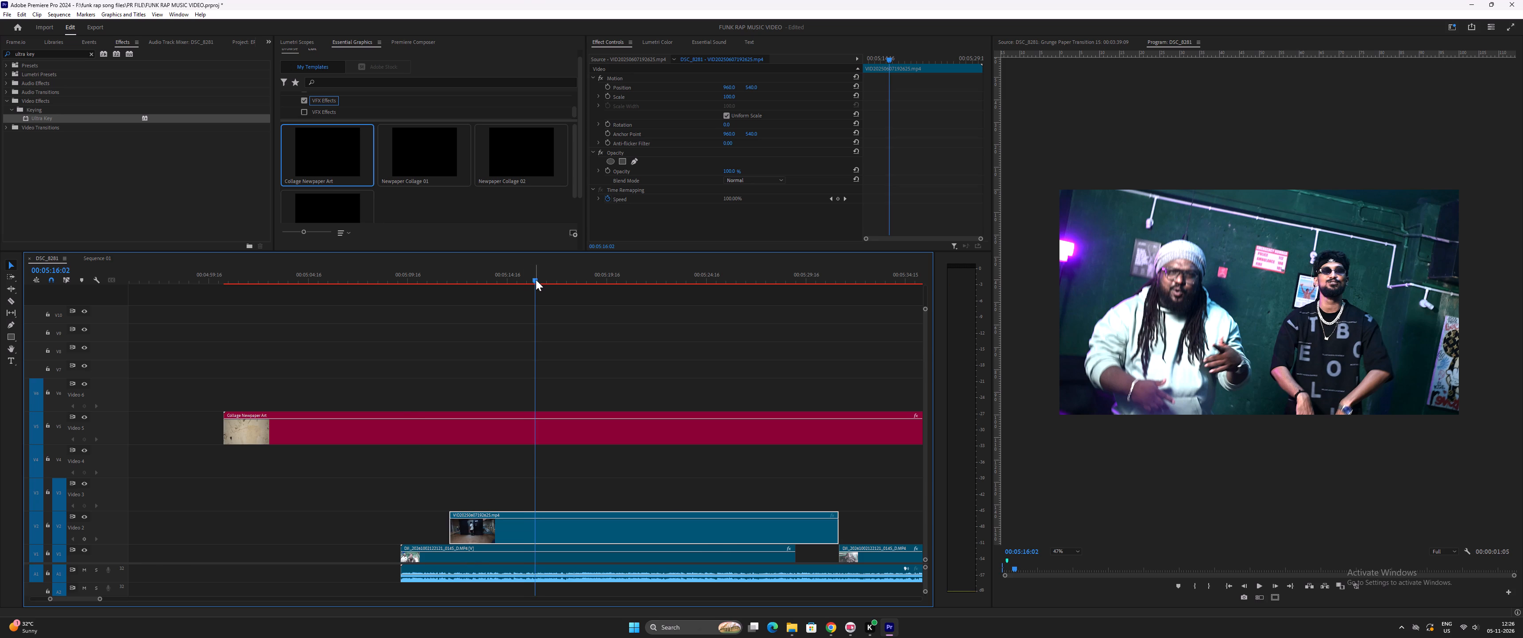
key(minus)
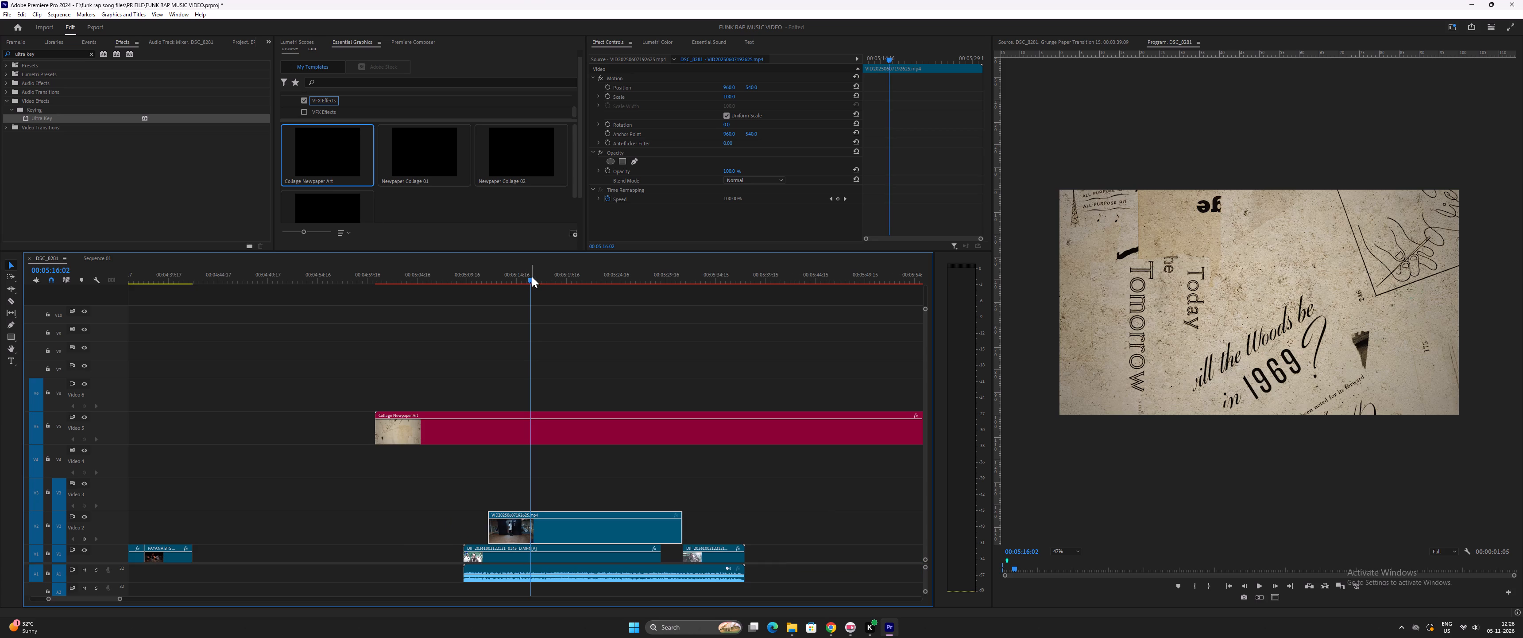
drag(532, 276, 541, 279)
key(space)
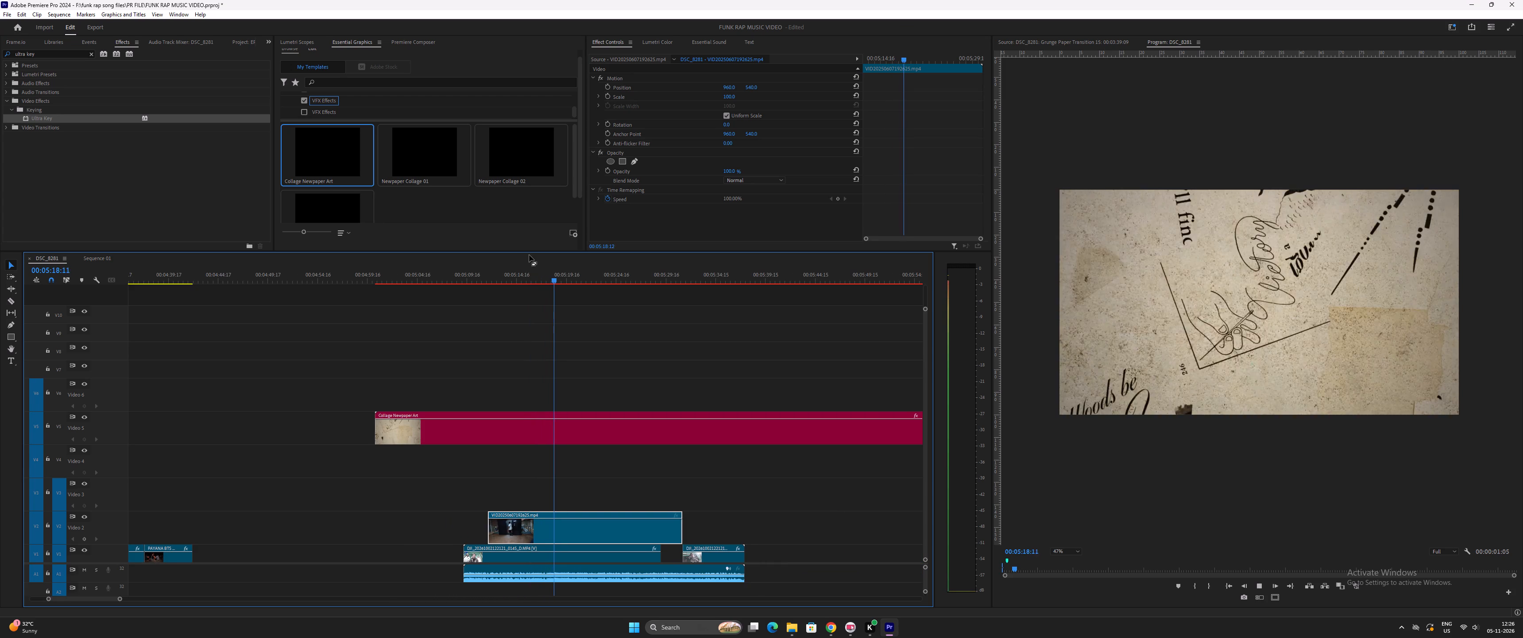
key(space)
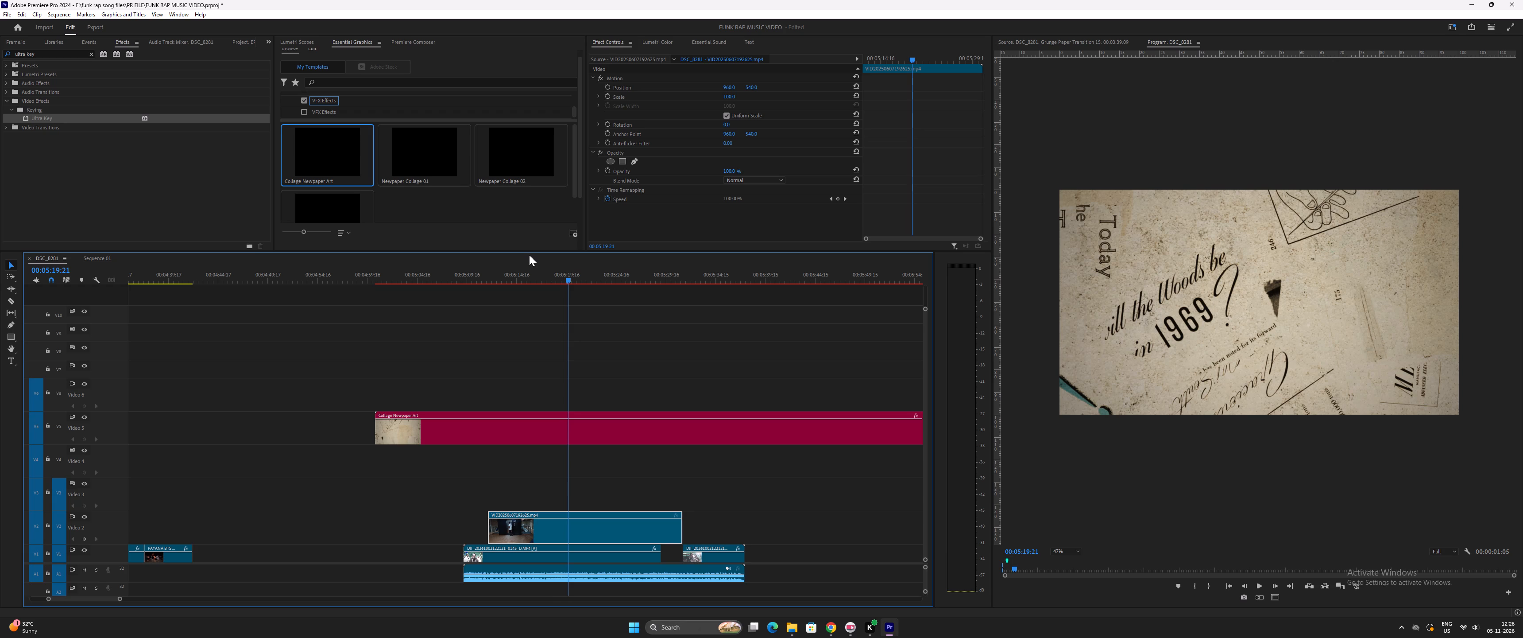
key(space)
key(space)
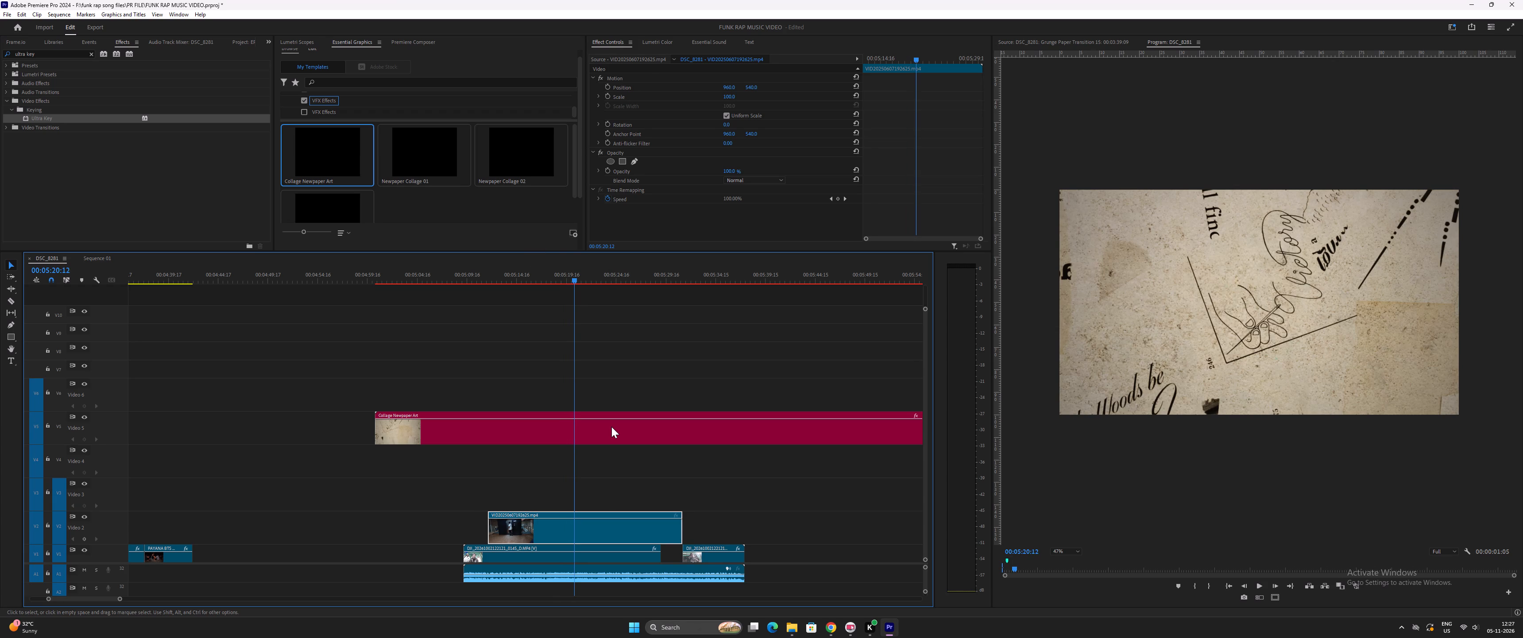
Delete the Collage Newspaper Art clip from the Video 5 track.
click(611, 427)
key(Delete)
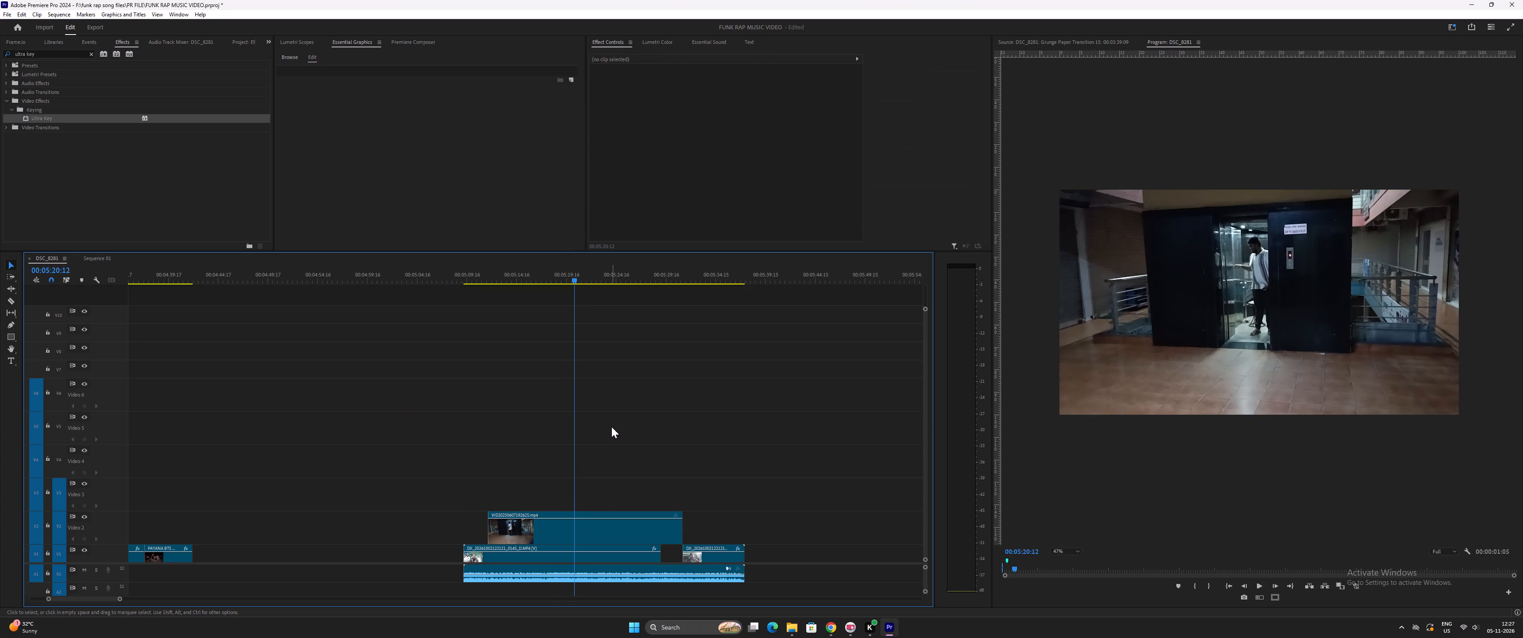
Save the project.
key(ctrl+s)
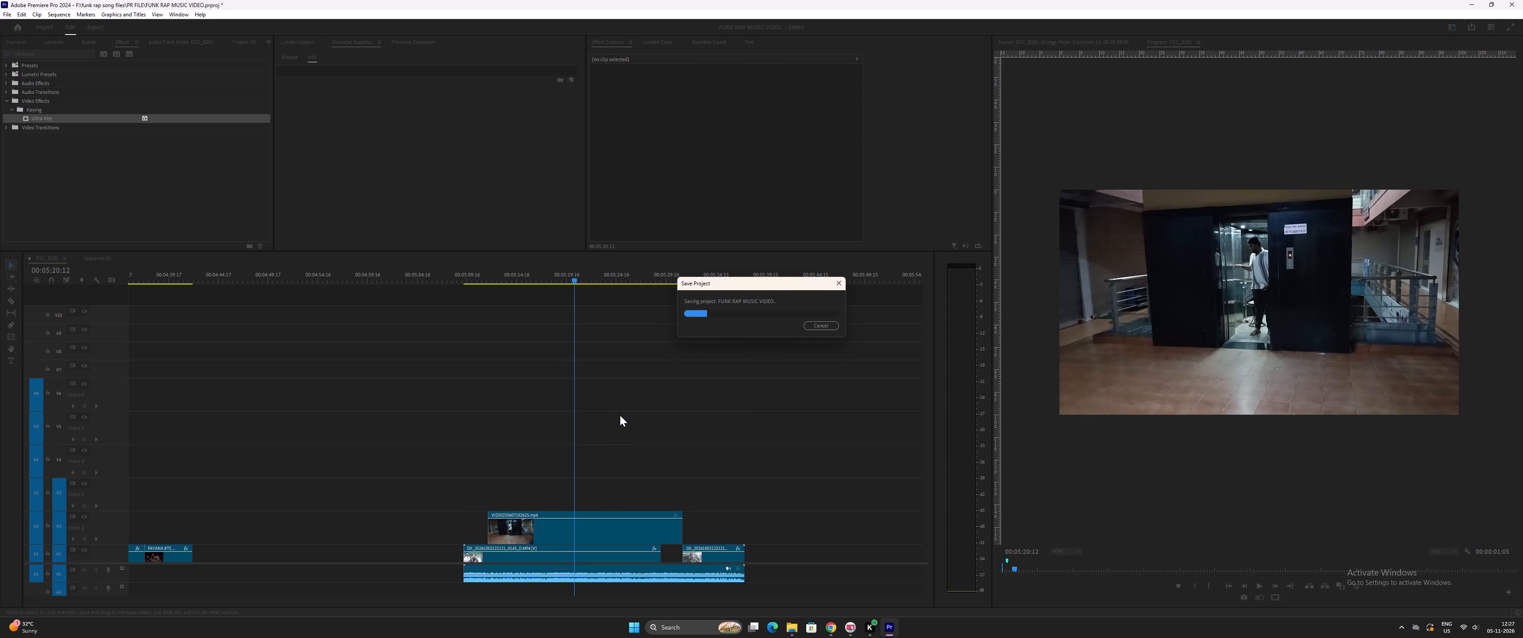
Switch the graphics template filter to the other VFX effects folder containing the Cartoon and Comic templates.
key(minus)
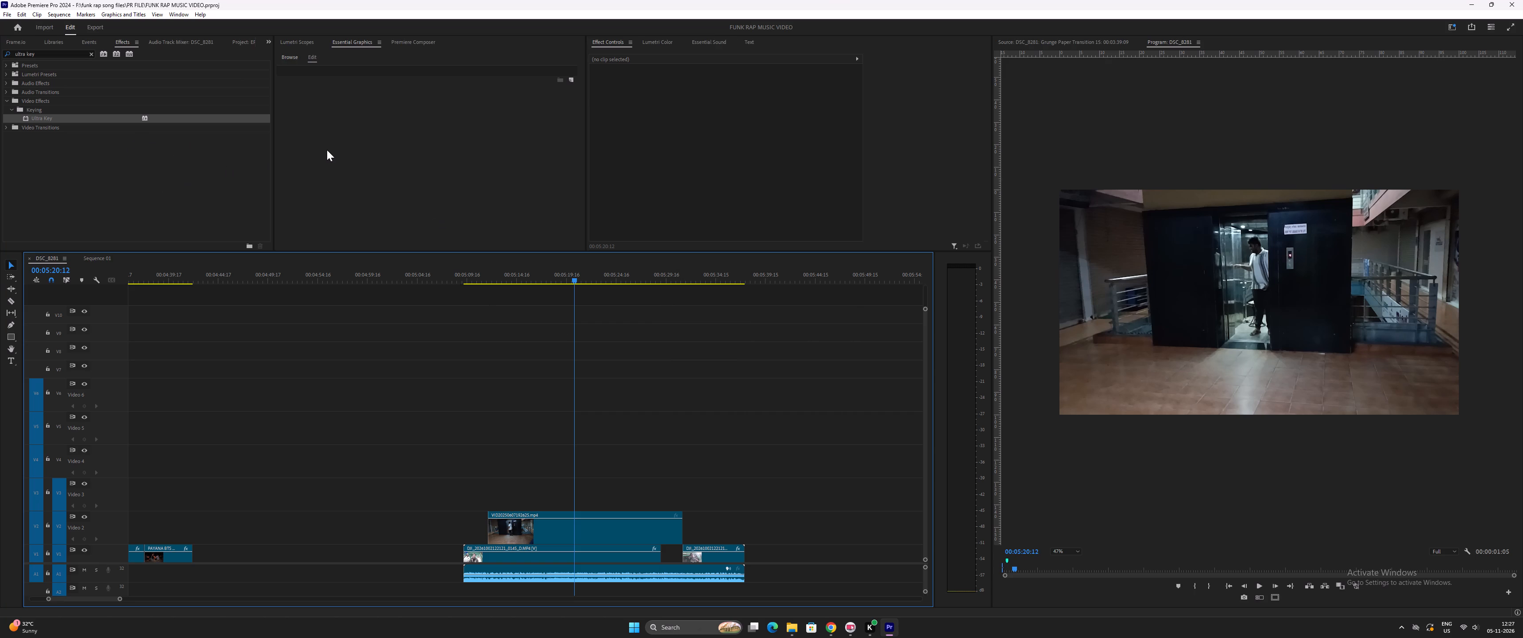
scroll(327, 150, down, 6)
click(286, 54)
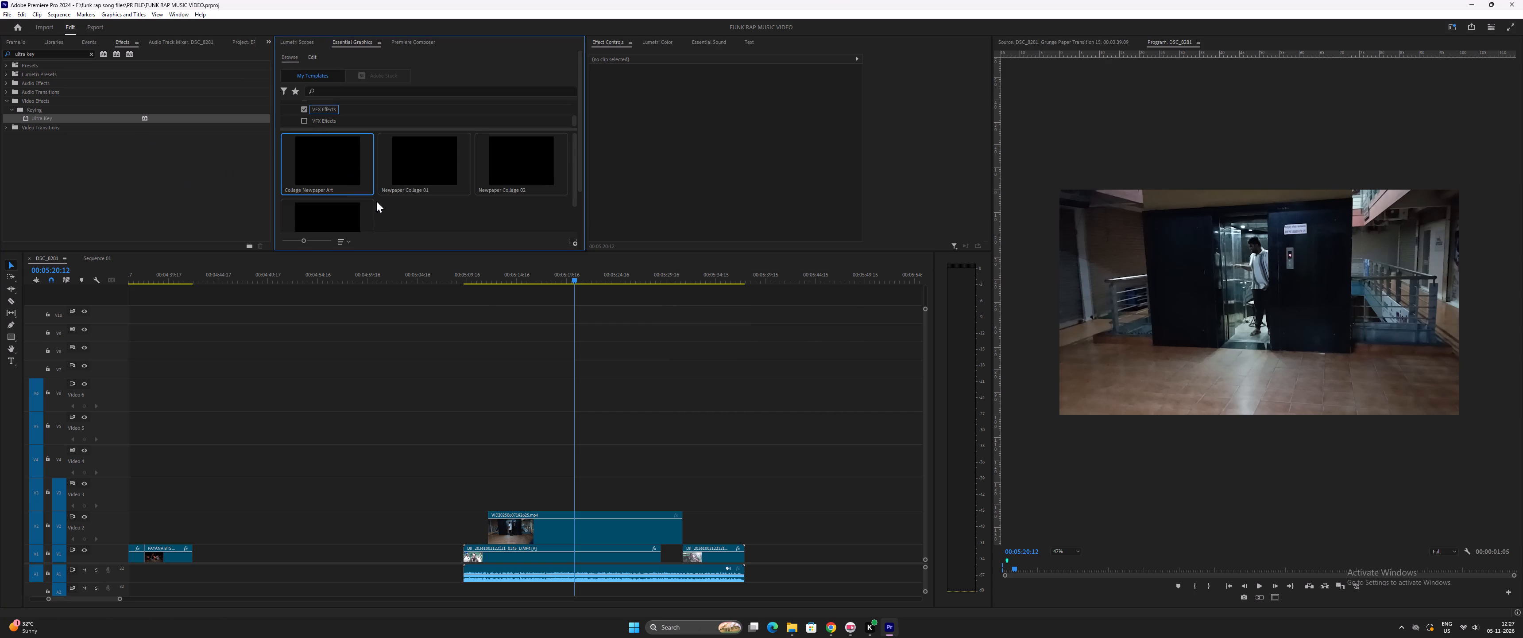
scroll(372, 199, down, 8)
scroll(304, 144, down, 4)
scroll(329, 117, down, 2)
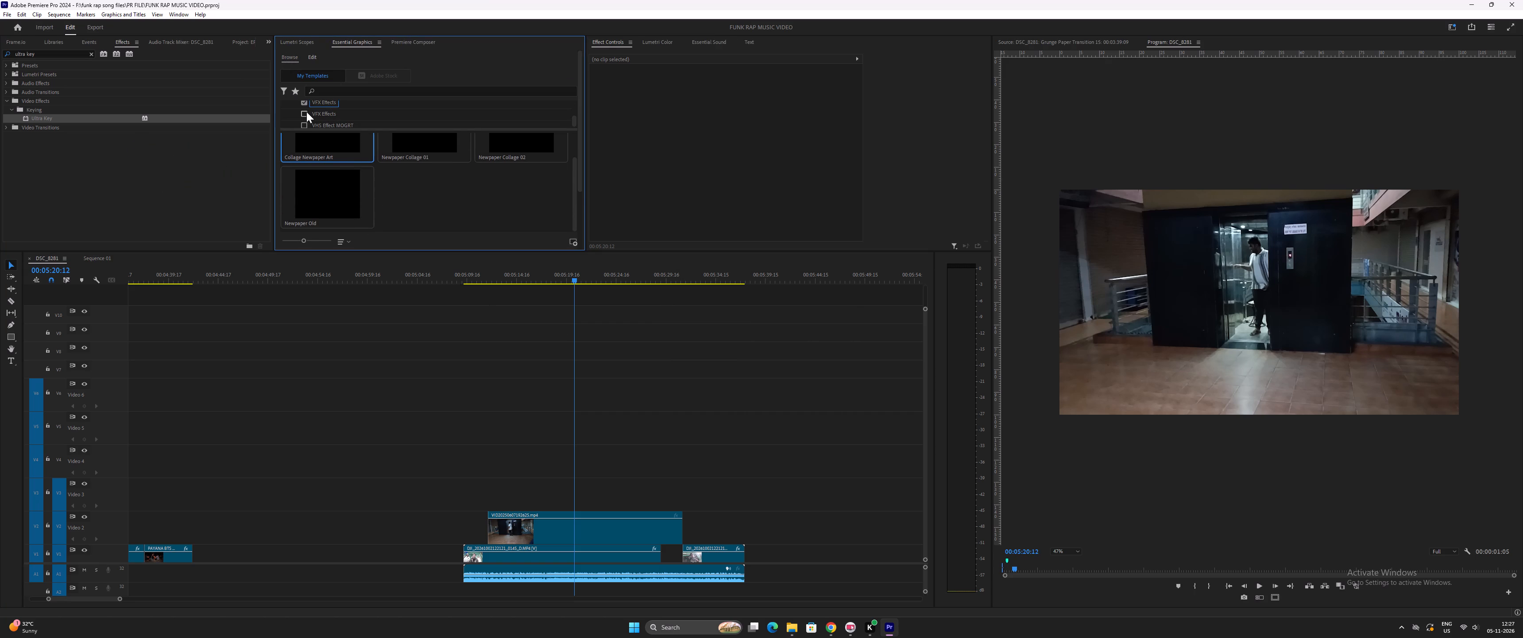
click(305, 112)
click(304, 101)
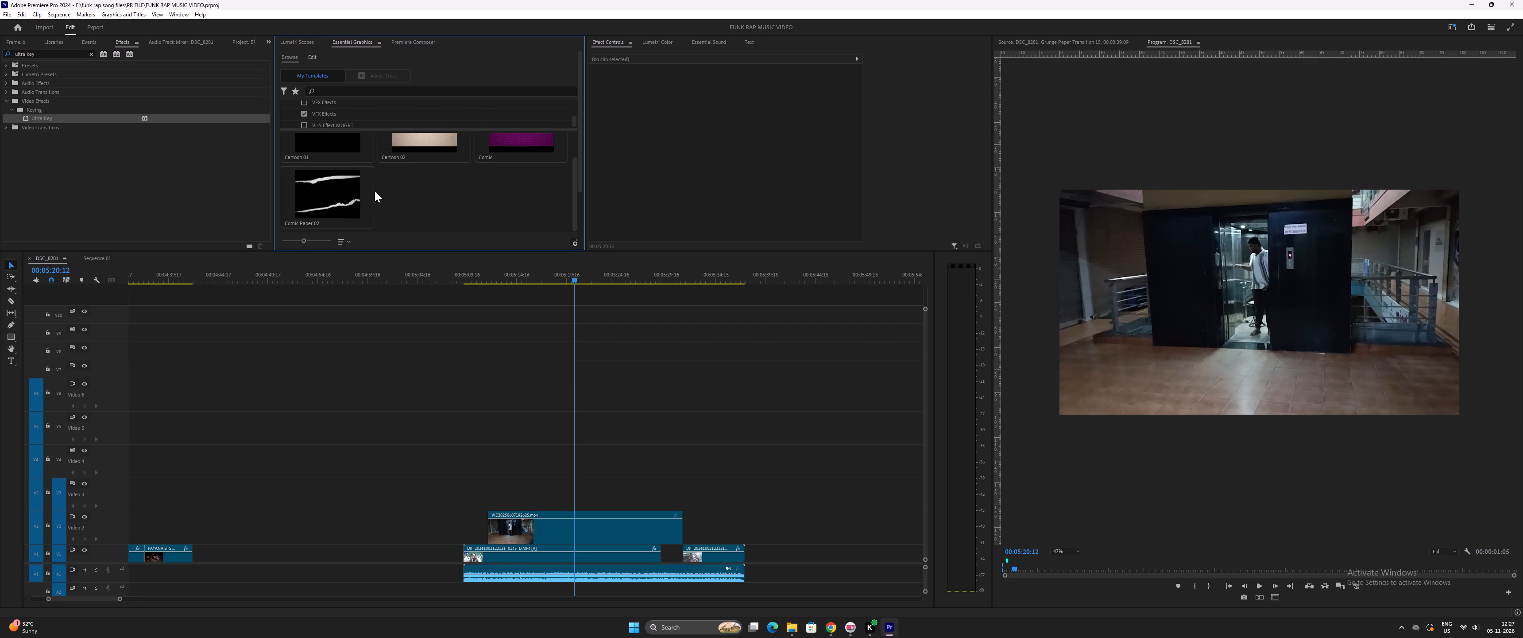
scroll(341, 192, up, 15)
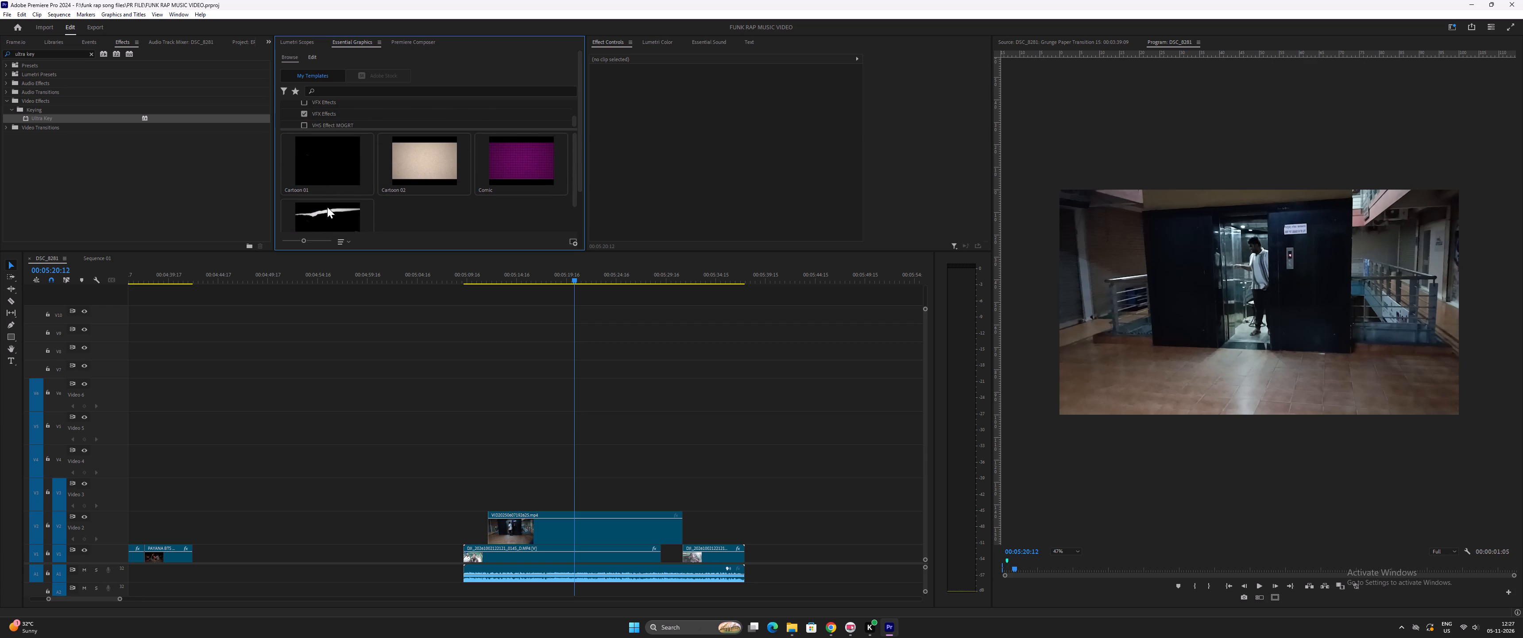
Place the Comic Paper 02 template on the Video 5 track above the elevator clip.
scroll(327, 207, down, 5)
drag(328, 200, 546, 477)
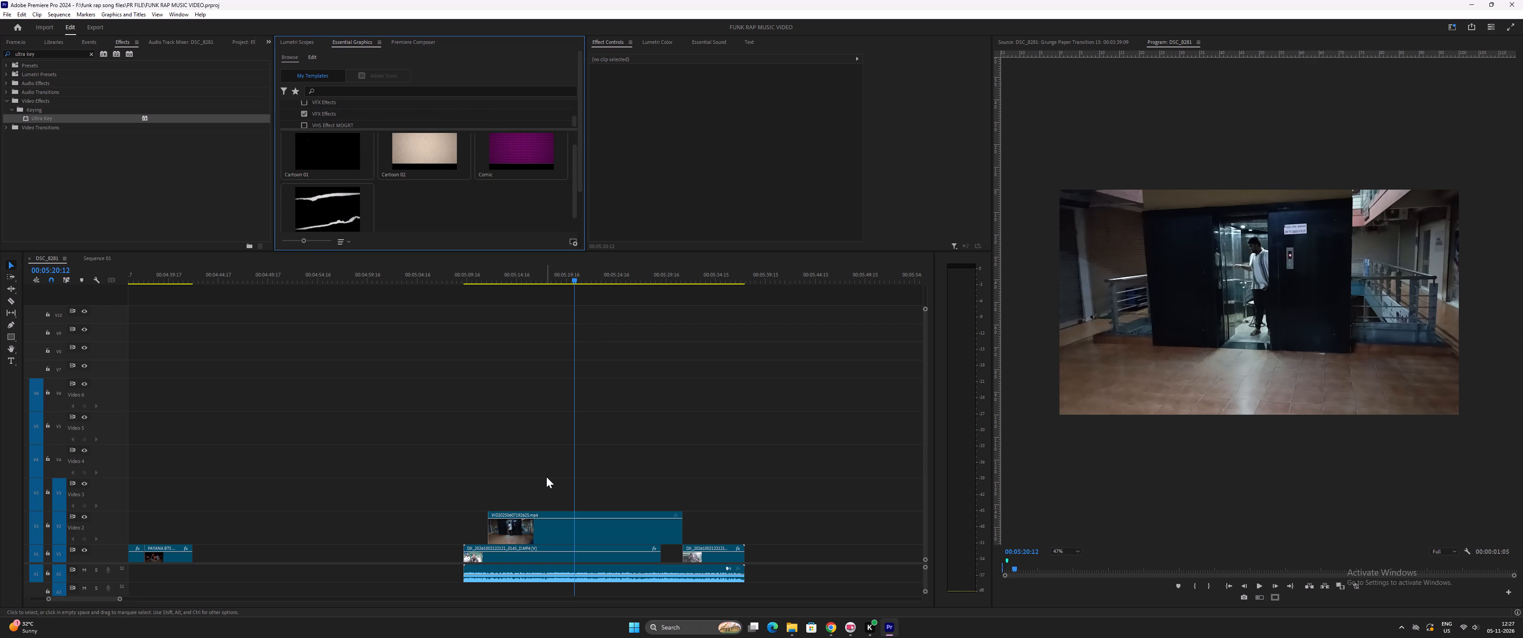
drag(546, 477, 543, 466)
drag(337, 200, 533, 420)
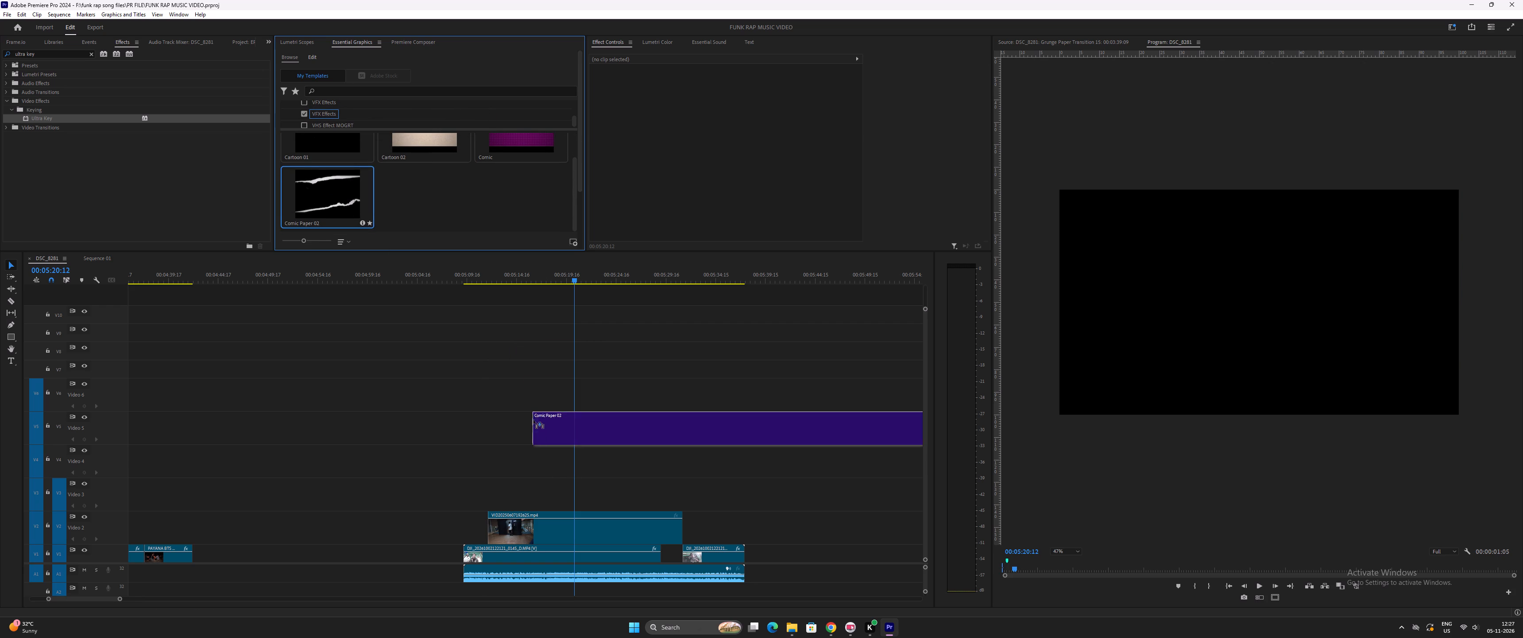
drag(533, 420, 499, 444)
Play back the start of the Comic Paper 02 clip to judge its look over the elevator footage.
key(minus)
key(minus)
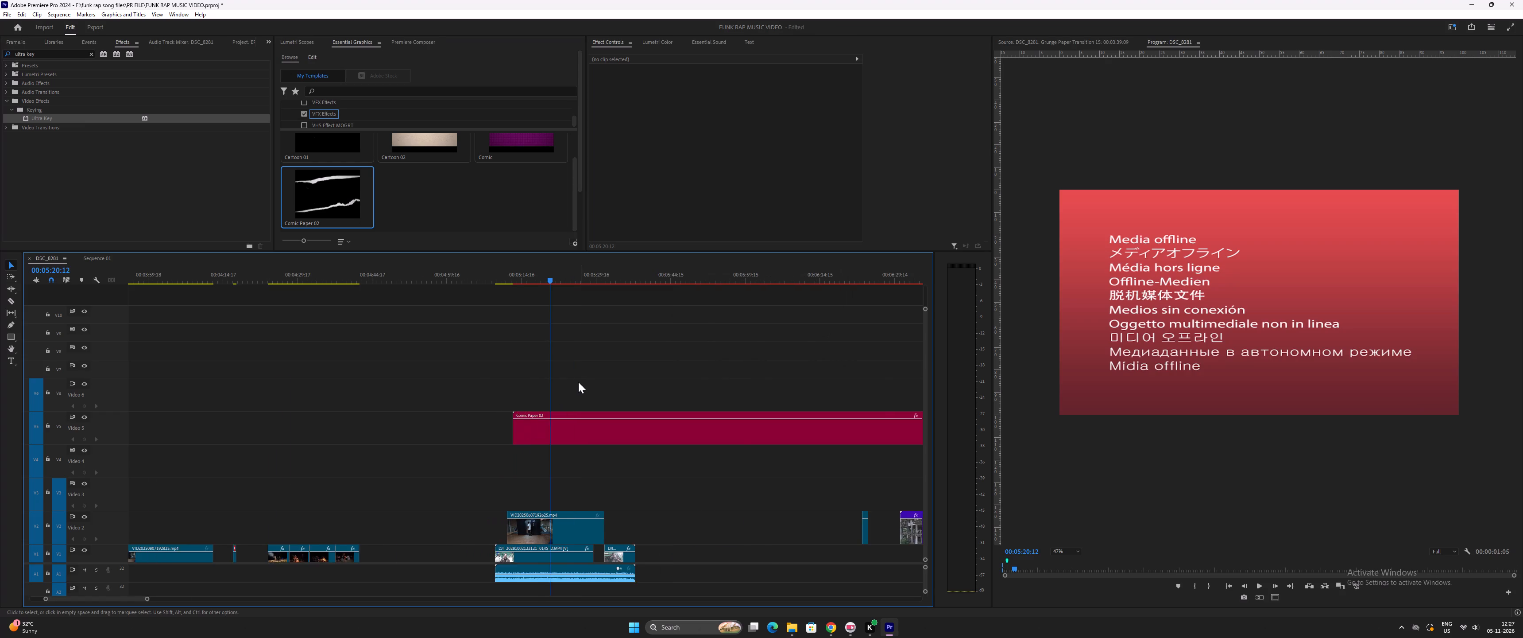
key(minus)
key(equal)
key(equal)
key(equal)
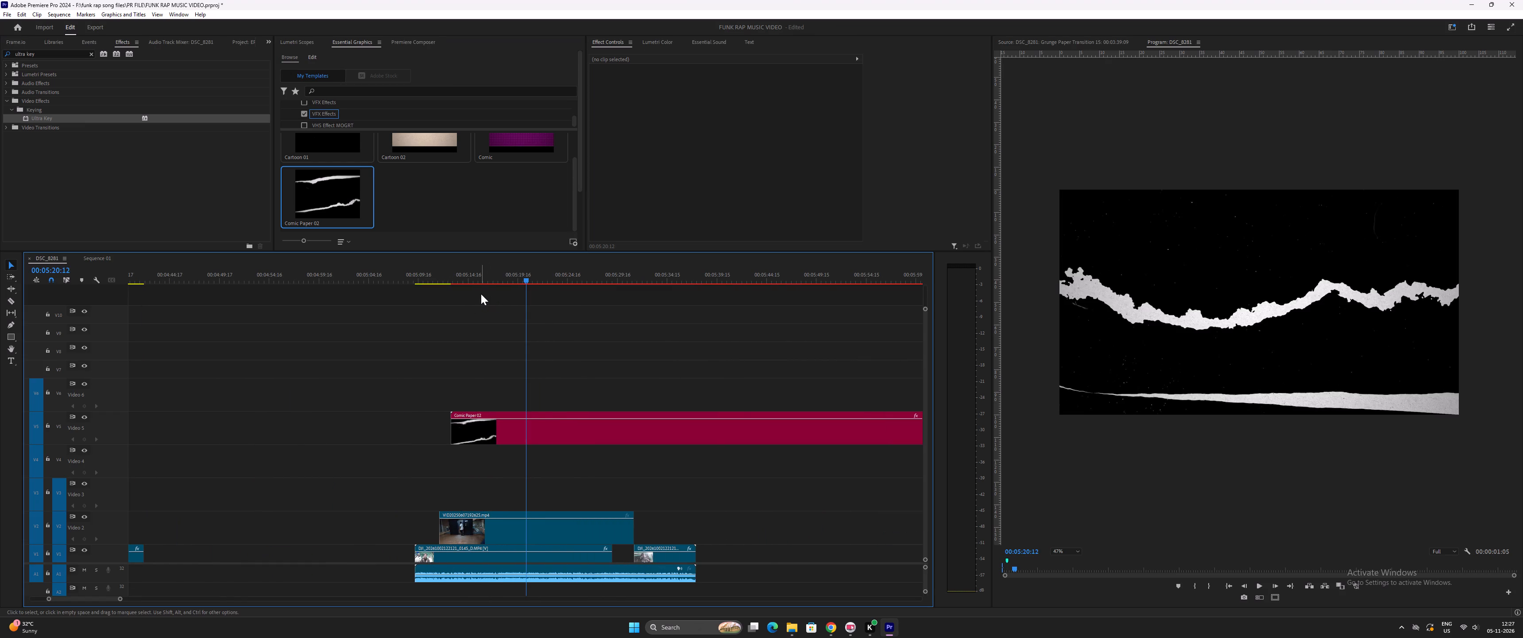
click(478, 272)
key(space)
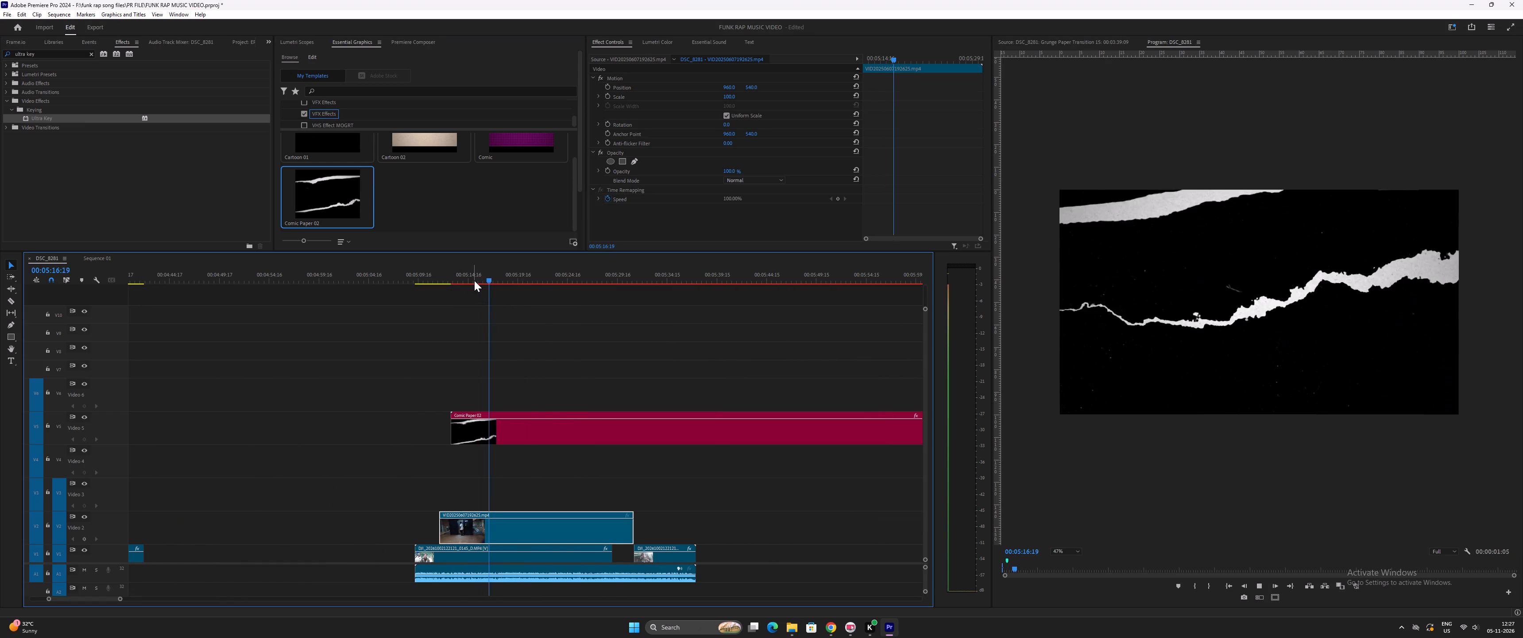
key(space)
key(minus)
key(equal)
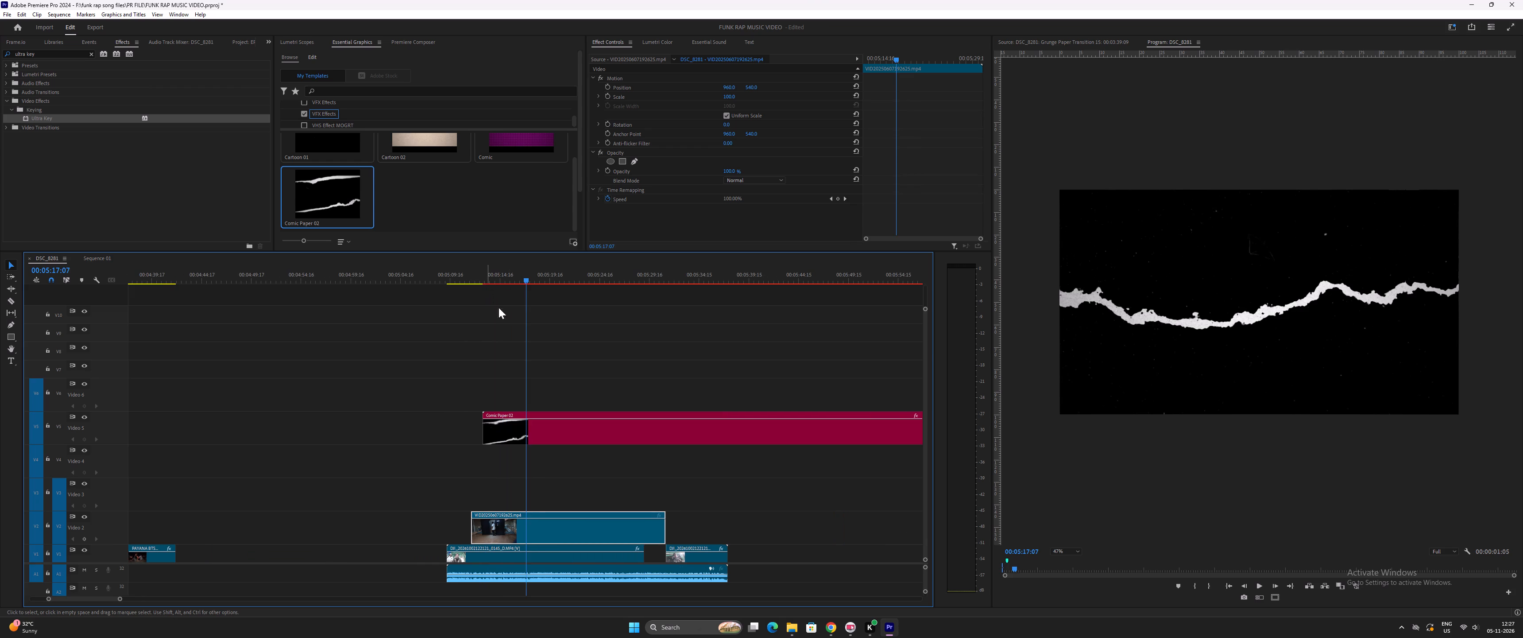
key(minus)
key(minus)
Clear the effects folder filter and check the VHS effect and VHS overlays folders for other usable templates.
scroll(417, 195, up, 9)
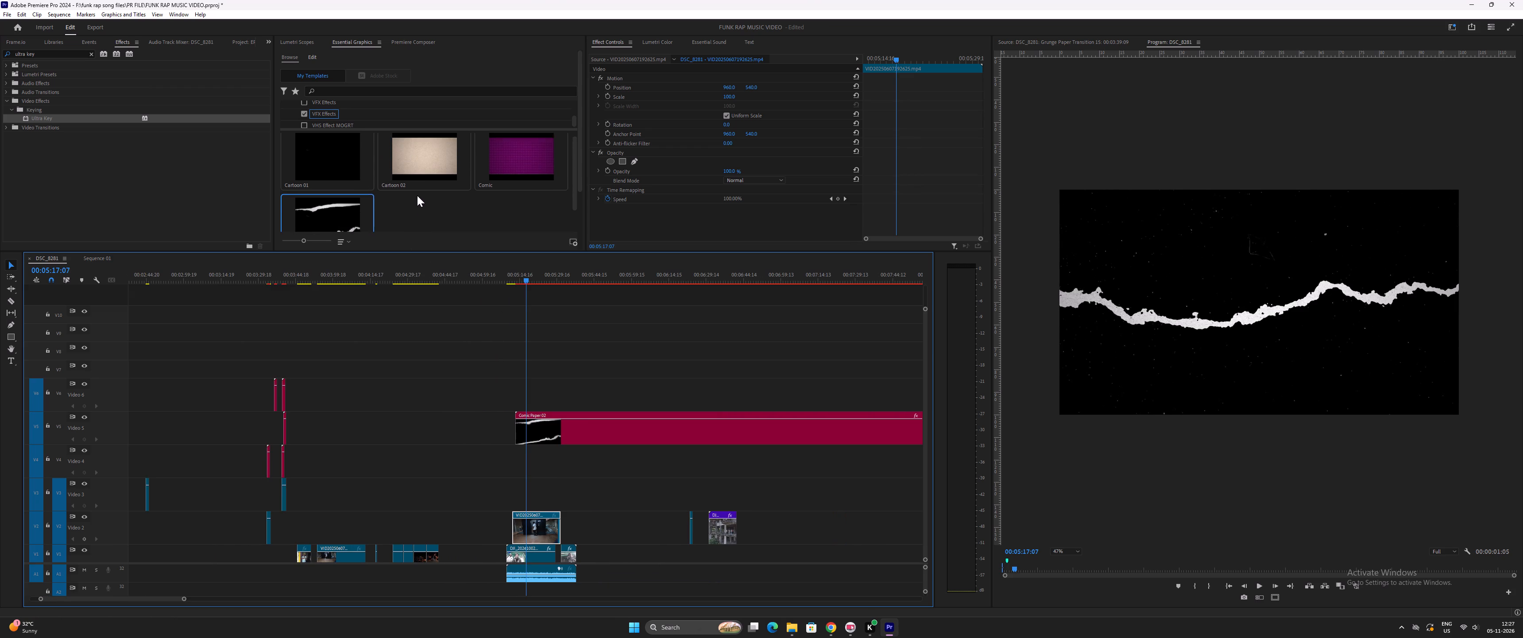
scroll(417, 195, up, 8)
click(302, 113)
scroll(334, 118, down, 5)
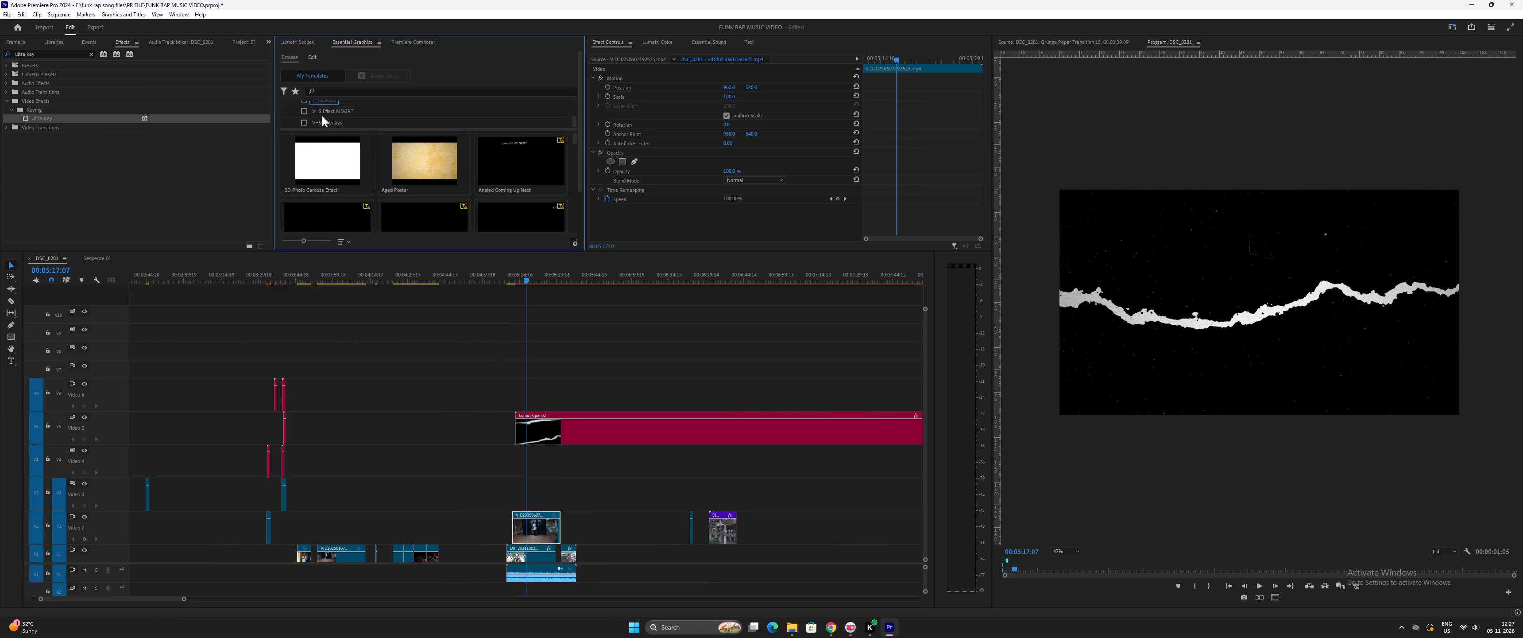
click(303, 106)
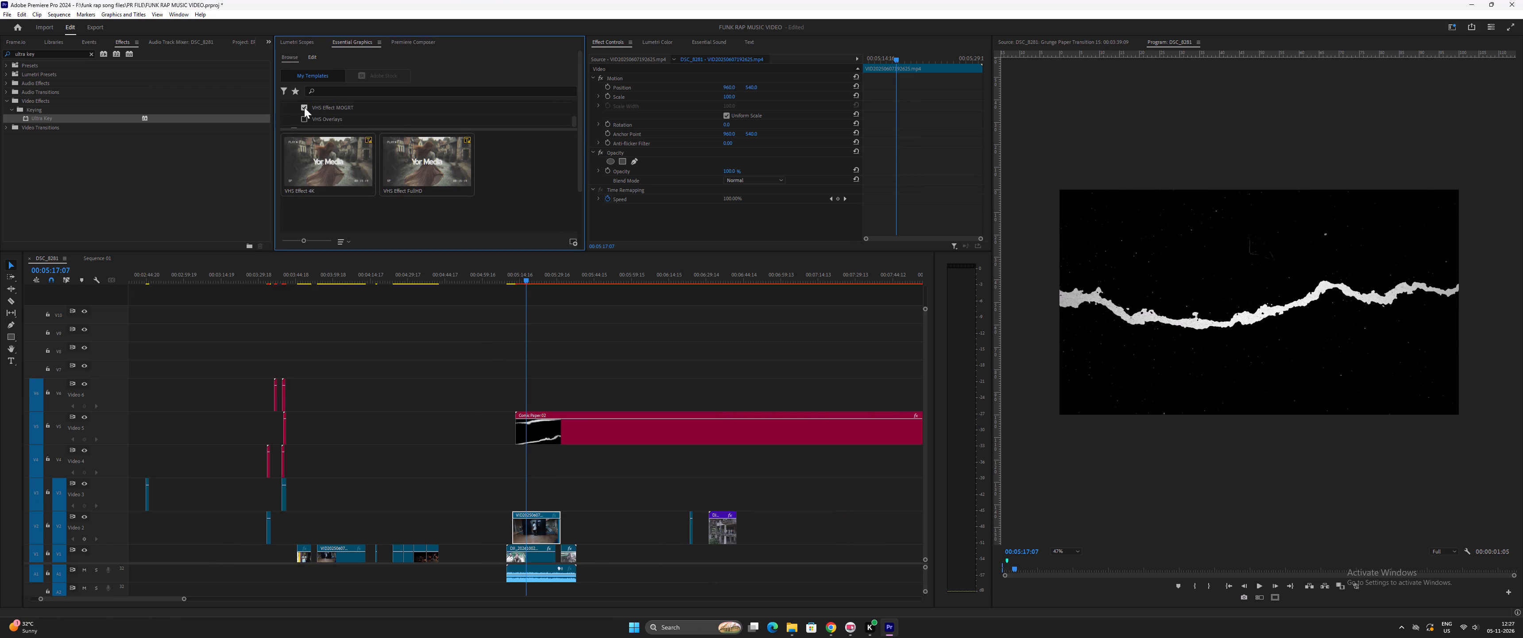
click(305, 107)
scroll(341, 110, down, 8)
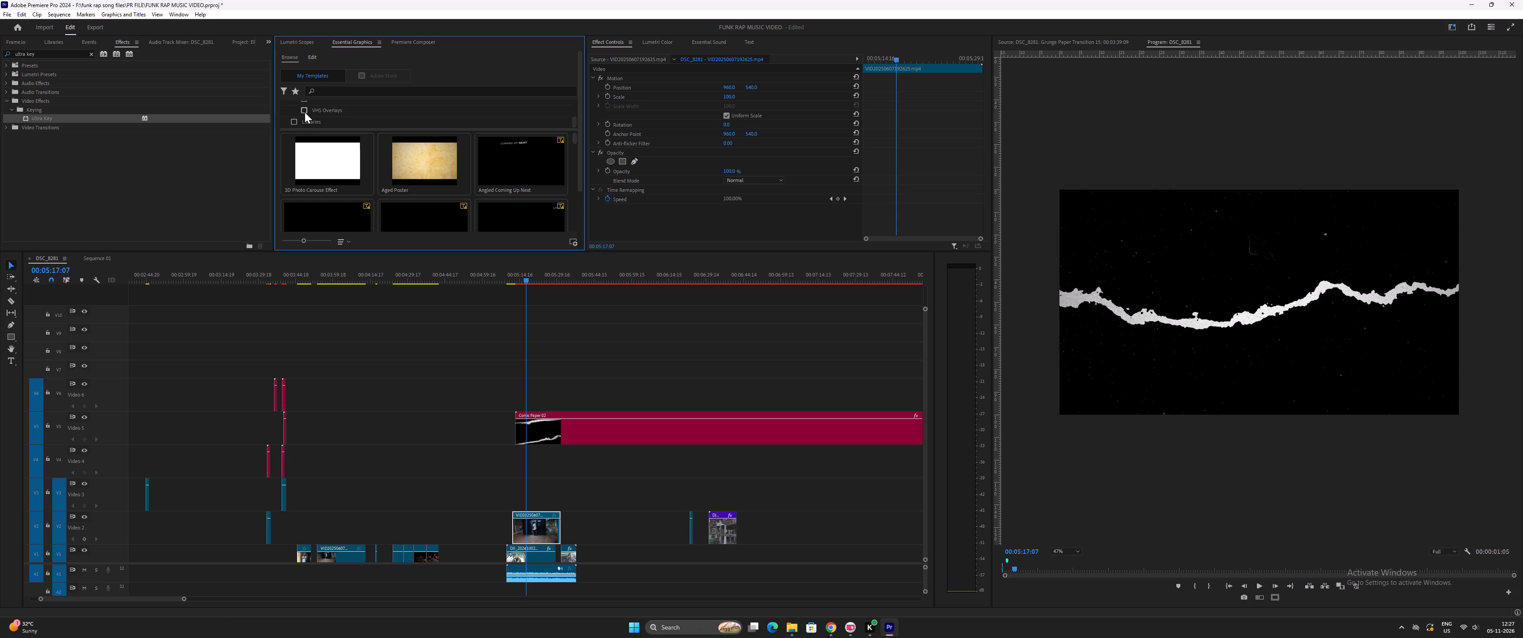
click(305, 112)
click(305, 112)
Open Sequence 01 of the effects project and look over its stacked adjustment layers around 14:50.
click(103, 253)
key(minus)
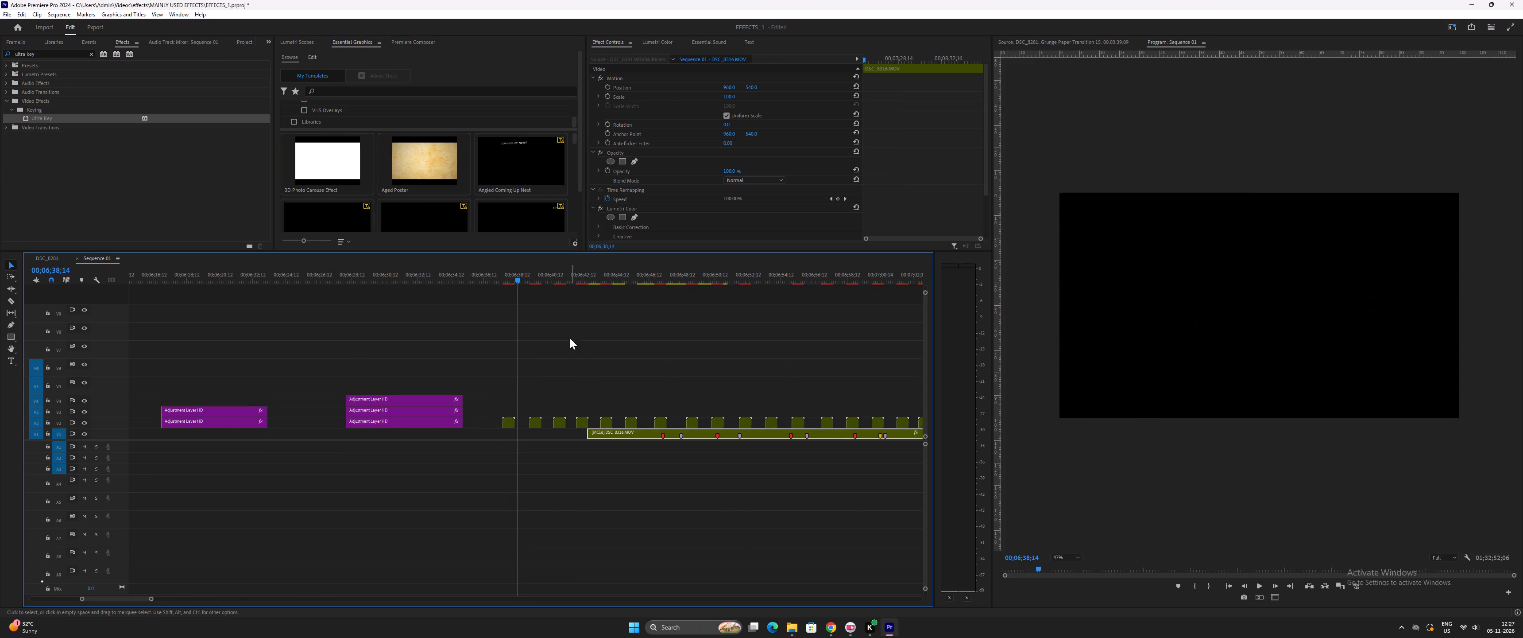
key(minus)
key(minus)
key(minus)
key(minus)
key(minus)
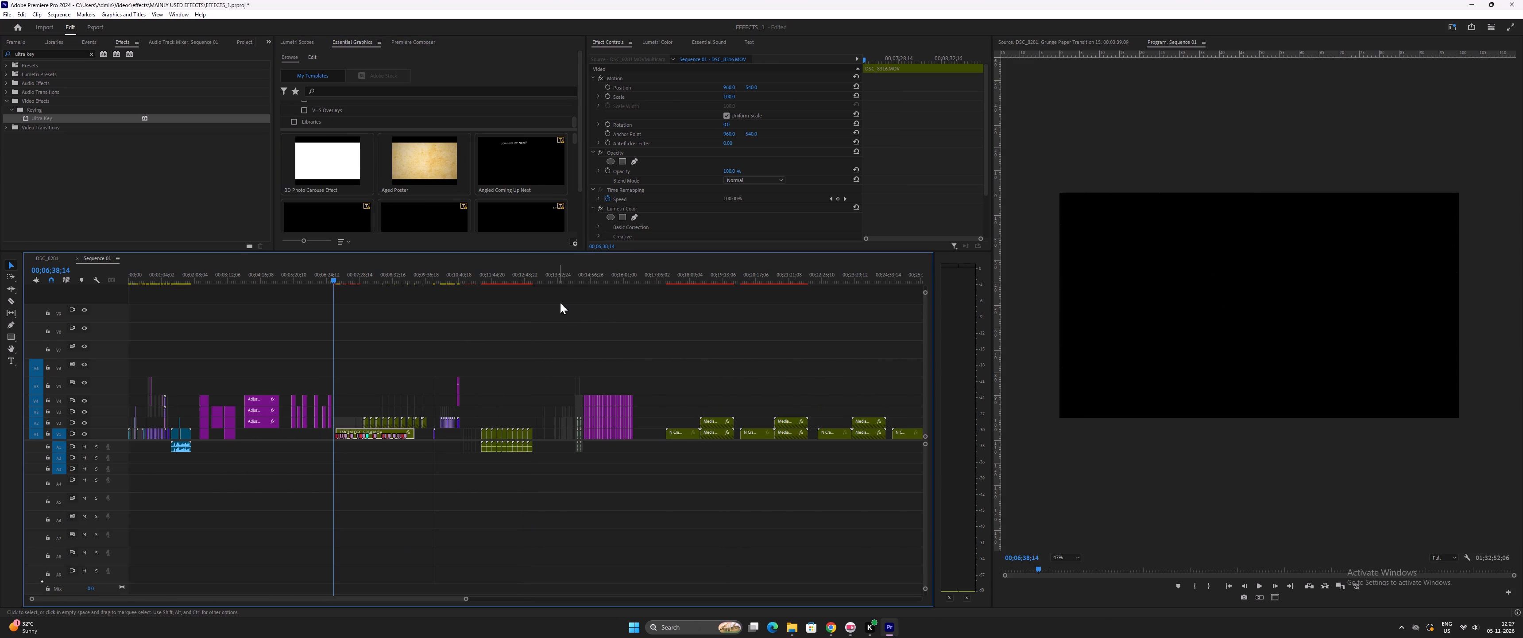
click(587, 272)
key(space)
key(equal)
key(equal)
key(equal)
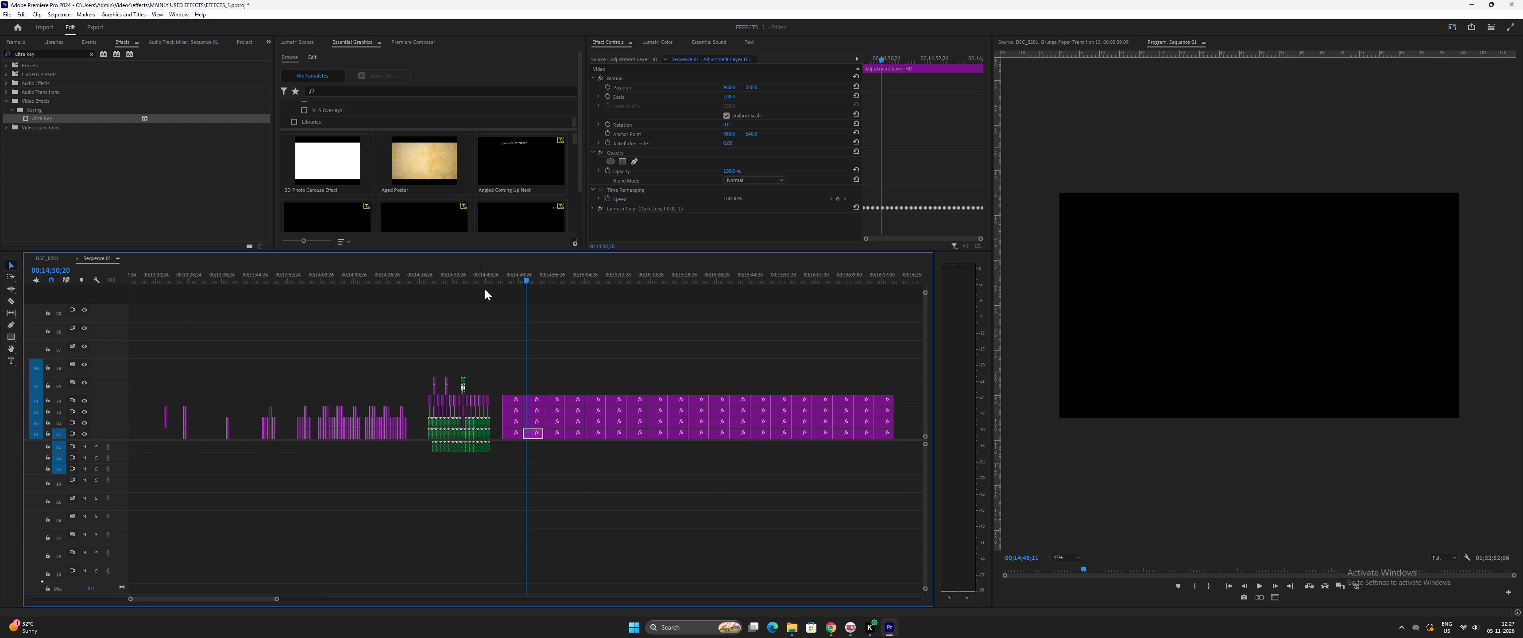
key(equal)
key(equal)
key(space)
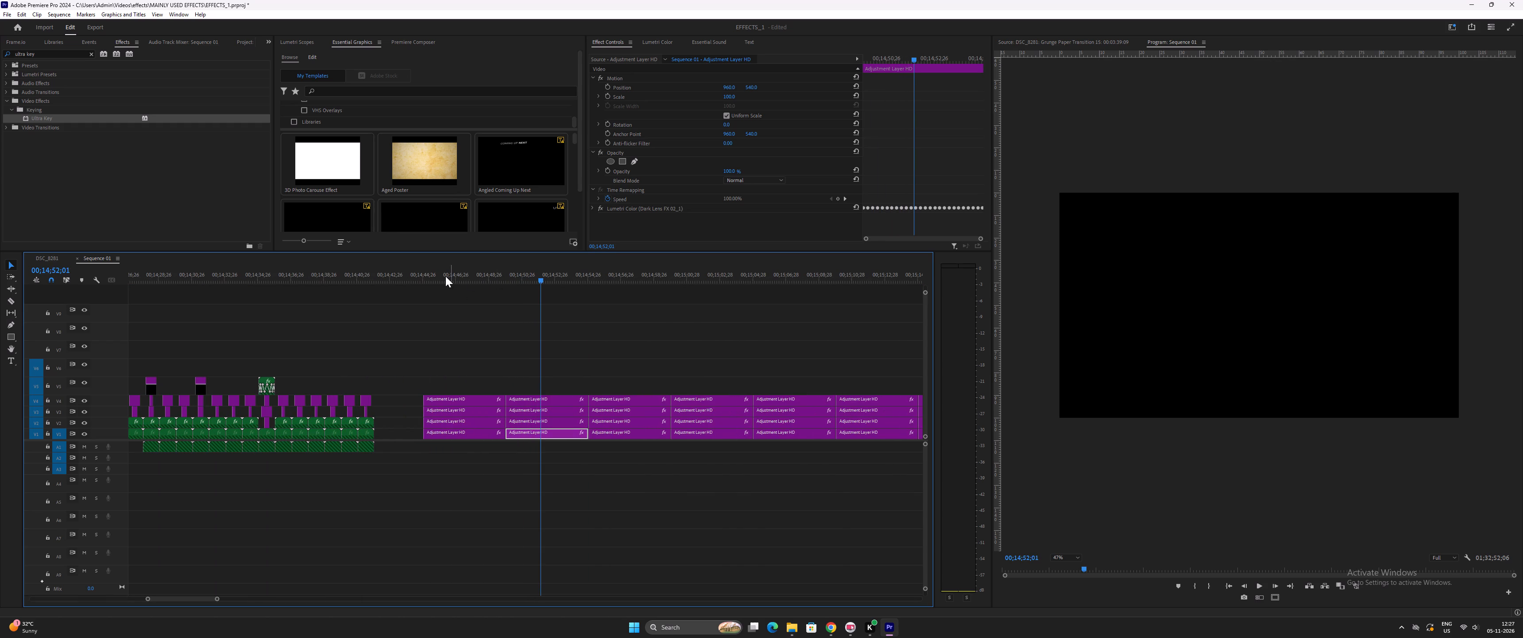
click(430, 264)
key(minus)
key(minus)
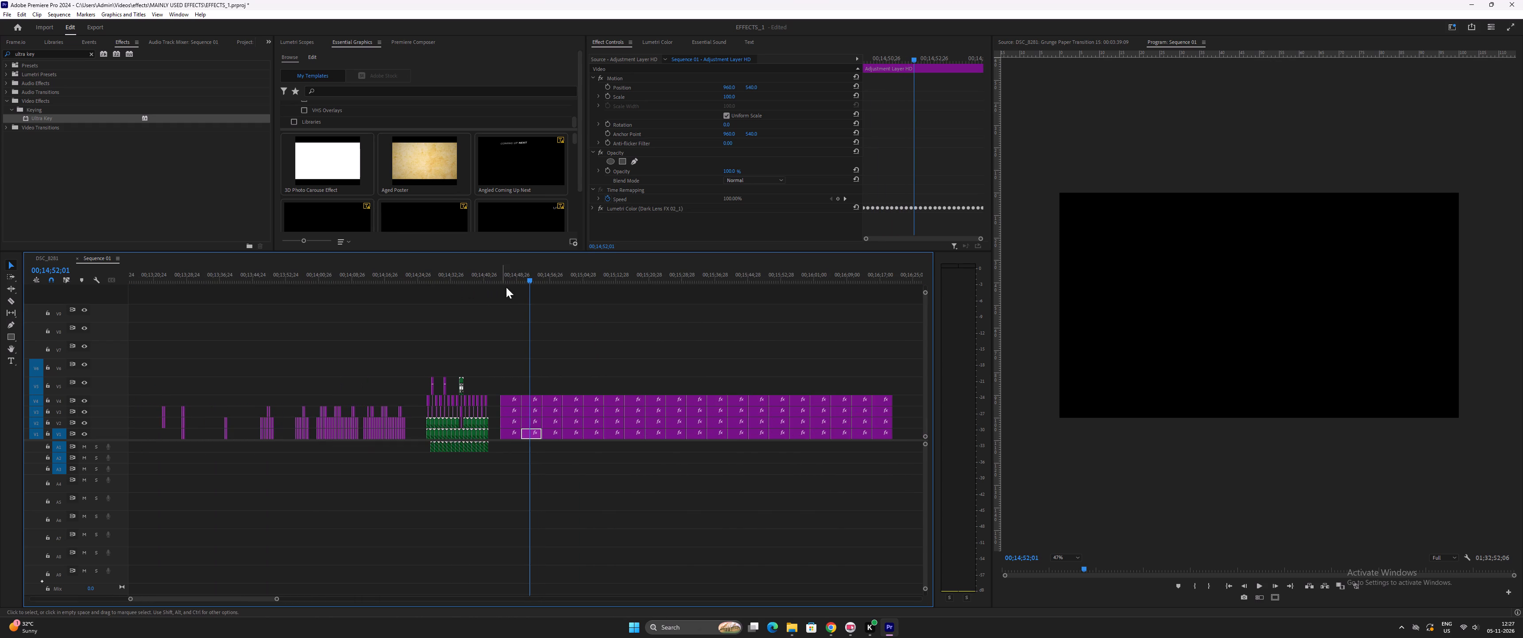
Examine the Transition Media clips and their adjustment layers around 14:27 in Sequence 01.
click(428, 273)
key(space)
key(equal)
key(equal)
key(equal)
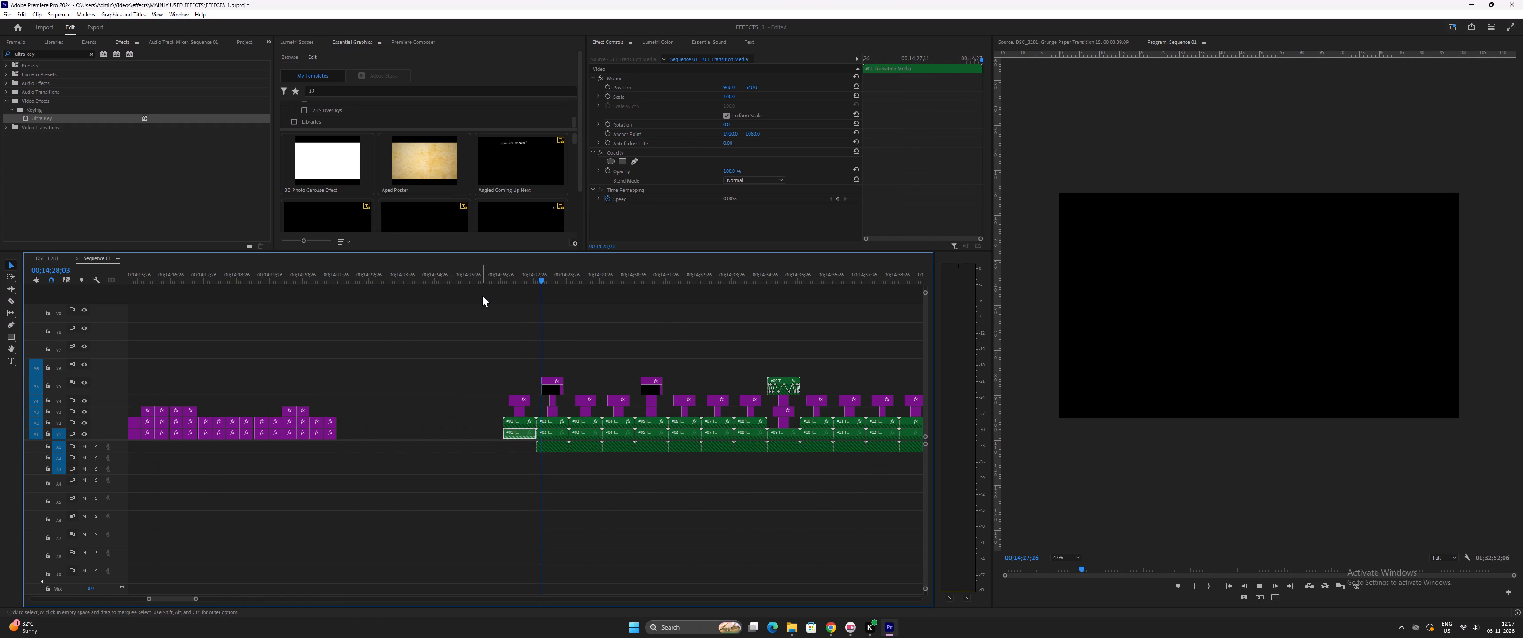
key(space)
key(equal)
key(minus)
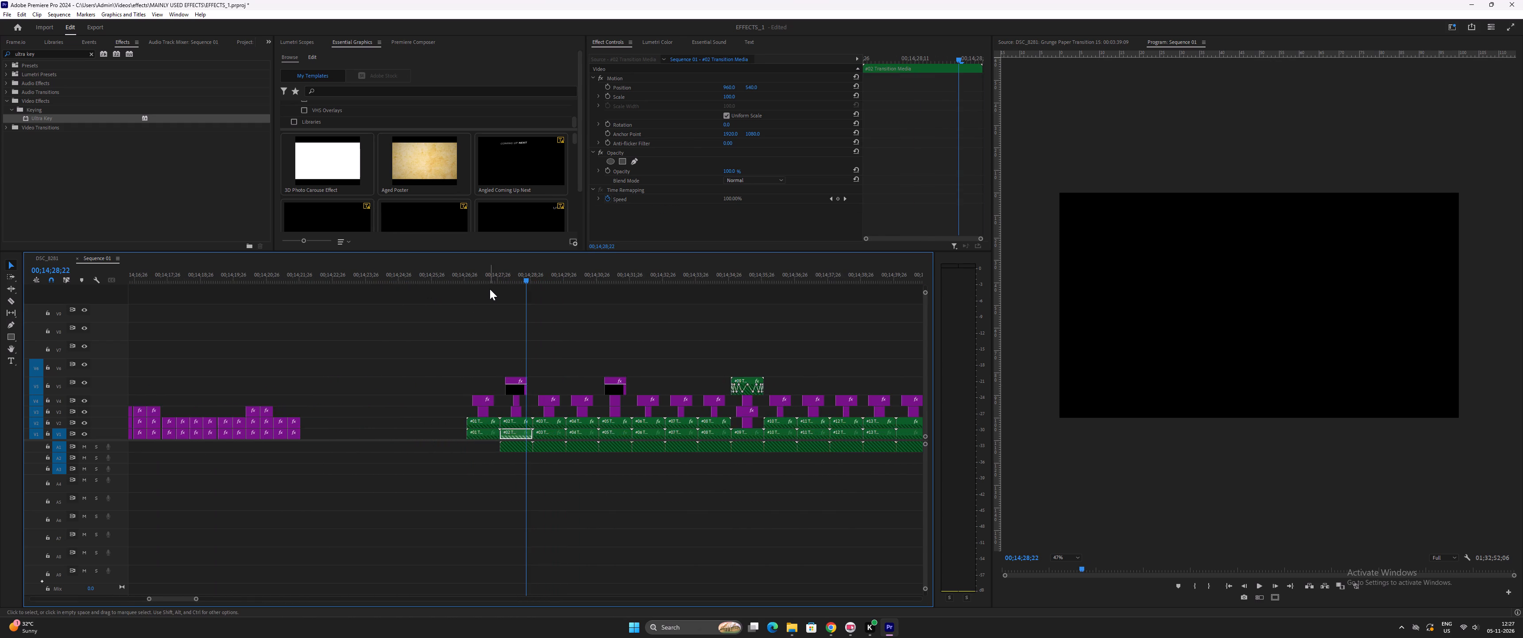
key(minus)
key(equal)
key(equal)
click(419, 268)
key(equal)
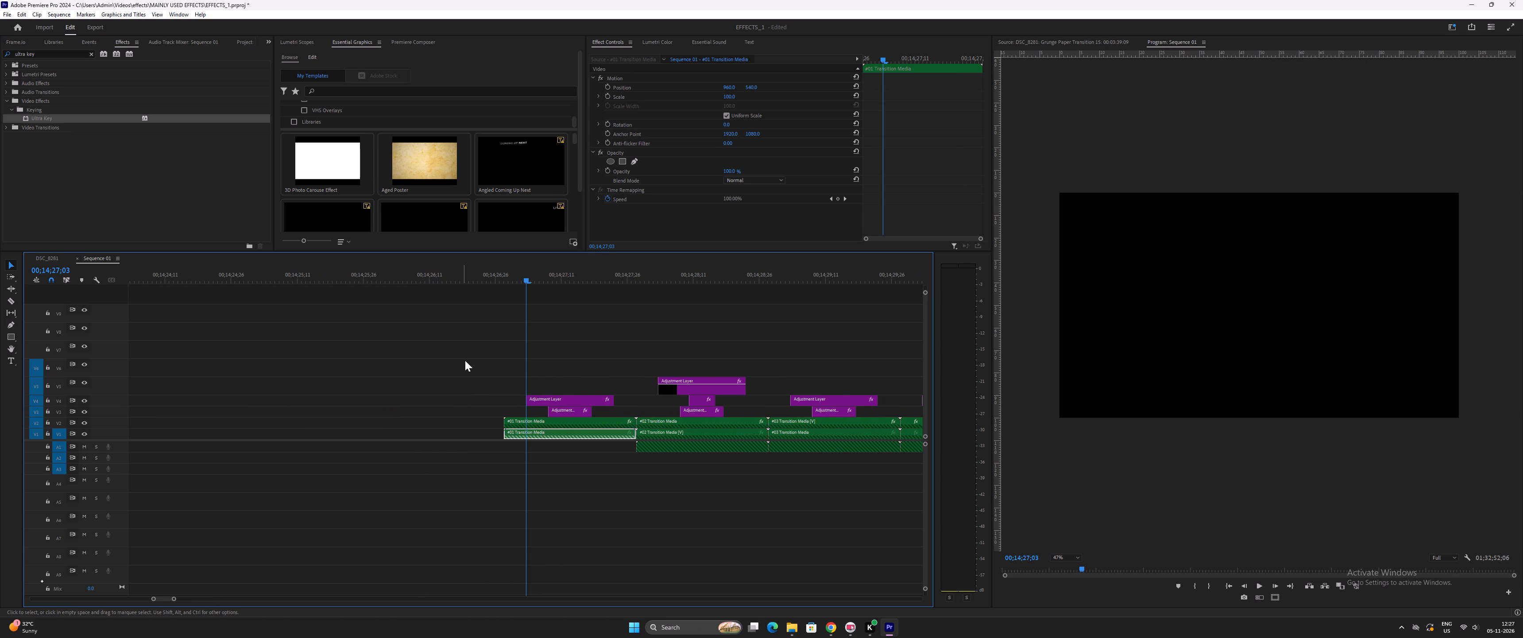
Open the first upper-track Transition Media nested sequence and place the elevator clip from the music video sequence at its start.
click(549, 421)
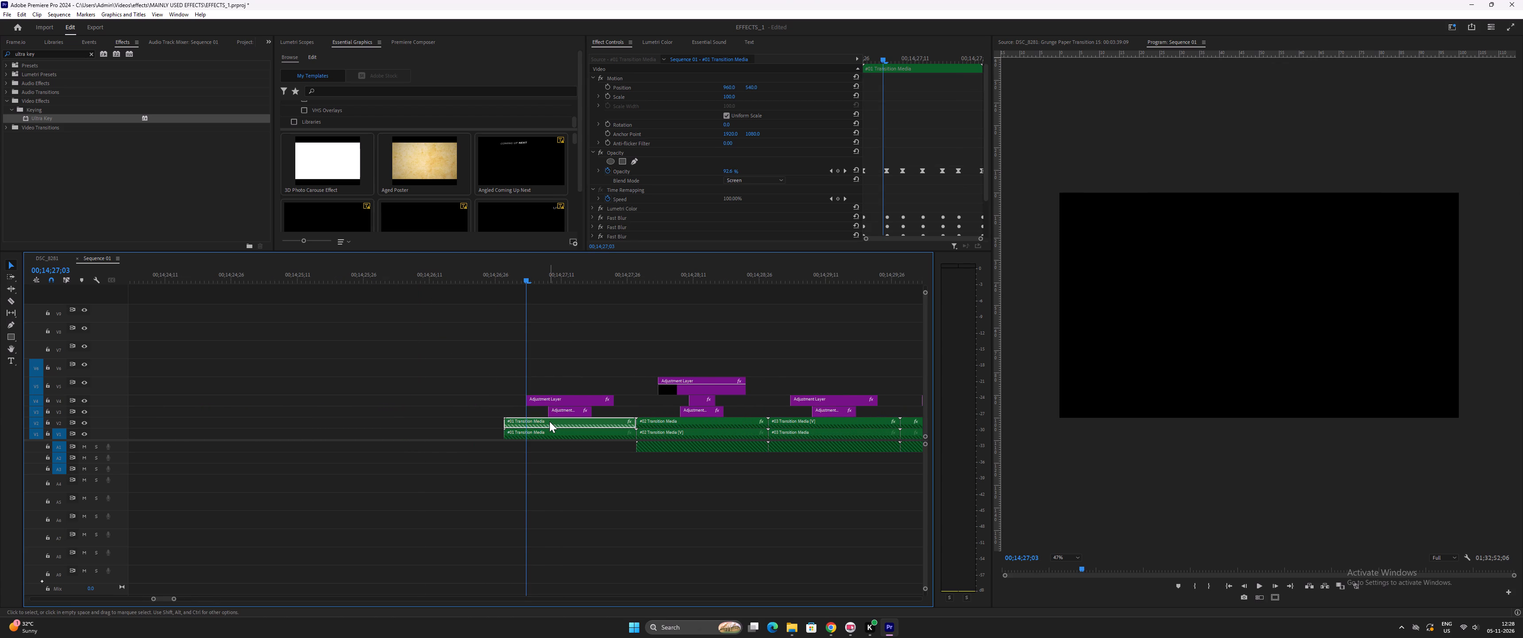
double_click(549, 421)
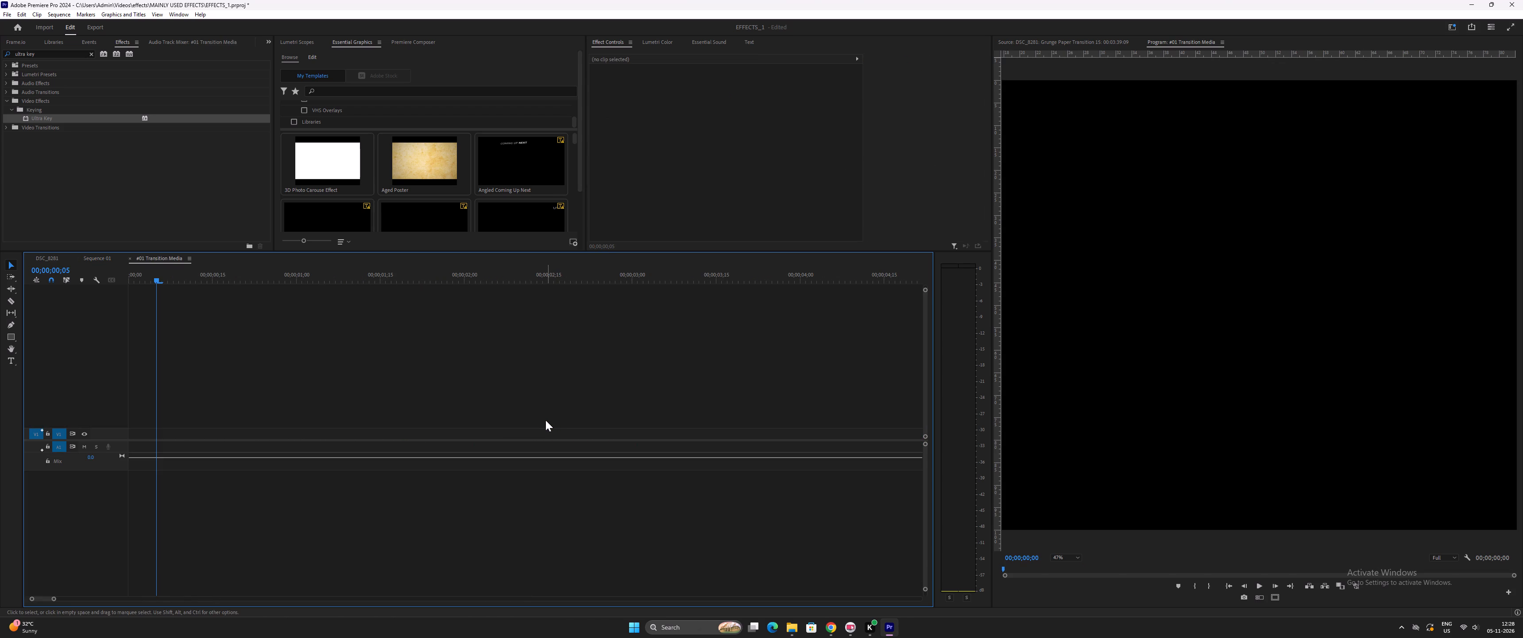
click(52, 257)
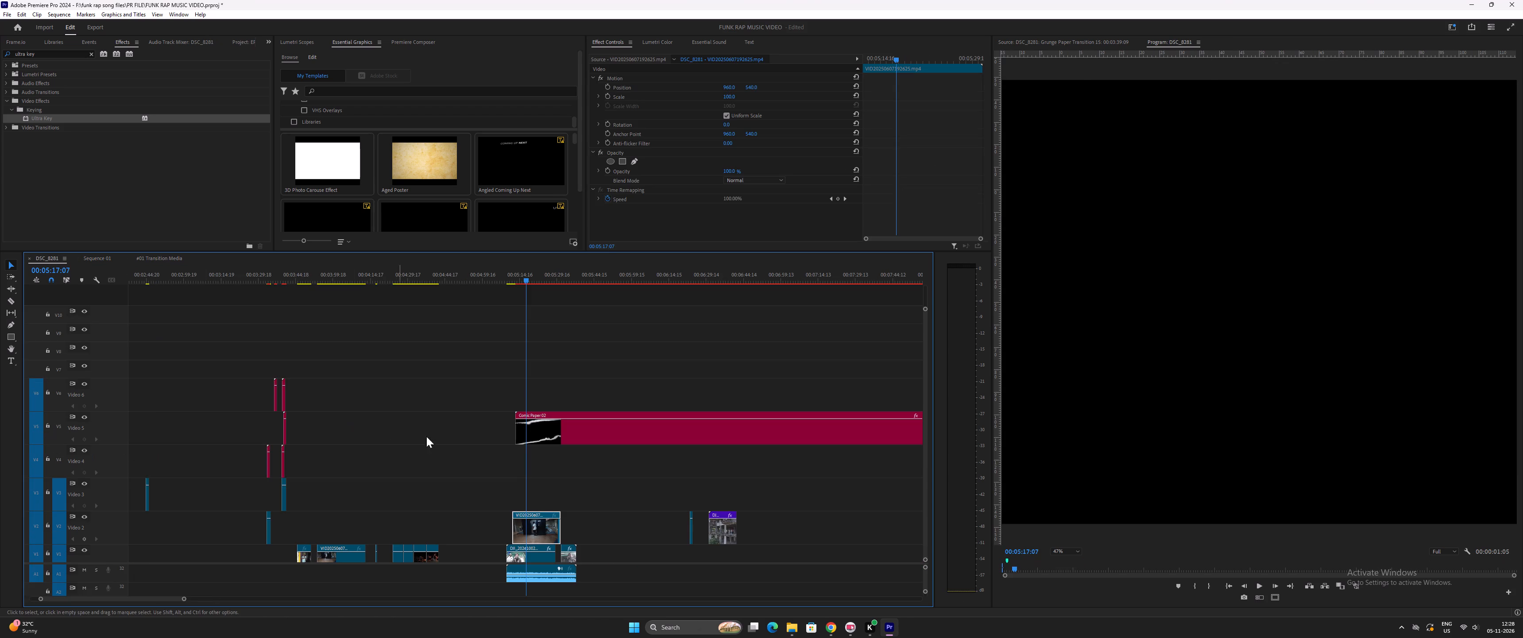
drag(533, 530, 161, 261)
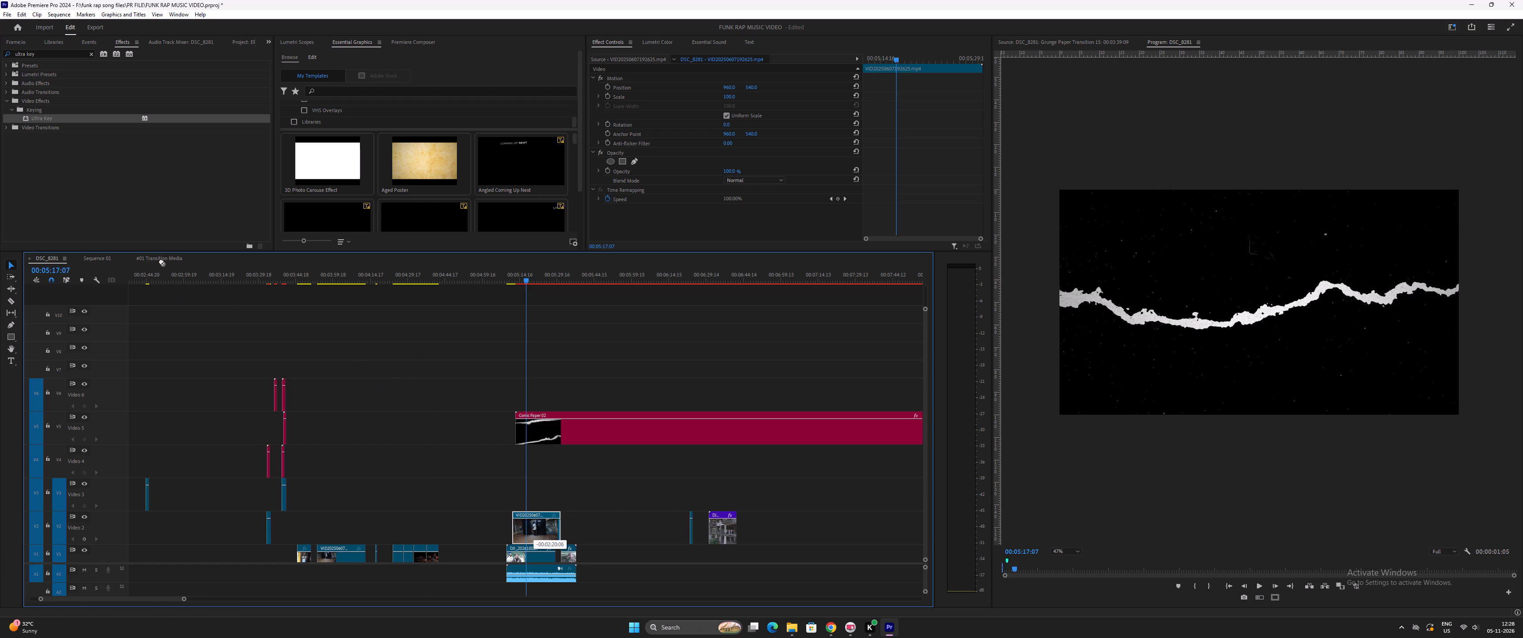
drag(161, 261, 209, 434)
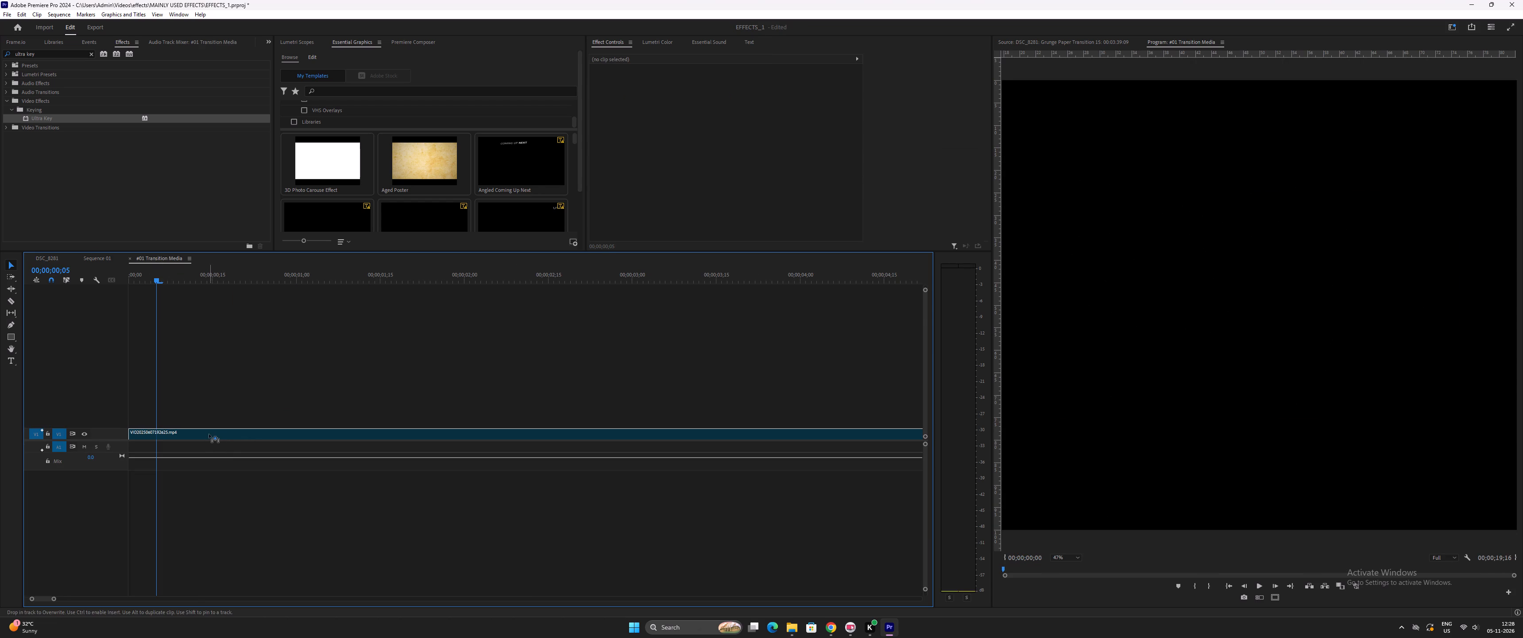
drag(209, 434, 209, 434)
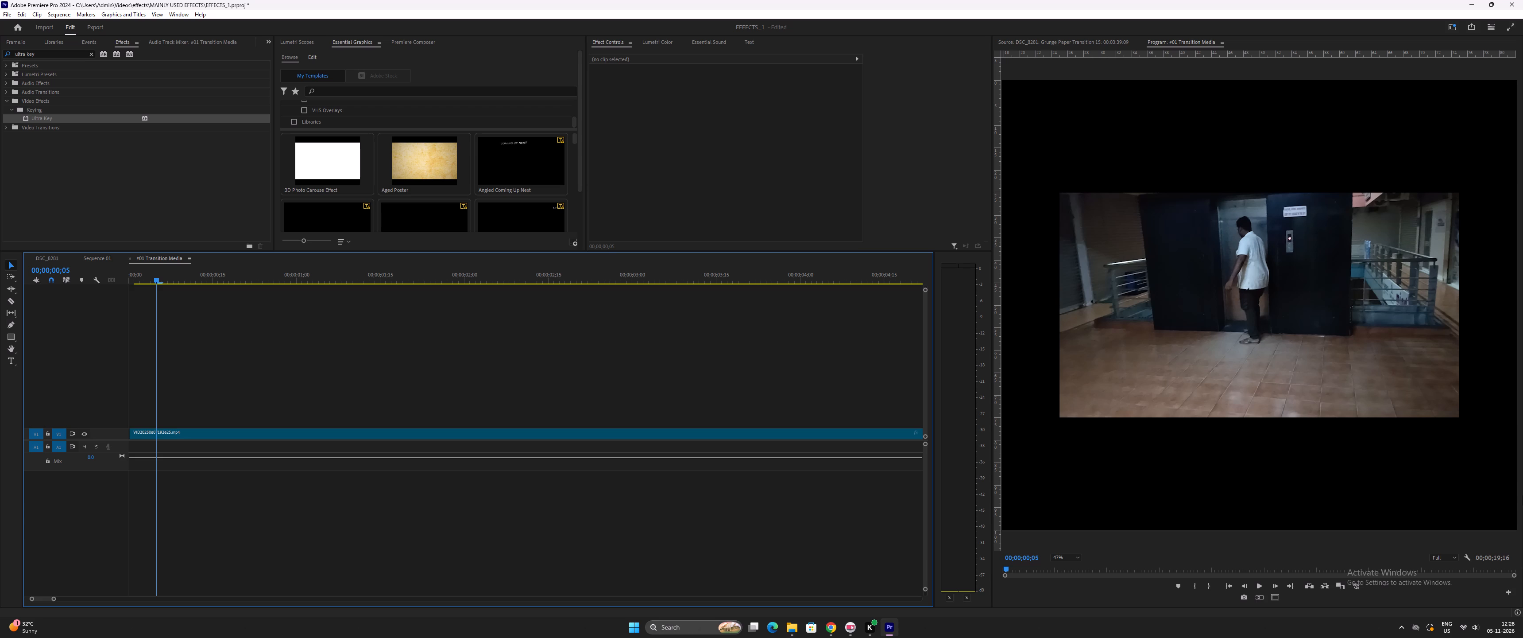
Save the EFFECTS_1 project.
key(ctrl+s)
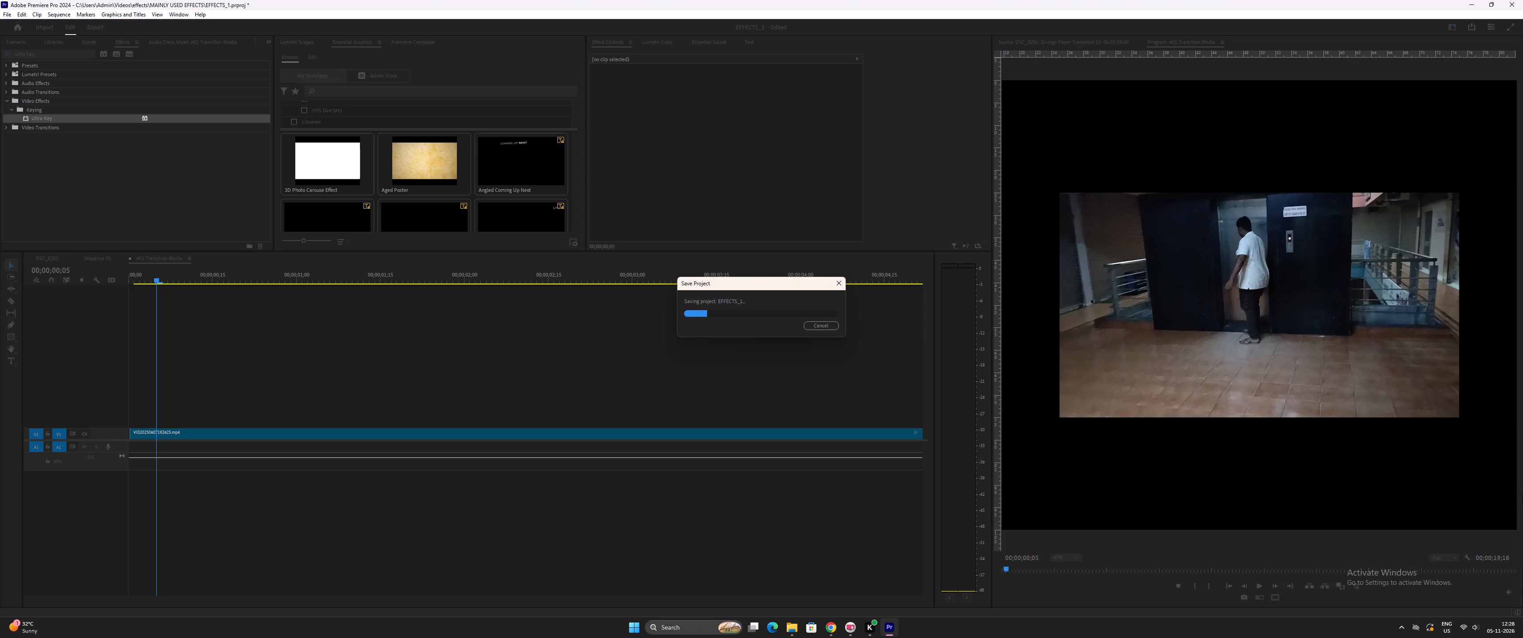